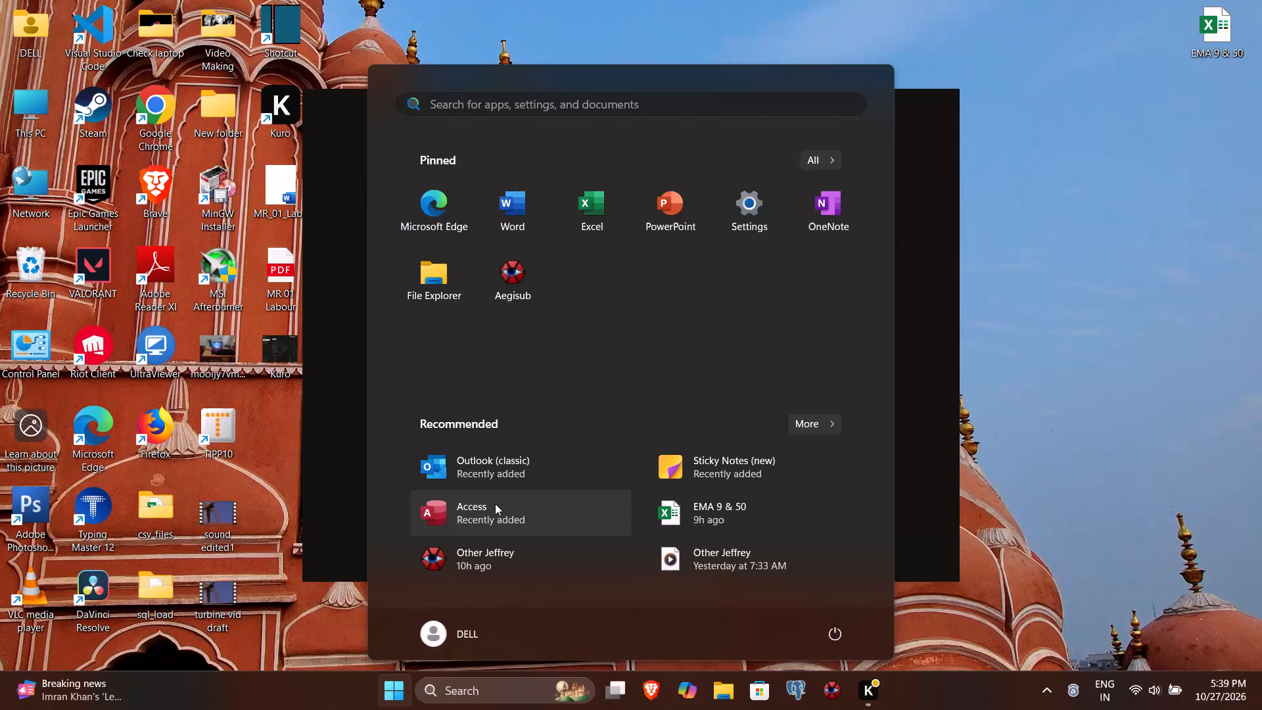
Open the recent "Other Jeffrey" subtitle file in Aegisub and load its associated media.
{"action": "left_click", "coordinate": [527, 559]}
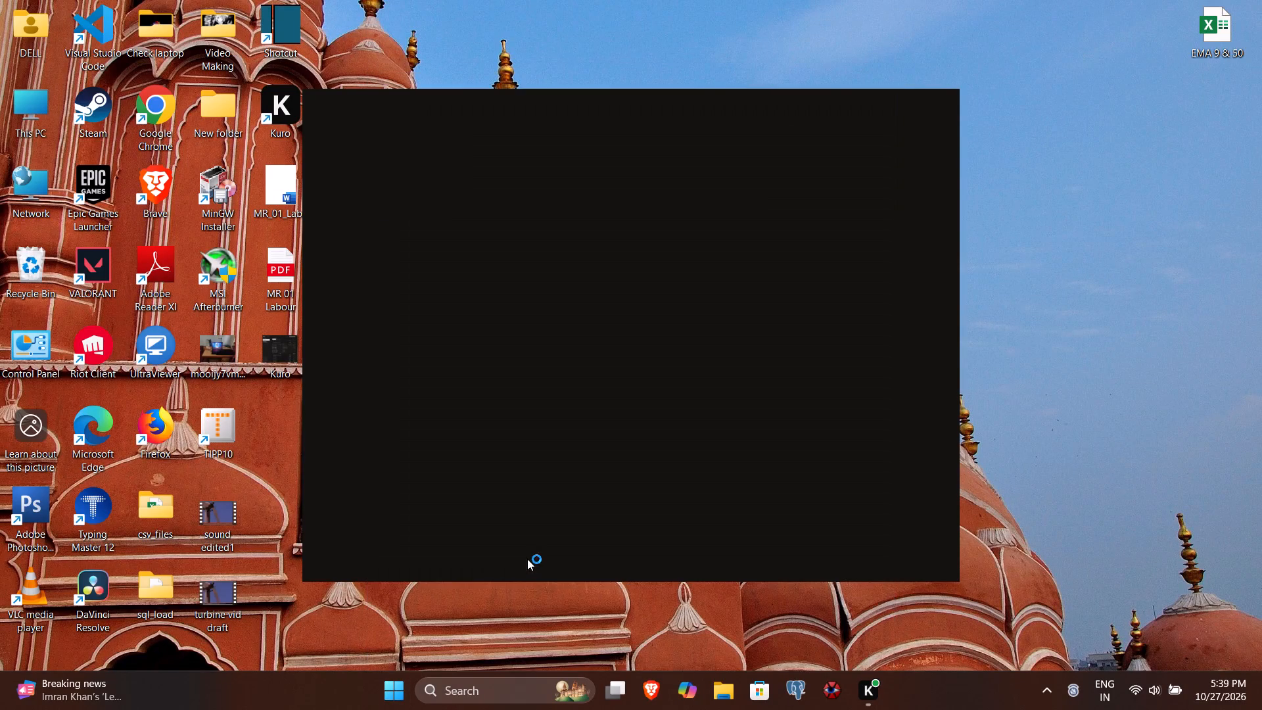
{"action": "key", "text": "Return"}
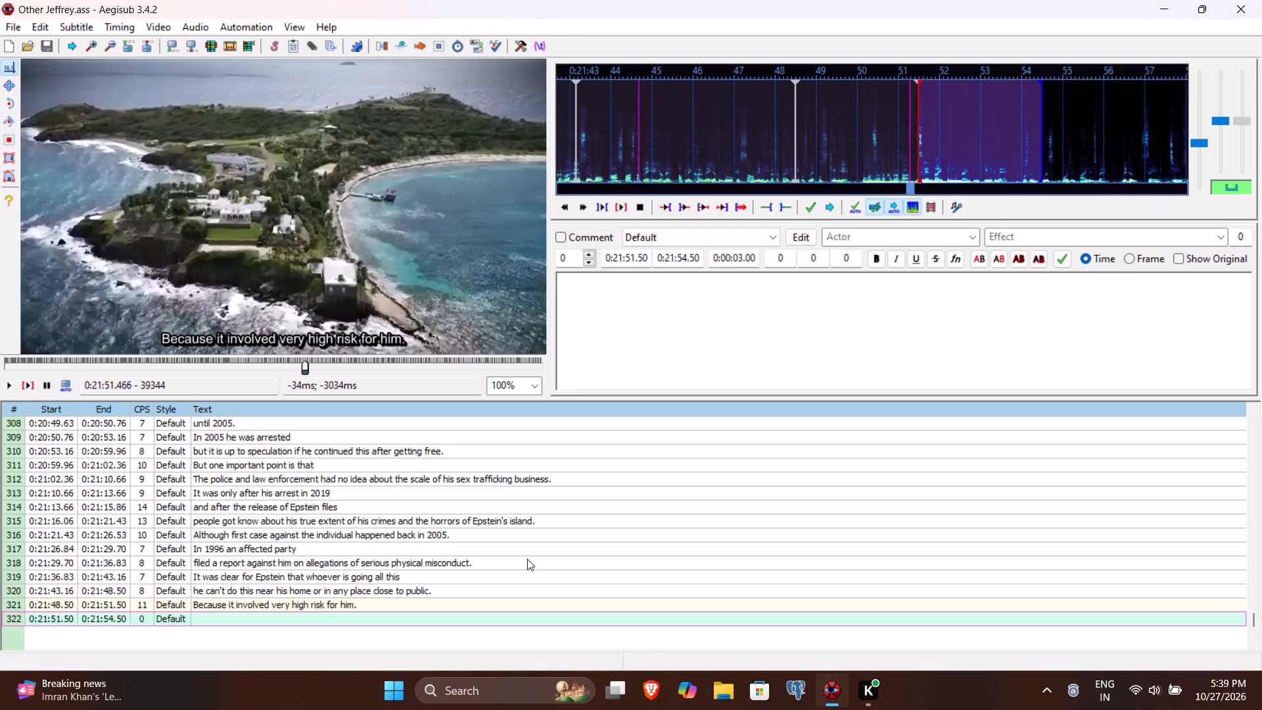
Play the audio of empty line 322 and enter its subtitle text "That's why in 1998".
{"action": "left_click", "coordinate": [27, 382]}
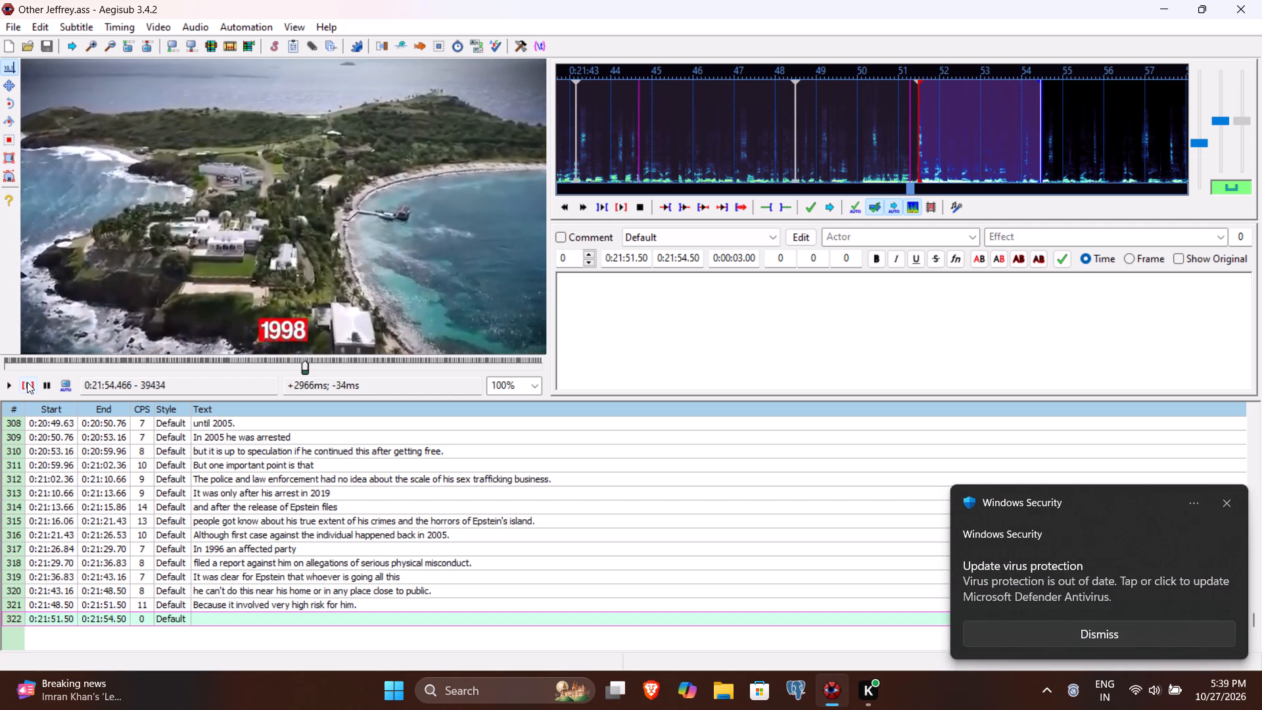
{"action": "type", "text": "That's why in 198"}
{"action": "key", "text": "BackSpace"}
{"action": "type", "text": "98"}
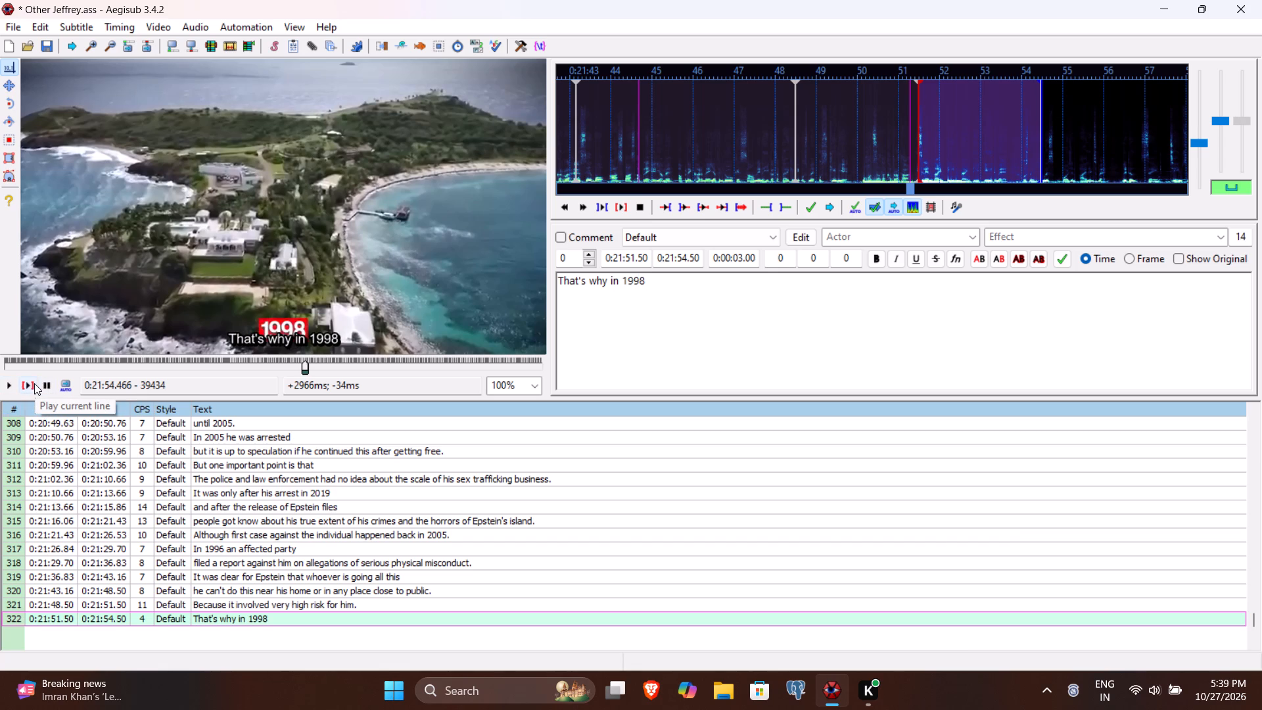
Replay line 322 to find where the phrase ends, set its end time to 0:21:53.63 and commit the line.
{"action": "left_click", "coordinate": [28, 385]}
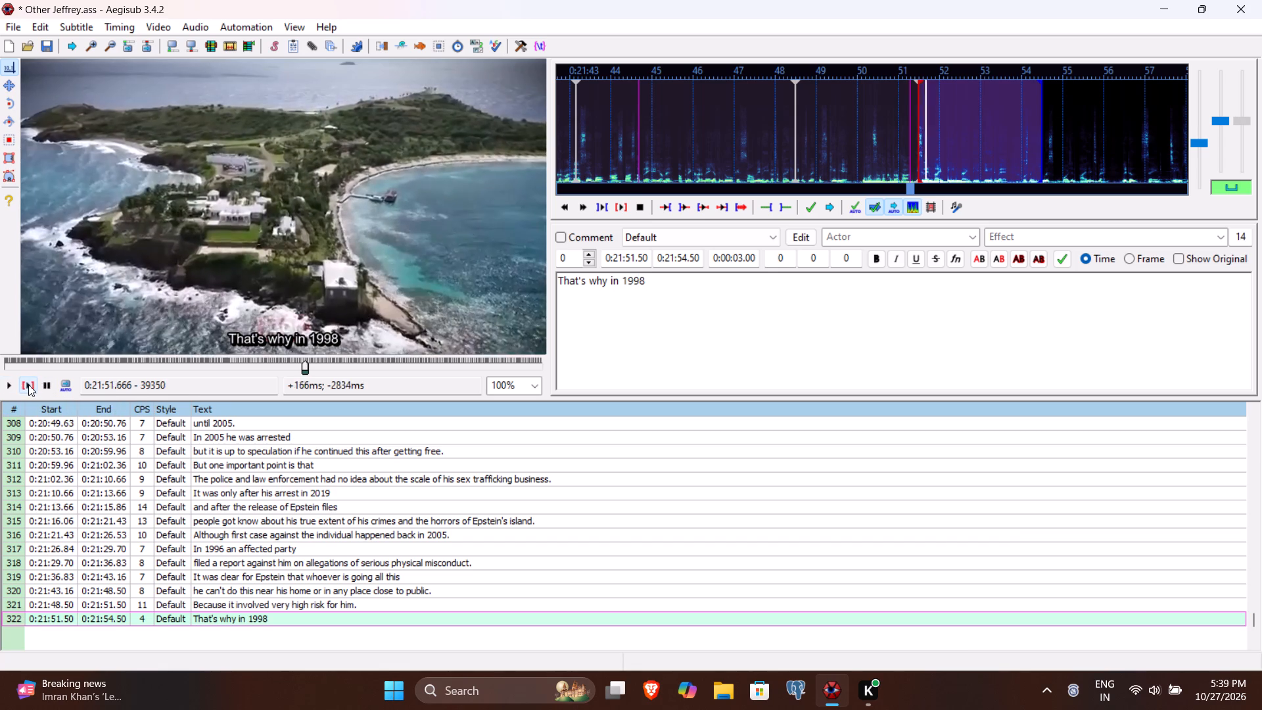
{"action": "left_click", "coordinate": [12, 385]}
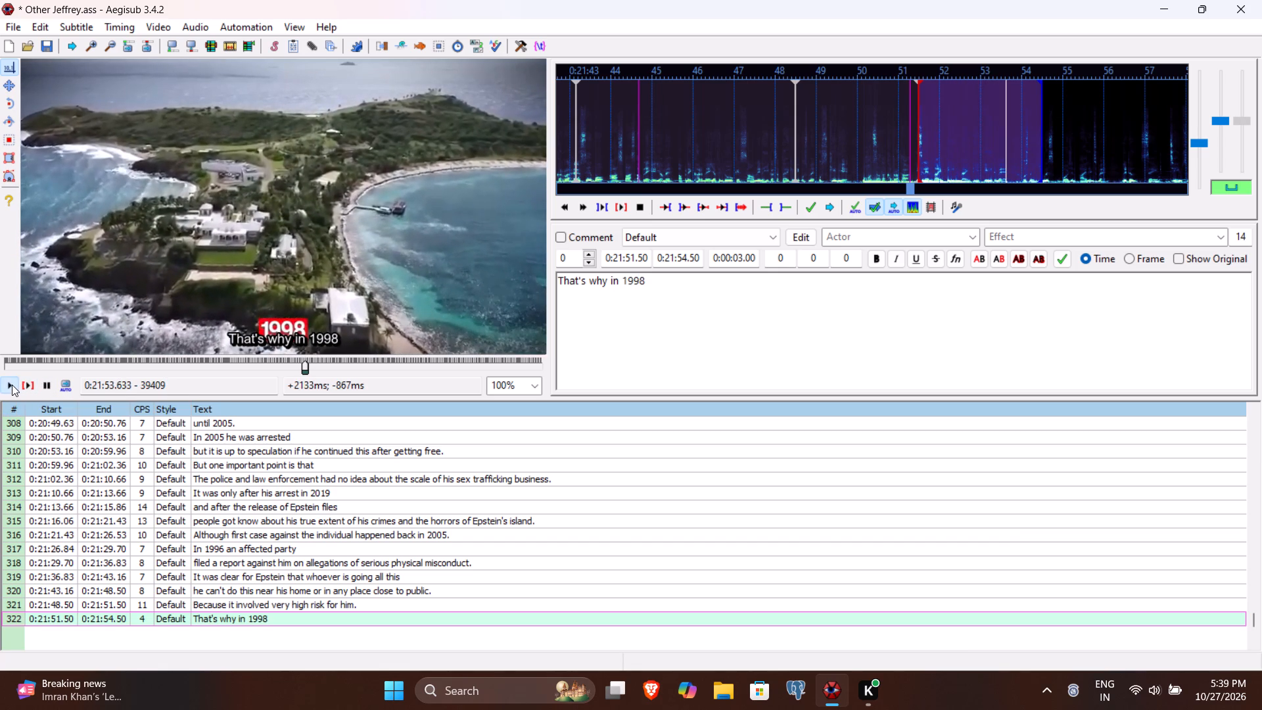
{"action": "left_click", "coordinate": [680, 260]}
{"action": "type", "text": "363"}
{"action": "left_click", "coordinate": [663, 310]}
{"action": "key", "text": "Return"}
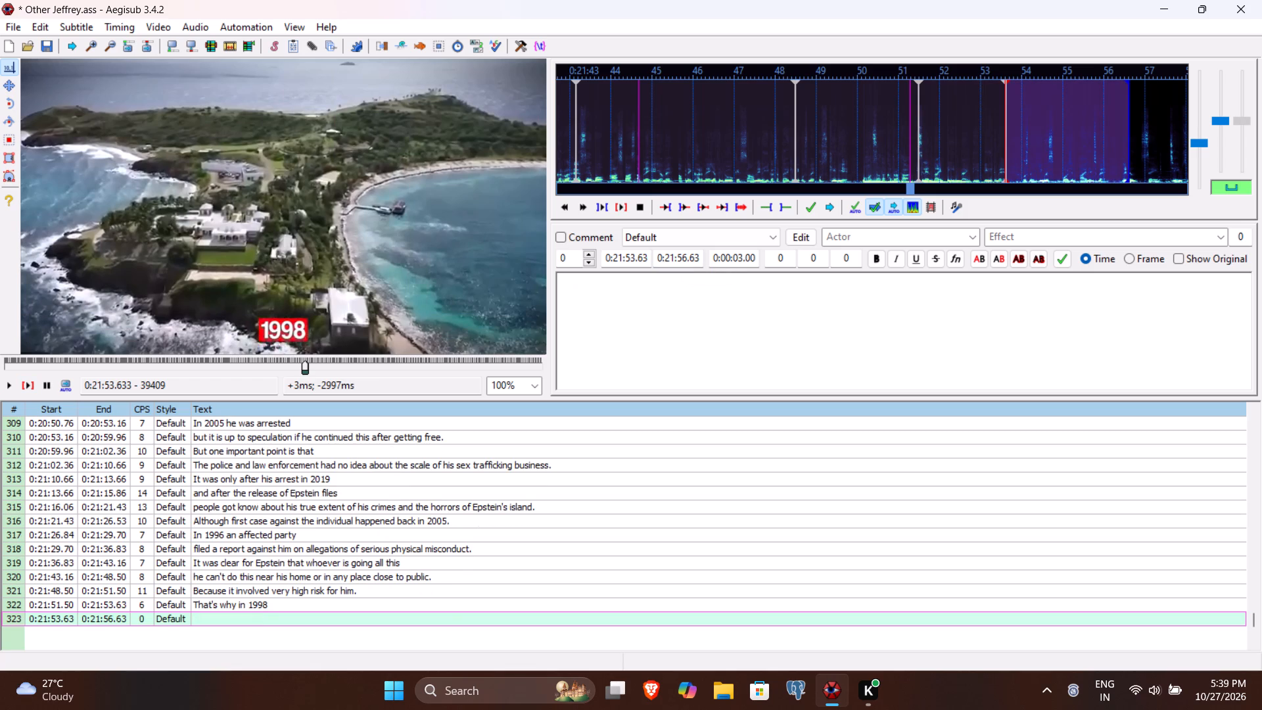
Play line 323 and set its timing to end at 0:21:56.06 and start at 0:21:53.98.
{"action": "left_click", "coordinate": [26, 383]}
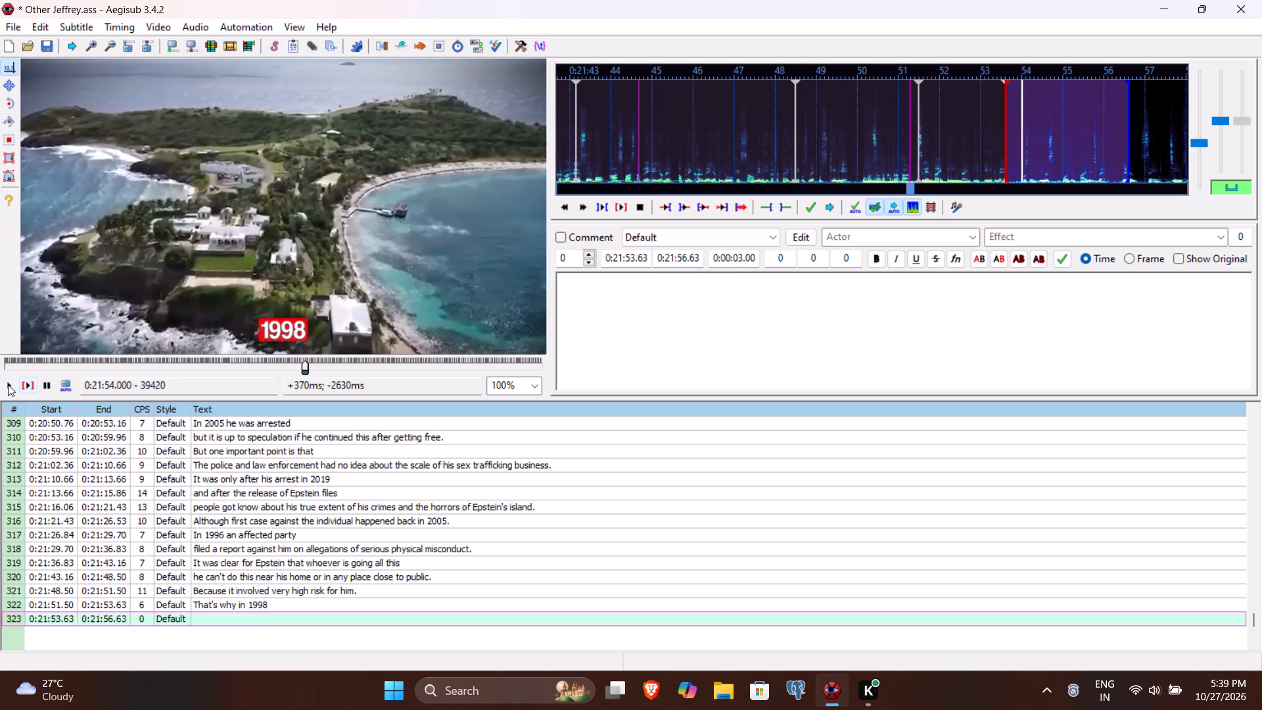
{"action": "left_click", "coordinate": [8, 384]}
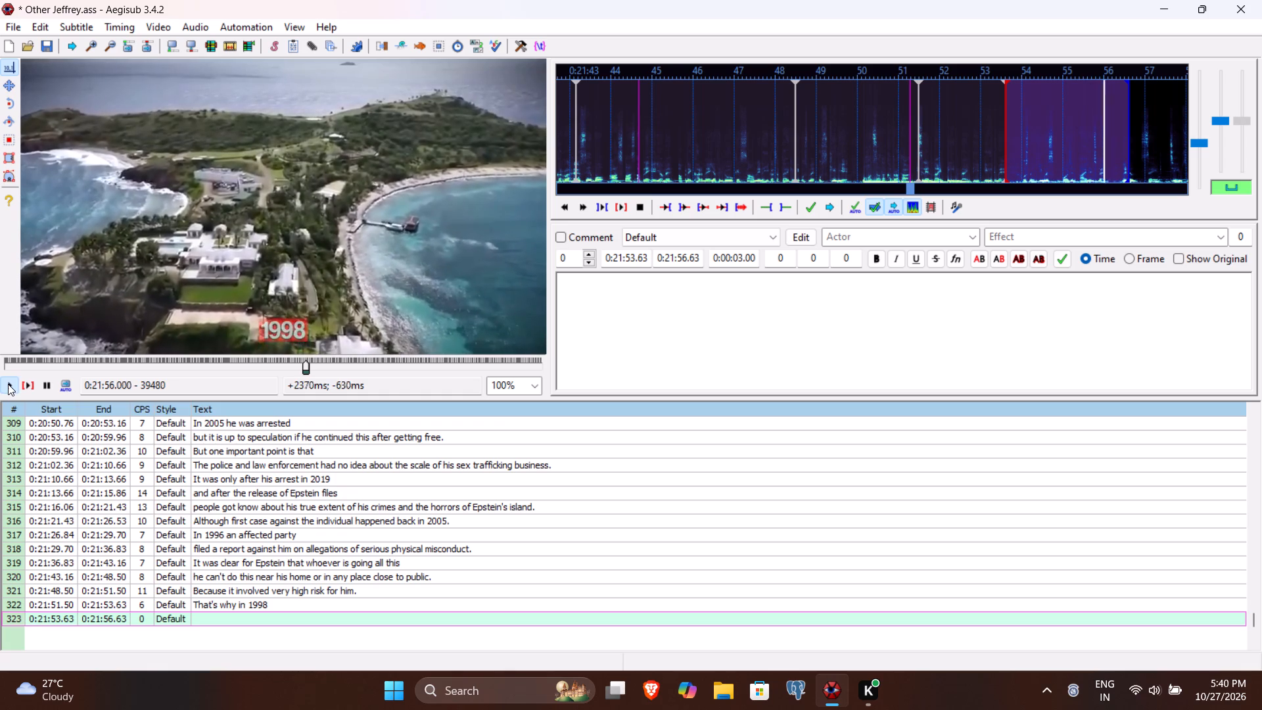
{"action": "left_click", "coordinate": [689, 262]}
{"action": "type", "text": "06"}
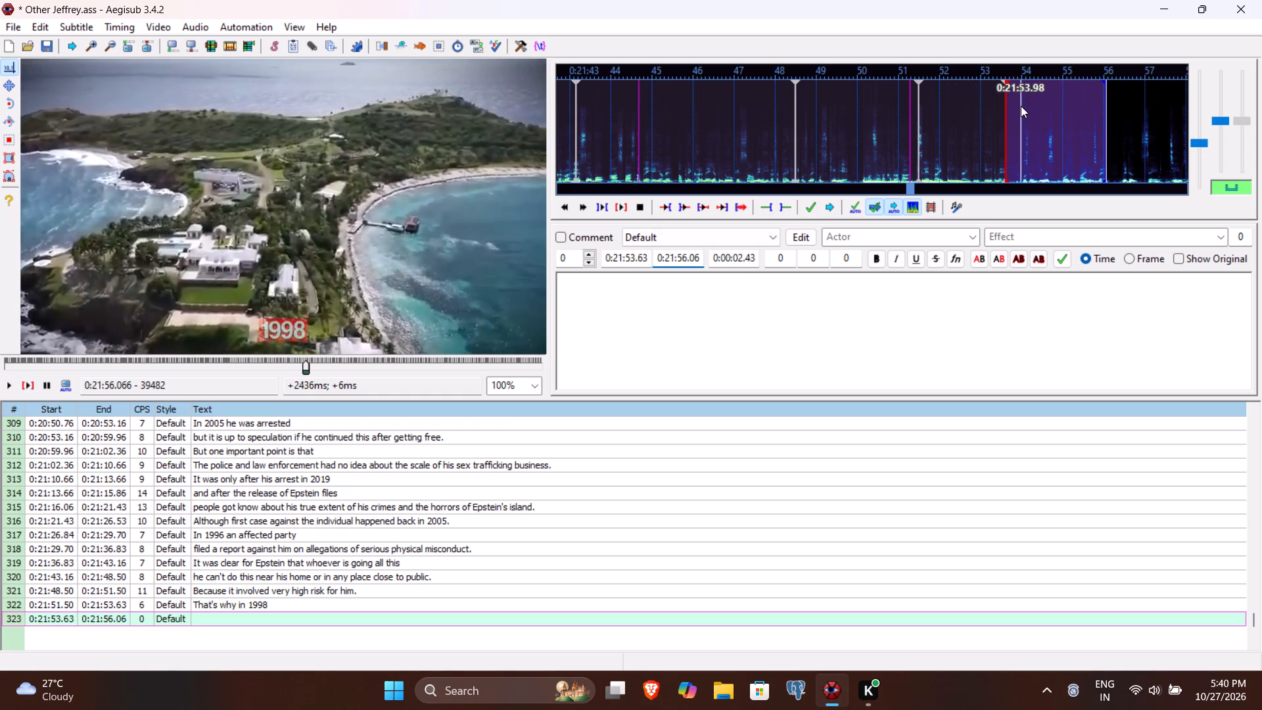
{"action": "left_click", "coordinate": [634, 260]}
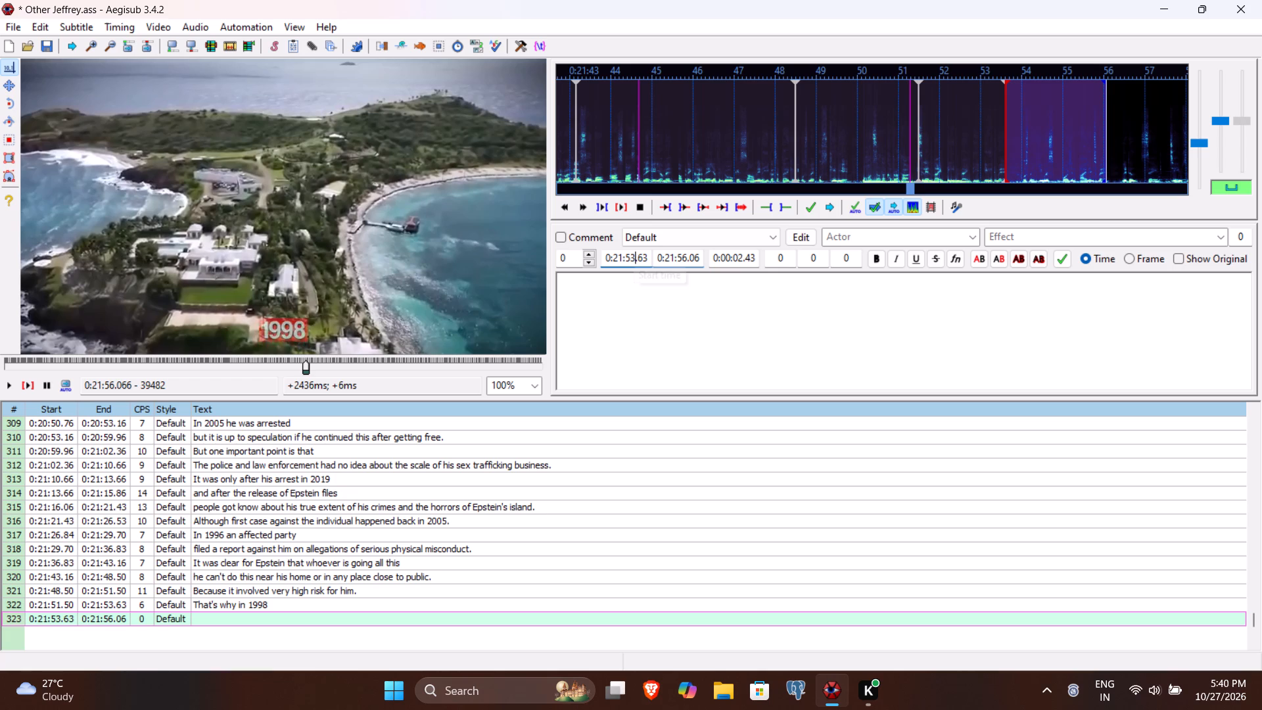
{"action": "type", "text": "98"}
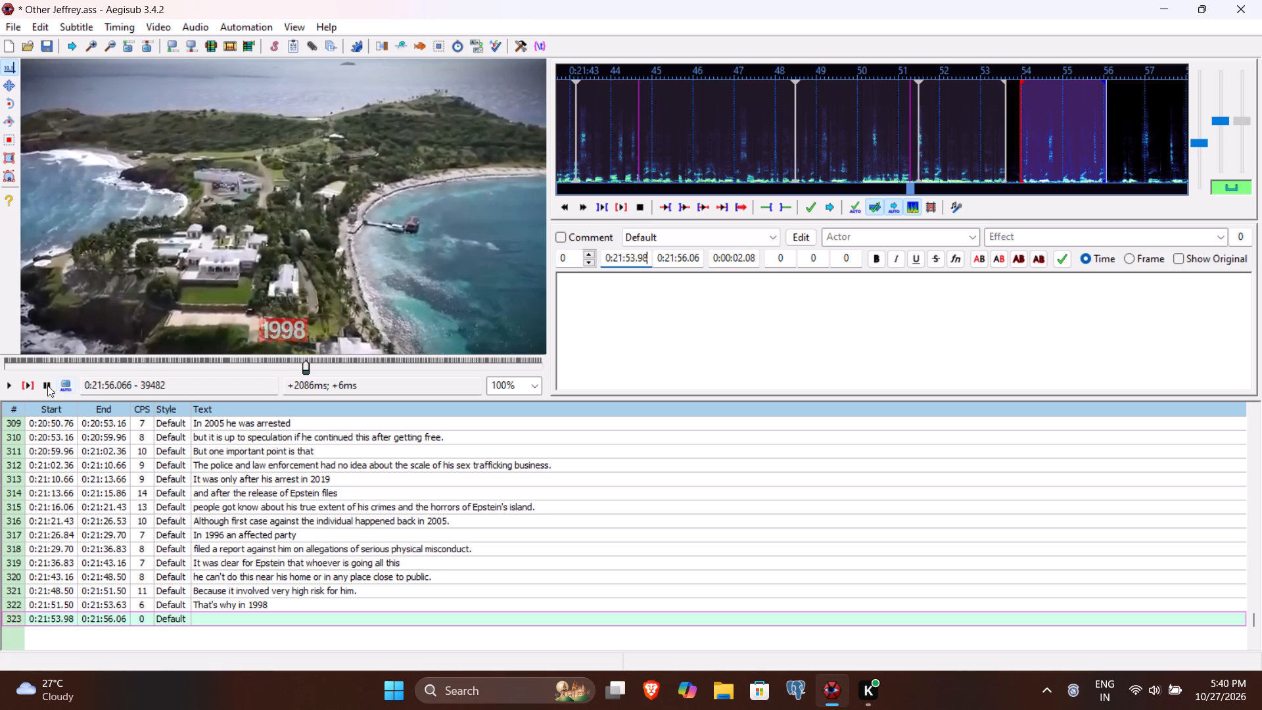
Replay line 323, enter its subtitle text "he is US Virgin island" and commit the line.
{"action": "left_click", "coordinate": [30, 382]}
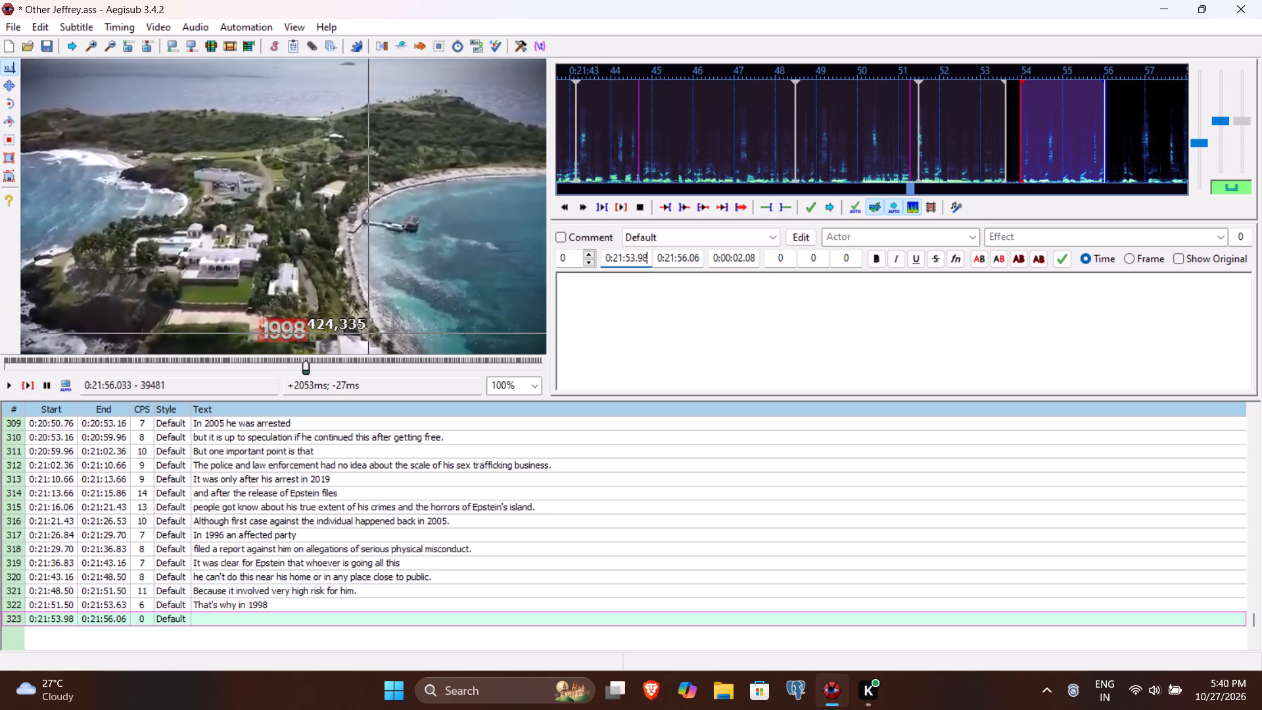
{"action": "left_click", "coordinate": [708, 304]}
{"action": "type", "text": "he is"}
{"action": "key", "text": "space"}
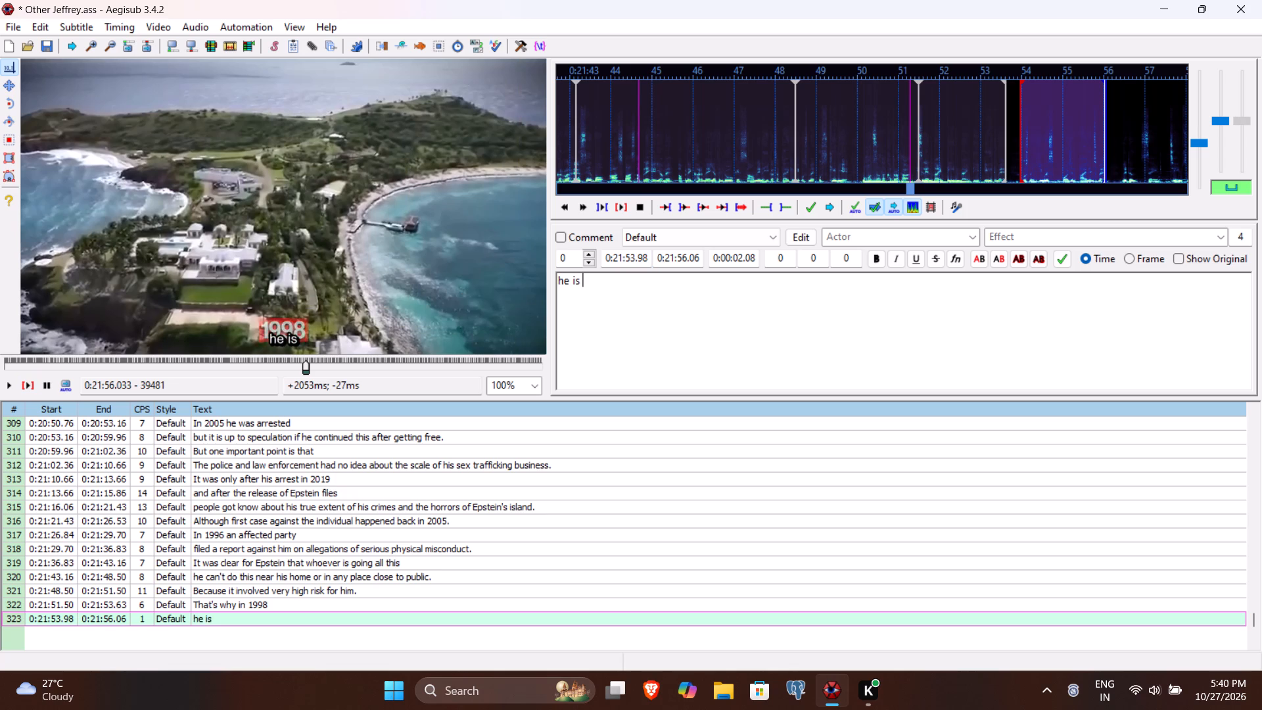
{"action": "type", "text": "US v"}
{"action": "key", "text": "BackSpace"}
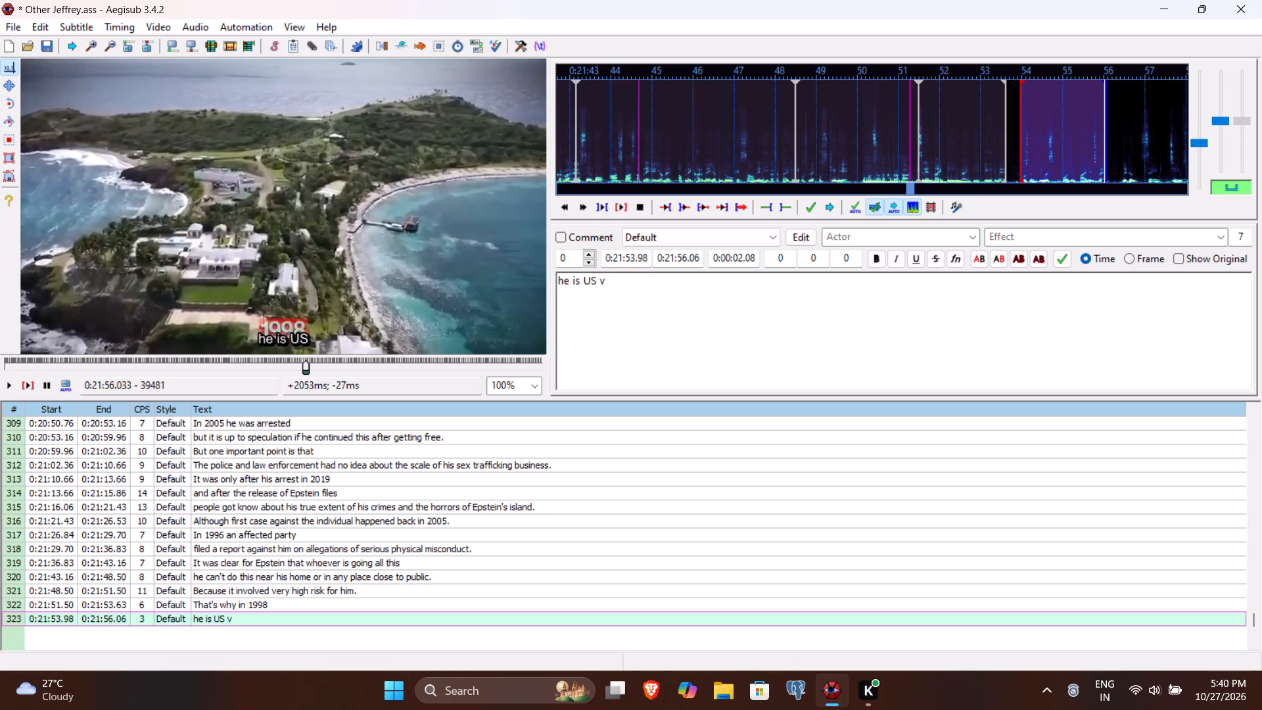
{"action": "type", "text": "Virgin"}
{"action": "key", "text": "space"}
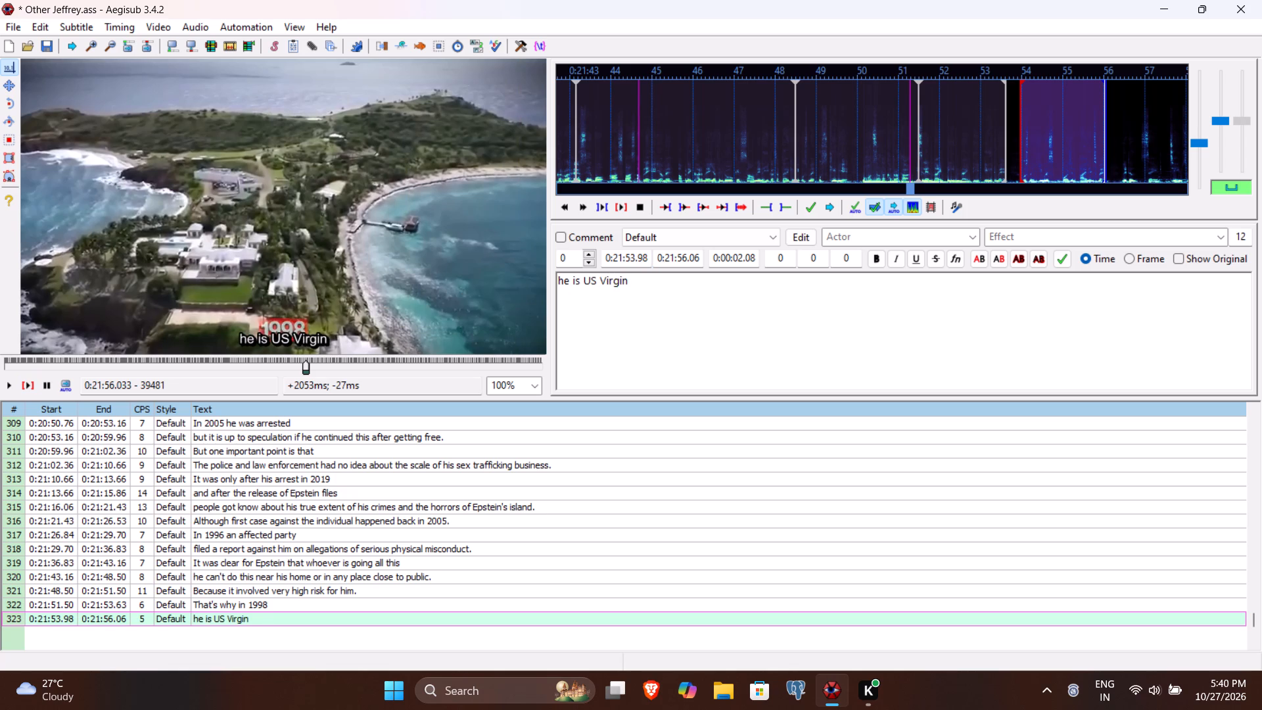
{"action": "type", "text": "island"}
{"action": "key", "text": "Return"}
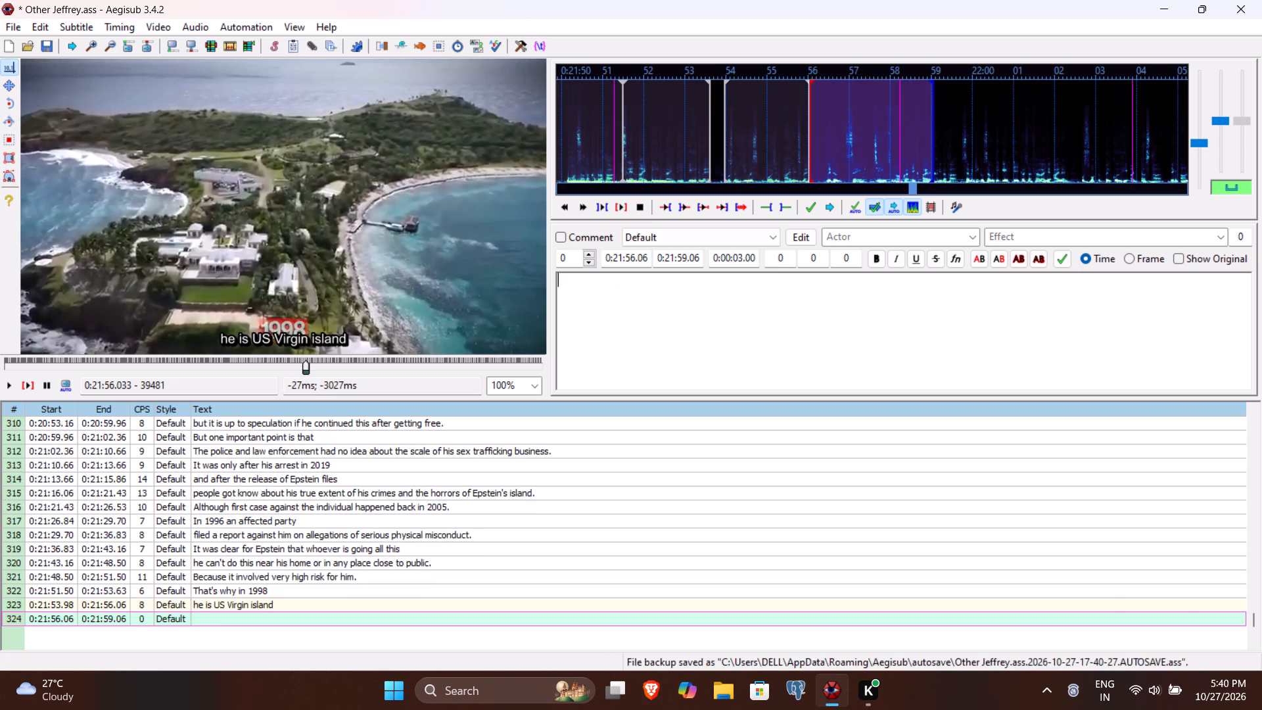
Play line 324 through the end of the spoken phrase and set its end time to 0:21:59.63.
{"action": "left_click", "coordinate": [36, 383]}
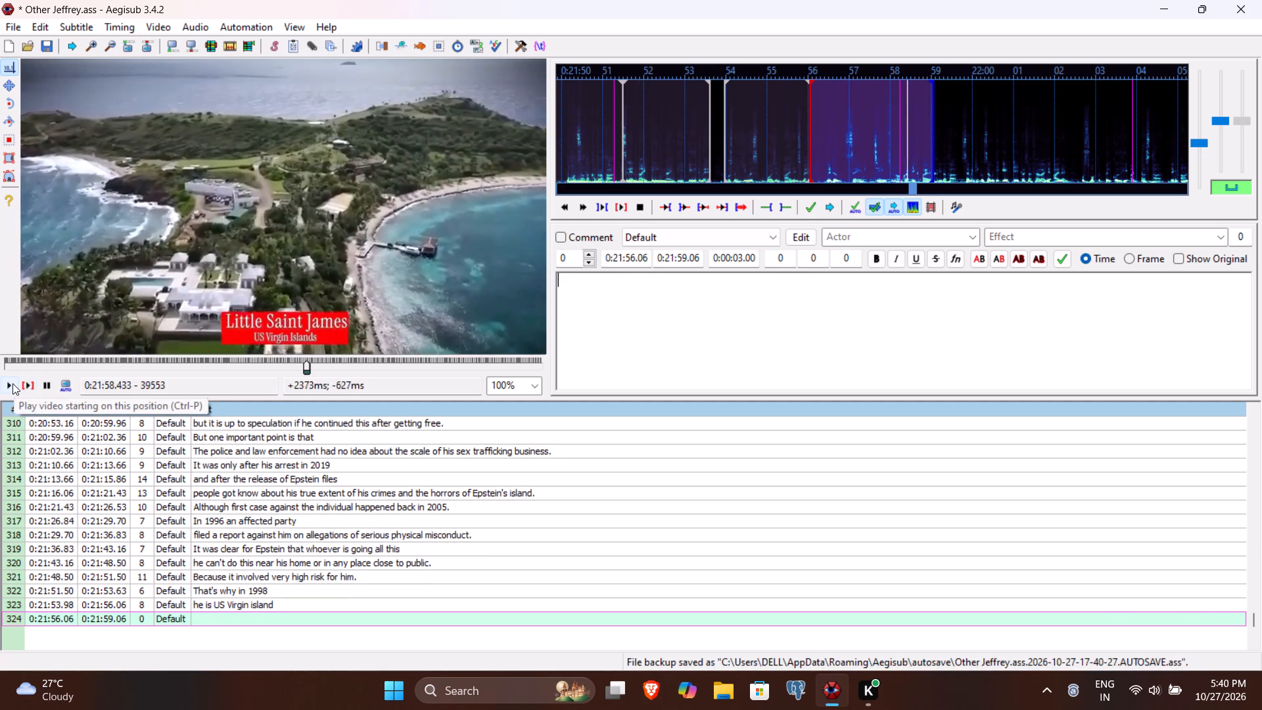
{"action": "left_click", "coordinate": [12, 383]}
{"action": "left_click", "coordinate": [12, 383]}
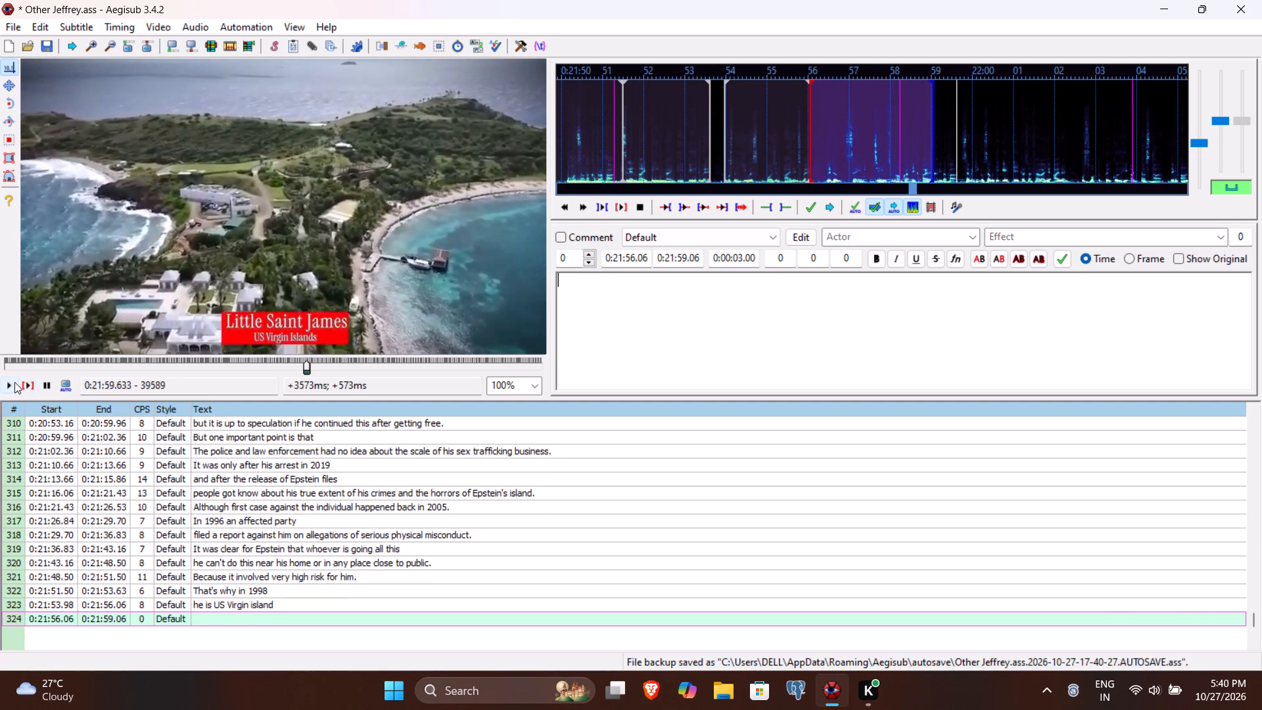
{"action": "left_click", "coordinate": [689, 260]}
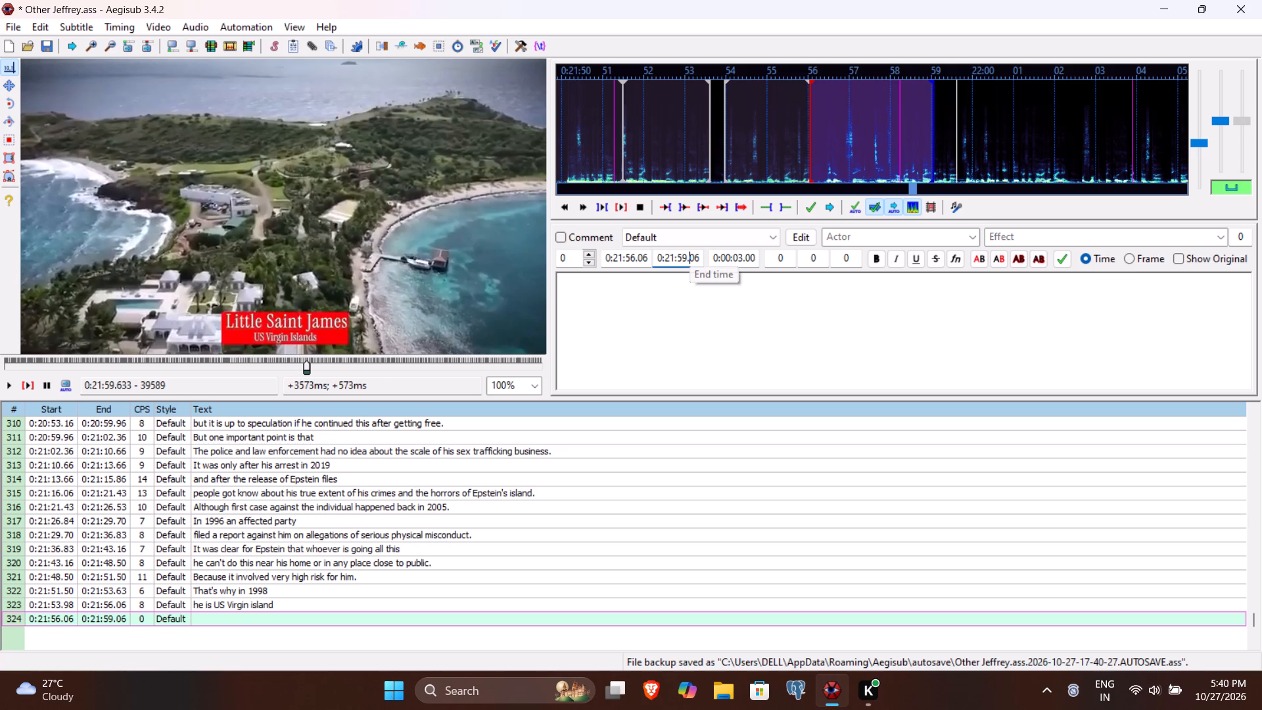
{"action": "type", "text": "63"}
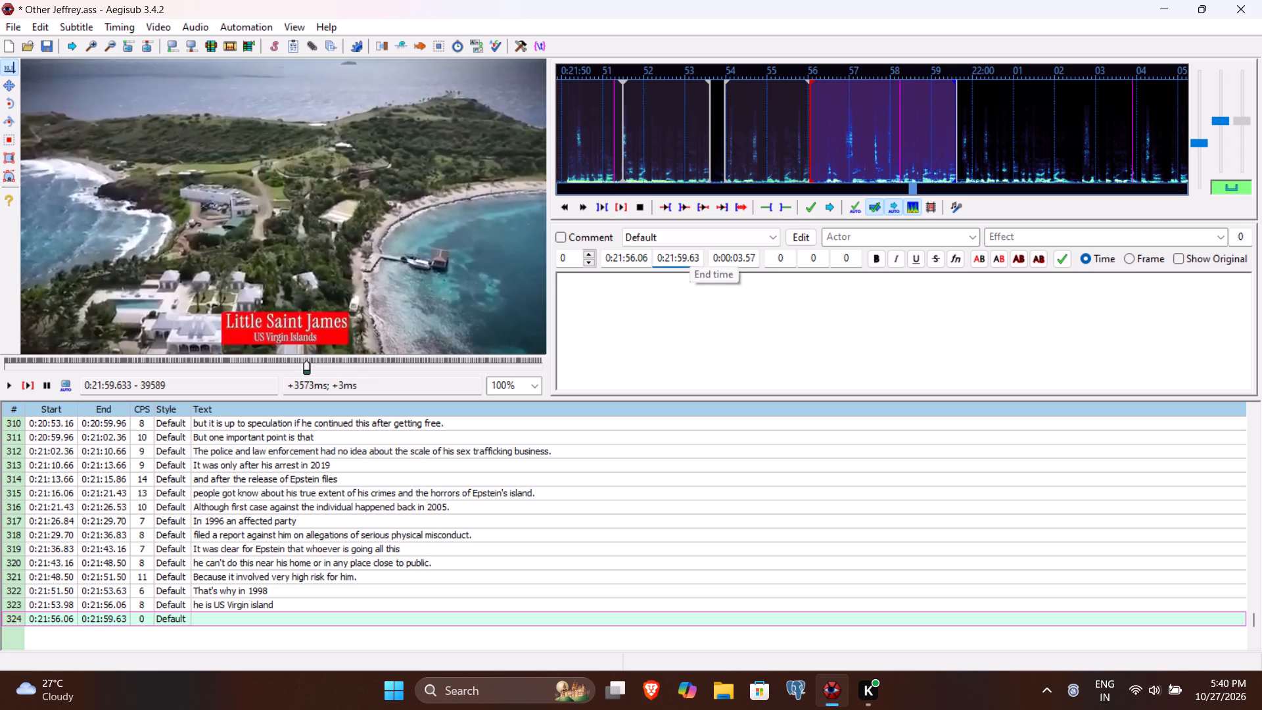
Enter "bought an island named Little Saint James." as the text of line 324 and commit the line.
{"action": "left_click", "coordinate": [668, 321]}
{"action": "type", "text": "bought an island names"}
{"action": "key", "text": "BackSpace"}
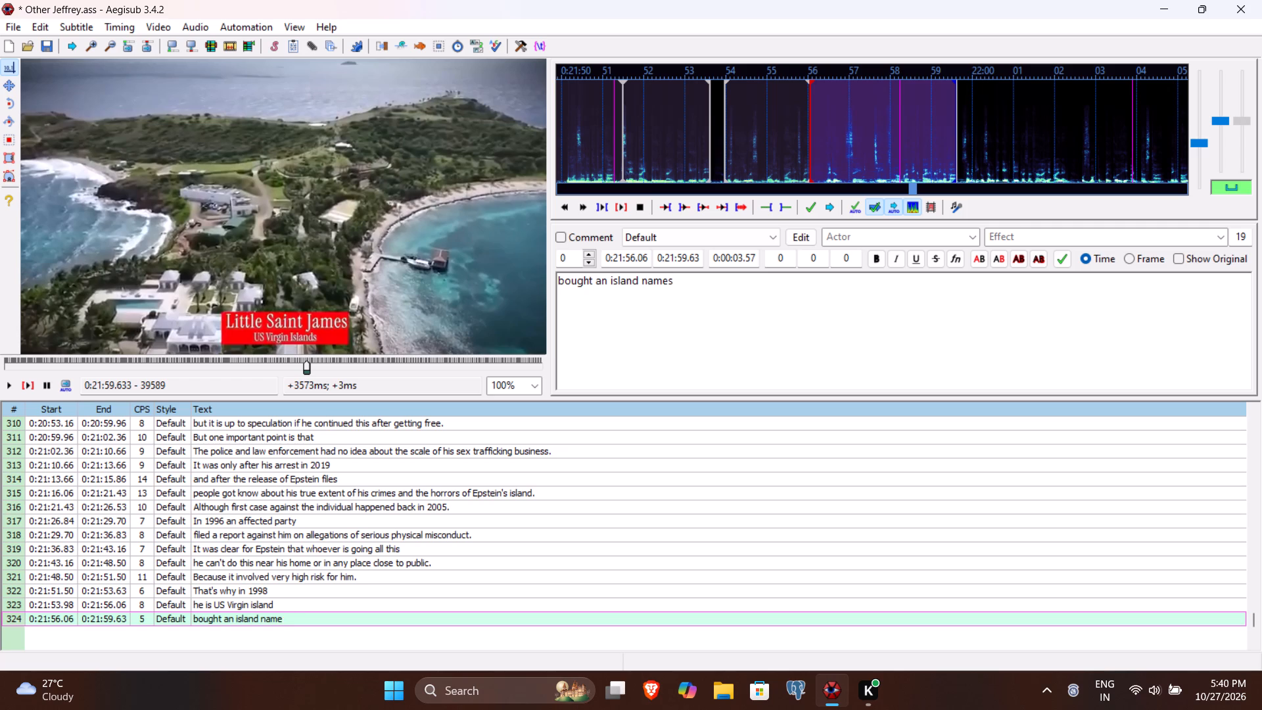
{"action": "type", "text": "d Little Saint j"}
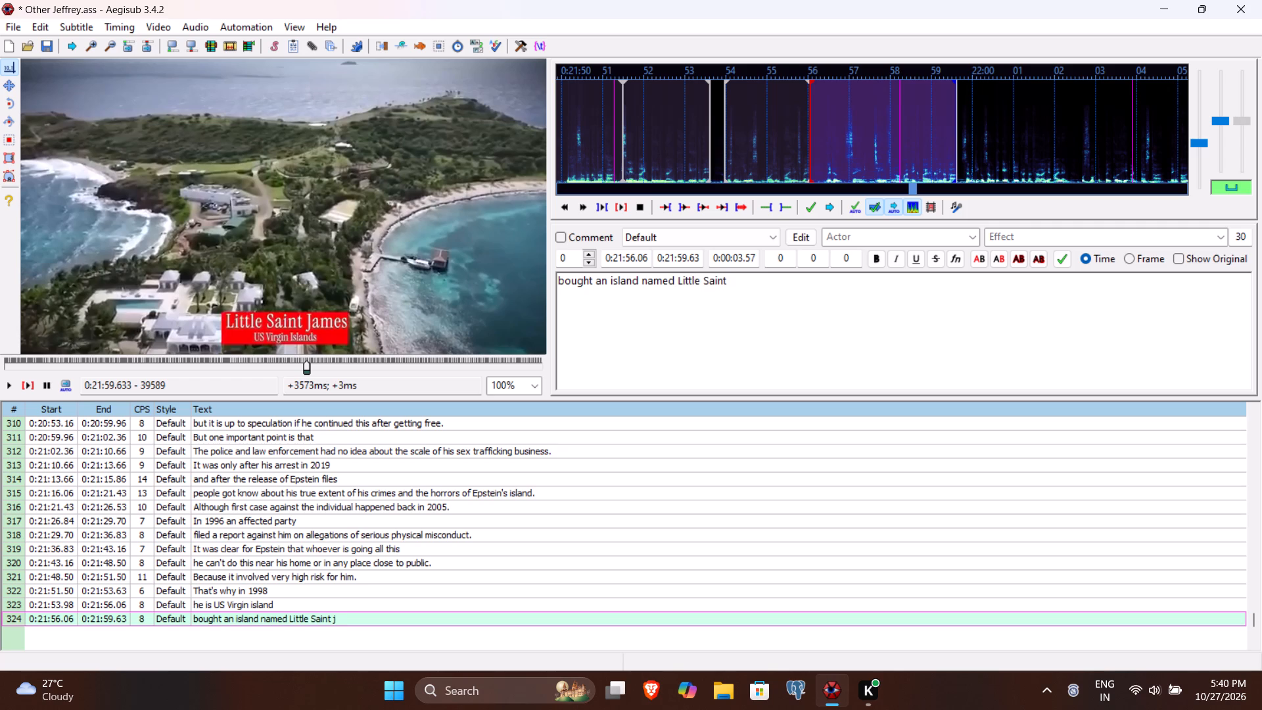
{"action": "key", "text": "BackSpace"}
{"action": "type", "text": "James."}
{"action": "key", "text": "Return"}
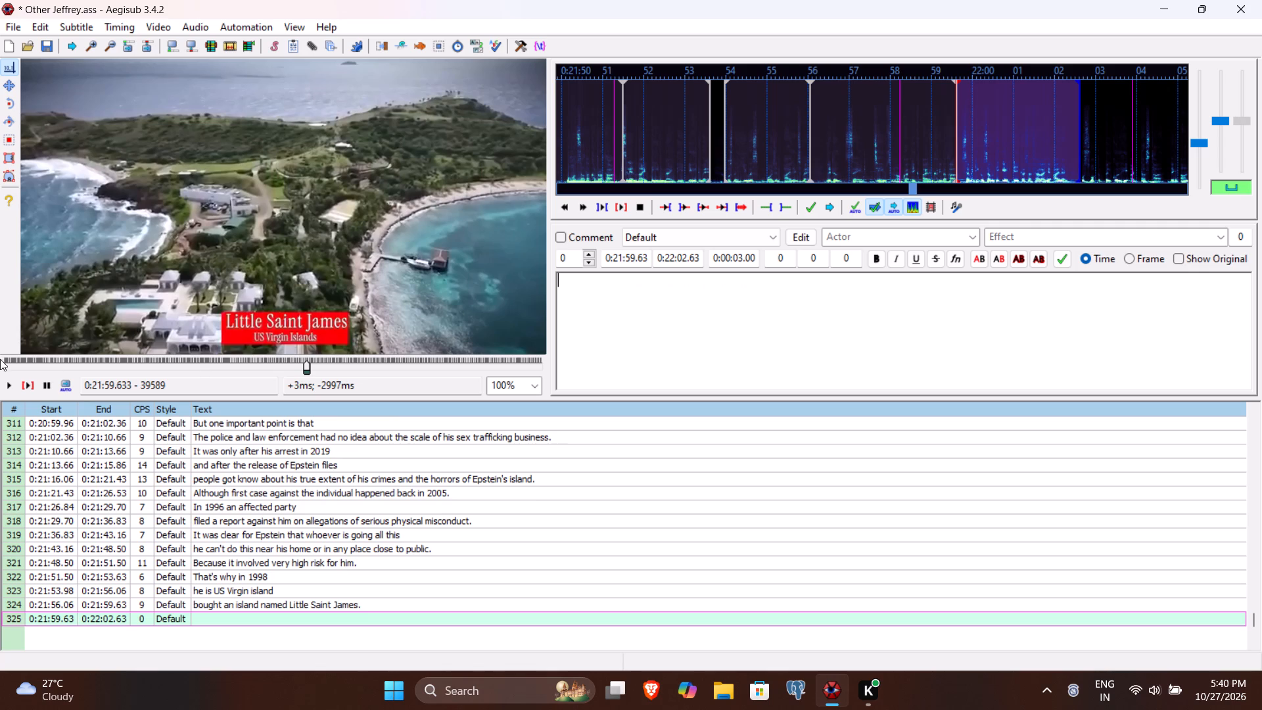
Play line 325 and set its timing to end at 0:22:02.33 and start at 0:21:59.82.
{"action": "left_click", "coordinate": [28, 382]}
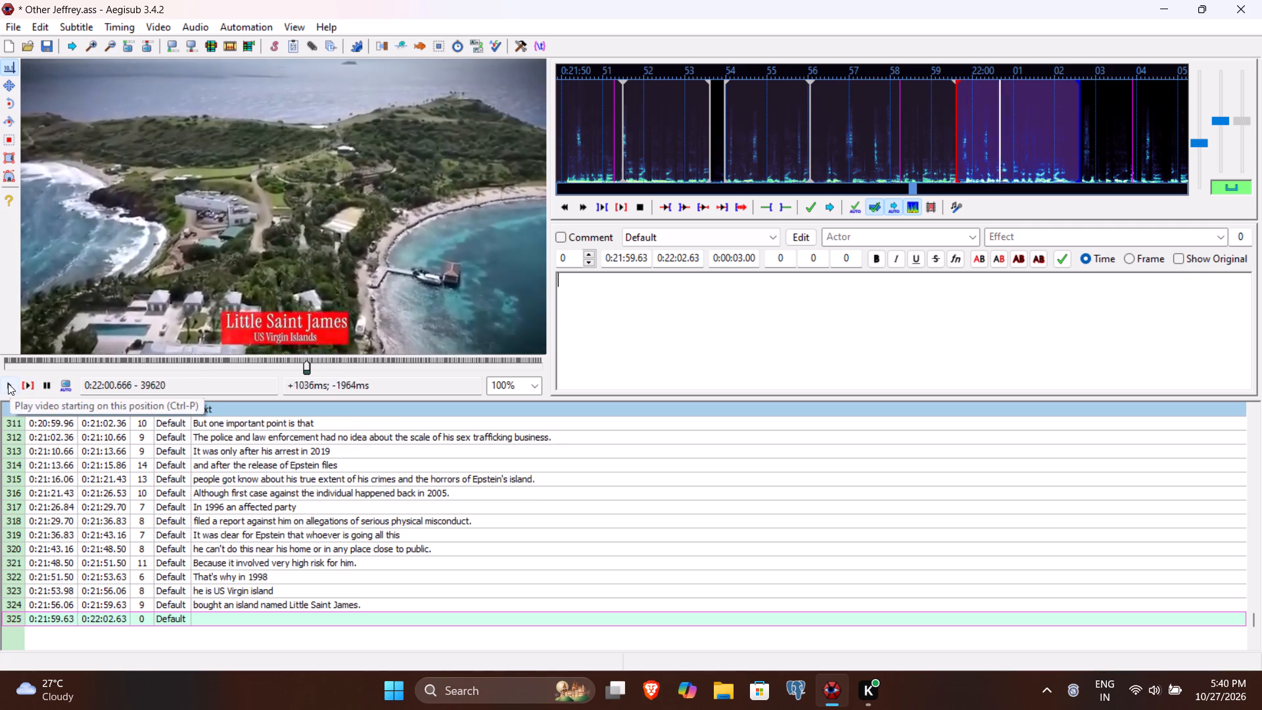
{"action": "left_click", "coordinate": [8, 383]}
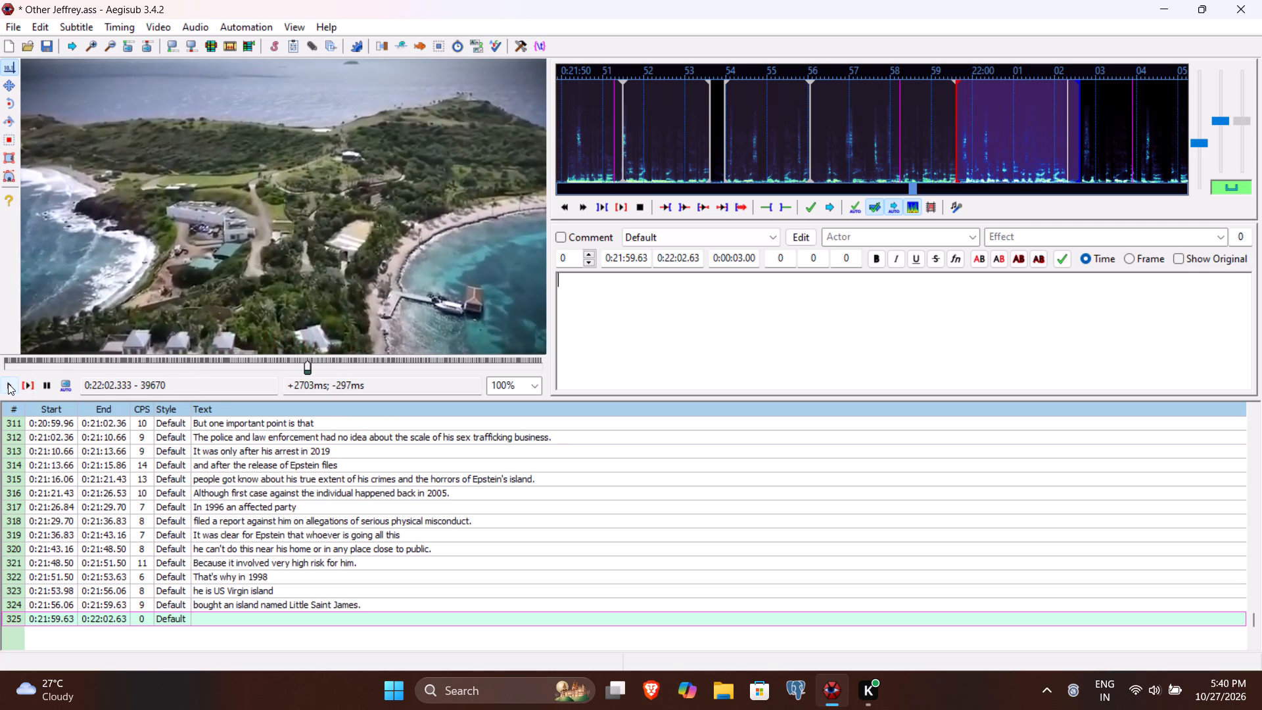
{"action": "left_click", "coordinate": [685, 261]}
{"action": "type", "text": "33"}
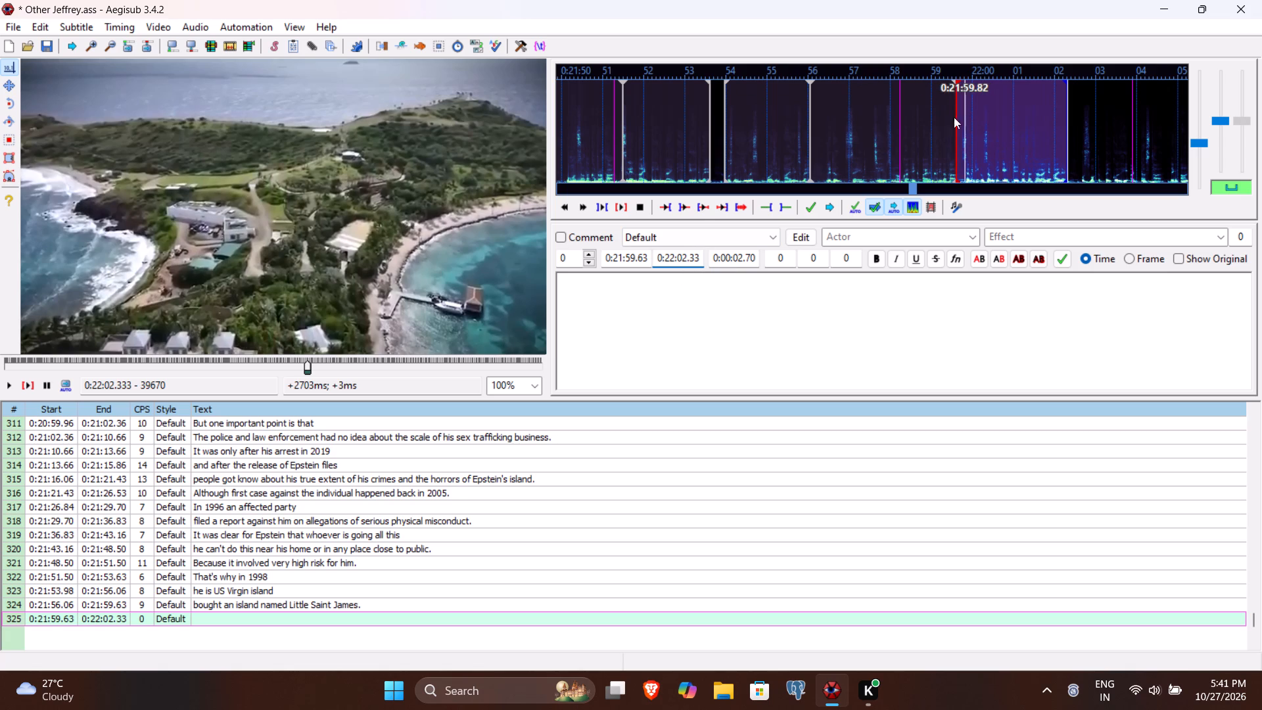
{"action": "left_click", "coordinate": [638, 261]}
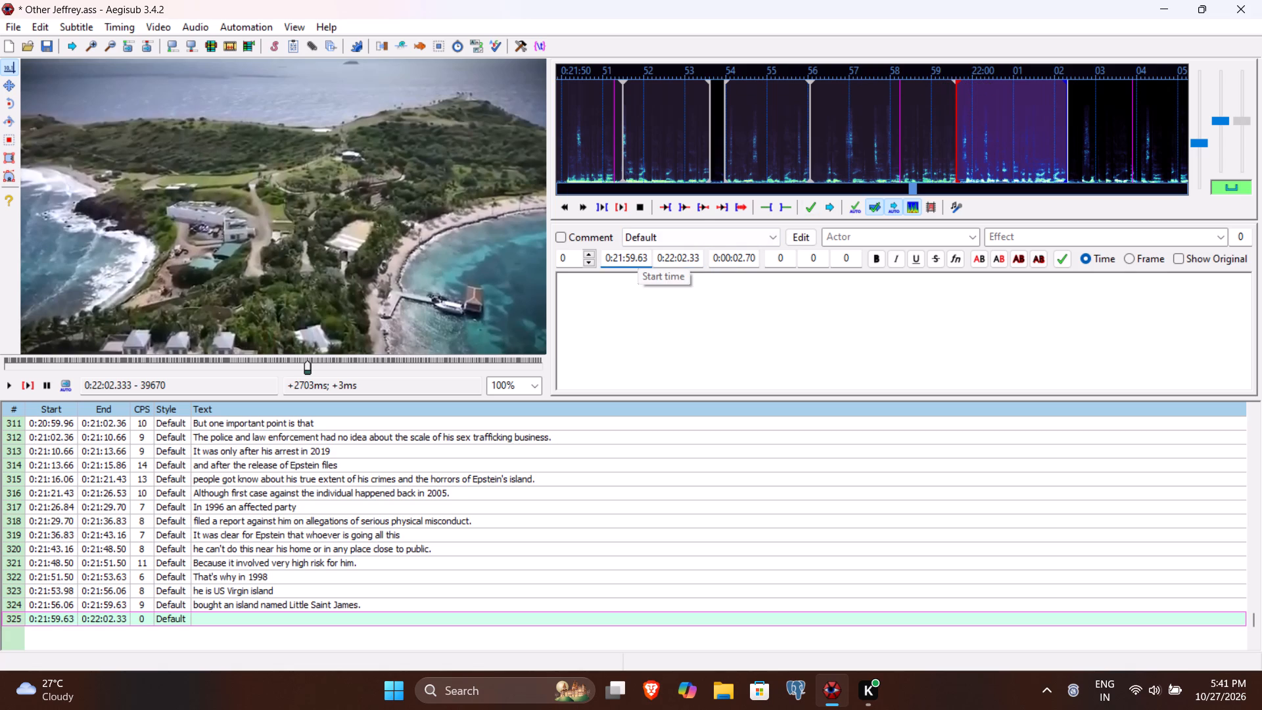
{"action": "type", "text": "82"}
Enter "70-78 acres area of the island" as the text of line 325, replaying the line to check the wording, and commit it.
{"action": "left_click", "coordinate": [628, 306]}
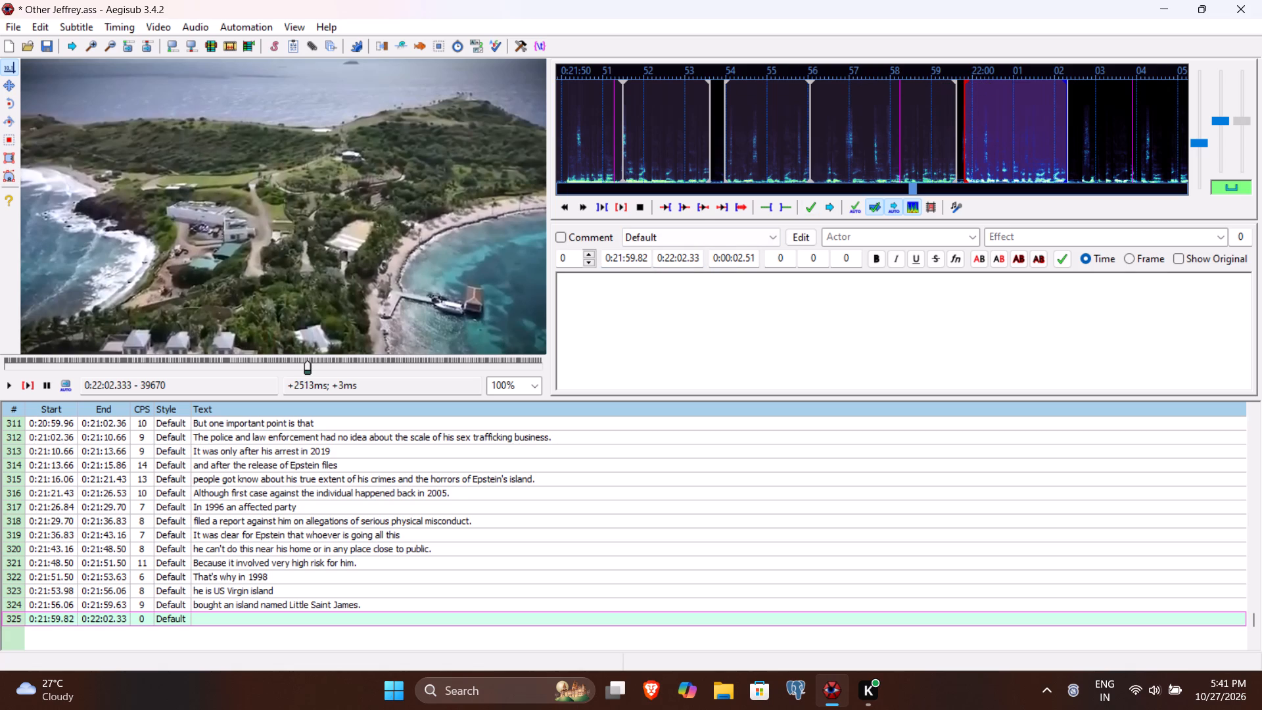
{"action": "type", "text": "7-"}
{"action": "key", "text": "BackSpace"}
{"action": "type", "text": "0-"}
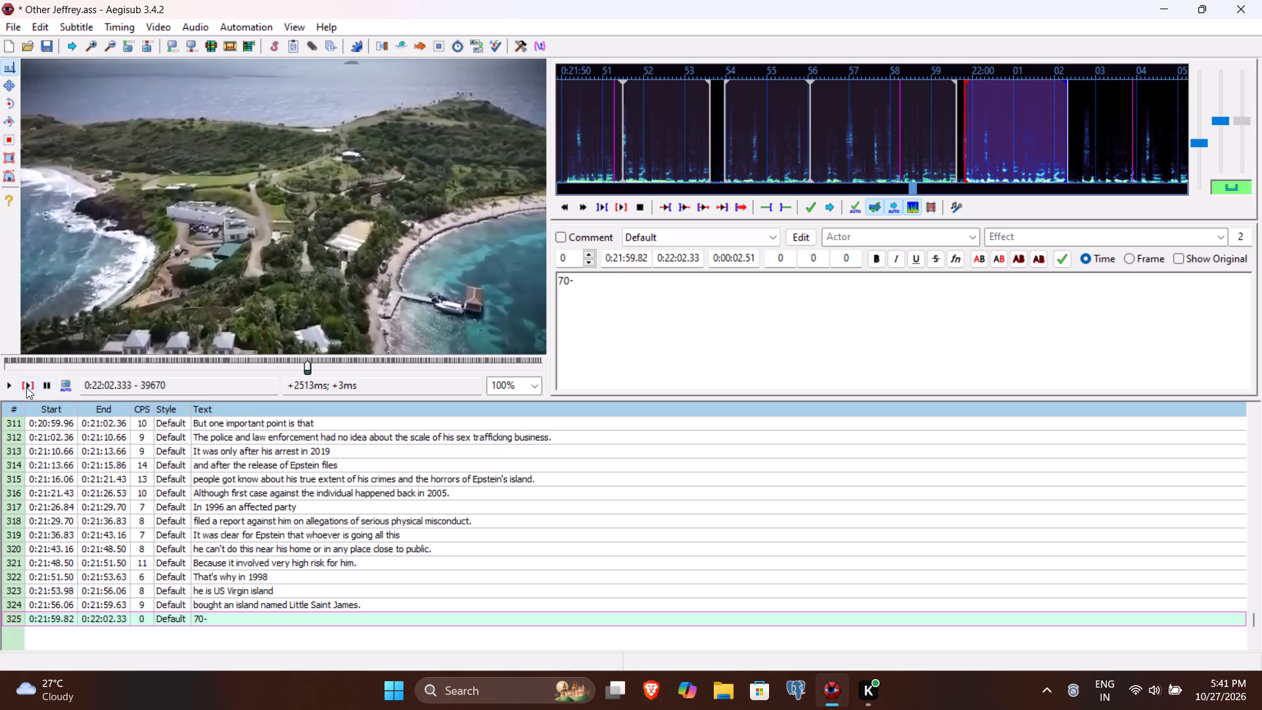
{"action": "left_click", "coordinate": [25, 388]}
{"action": "left_click", "coordinate": [11, 387]}
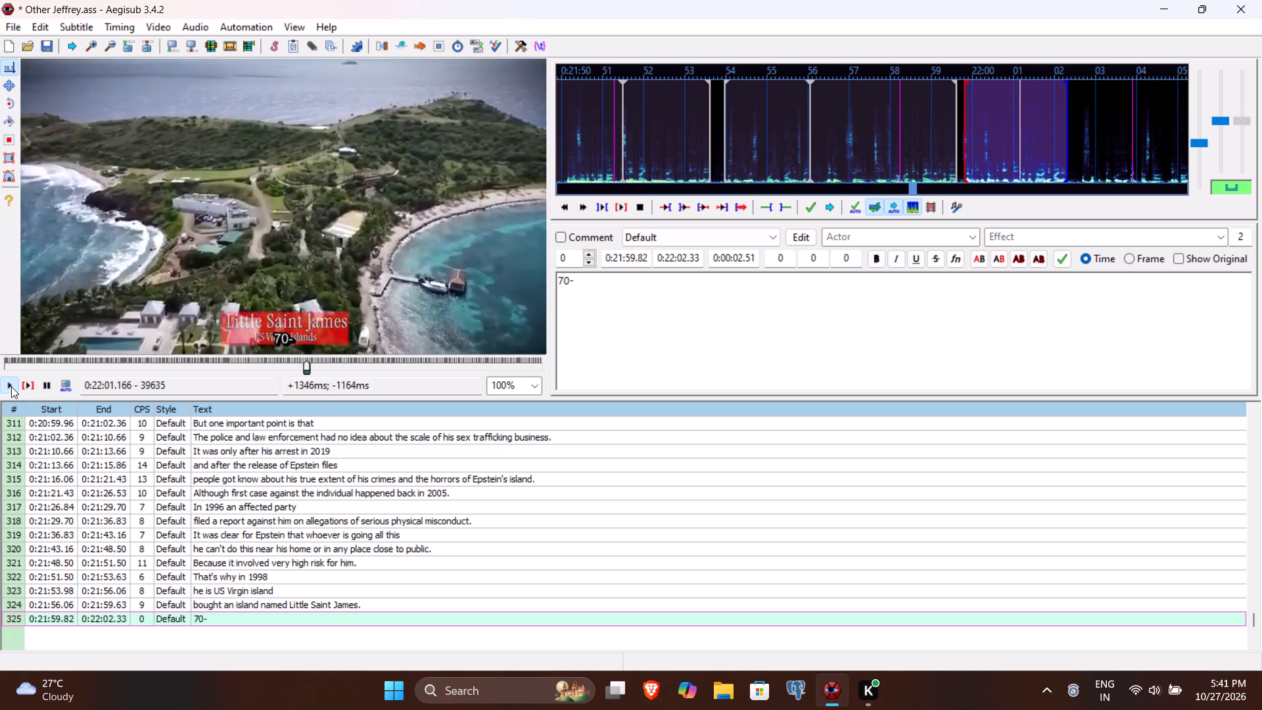
{"action": "type", "text": "78"}
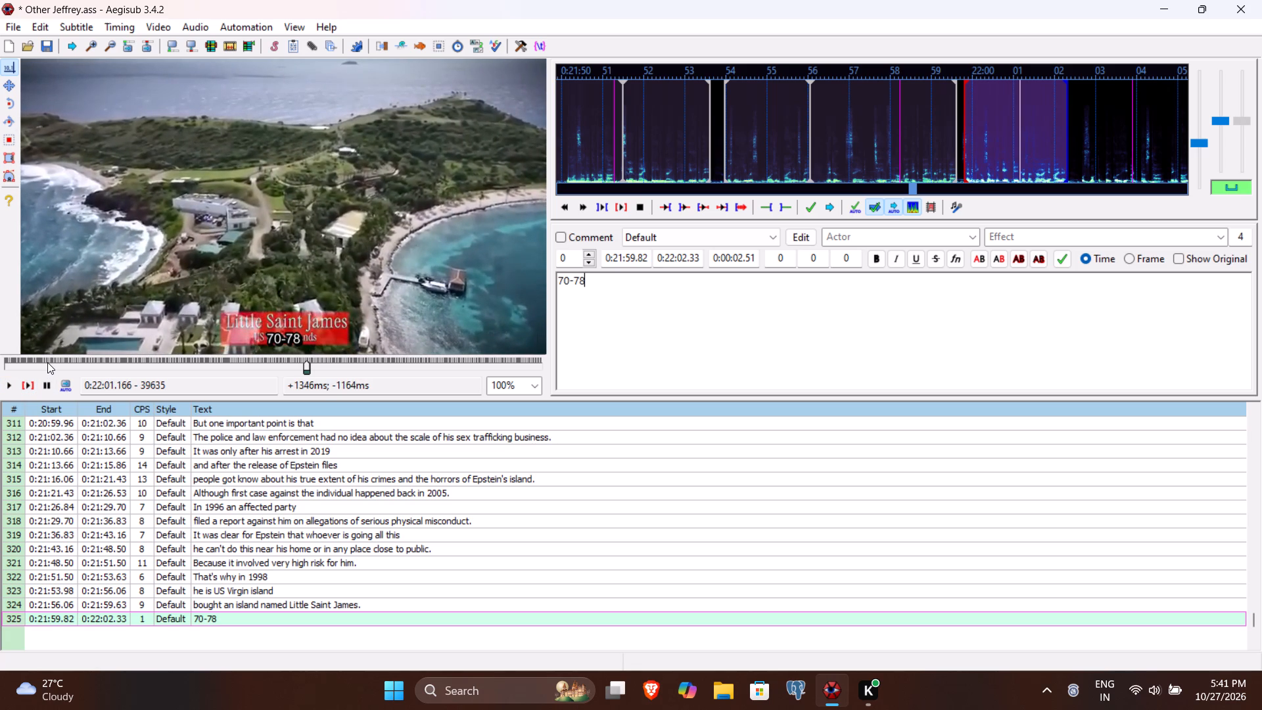
{"action": "key", "text": "space"}
{"action": "type", "text": "c"}
{"action": "key", "text": "BackSpace"}
{"action": "type", "text": "acer"}
{"action": "key", "text": "BackSpace"}
{"action": "key", "text": "BackSpace"}
{"action": "type", "text": "res are of"}
{"action": "key", "text": "space"}
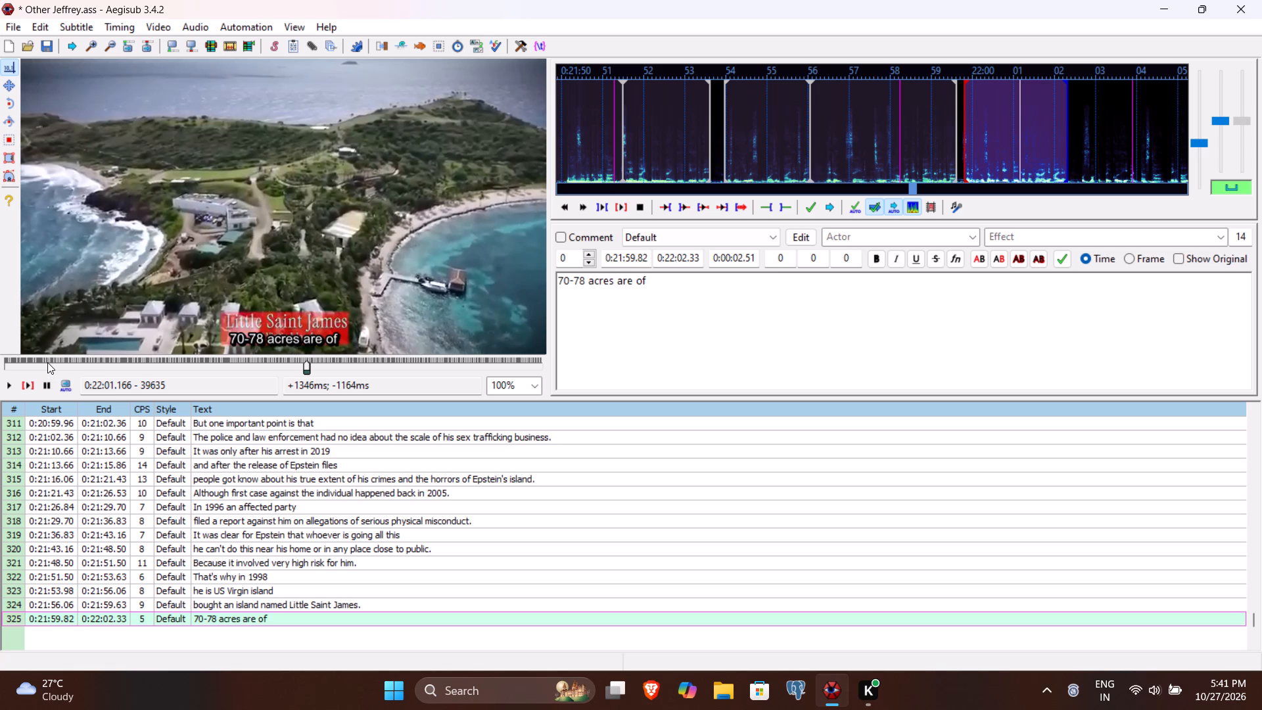
{"action": "key", "text": "BackSpace"}
{"action": "key", "text": "BackSpace"}
{"action": "key", "text": "BackSpace"}
{"action": "key", "text": "BackSpace"}
{"action": "type", "text": "a of the island"}
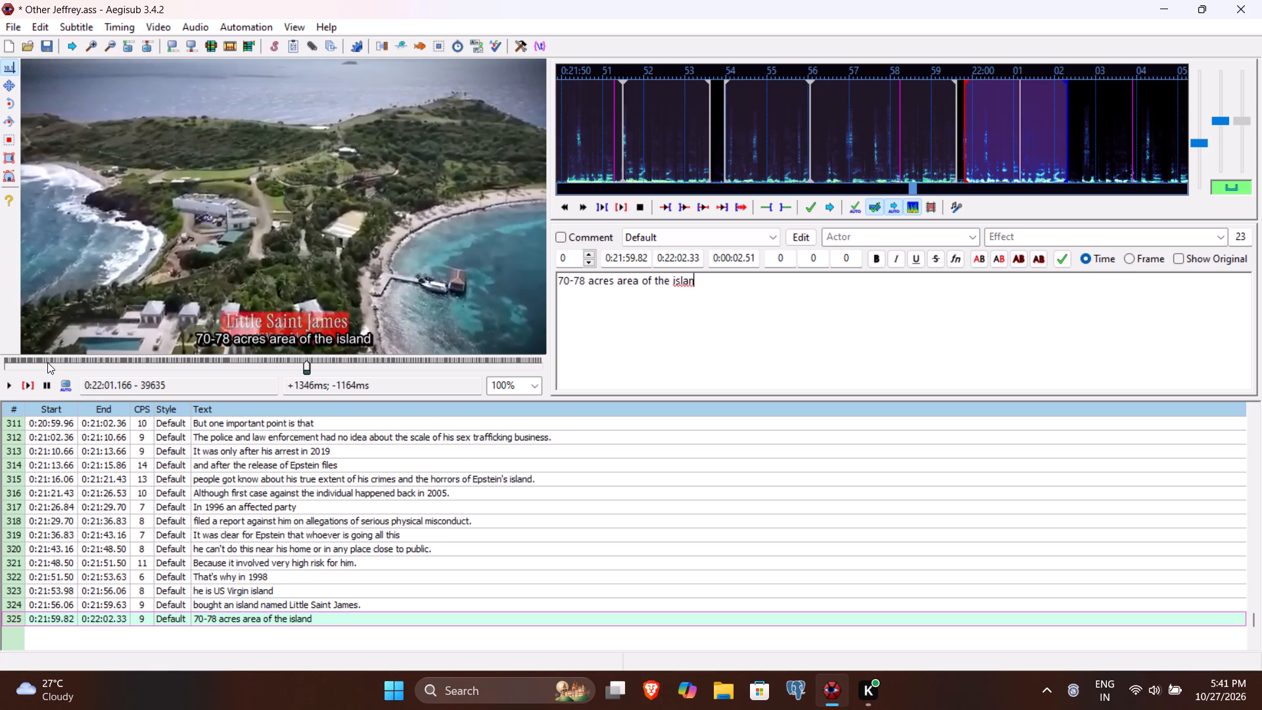
{"action": "key", "text": "Return"}
Play line 326 through the end of the spoken phrase and set its end time to 0:22:04.76 and start time to 0:22:02.66.
{"action": "left_click", "coordinate": [25, 387]}
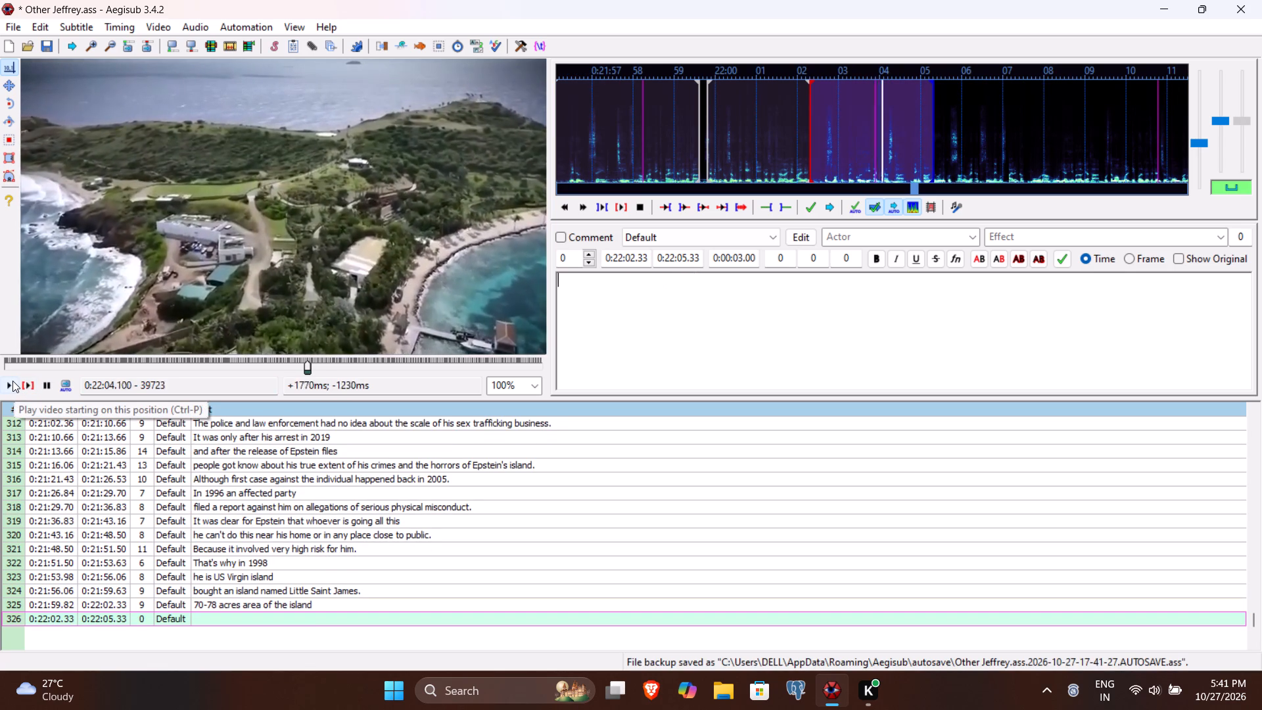
{"action": "left_click", "coordinate": [30, 377]}
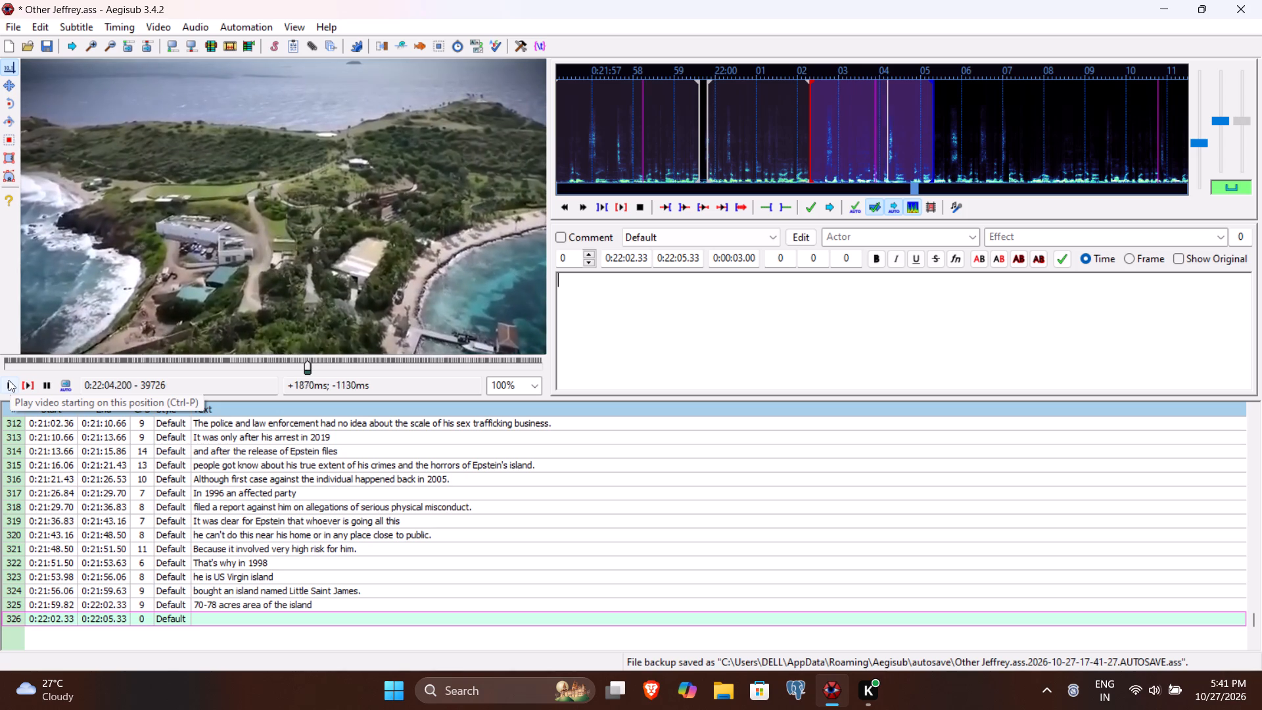
{"action": "left_click", "coordinate": [9, 380]}
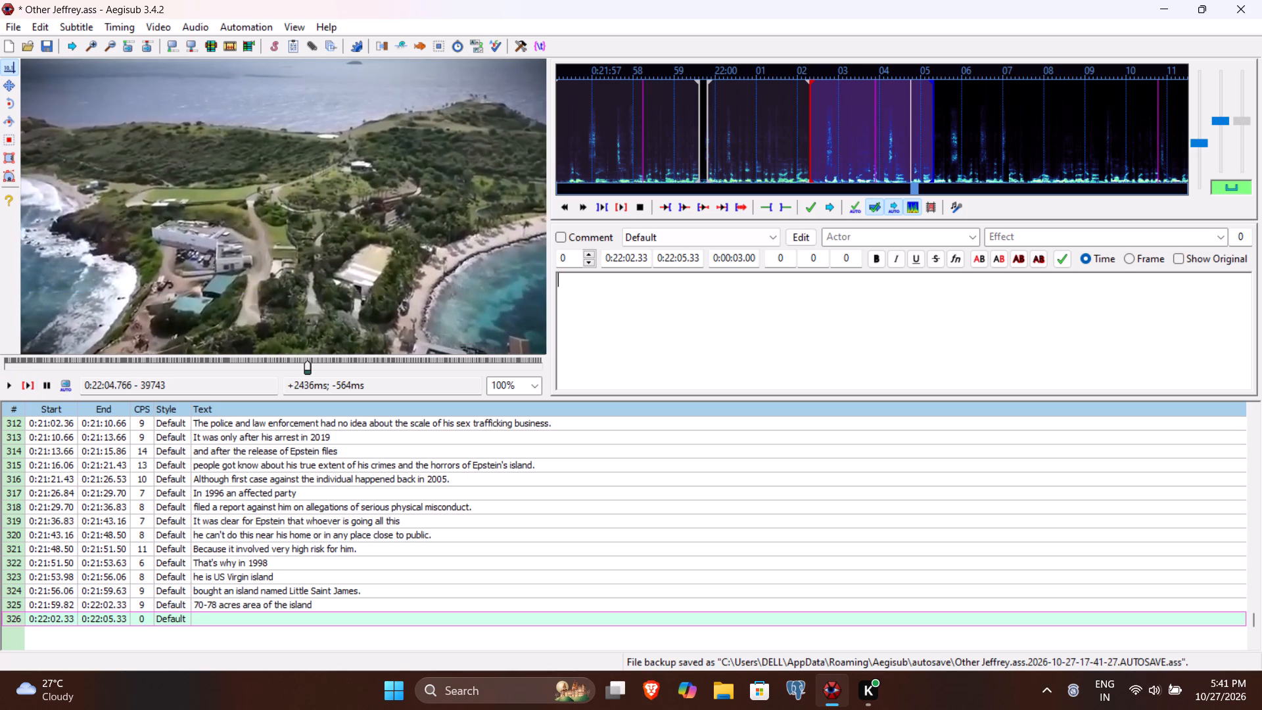
{"action": "left_click", "coordinate": [685, 258]}
{"action": "key", "text": "BackSpace"}
{"action": "key", "text": "4"}
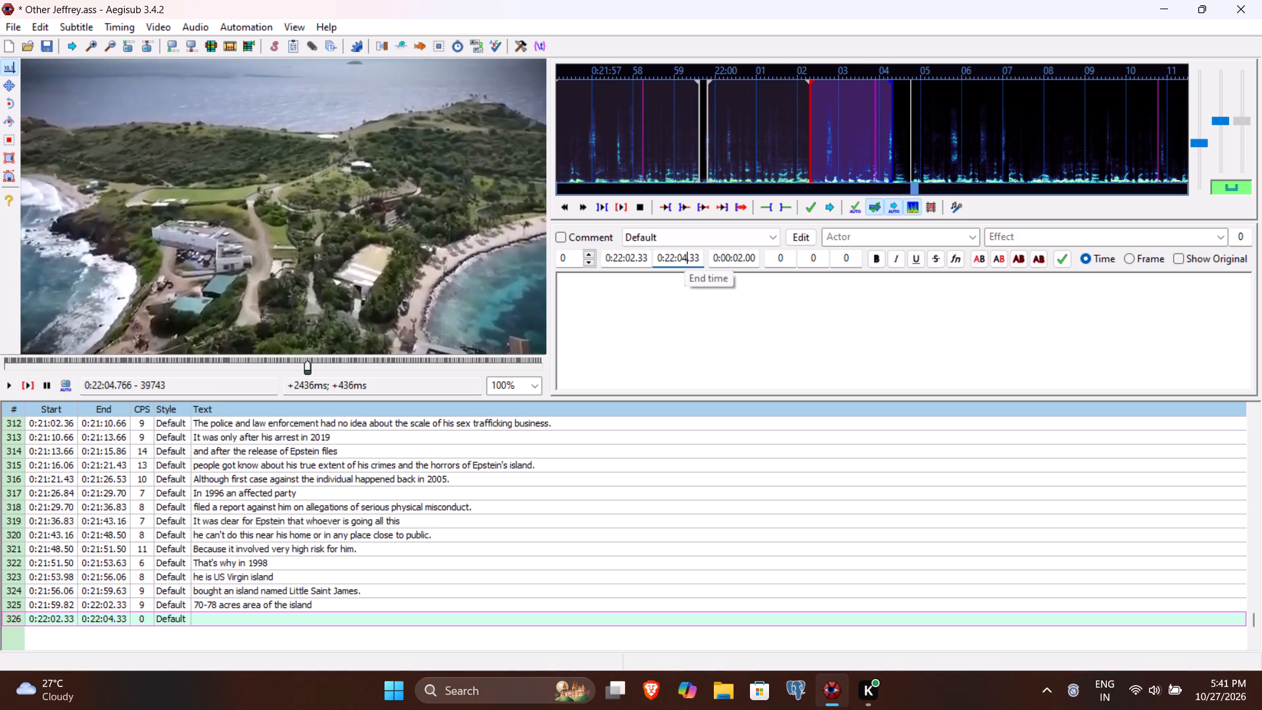
{"action": "type", "text": "76"}
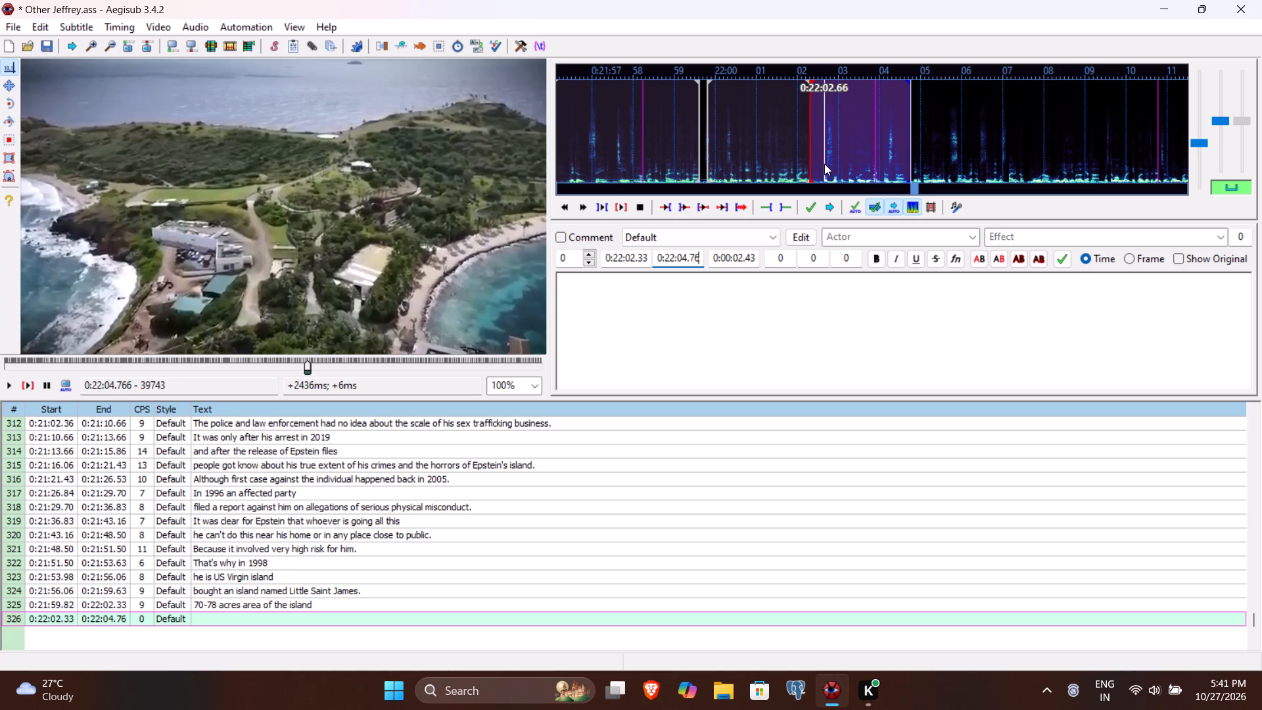
{"action": "left_click", "coordinate": [638, 256]}
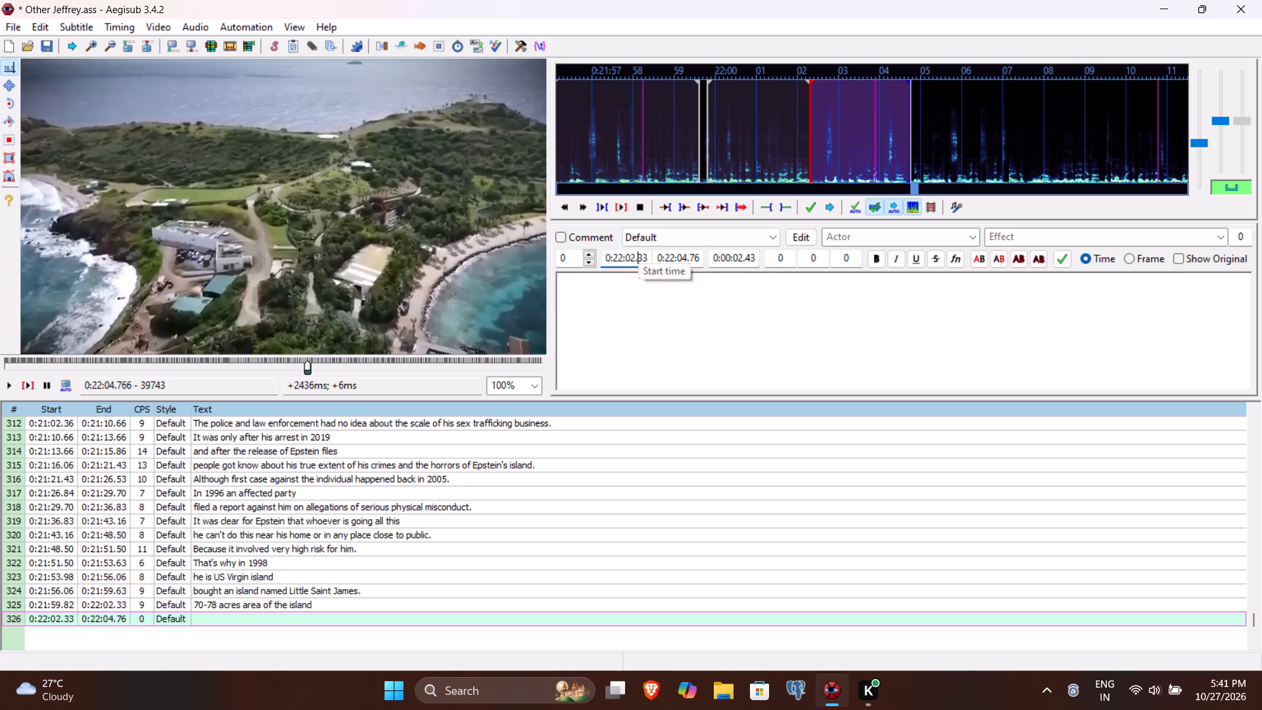
{"action": "type", "text": "66"}
Enter "was totally untouched." as the text of line 326 and commit the line.
{"action": "left_click", "coordinate": [627, 295]}
{"action": "key", "text": "w"}
{"action": "type", "text": "as totla"}
{"action": "key", "text": "BackSpace"}
{"action": "key", "text": "BackSpace"}
{"action": "type", "text": "ally untouched"}
{"action": "key", "text": "period"}
{"action": "key", "text": "Return"}
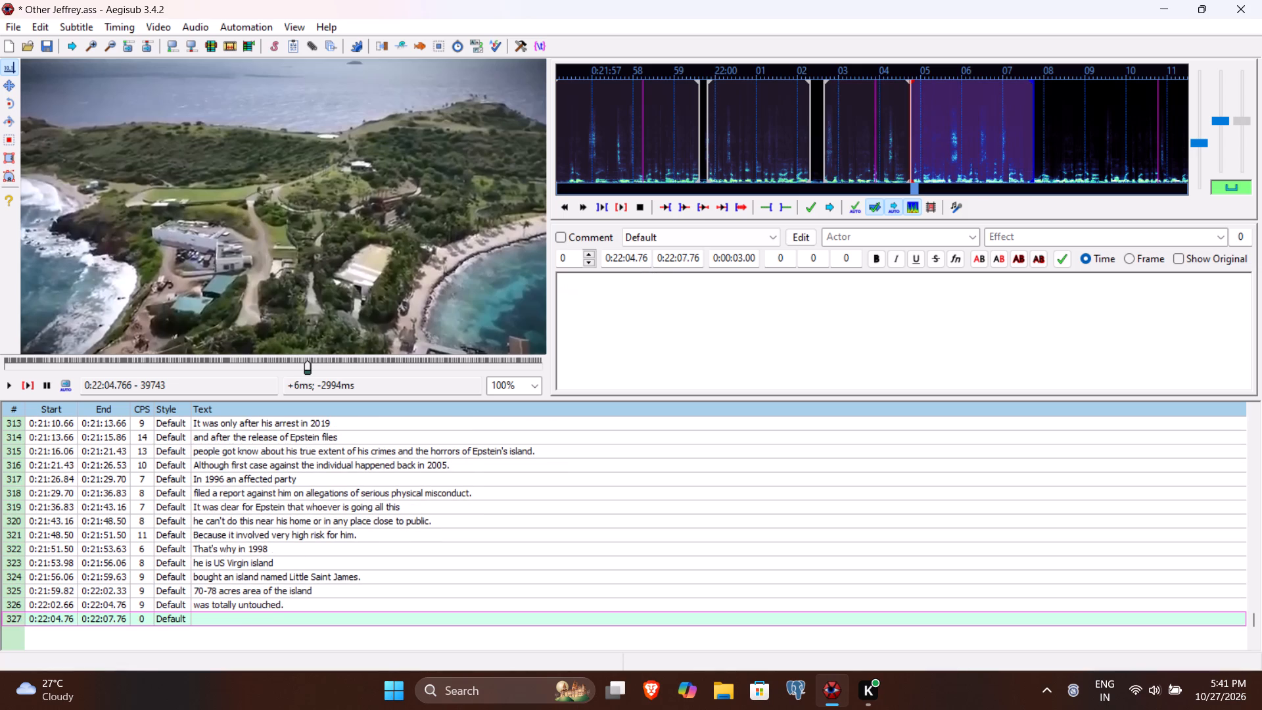
Play line 327 through the end of the spoken phrase and set its end time to 0:22:09.36.
{"action": "left_click", "coordinate": [20, 379]}
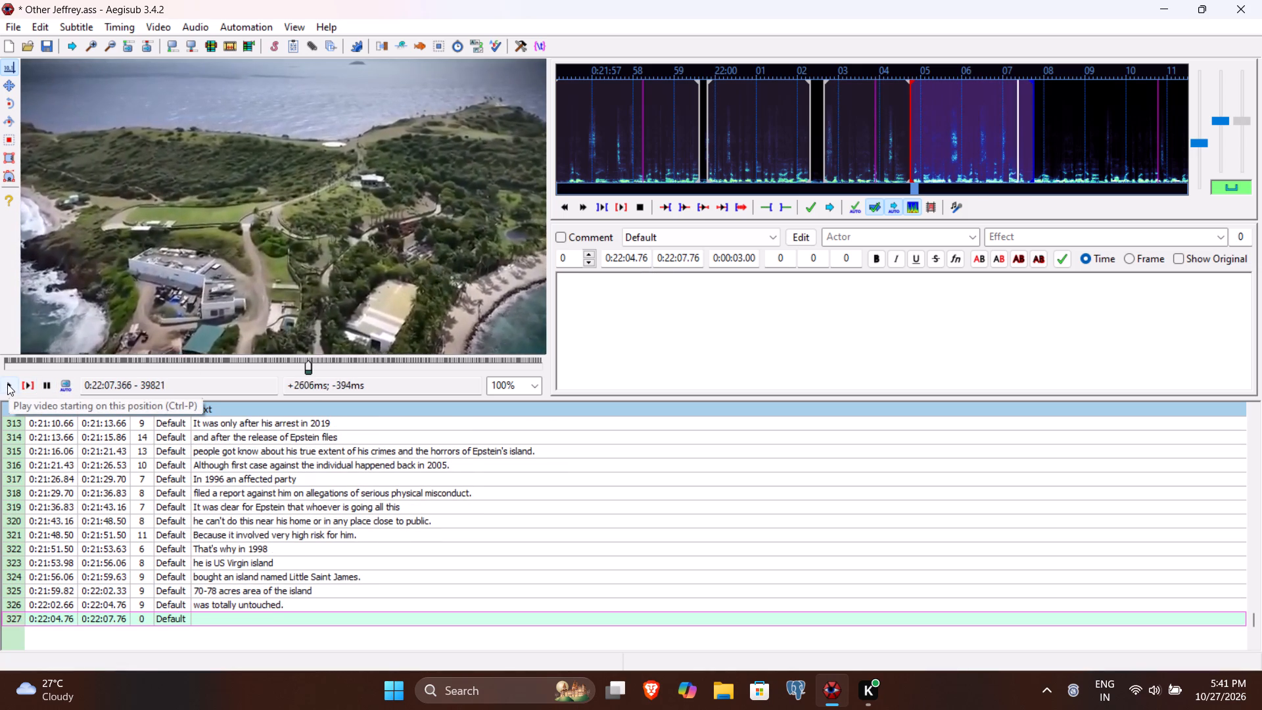
{"action": "left_click", "coordinate": [7, 384]}
{"action": "left_click", "coordinate": [7, 384]}
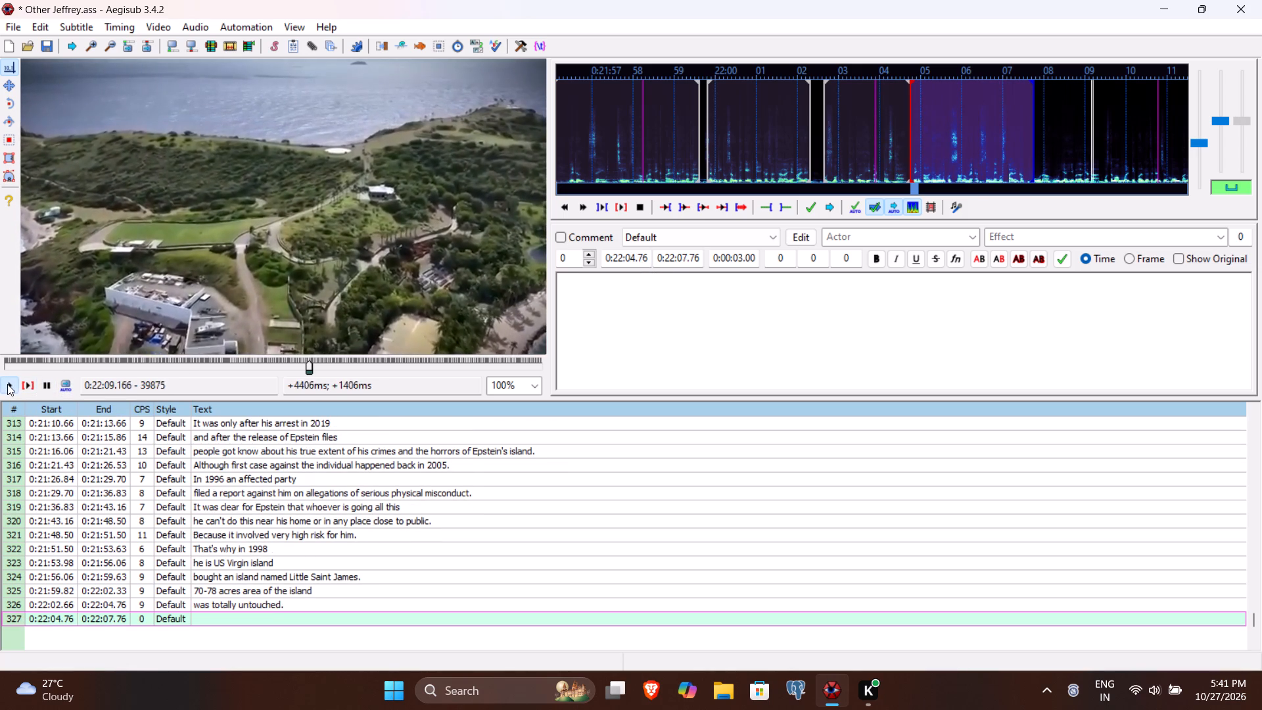
{"action": "left_click", "coordinate": [684, 258]}
{"action": "key", "text": "9"}
{"action": "type", "text": "36"}
Enter "But in the upcoming days Epstein changed the whole topography of the island" as the text of line 327 and commit the line.
{"action": "left_click", "coordinate": [677, 315]}
{"action": "type", "text": "But in the c"}
{"action": "key", "text": "BackSpace"}
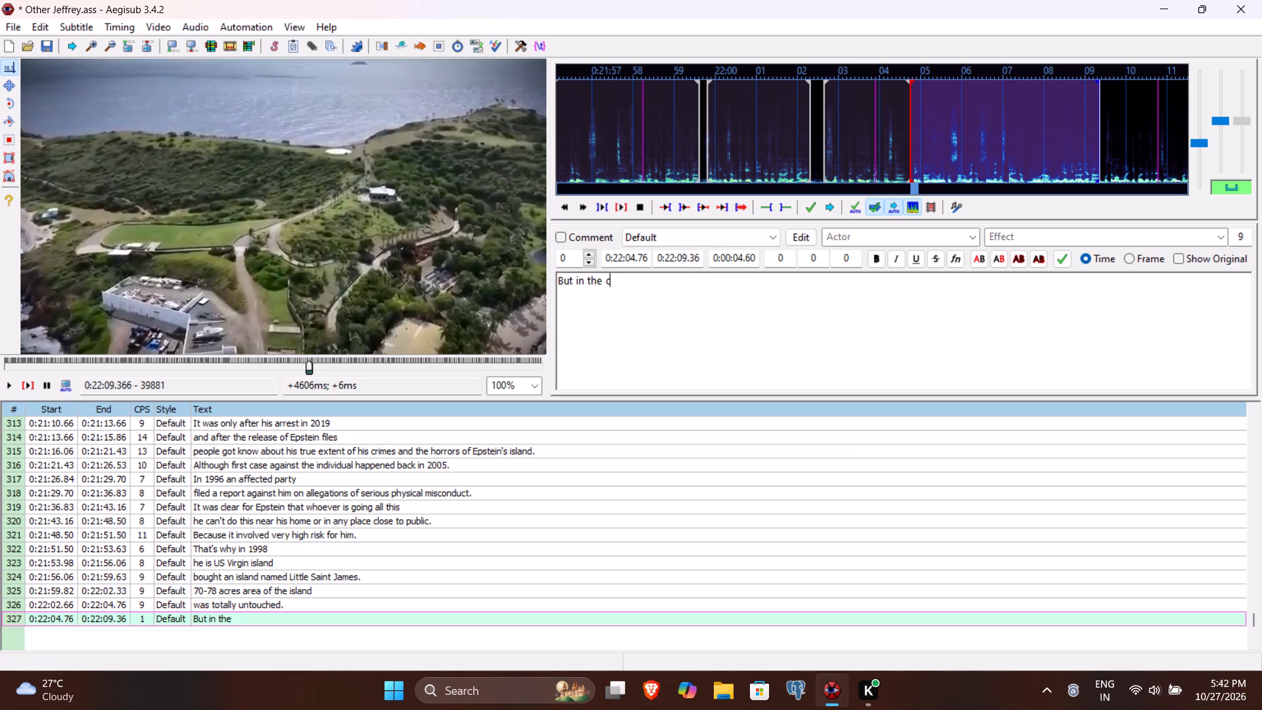
{"action": "type", "text": "upcoming days Epstein changed the whole a"}
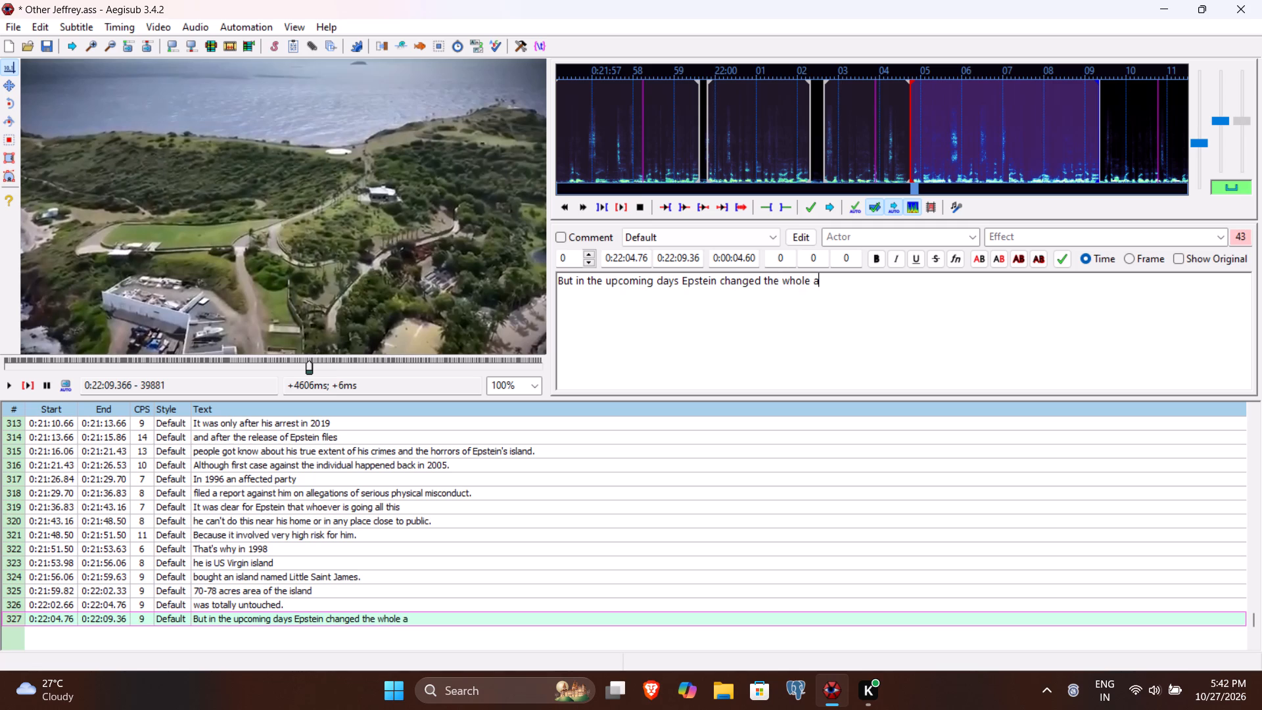
{"action": "key", "text": "BackSpace"}
{"action": "type", "text": "to"}
{"action": "type", "text": "pography of the island"}
{"action": "key", "text": "Return"}
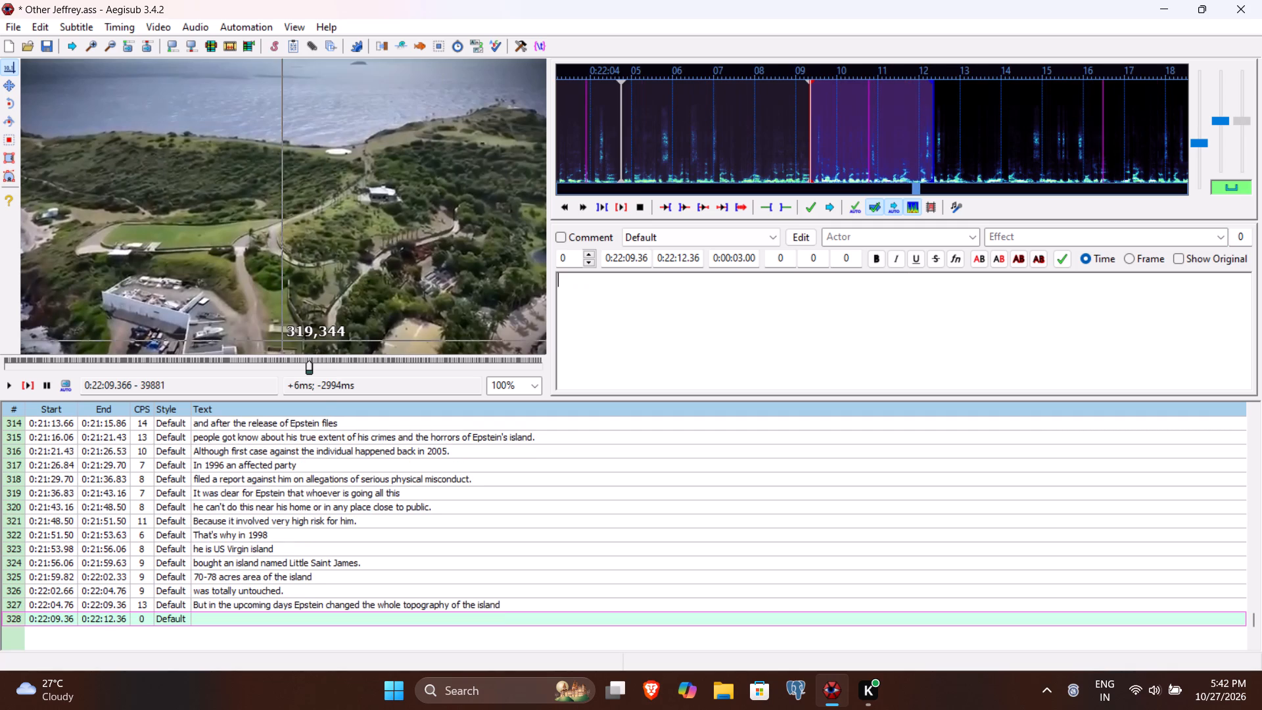
Play line 328 through the end of the spoken phrase and set its end time to 0:22:11.83.
{"action": "left_click", "coordinate": [26, 387]}
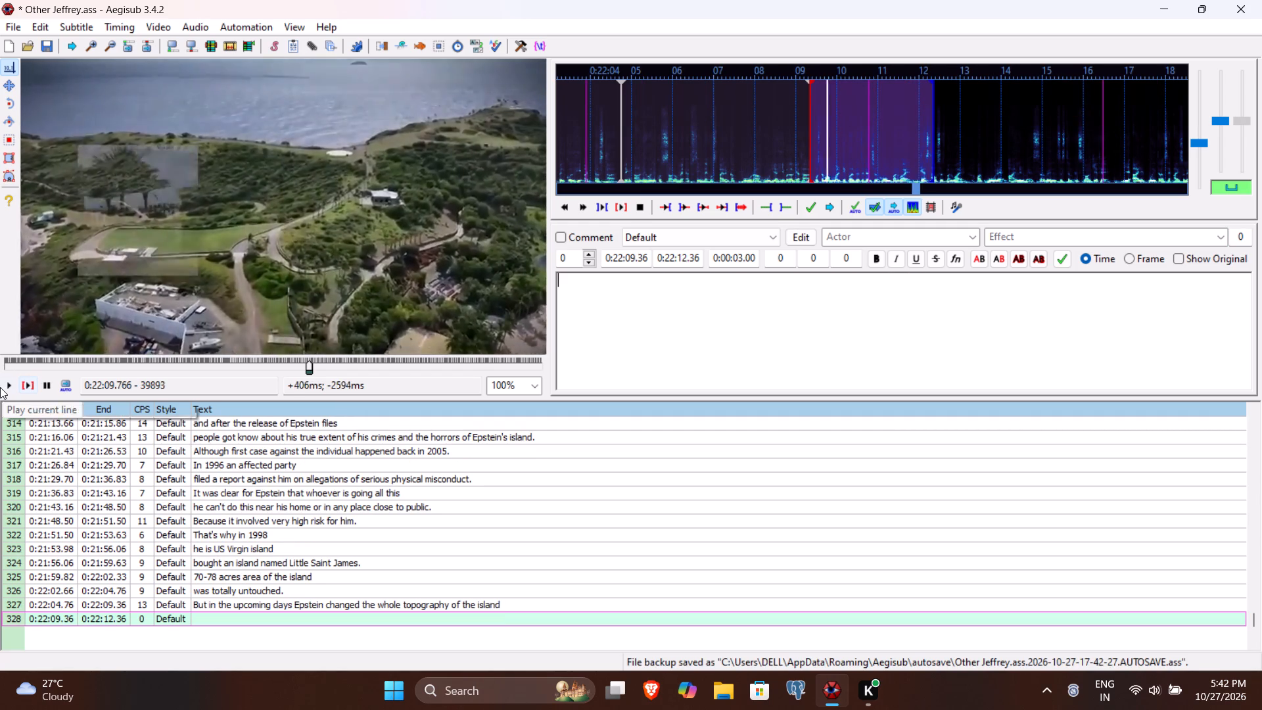
{"action": "left_click", "coordinate": [0, 385]}
{"action": "left_click", "coordinate": [0, 385]}
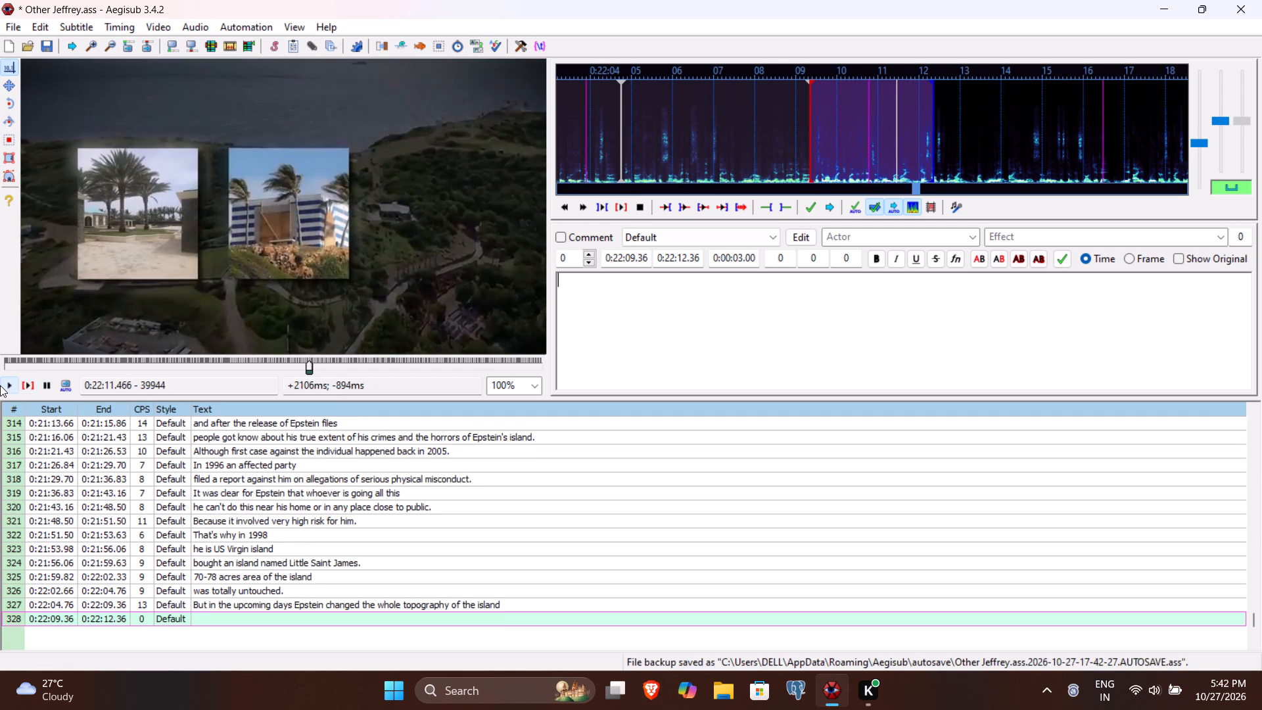
{"action": "left_click", "coordinate": [0, 385]}
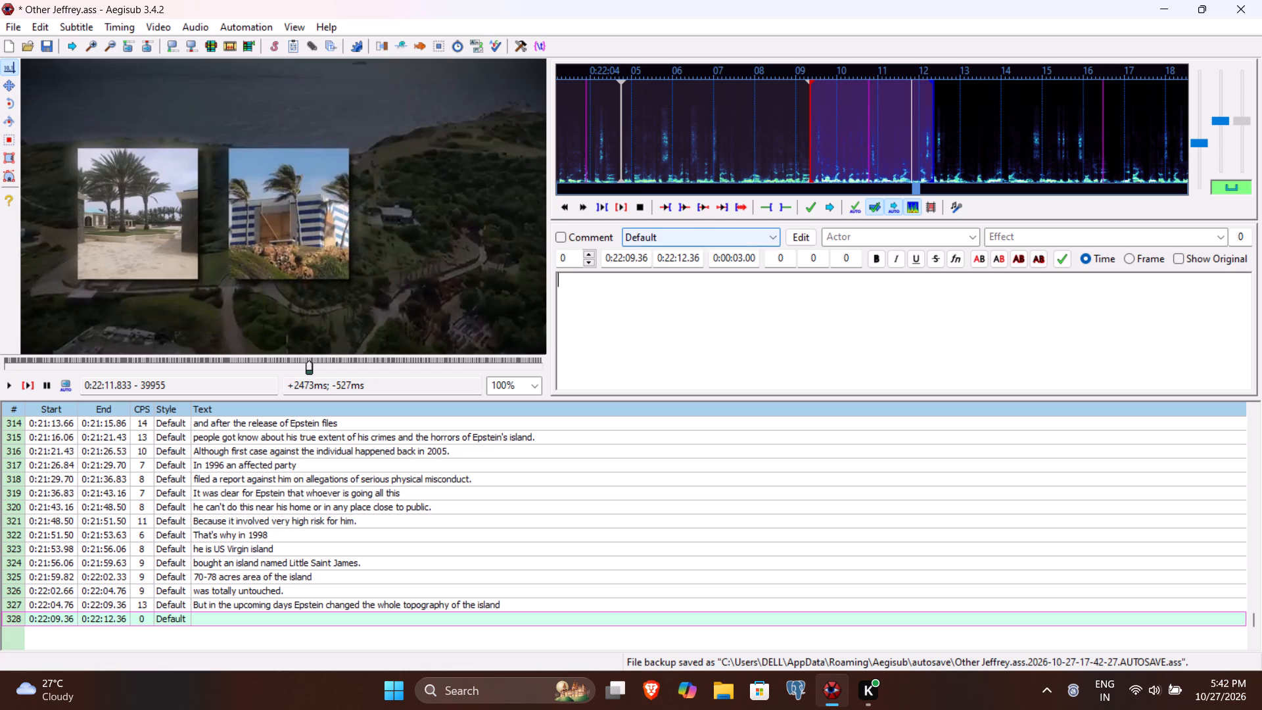
{"action": "left_click", "coordinate": [682, 255]}
{"action": "key", "text": "1"}
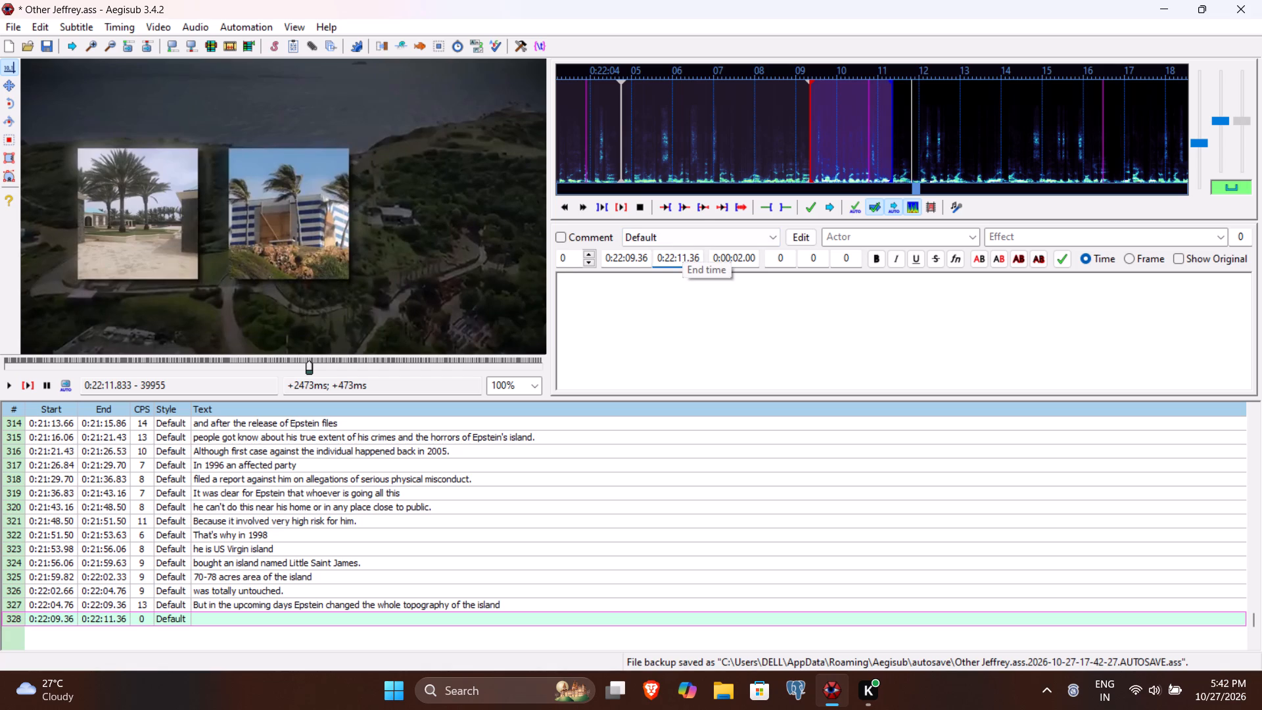
{"action": "type", "text": "83"}
Enter "he made multiple residential homes," as the text of line 328 and commit the line.
{"action": "left_click", "coordinate": [667, 301]}
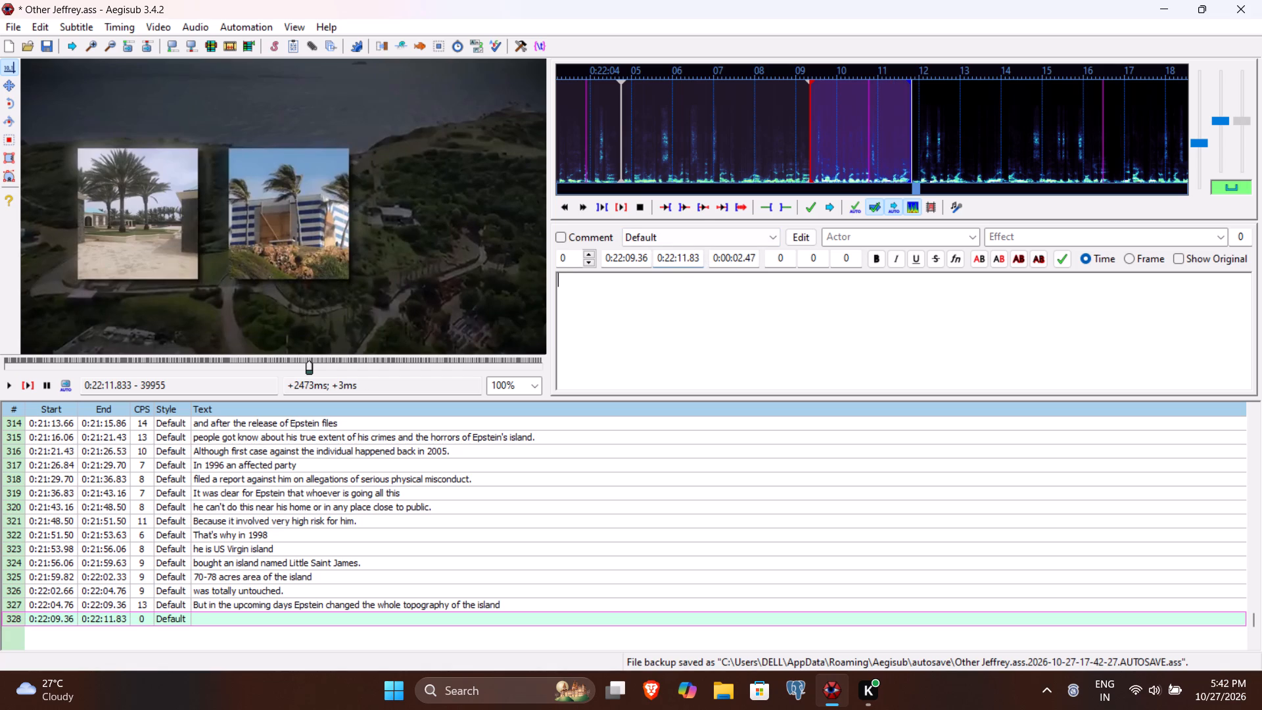
{"action": "key", "text": "shift+h"}
{"action": "key", "text": "BackSpace"}
{"action": "type", "text": "he mad e"}
{"action": "key", "text": "BackSpace"}
{"action": "key", "text": "BackSpace"}
{"action": "type", "text": "e m"}
{"action": "type", "text": "ultiple residential homes"}
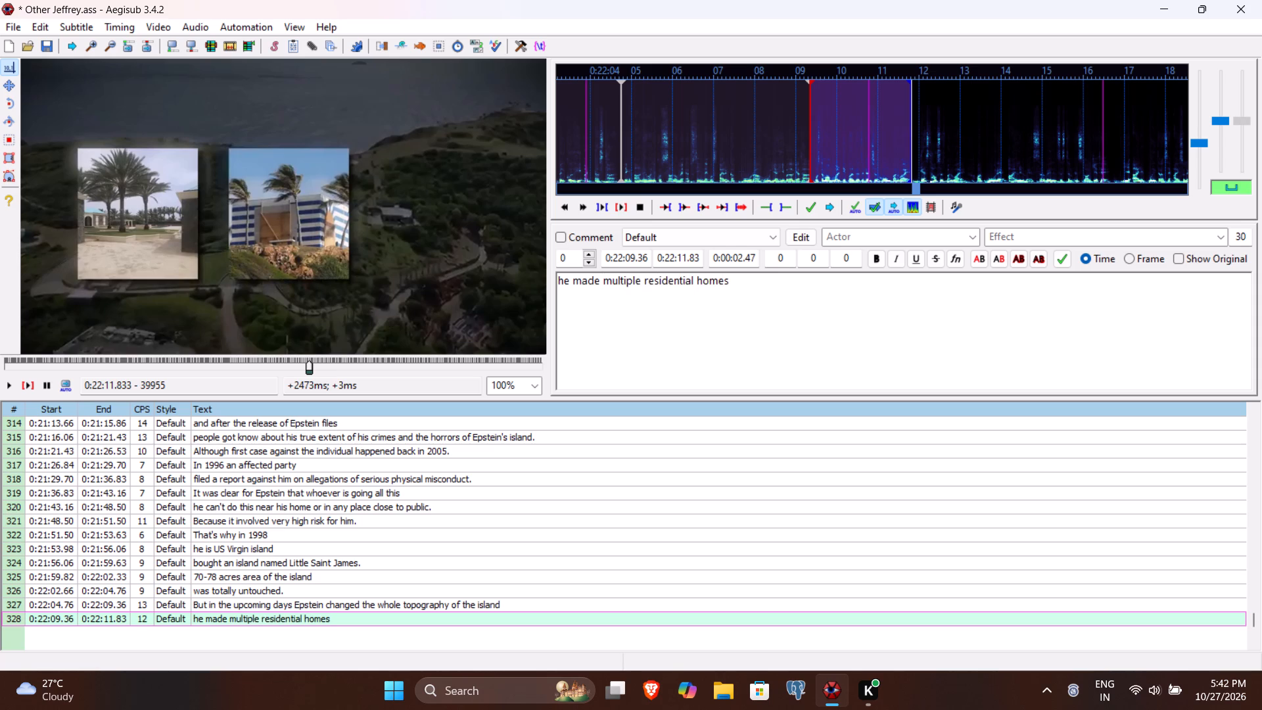
{"action": "key", "text": "comma"}
{"action": "key", "text": "Return"}
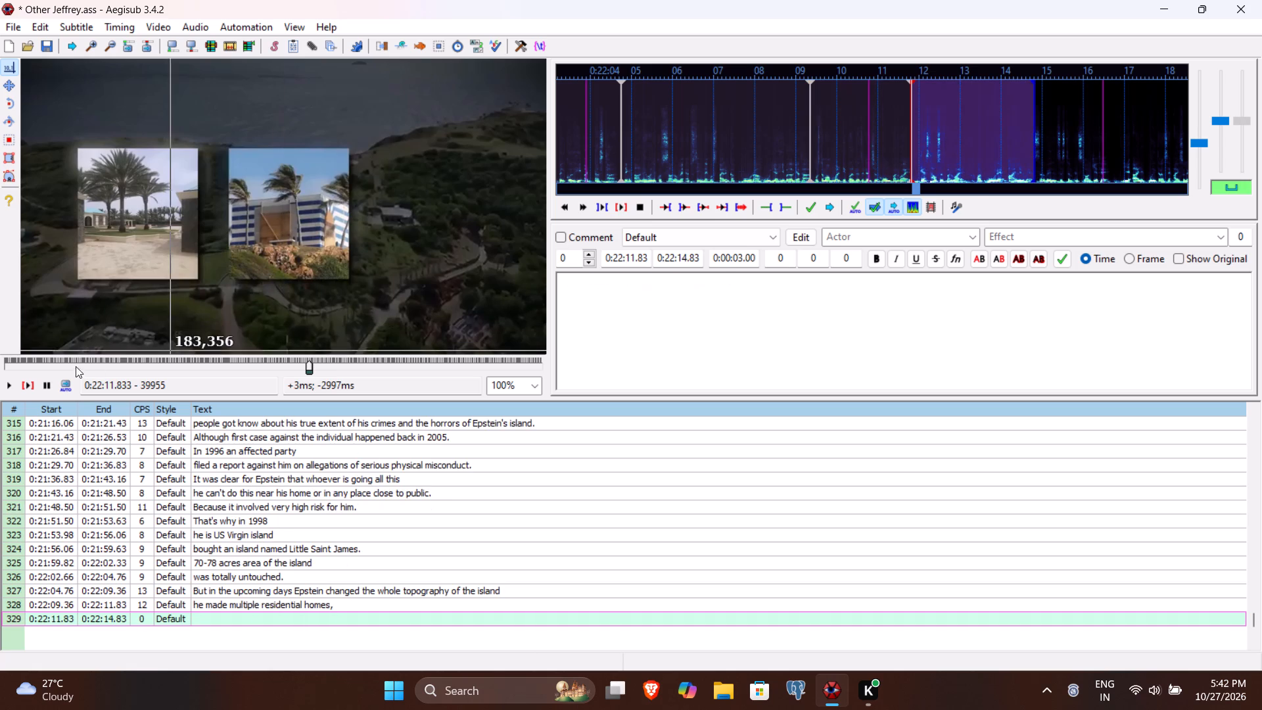
Play line 329 through the end of the spoken phrase and set its end time to 0:22:13.20.
{"action": "left_click", "coordinate": [31, 380]}
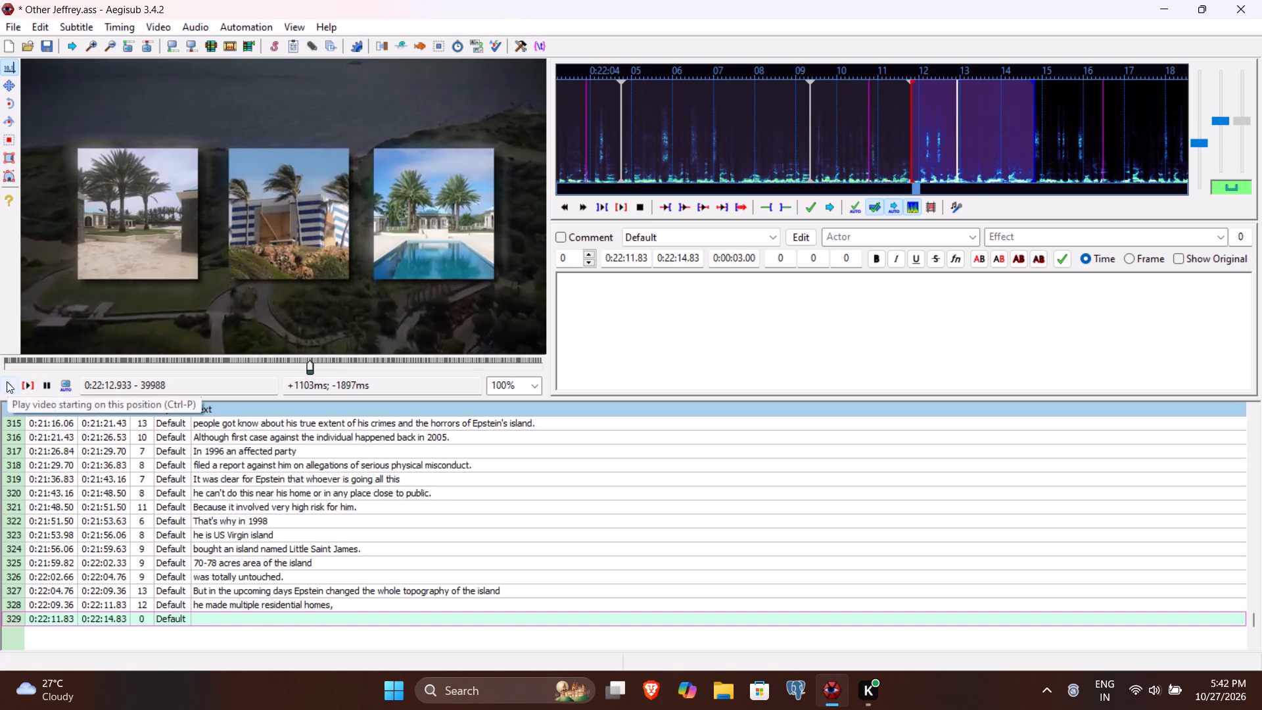
{"action": "left_click", "coordinate": [7, 381]}
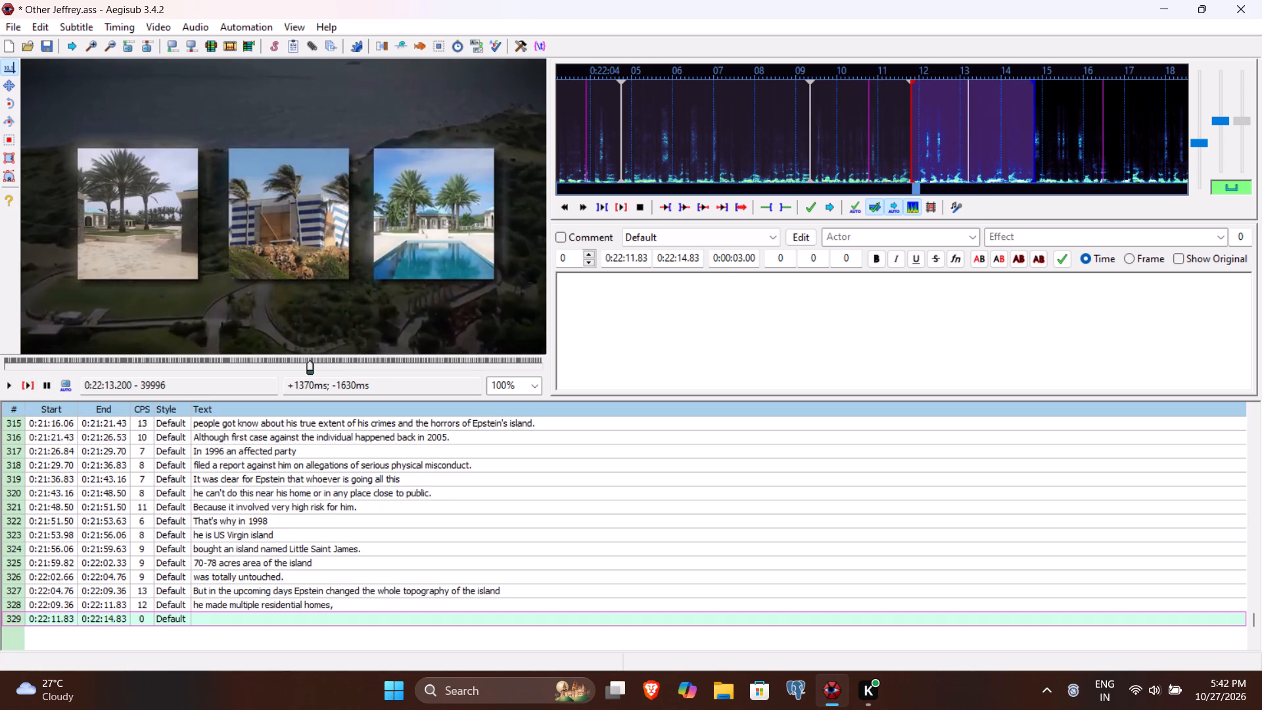
{"action": "left_click", "coordinate": [680, 258]}
{"action": "type", "text": "320"}
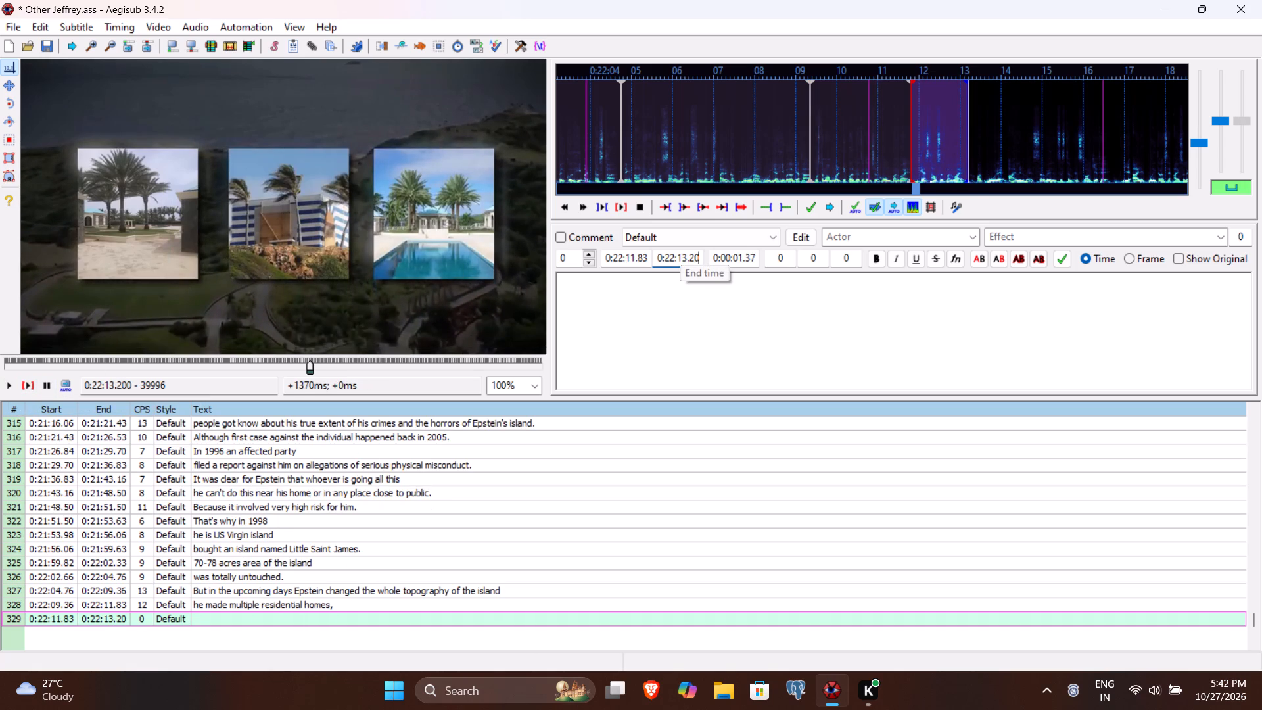
Enter "guest houses" as the text of line 329 and commit the line.
{"action": "left_click", "coordinate": [647, 319]}
{"action": "type", "text": "ggue"}
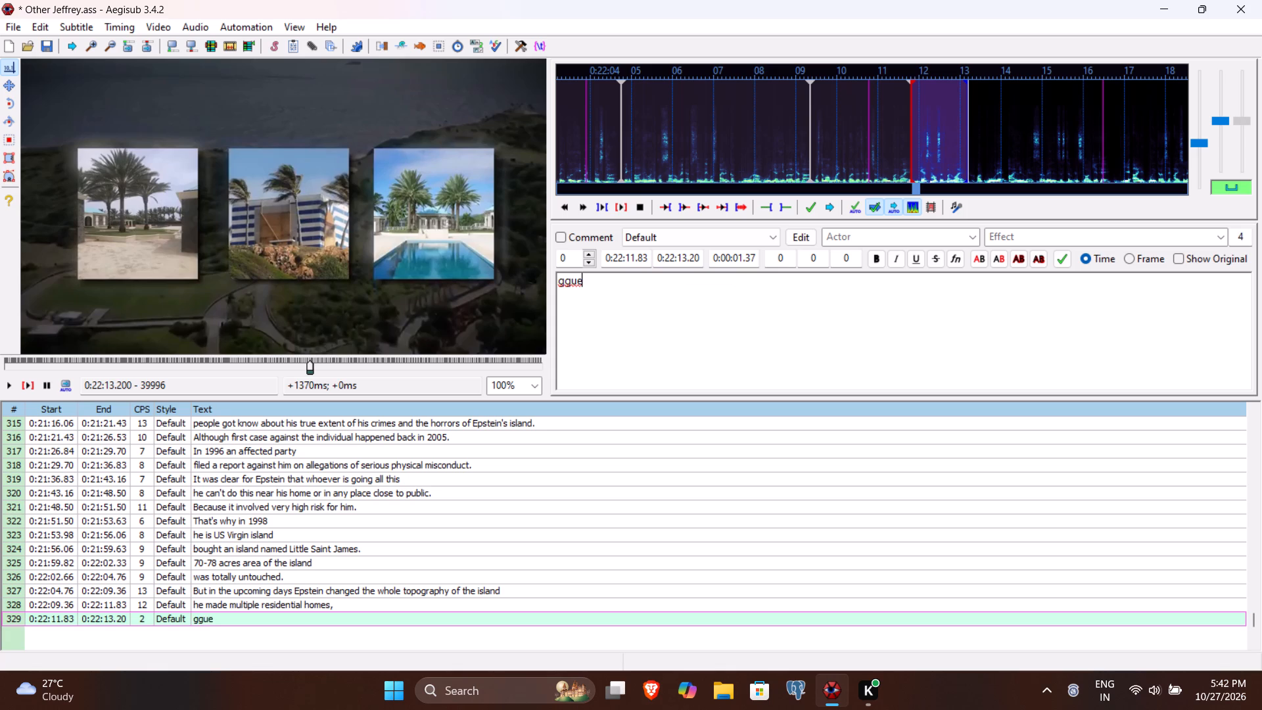
{"action": "key", "text": "BackSpace"}
{"action": "key", "text": "BackSpace"}
{"action": "key", "text": "BackSpace"}
{"action": "type", "text": "uest houes"}
{"action": "key", "text": "BackSpace"}
{"action": "key", "text": "BackSpace"}
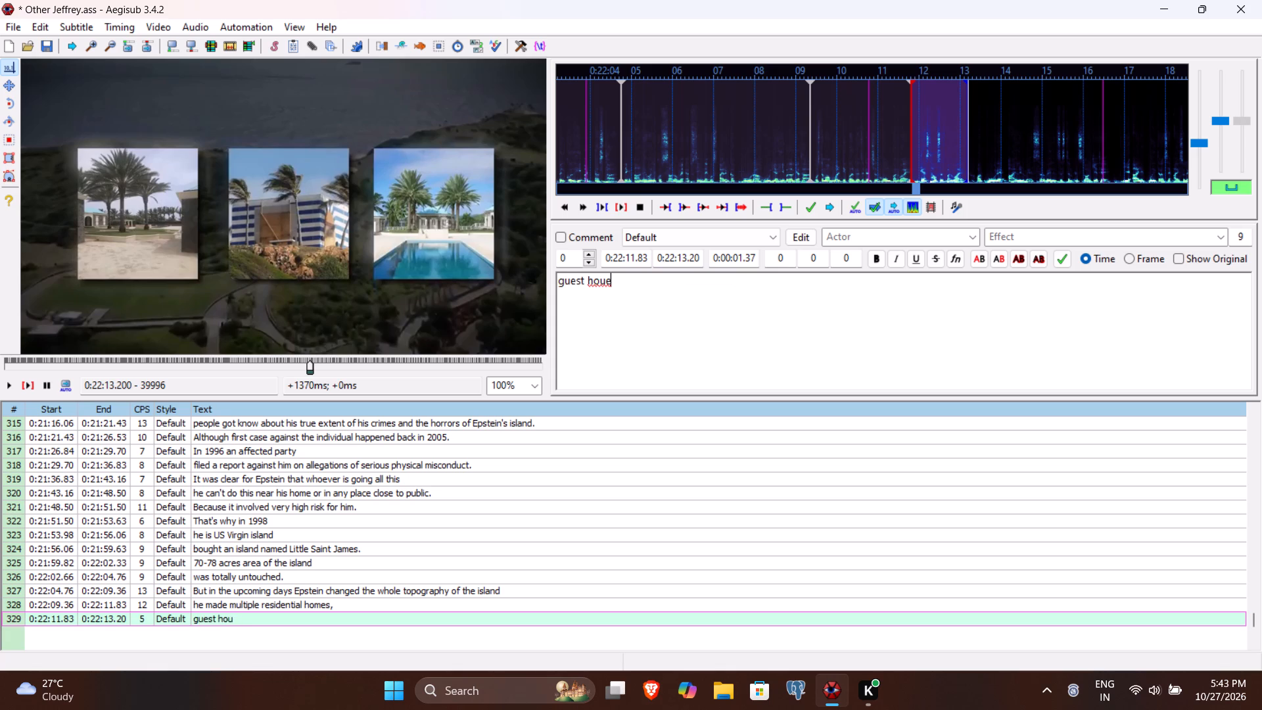
{"action": "type", "text": "ses"}
{"action": "key", "text": "Return"}
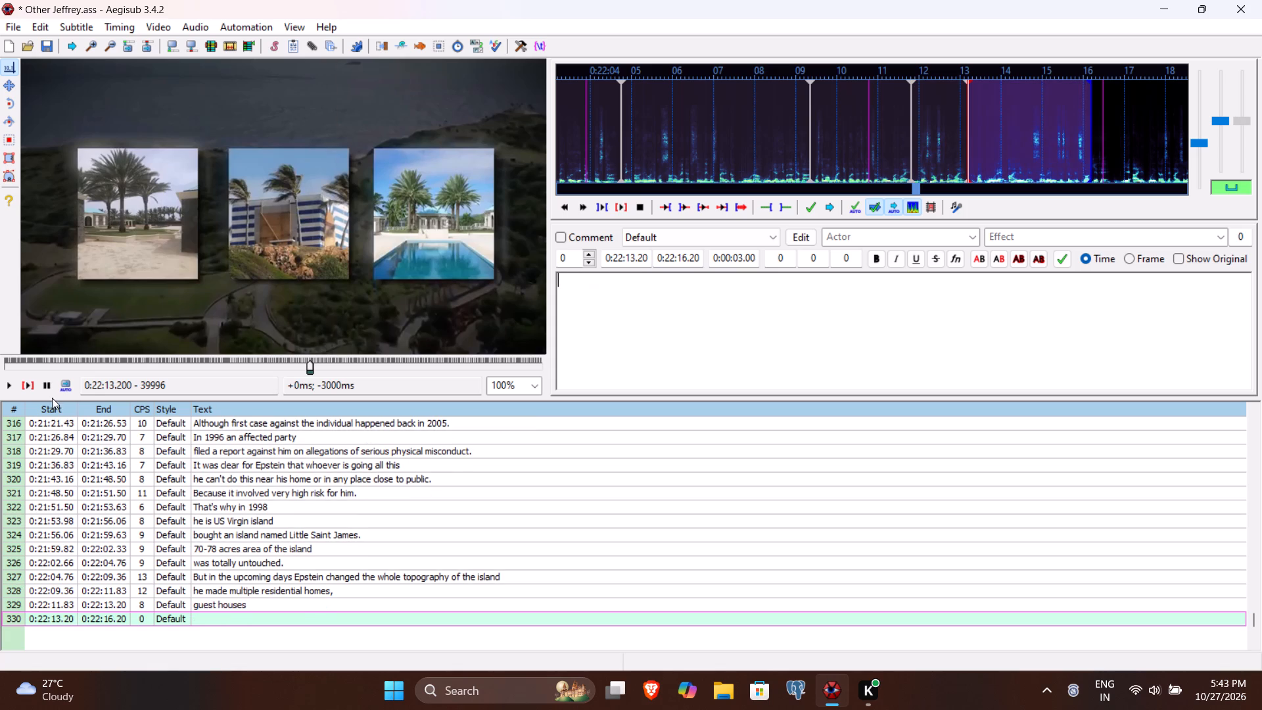
Play line 330 through the end of the spoken phrase and set its end time to 0:22:16.80.
{"action": "left_click", "coordinate": [30, 387]}
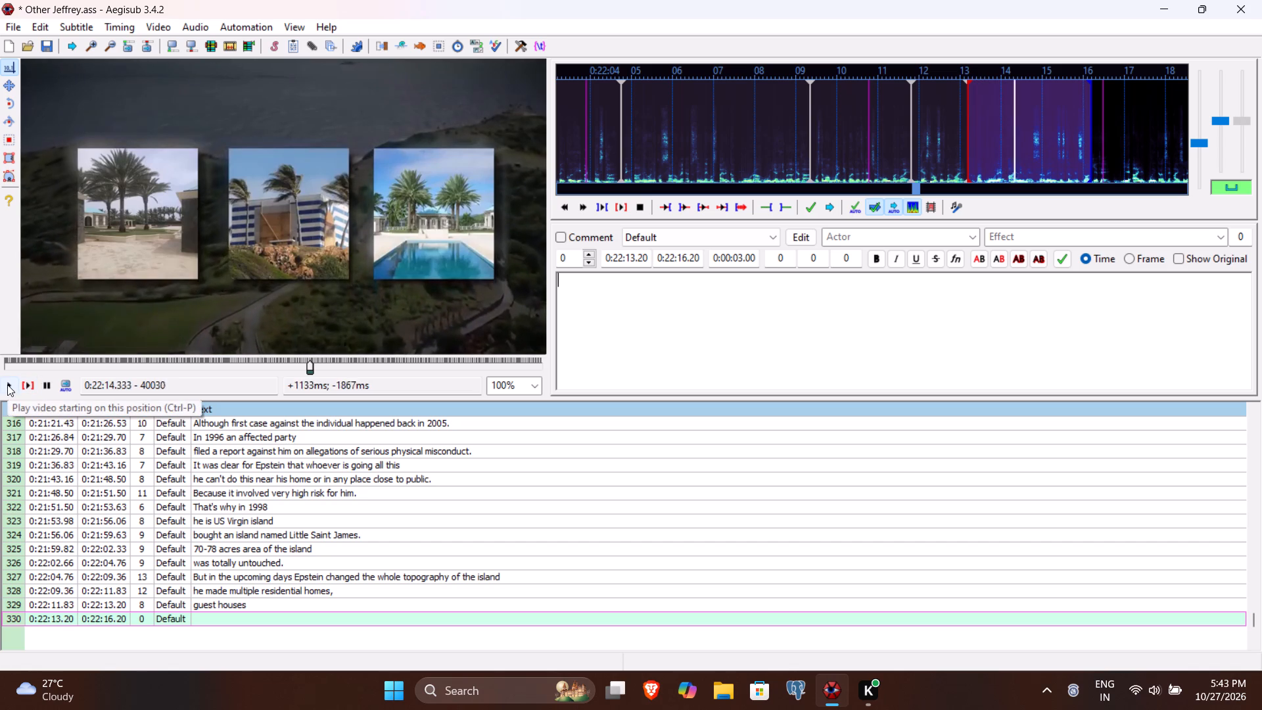
{"action": "left_click", "coordinate": [7, 385]}
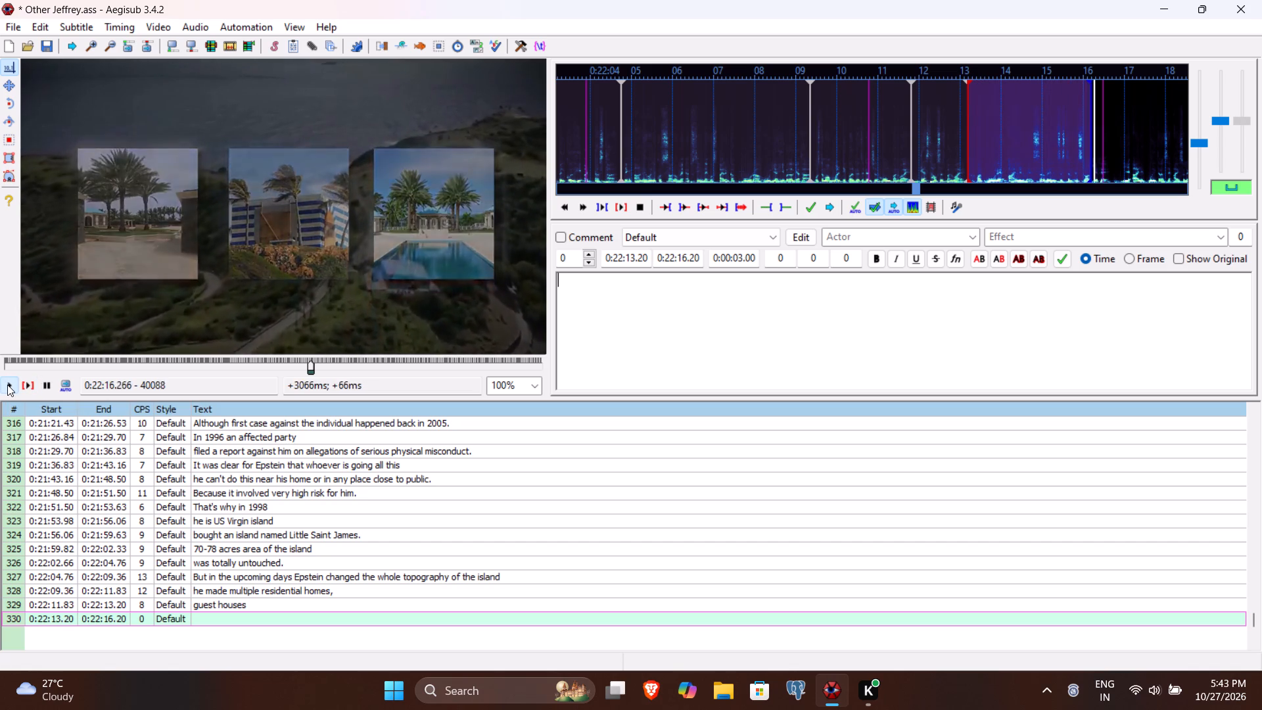
{"action": "left_click", "coordinate": [7, 385]}
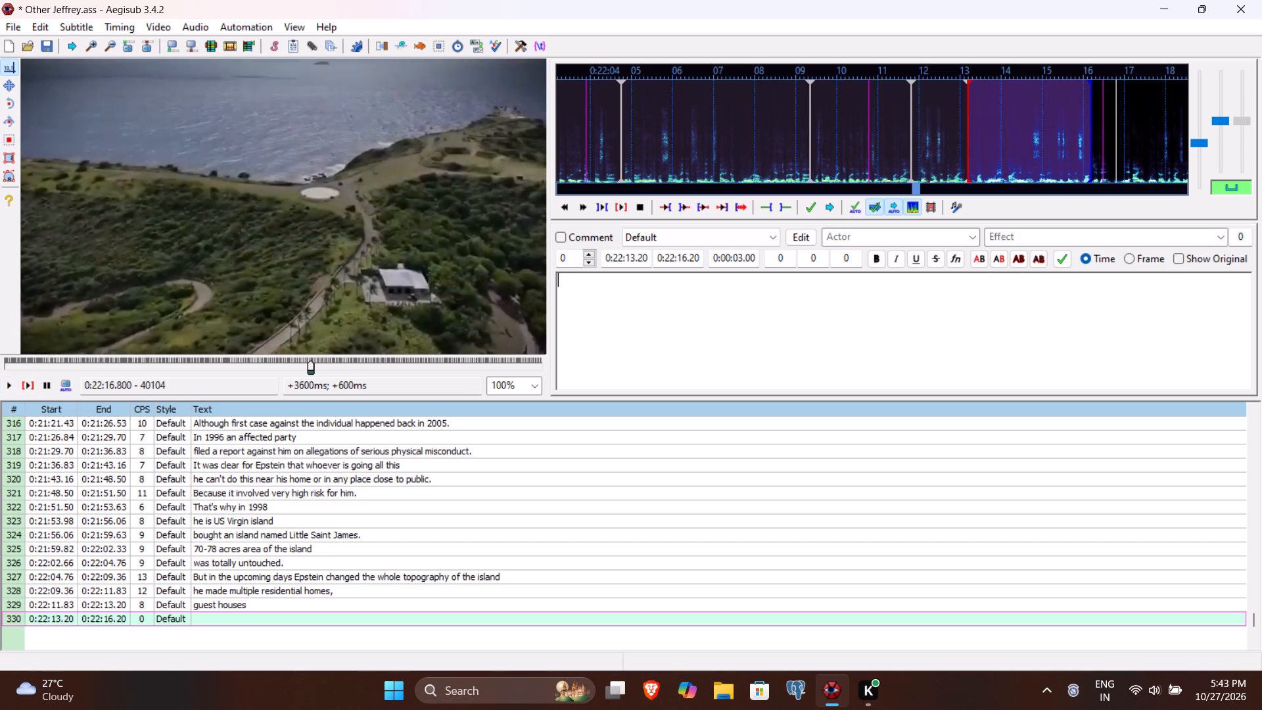
{"action": "left_click", "coordinate": [690, 259]}
{"action": "key", "text": "8"}
Enter "and installed survellience system in the whole island." as the text of line 330.
{"action": "left_click", "coordinate": [661, 318]}
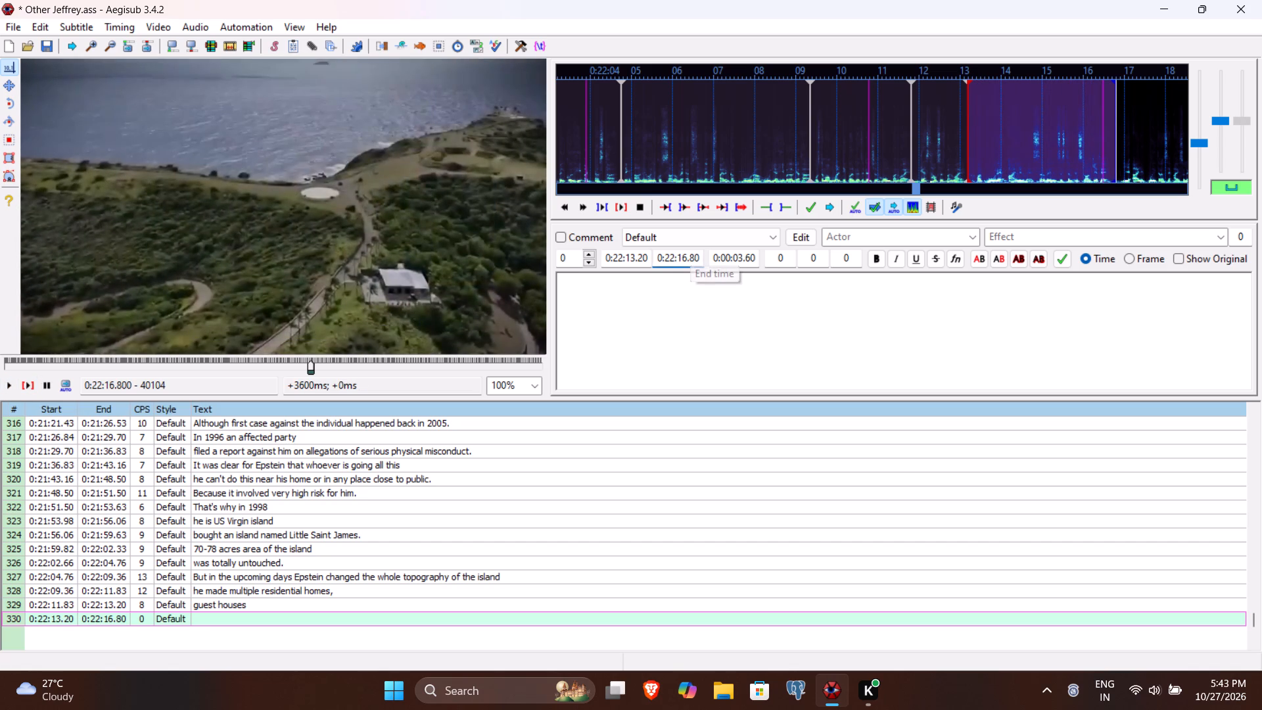
{"action": "type", "text": "and installed survellience sys"}
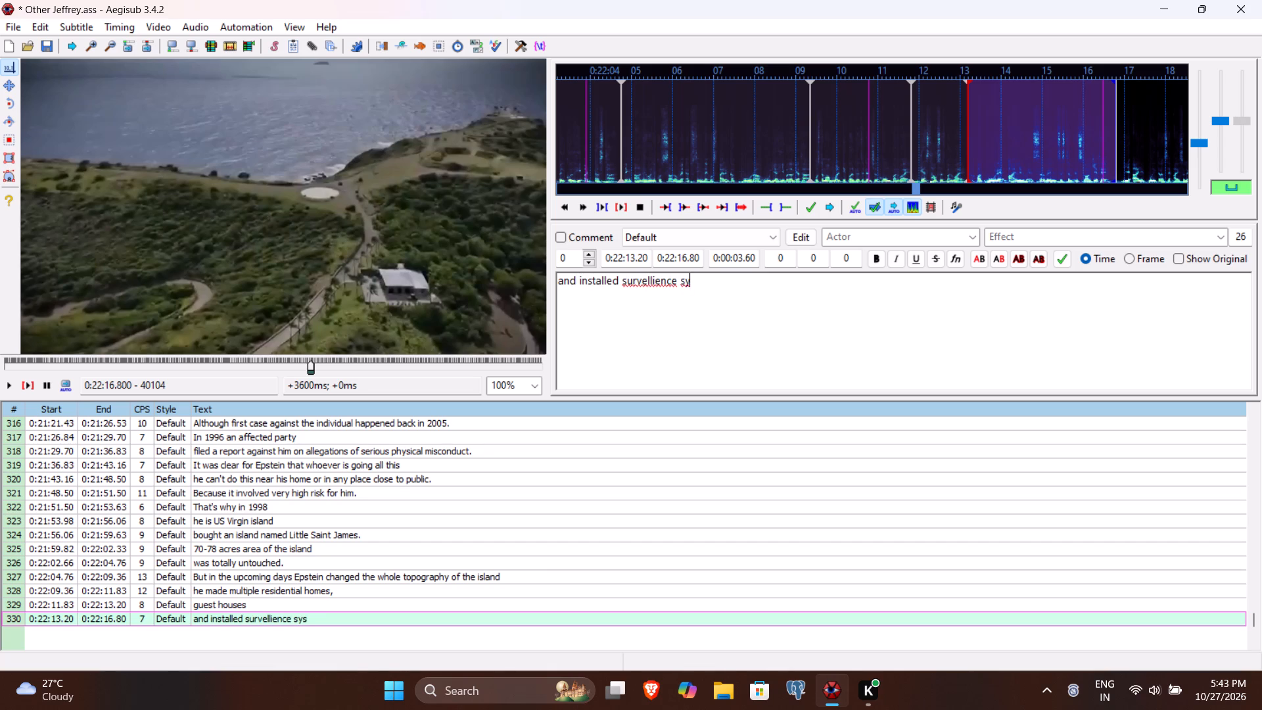
{"action": "type", "text": "tm"}
{"action": "key", "text": "BackSpace"}
{"action": "type", "text": "em in the whole island."}
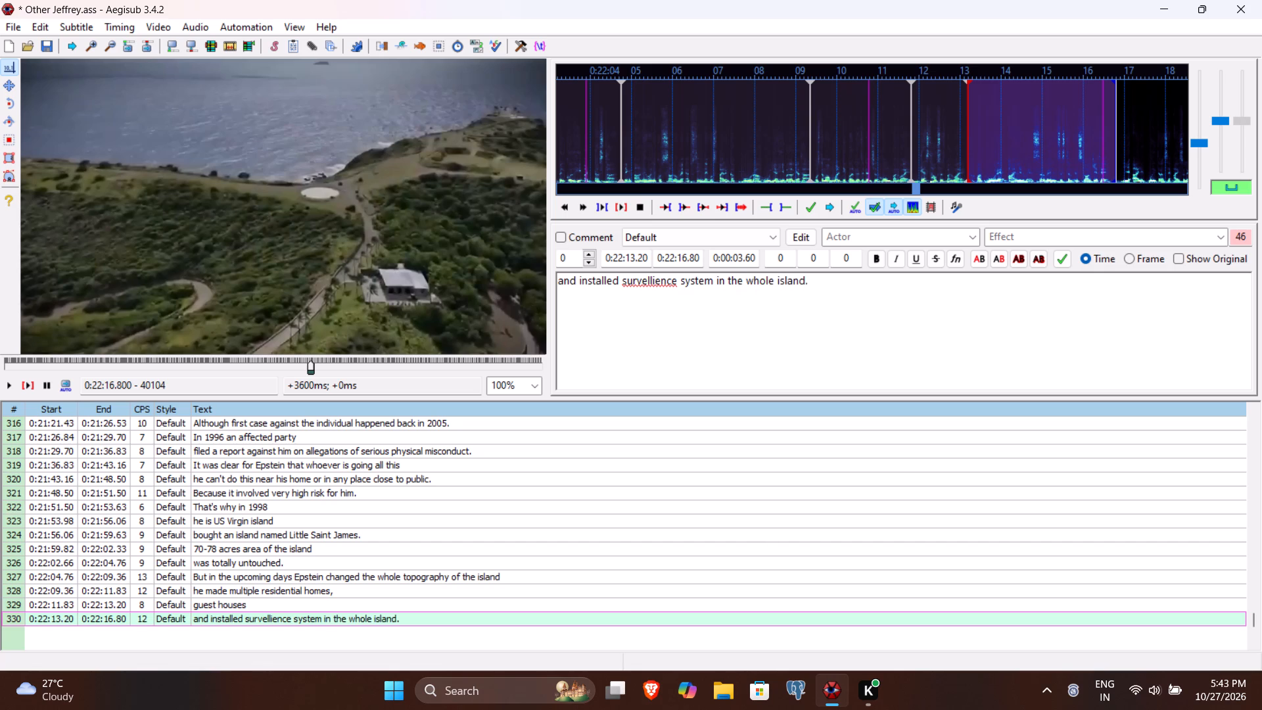
Change the spelling of "survellience" in line 330 to "survellence" and commit the line.
{"action": "left_click", "coordinate": [655, 282]}
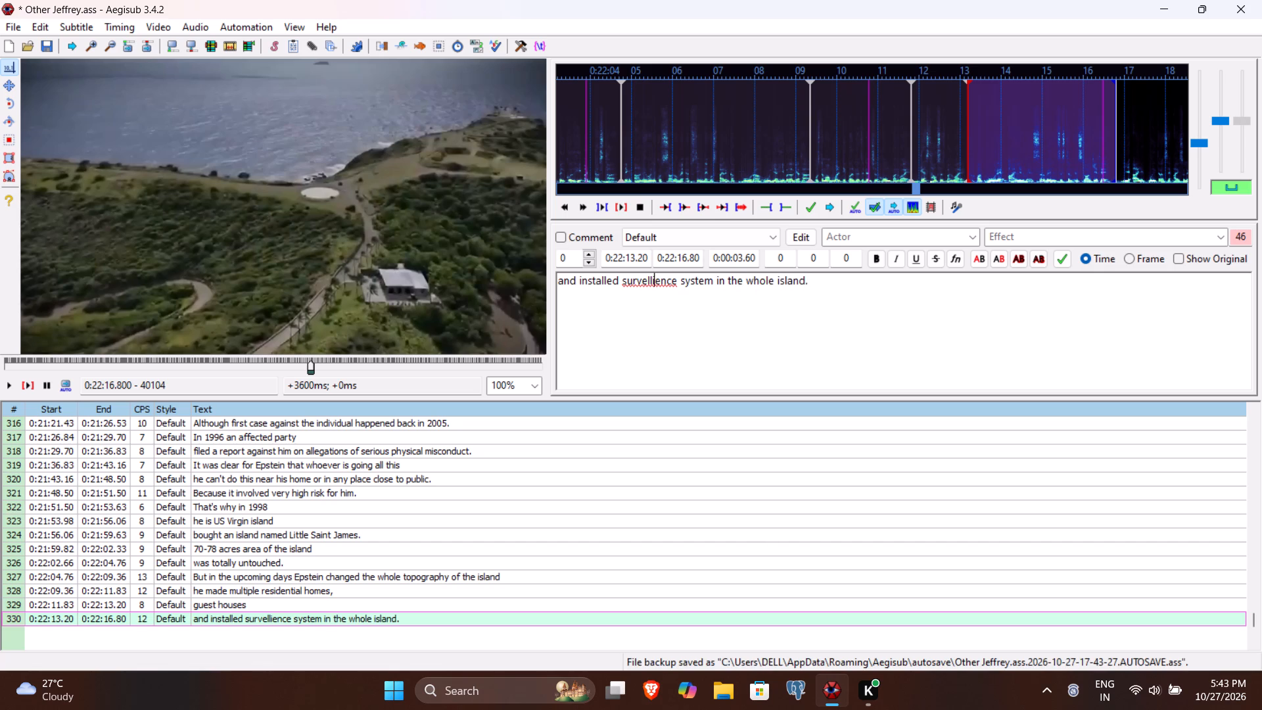
{"action": "key", "text": "BackSpace"}
{"action": "key", "text": "Left"}
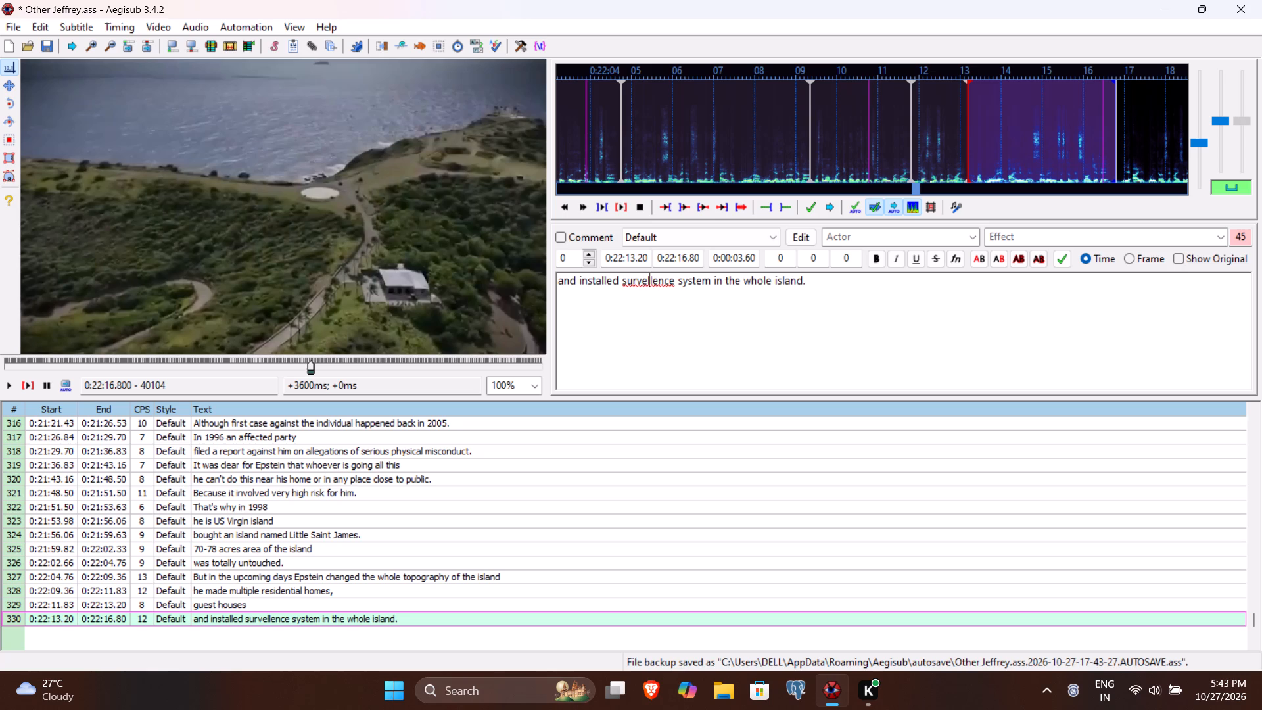
{"action": "key", "text": "Left"}
{"action": "key", "text": "i"}
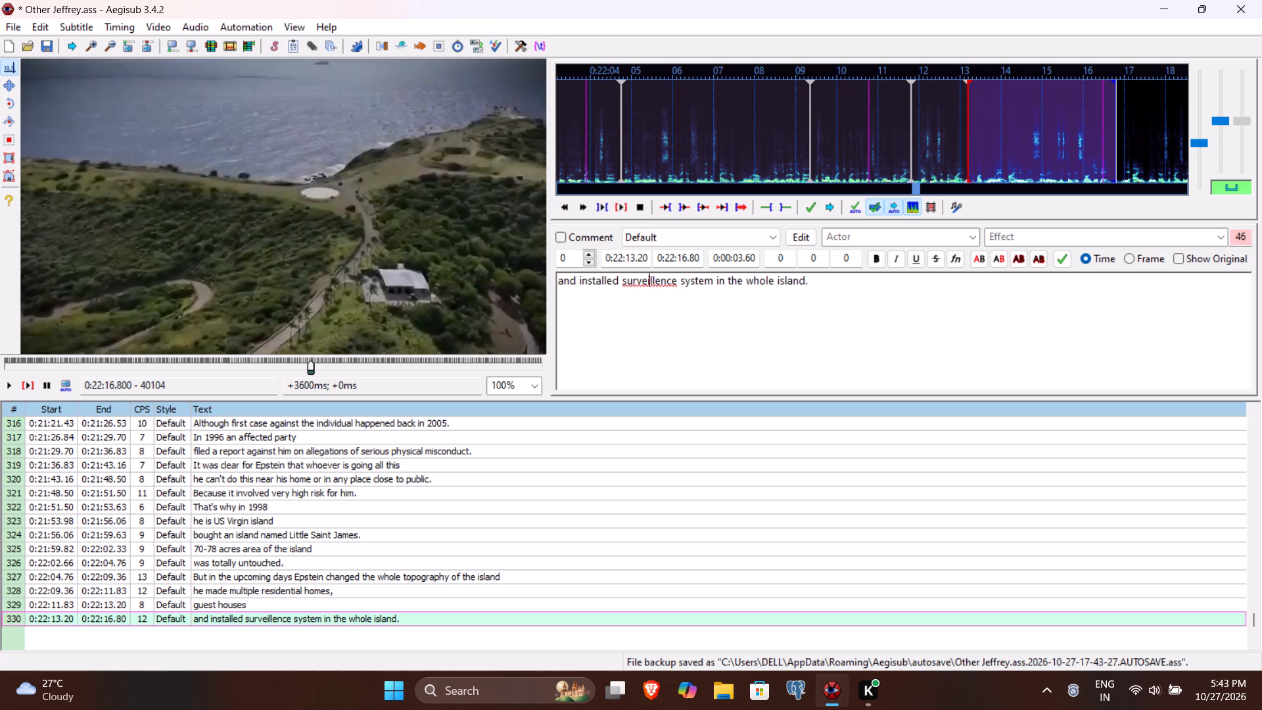
{"action": "key", "text": "BackSpace"}
{"action": "key", "text": "Right"}
{"action": "key", "text": "Right"}
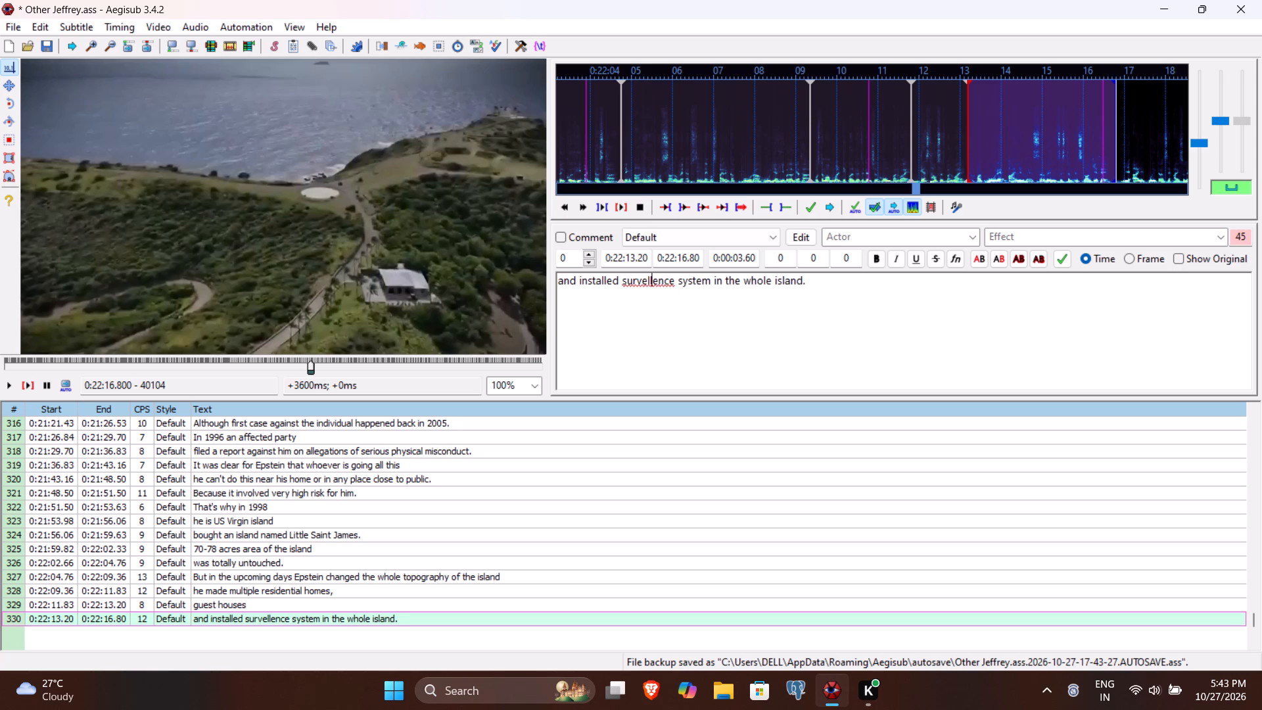
{"action": "key", "text": "Right"}
{"action": "key", "text": "i"}
{"action": "key", "text": "BackSpace"}
{"action": "key", "text": "Return"}
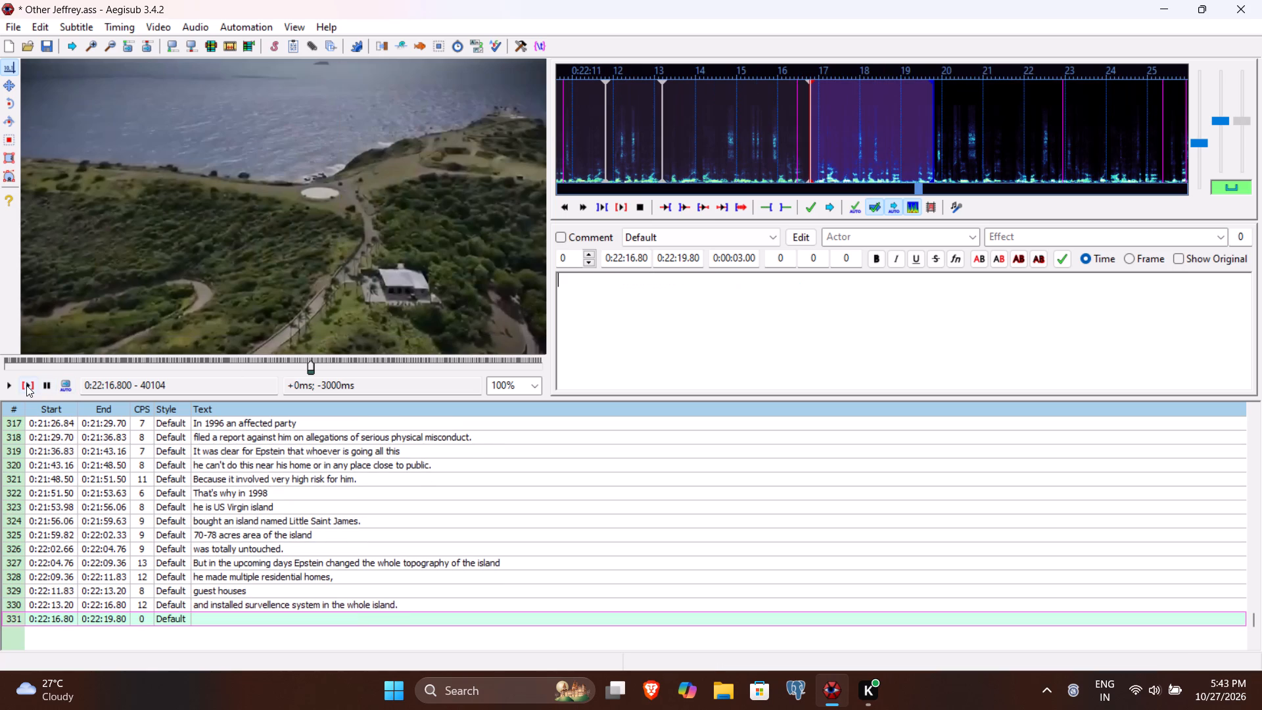
Play line 331 through the end of the spoken phrase and set its end time to 0:22:19.06.
{"action": "left_click", "coordinate": [26, 385]}
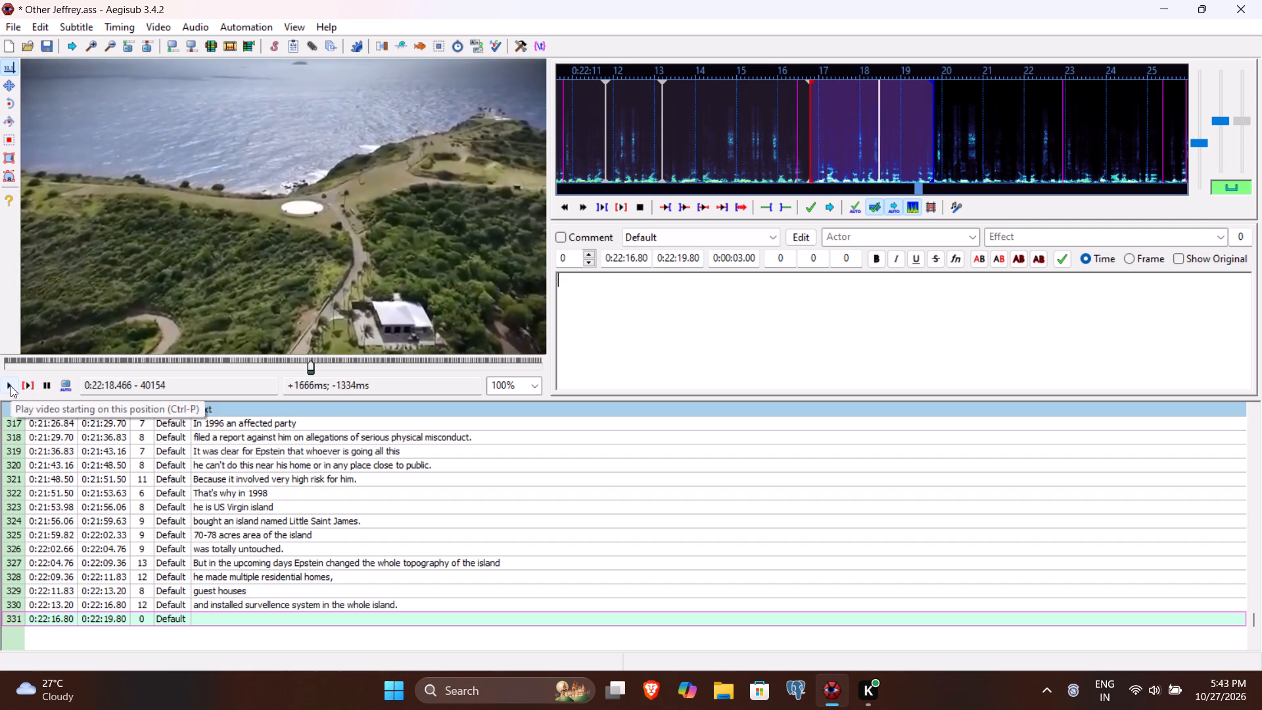
{"action": "left_click", "coordinate": [11, 386]}
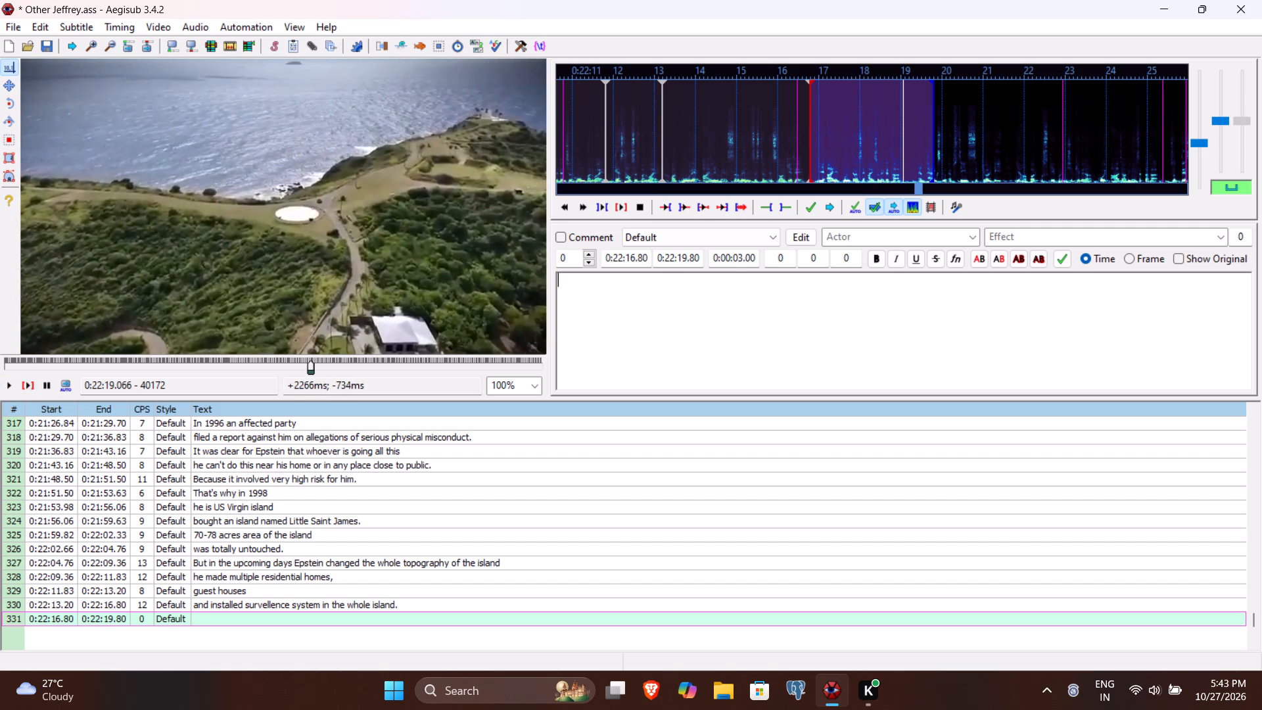
{"action": "left_click", "coordinate": [689, 257]}
{"action": "type", "text": "06"}
Enter "The island was totally isolated." as the text of line 331 and commit the line.
{"action": "left_click", "coordinate": [686, 294]}
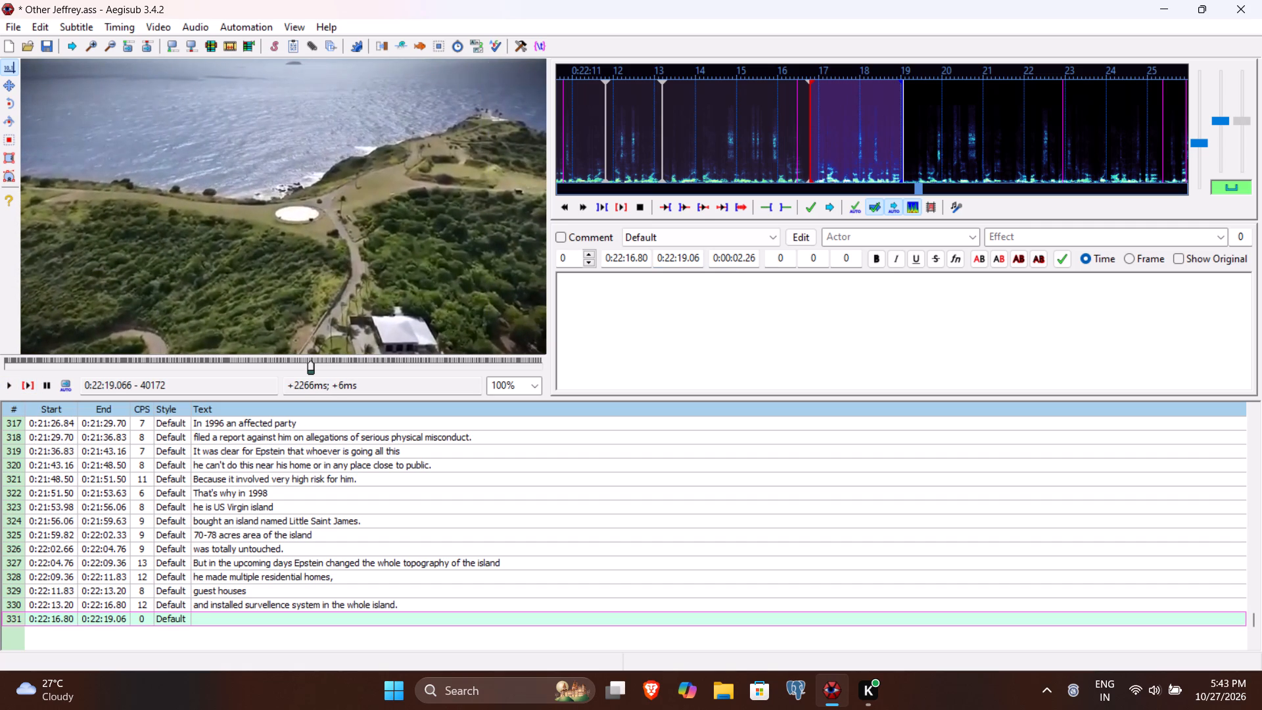
{"action": "type", "text": "The si"}
{"action": "key", "text": "BackSpace"}
{"action": "key", "text": "BackSpace"}
{"action": "type", "text": "island was totally isolated."}
{"action": "key", "text": "Return"}
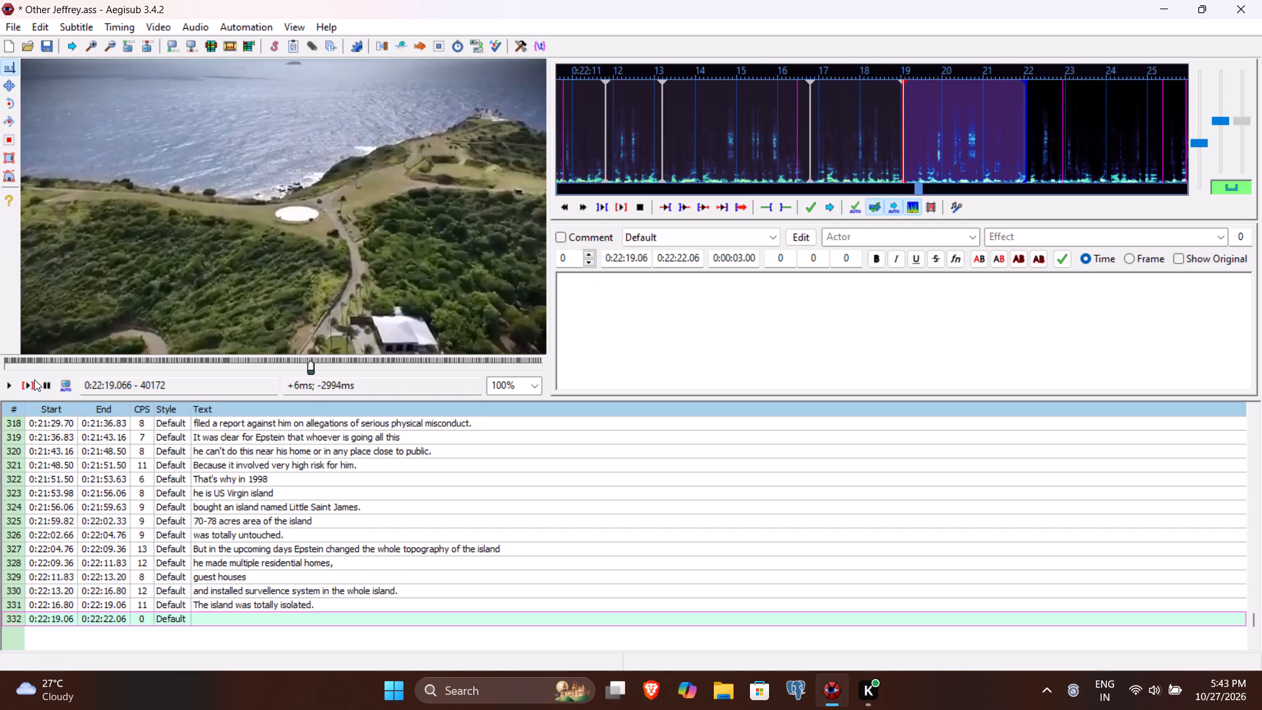
Play line 332 through the end of the spoken sentence and set its end time to 0:22:25.33.
{"action": "left_click", "coordinate": [34, 379]}
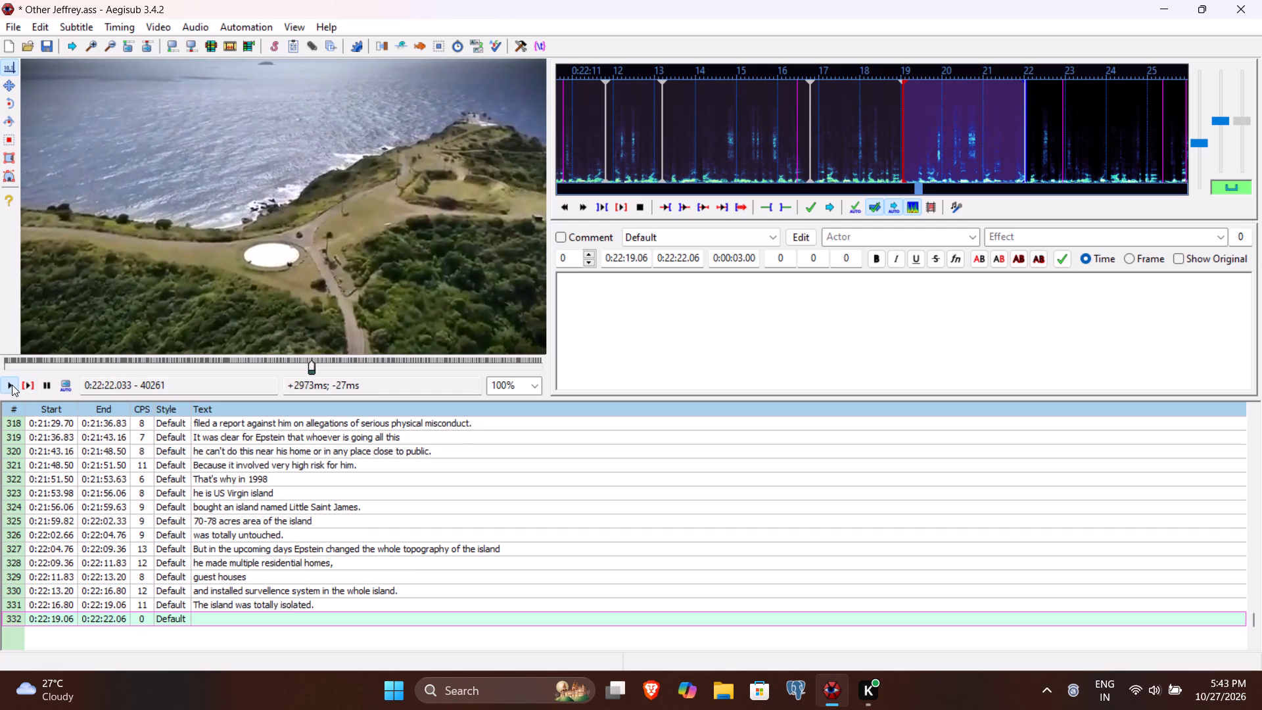
{"action": "double_click", "coordinate": [12, 385]}
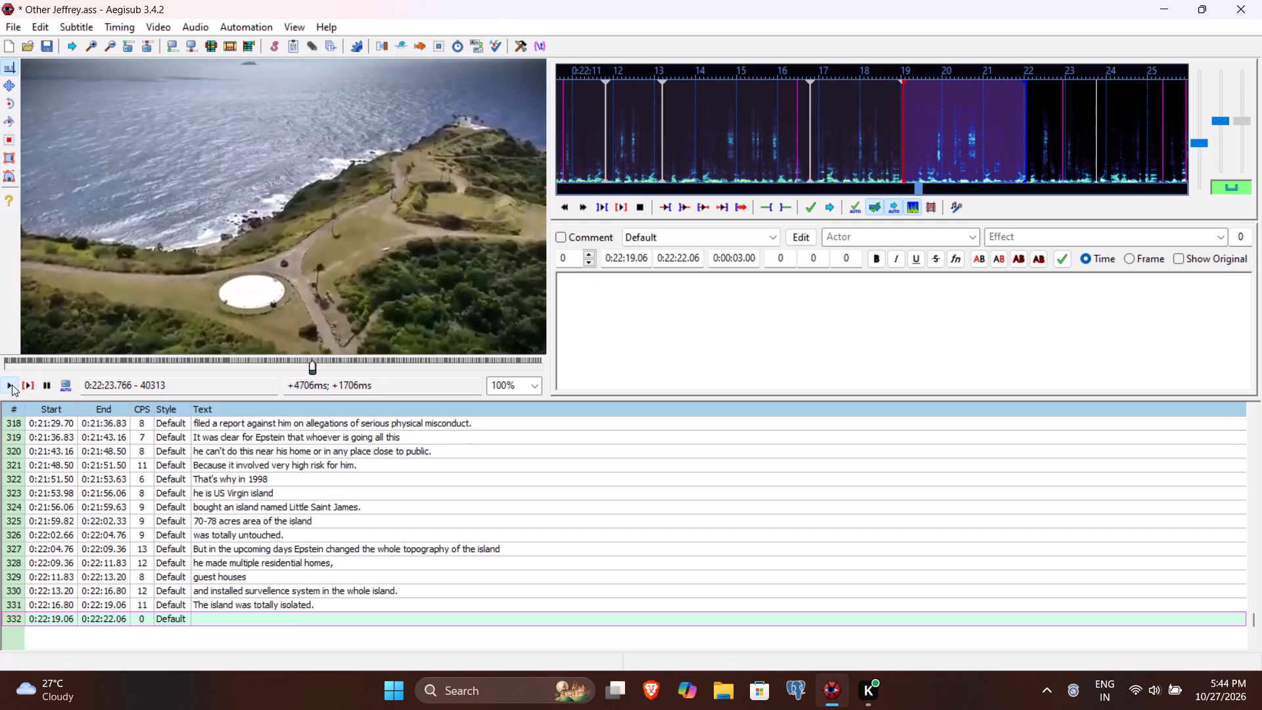
{"action": "left_click", "coordinate": [12, 385]}
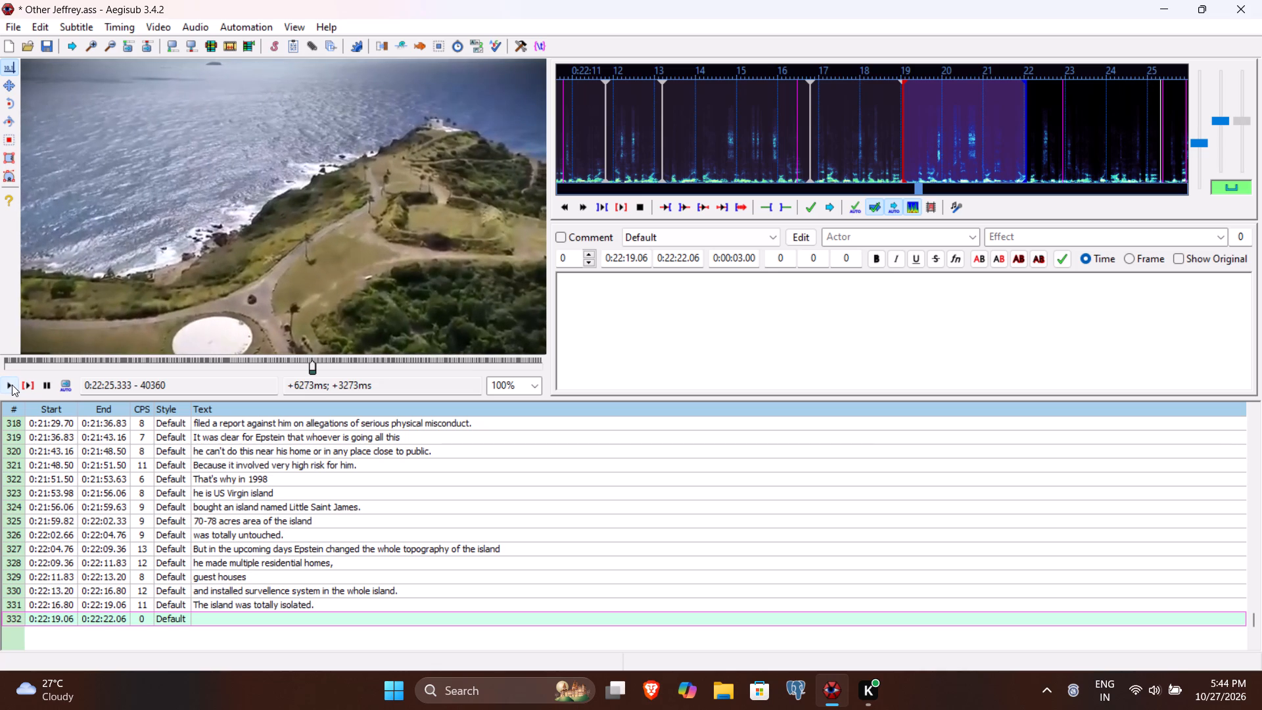
{"action": "left_click", "coordinate": [683, 258]}
{"action": "type", "text": "533"}
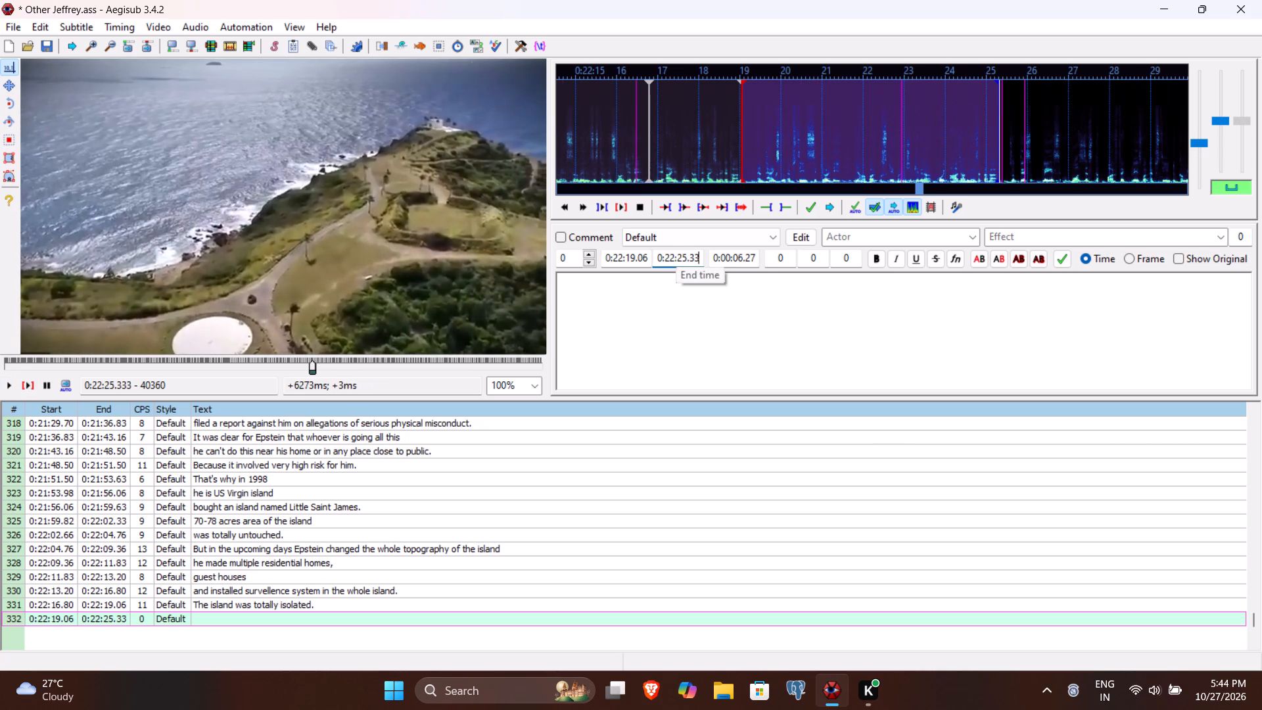
Enter "And thanks to Epstein, no one could enter here without permission." as the text of line 332 and commit the line.
{"action": "left_click", "coordinate": [662, 337]}
{"action": "type", "text": "And thanks to Epstein, no one could enter here without"}
{"action": "key", "text": "space"}
{"action": "type", "text": "perso"}
{"action": "key", "text": "BackSpace"}
{"action": "key", "text": "BackSpace"}
{"action": "type", "text": "mission."}
{"action": "key", "text": "Return"}
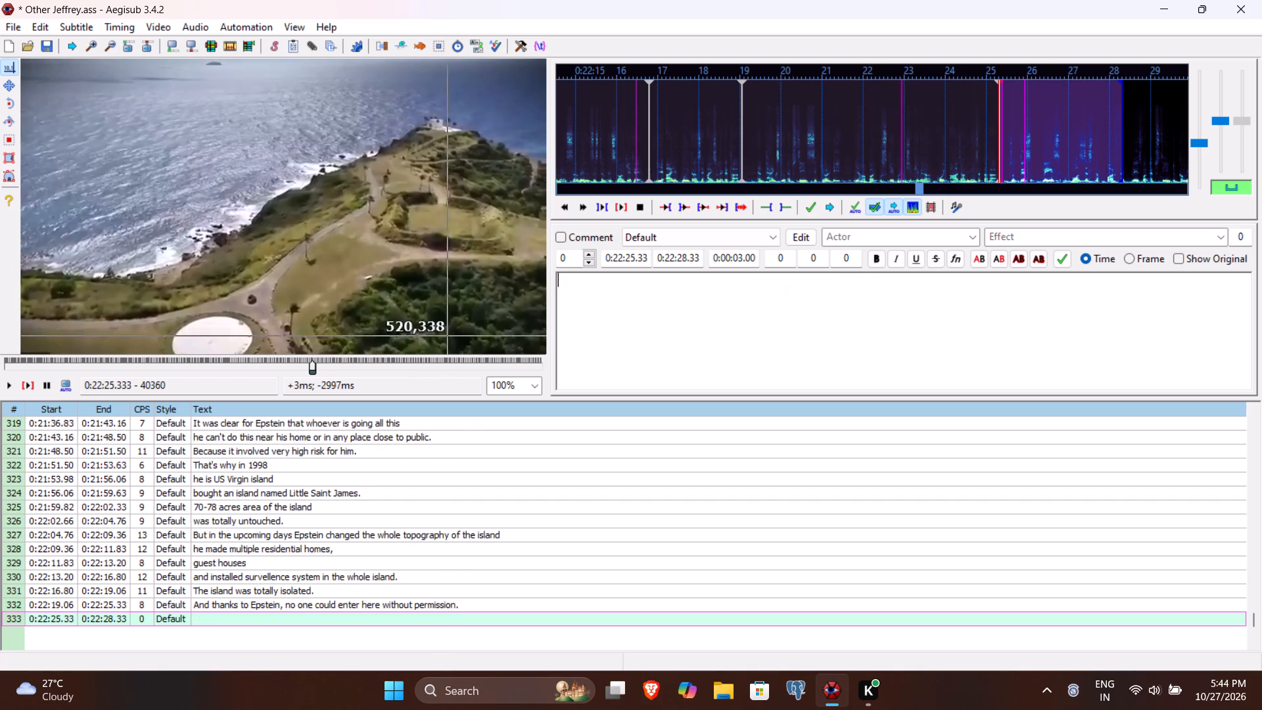
Play line 333 through the end of the spoken sentence and set its end time to 0:22:30.73.
{"action": "left_click", "coordinate": [22, 383]}
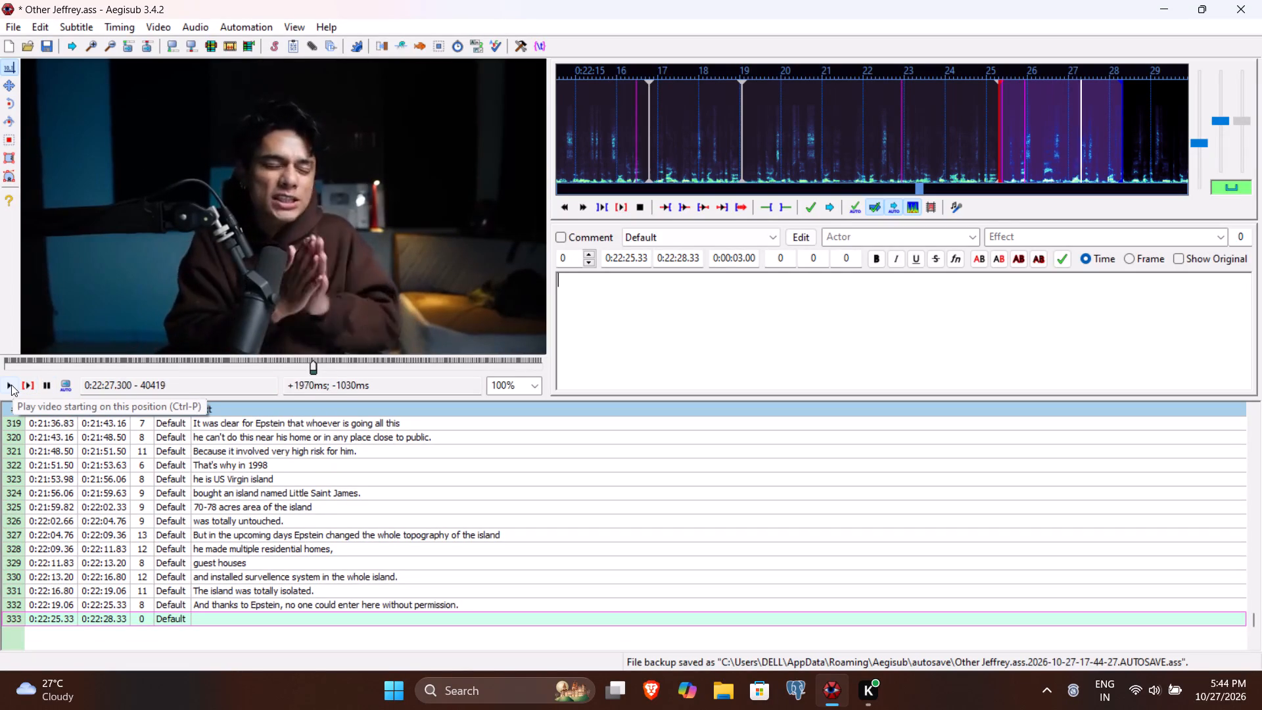
{"action": "left_click", "coordinate": [11, 385]}
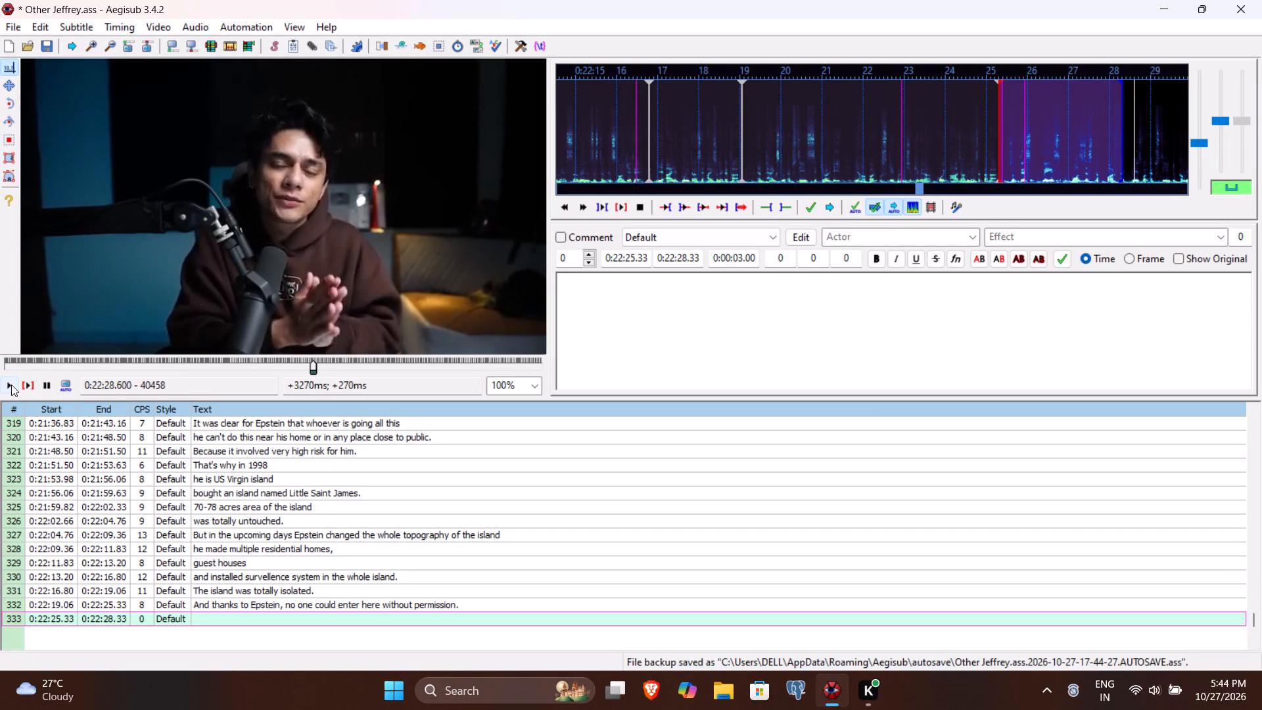
{"action": "left_click", "coordinate": [11, 385]}
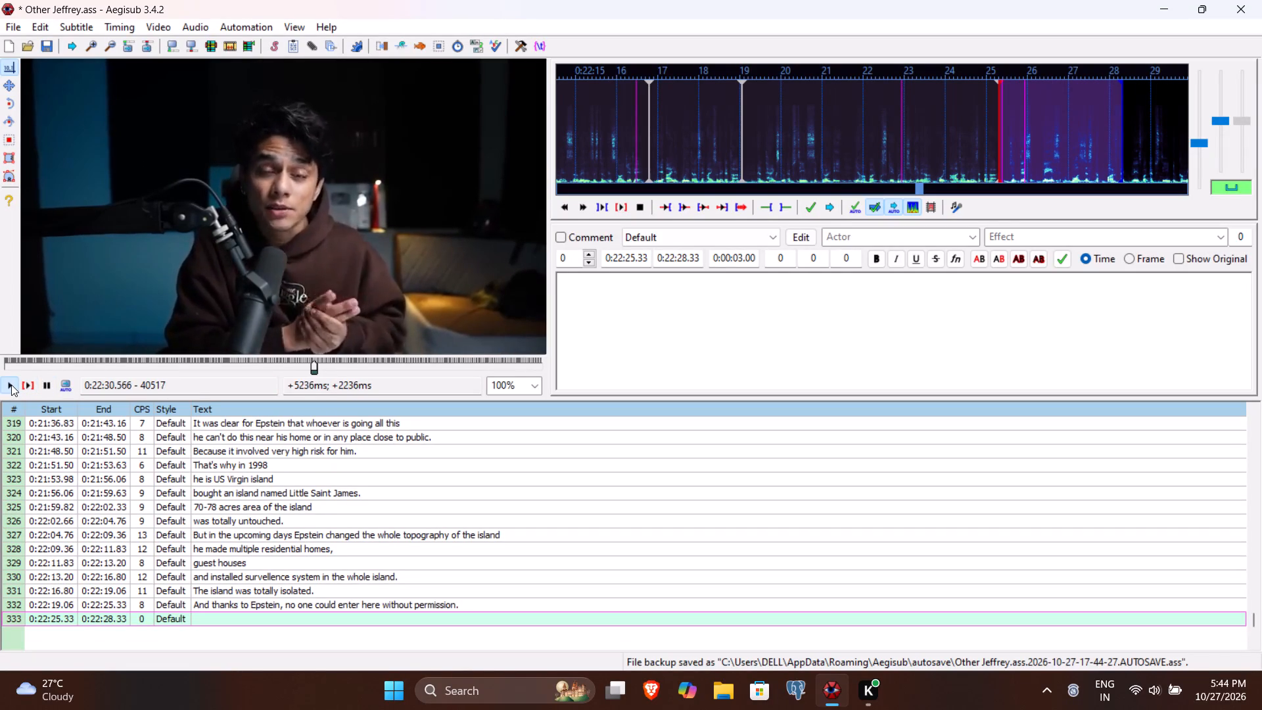
{"action": "left_click", "coordinate": [679, 261]}
{"action": "type", "text": "3073"}
Enter "So this place was the perfect place for Epstein to commit his crimes." as the text of line 333 and save the subtitle file.
{"action": "left_click", "coordinate": [668, 283]}
{"action": "type", "text": "So this place was the perfe"}
{"action": "type", "text": "ct fo"}
{"action": "key", "text": "BackSpace"}
{"action": "key", "text": "BackSpace"}
{"action": "type", "text": "place for h"}
{"action": "key", "text": "BackSpace"}
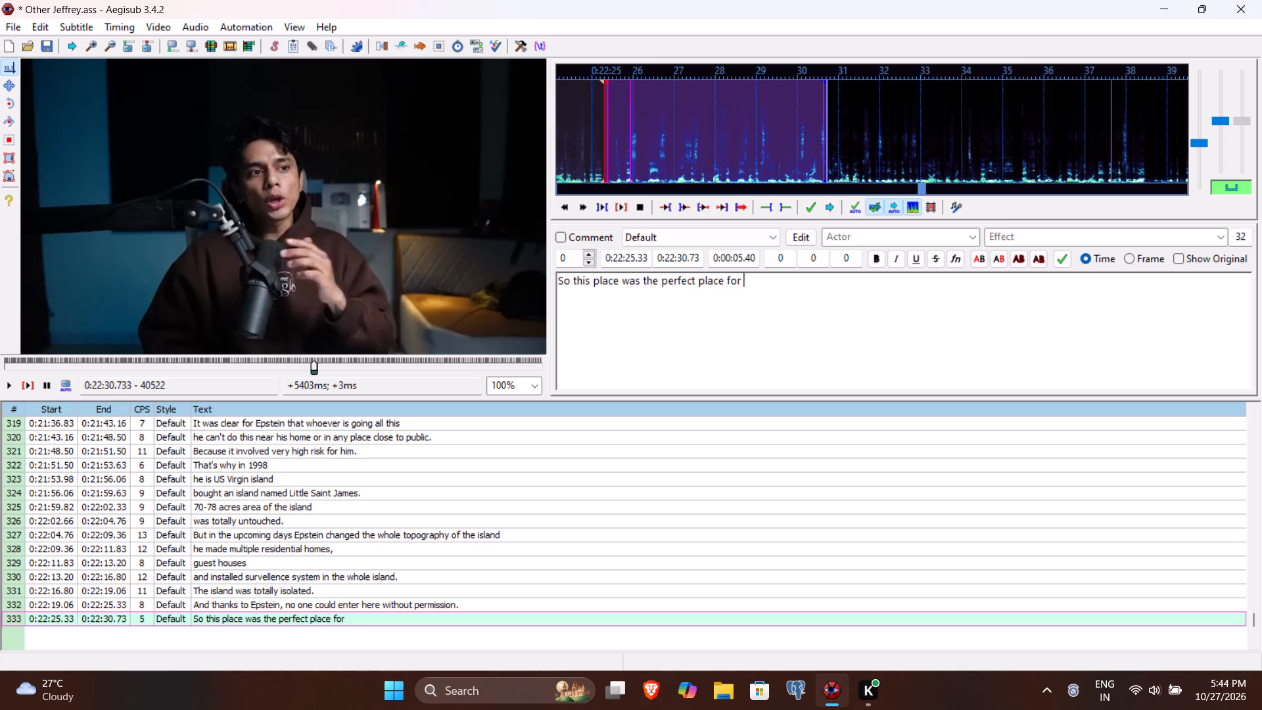
{"action": "type", "text": "Epstein to commit his crimes"}
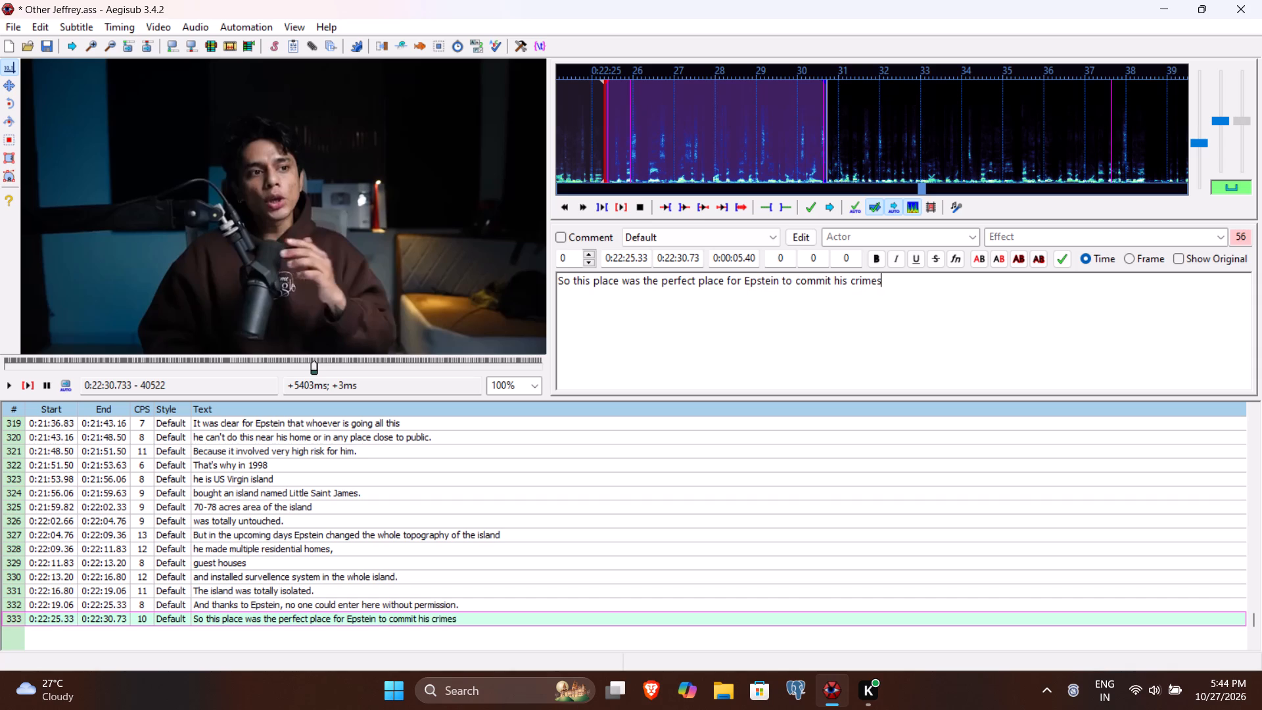
{"action": "key", "text": "period"}
{"action": "key", "text": "ctrl+s"}
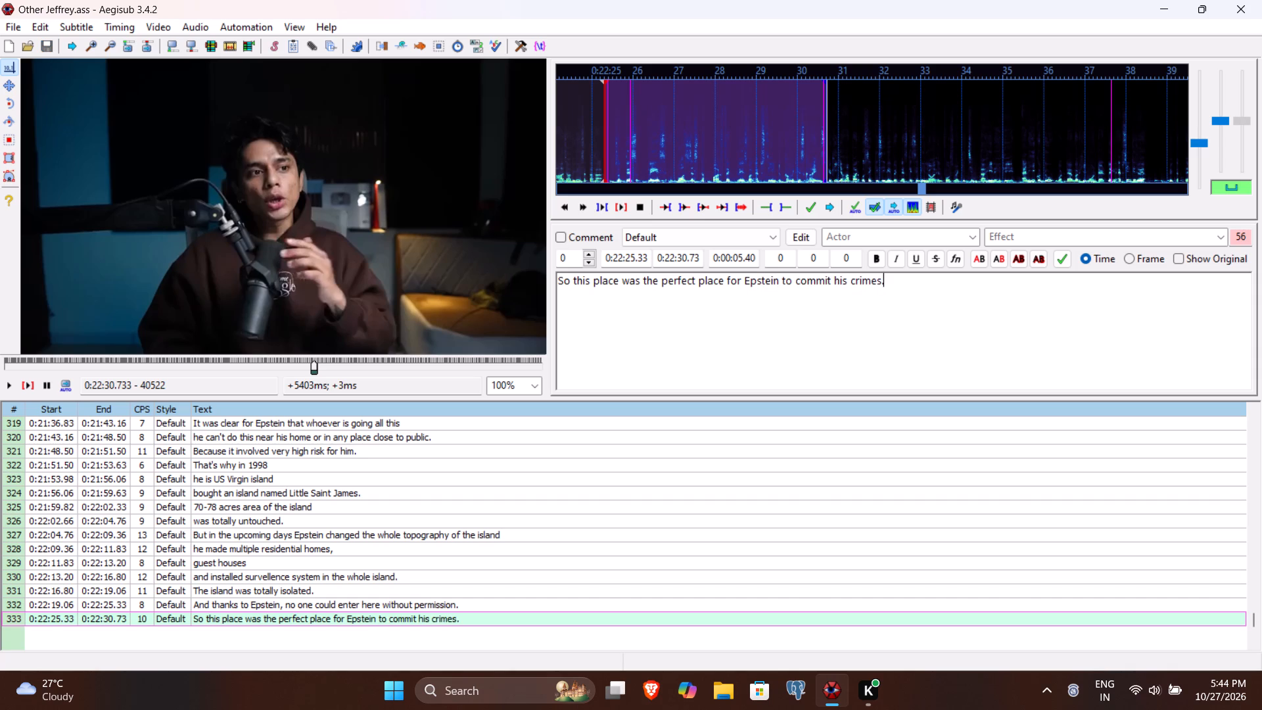
Replay line 333 with its subtitle to check the timing, and commit the line.
{"action": "left_click", "coordinate": [29, 381]}
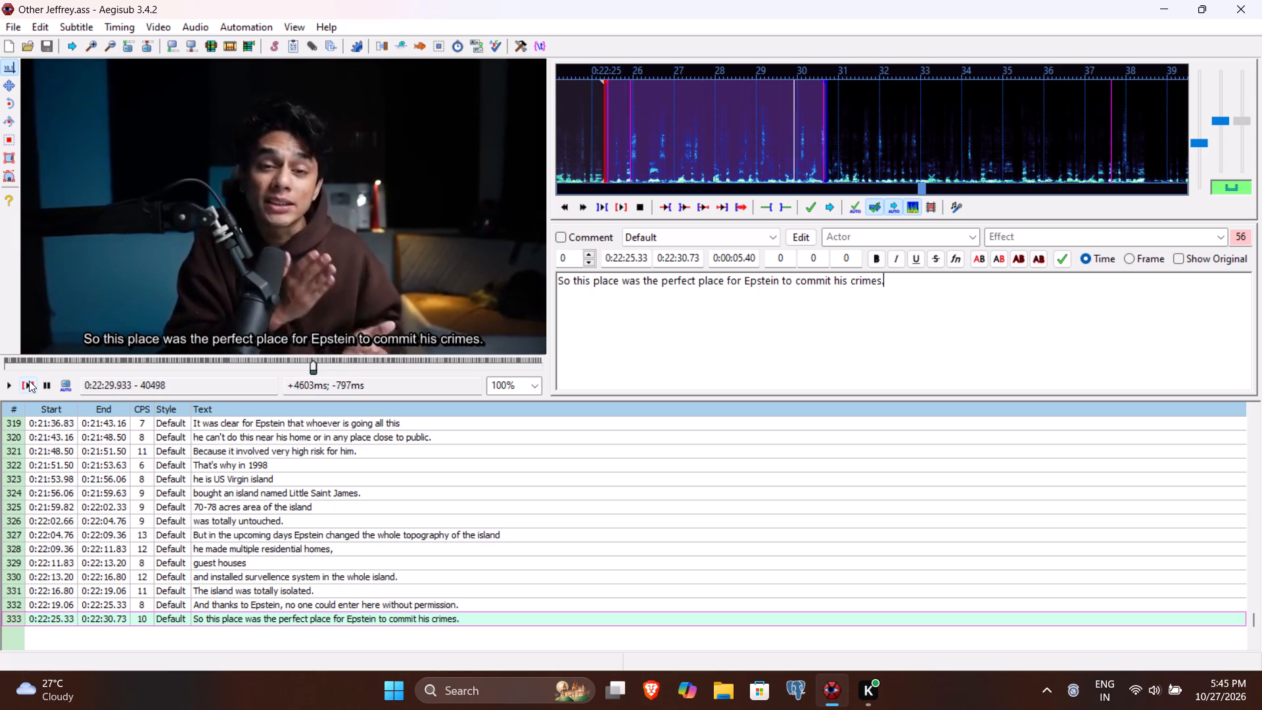
{"action": "key", "text": "Return"}
Play line 334 through the end of the spoken phrase and set its end time to 0:22:35.10.
{"action": "left_click", "coordinate": [29, 381]}
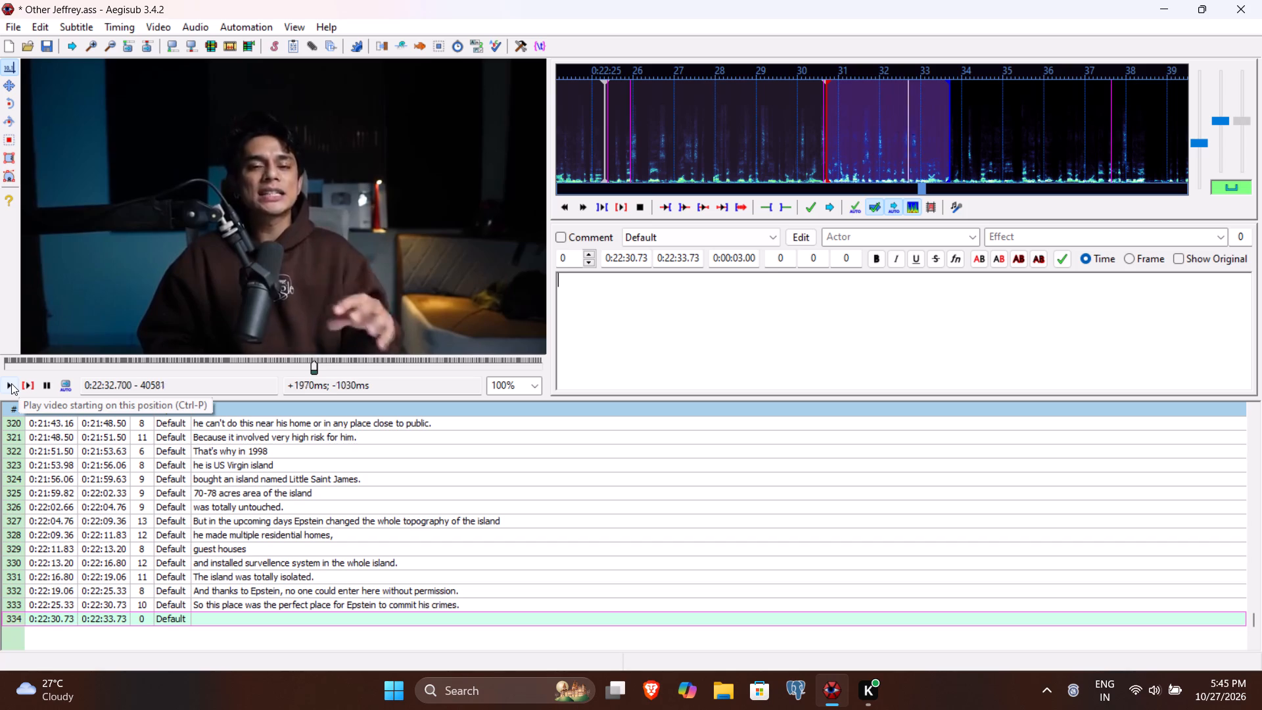
{"action": "left_click", "coordinate": [11, 383]}
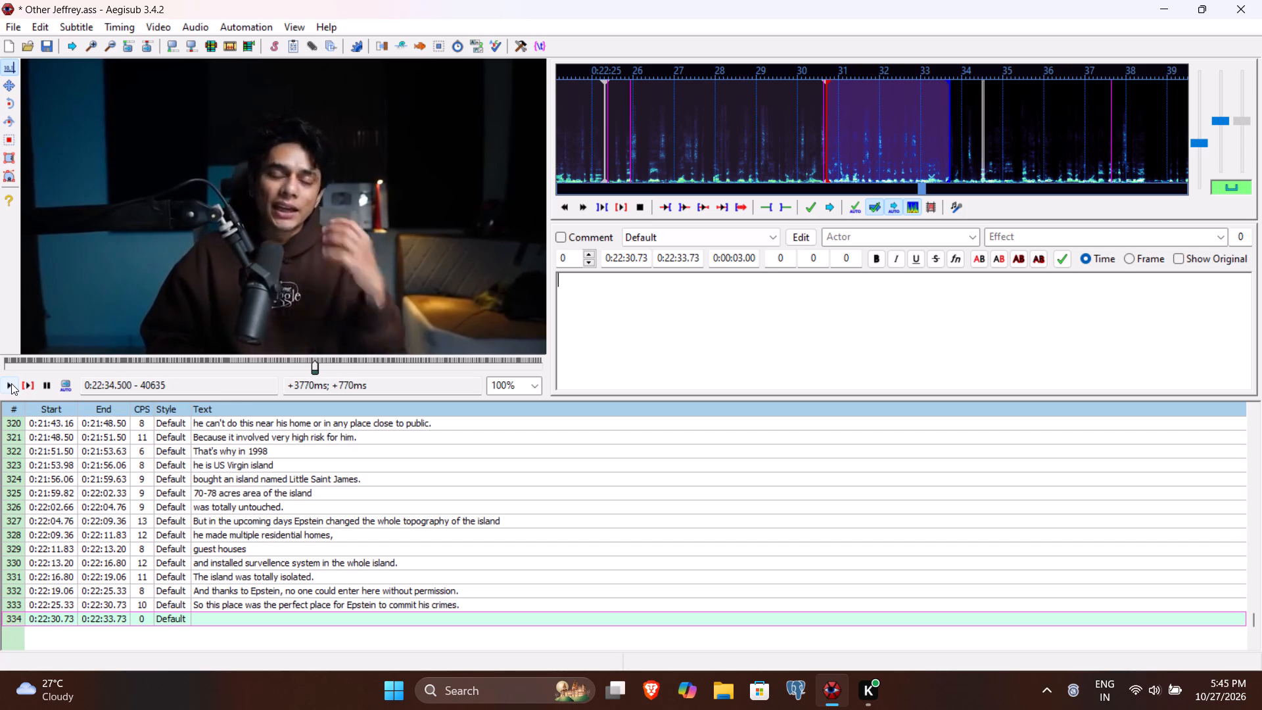
{"action": "left_click", "coordinate": [11, 383]}
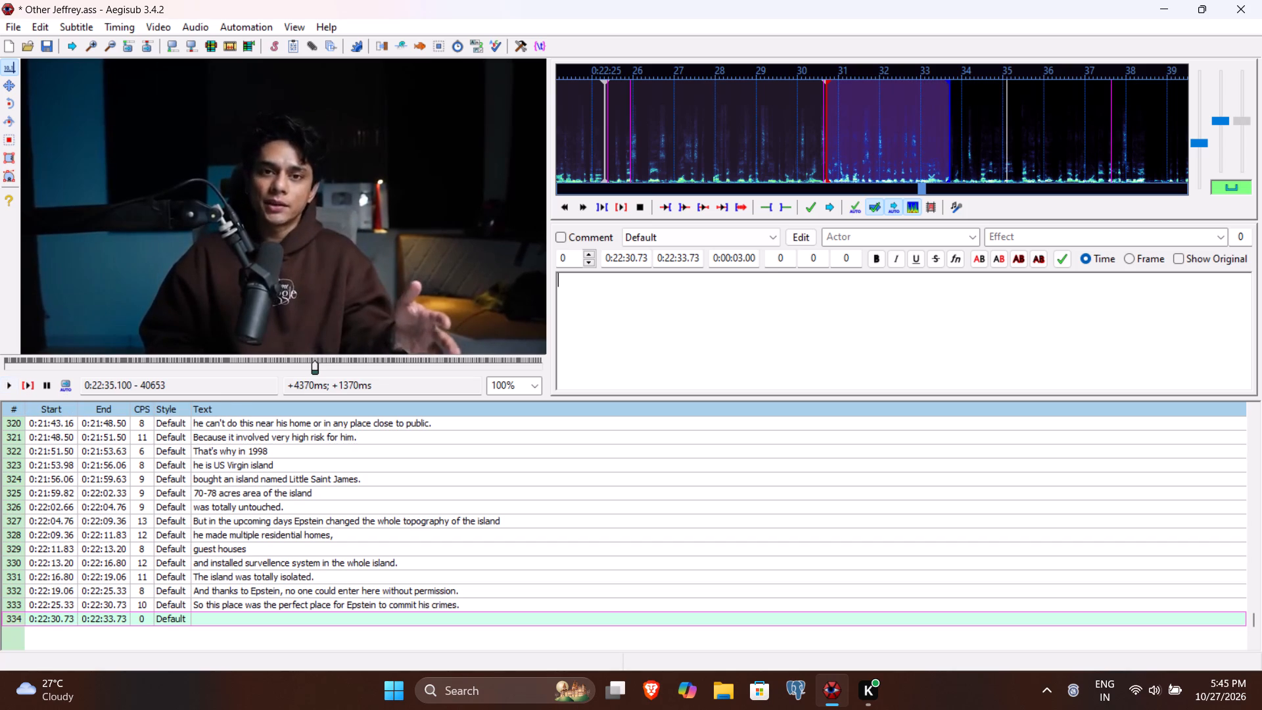
{"action": "left_click", "coordinate": [679, 260]}
{"action": "type", "text": "3510"}
Enter "Because here he didn't have to worry about any witness or law enforcement." as the text of line 334 and commit the line.
{"action": "left_click", "coordinate": [652, 326]}
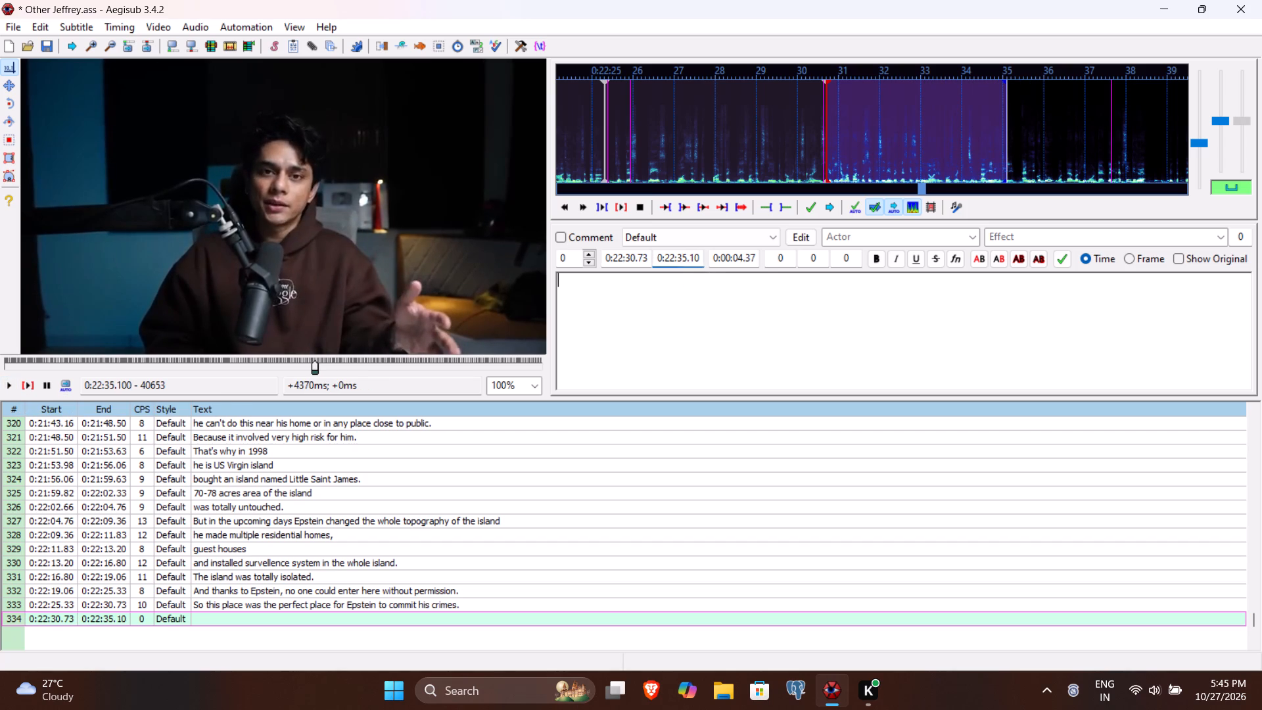
{"action": "type", "text": "Because here he didn"}
{"action": "type", "text": "'t have t"}
{"action": "key", "text": "space"}
{"action": "key", "text": "BackSpace"}
{"action": "type", "text": "o worry about any witns"}
{"action": "key", "text": "BackSpace"}
{"action": "type", "text": "ess or law enforcement"}
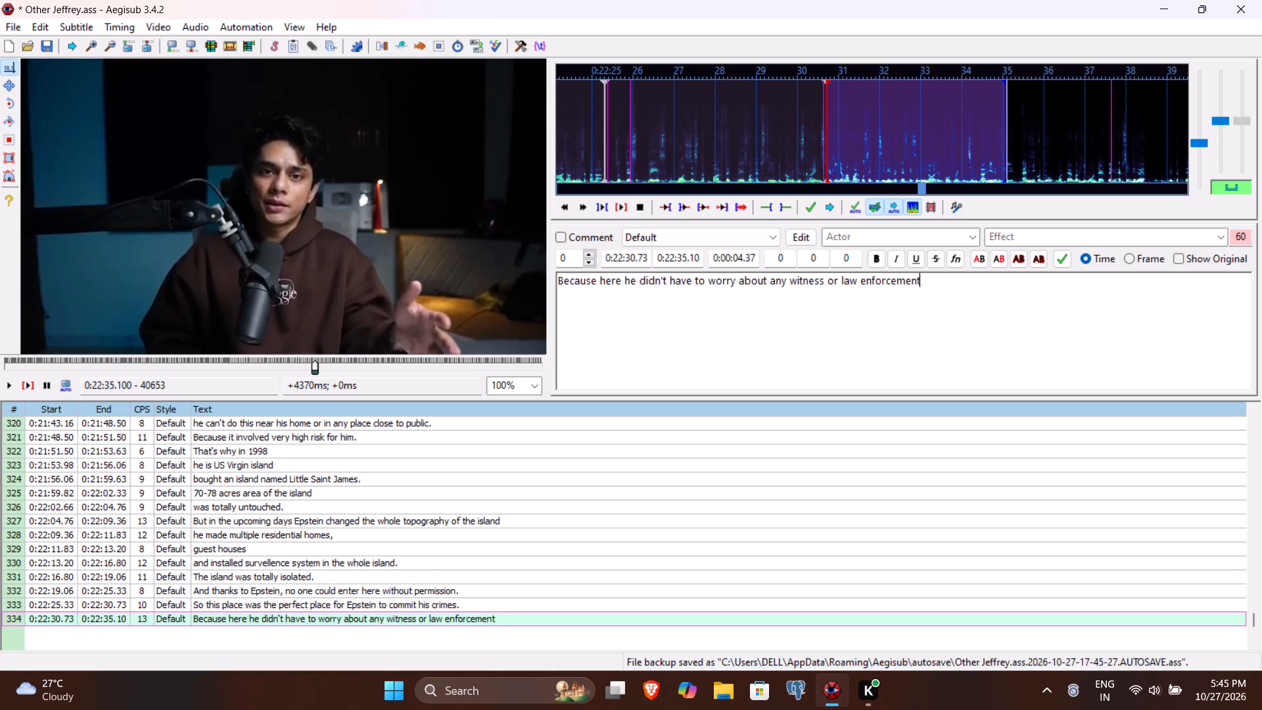
{"action": "key", "text": "period"}
{"action": "key", "text": "Return"}
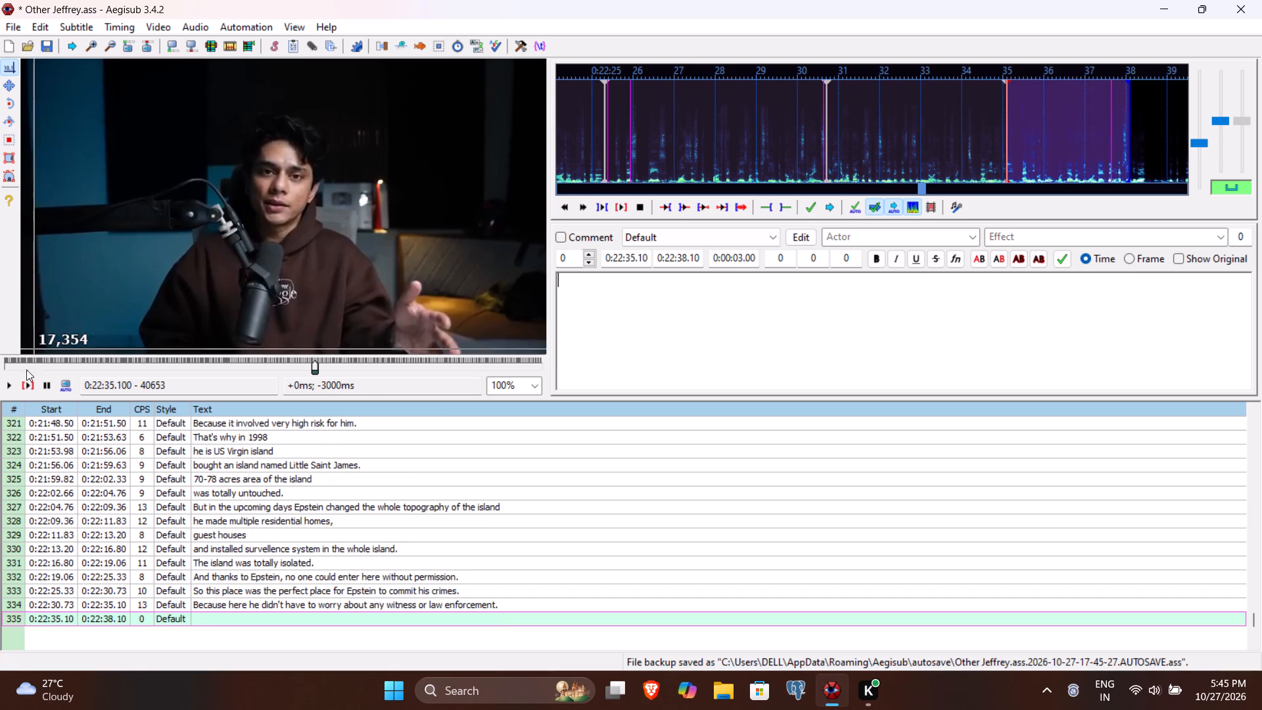
Play line 335 through the end of the spoken phrase and set its end time to 0:22:37.52.
{"action": "left_click", "coordinate": [32, 383]}
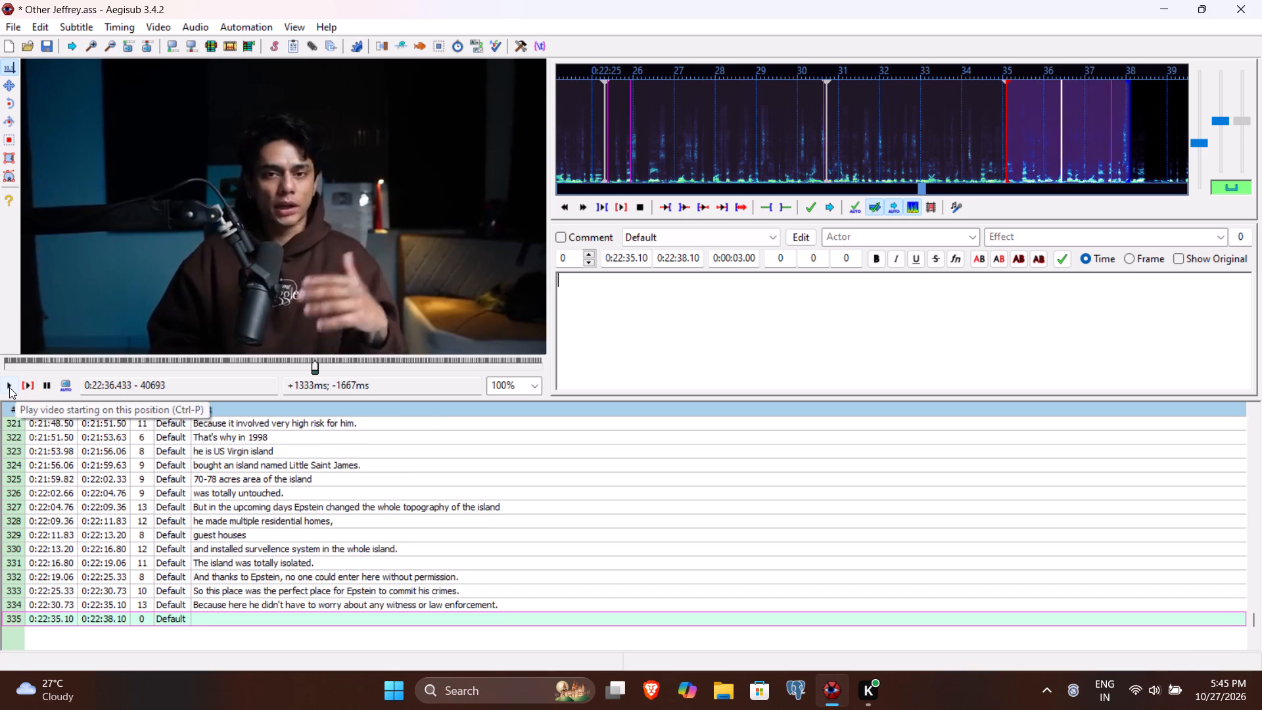
{"action": "left_click", "coordinate": [9, 387]}
{"action": "double_click", "coordinate": [9, 387]}
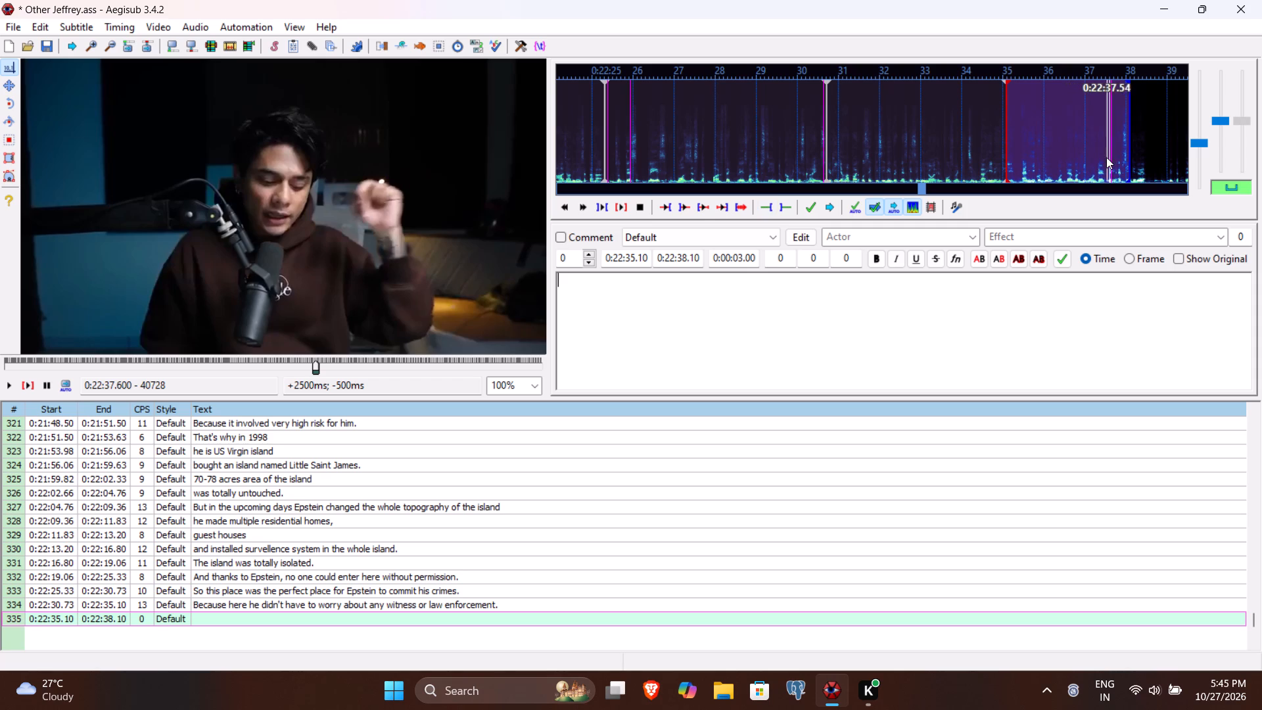
{"action": "left_click", "coordinate": [685, 260]}
{"action": "key", "text": "BackSpace"}
{"action": "type", "text": "752"}
Enter "And he could do whatever he wanted." as the text of line 335 and commit the line.
{"action": "left_click", "coordinate": [647, 327]}
{"action": "type", "text": "ANd h"}
{"action": "key", "text": "BackSpace"}
{"action": "key", "text": "BackSpace"}
{"action": "key", "text": "BackSpace"}
{"action": "key", "text": "BackSpace"}
{"action": "type", "text": "nd he could do whatever eh"}
{"action": "key", "text": "BackSpace"}
{"action": "key", "text": "BackSpace"}
{"action": "type", "text": "he wanted."}
{"action": "key", "text": "Return"}
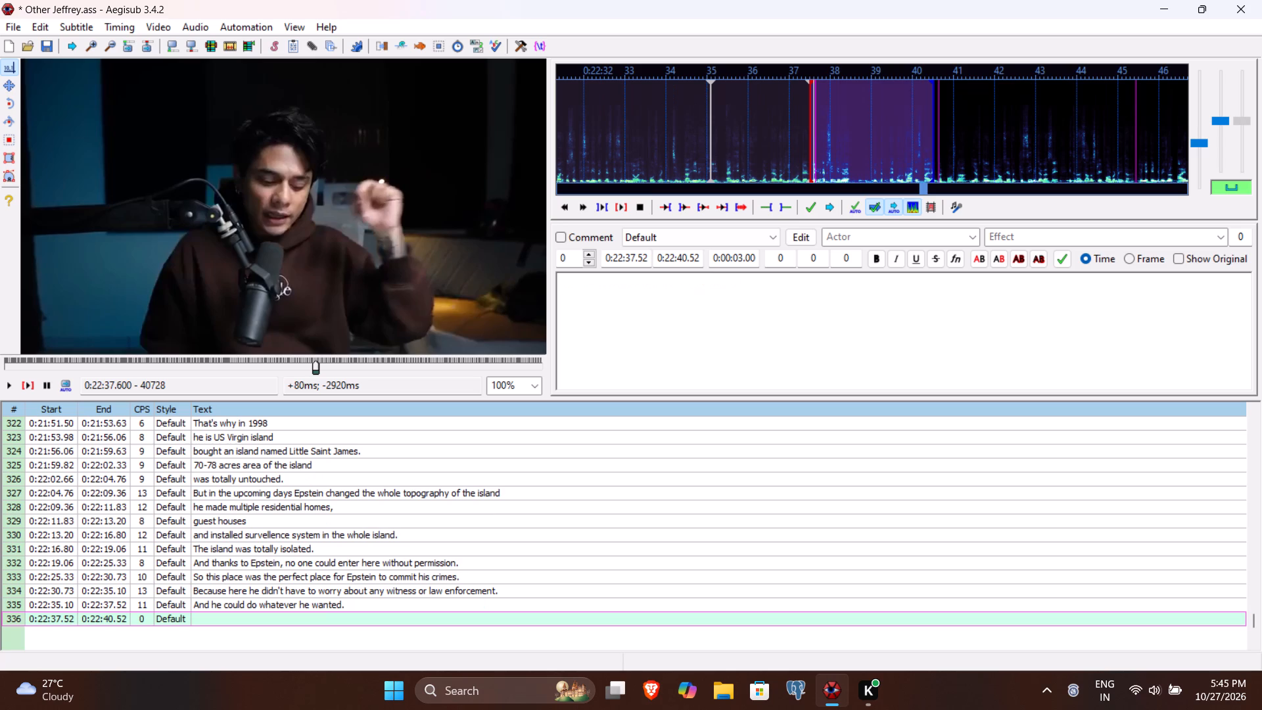
Play line 336 through the end of the spoken sentence and set its end time to 0:22:45.36.
{"action": "left_click", "coordinate": [37, 387]}
{"action": "left_click", "coordinate": [30, 389]}
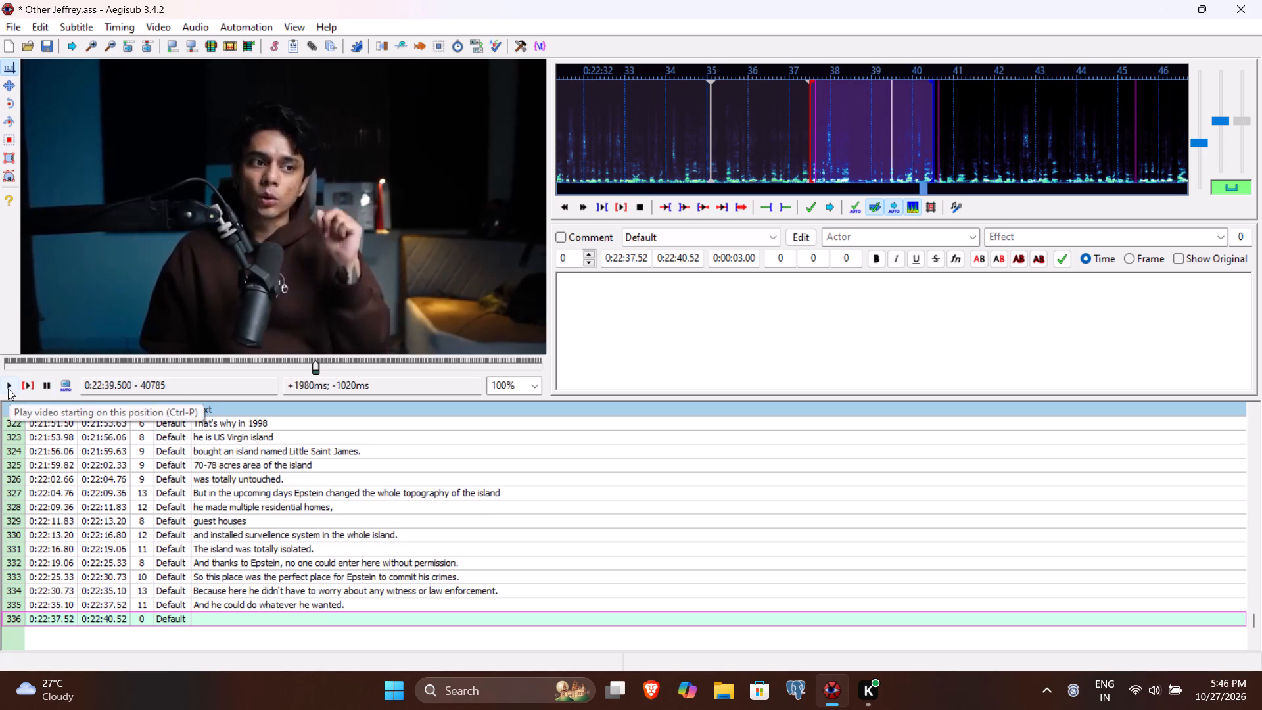
{"action": "left_click", "coordinate": [8, 389]}
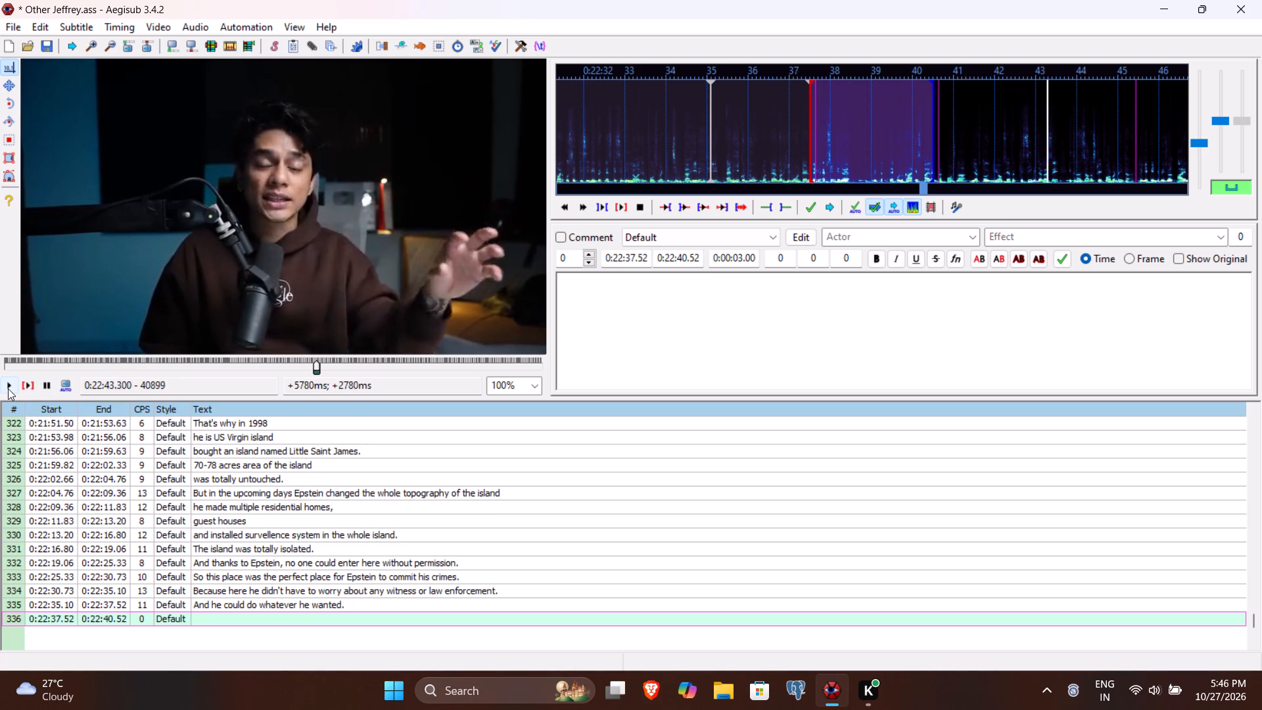
{"action": "left_click", "coordinate": [8, 389]}
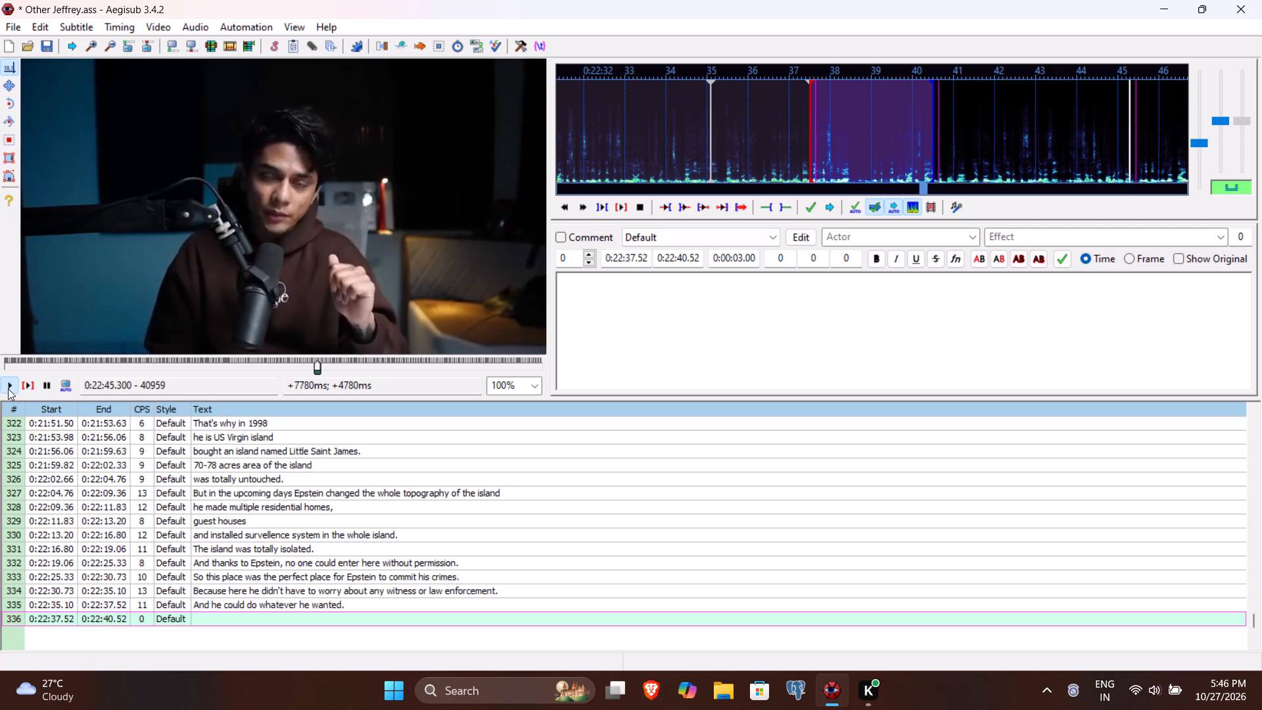
{"action": "left_click", "coordinate": [681, 259]}
{"action": "key", "text": "5"}
{"action": "type", "text": "35"}
{"action": "key", "text": "BackSpace"}
{"action": "key", "text": "6"}
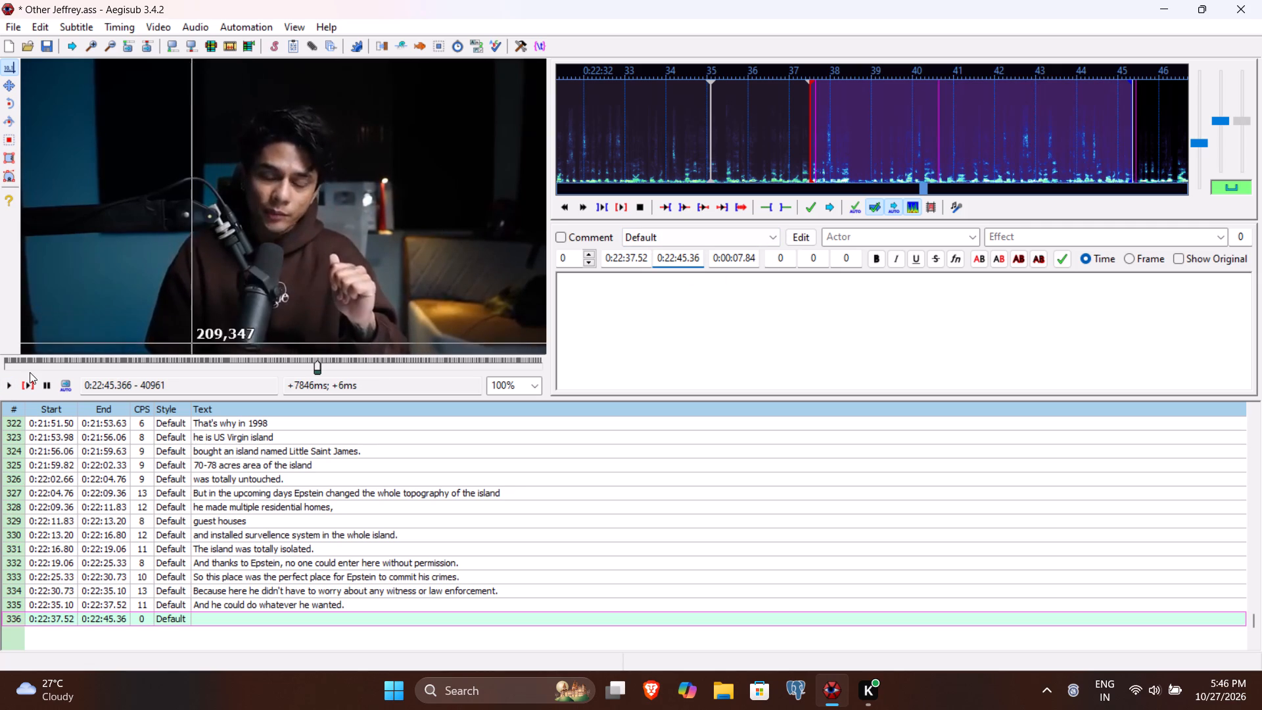
Enter line 336 as "But exploited victims of Epstein's or even anyone from New York, it was not a straight forward way to come there.".
{"action": "left_click", "coordinate": [28, 378]}
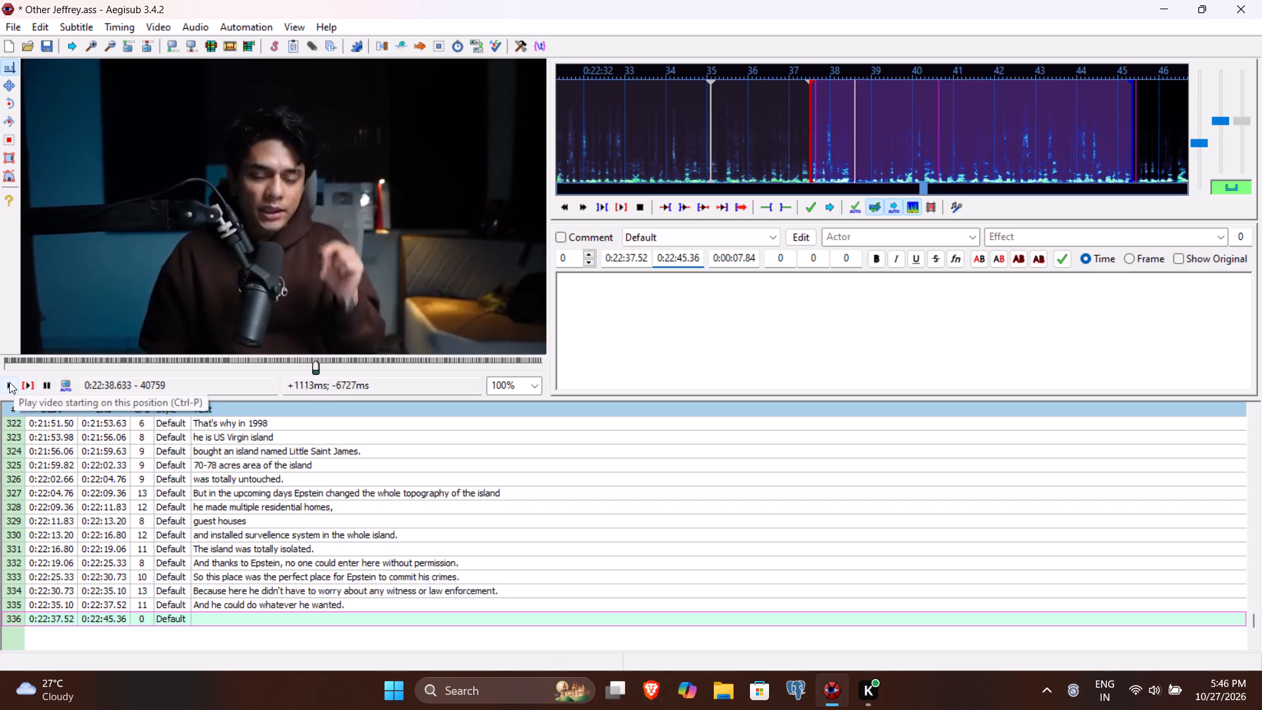
{"action": "left_click", "coordinate": [9, 382]}
{"action": "left_click_drag", "start_coordinate": [617, 267], "coordinate": [609, 302]}
{"action": "left_click", "coordinate": [609, 302]}
{"action": "type", "text": "But"}
{"action": "key", "text": "space"}
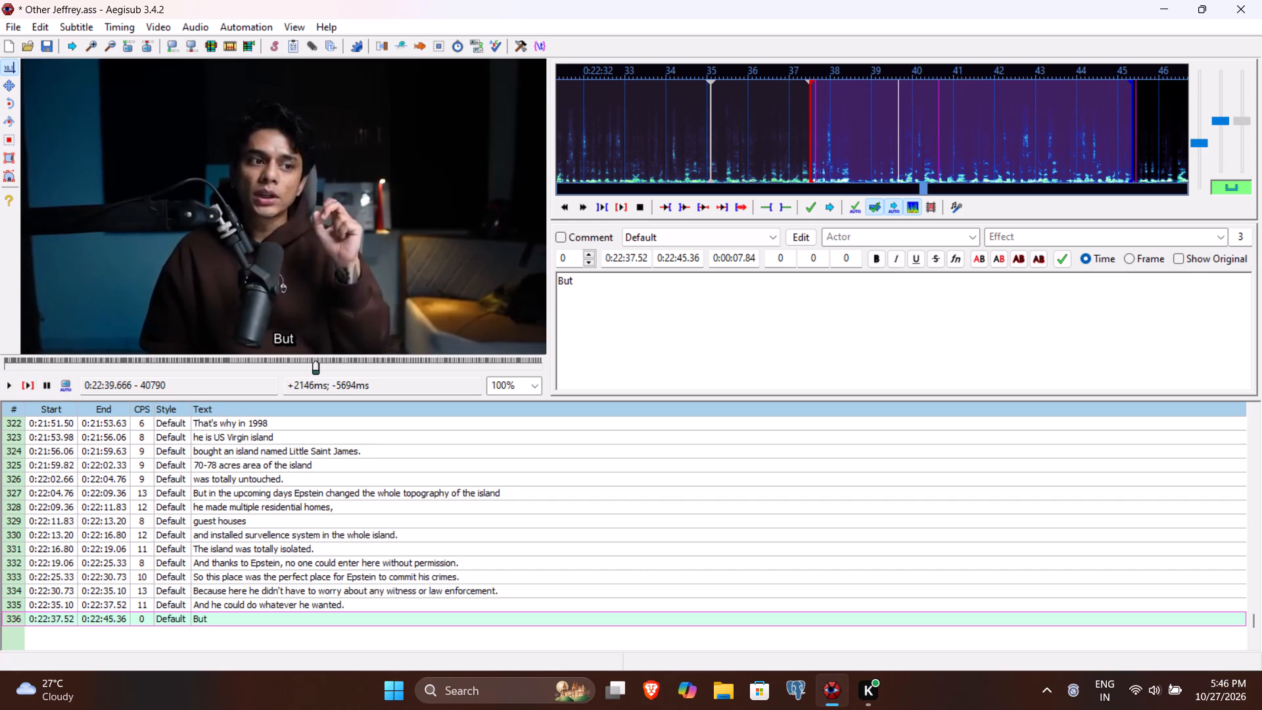
{"action": "type", "text": "se"}
{"action": "key", "text": "BackSpace"}
{"action": "key", "text": "BackSpace"}
{"action": "type", "text": "exploited victims f"}
{"action": "key", "text": "BackSpace"}
{"action": "type", "text": "of Epstein's"}
{"action": "key", "text": "space"}
{"action": "type", "text": "or ever"}
{"action": "key", "text": "BackSpace"}
{"action": "type", "text": "n anyone from New York, it was not a str"}
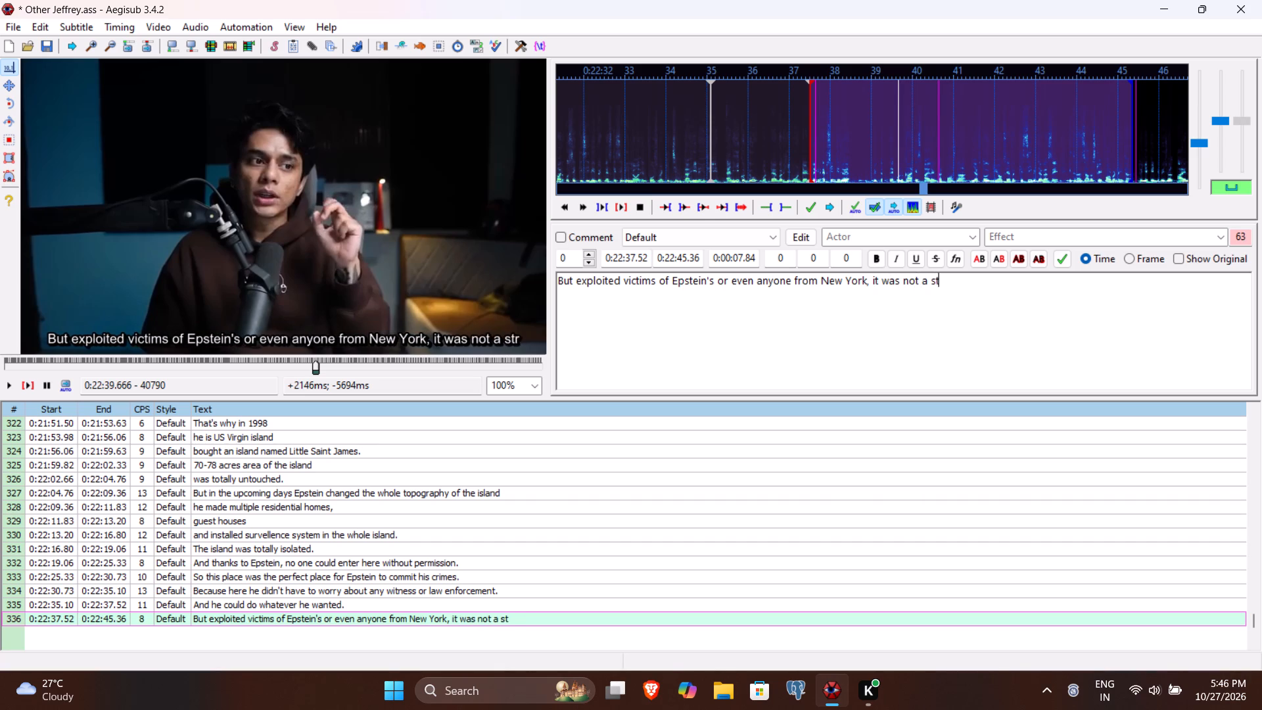
{"action": "type", "text": "a"}
{"action": "type", "text": "ight forward t"}
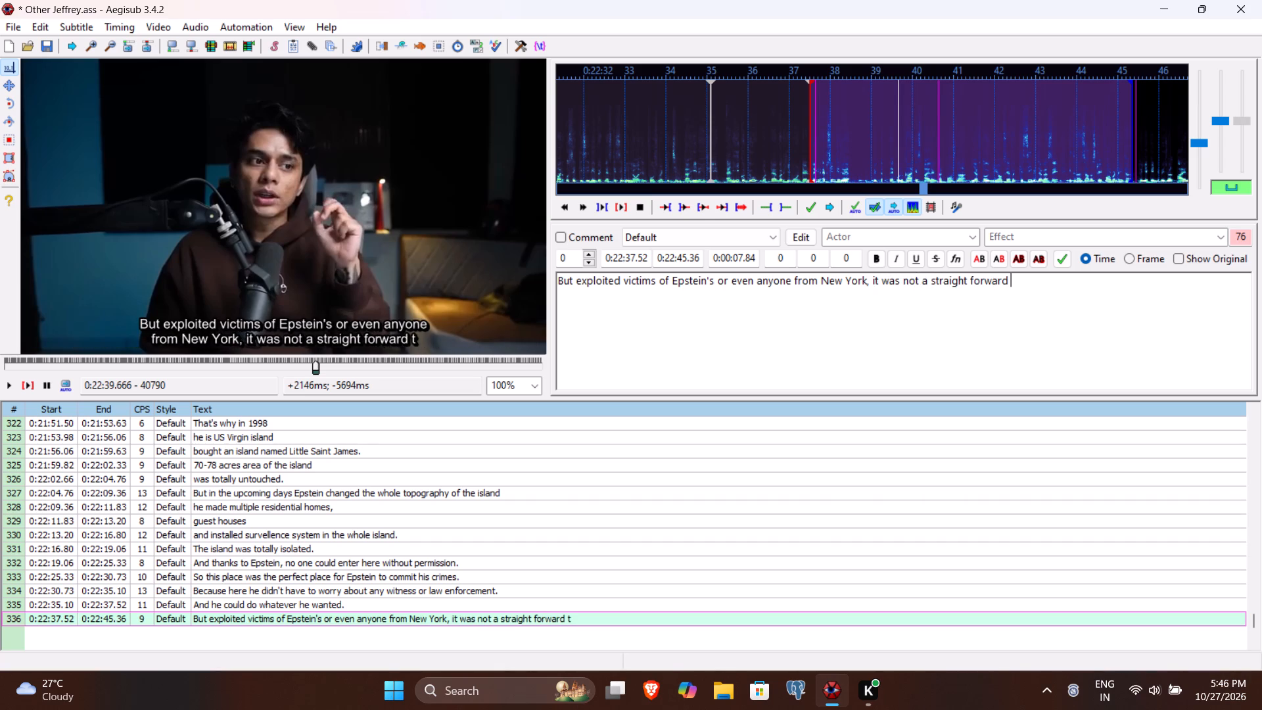
{"action": "key", "text": "BackSpace"}
{"action": "type", "text": "way to tner"}
{"action": "key", "text": "BackSpace"}
{"action": "key", "text": "BackSpace"}
{"action": "key", "text": "BackSpace"}
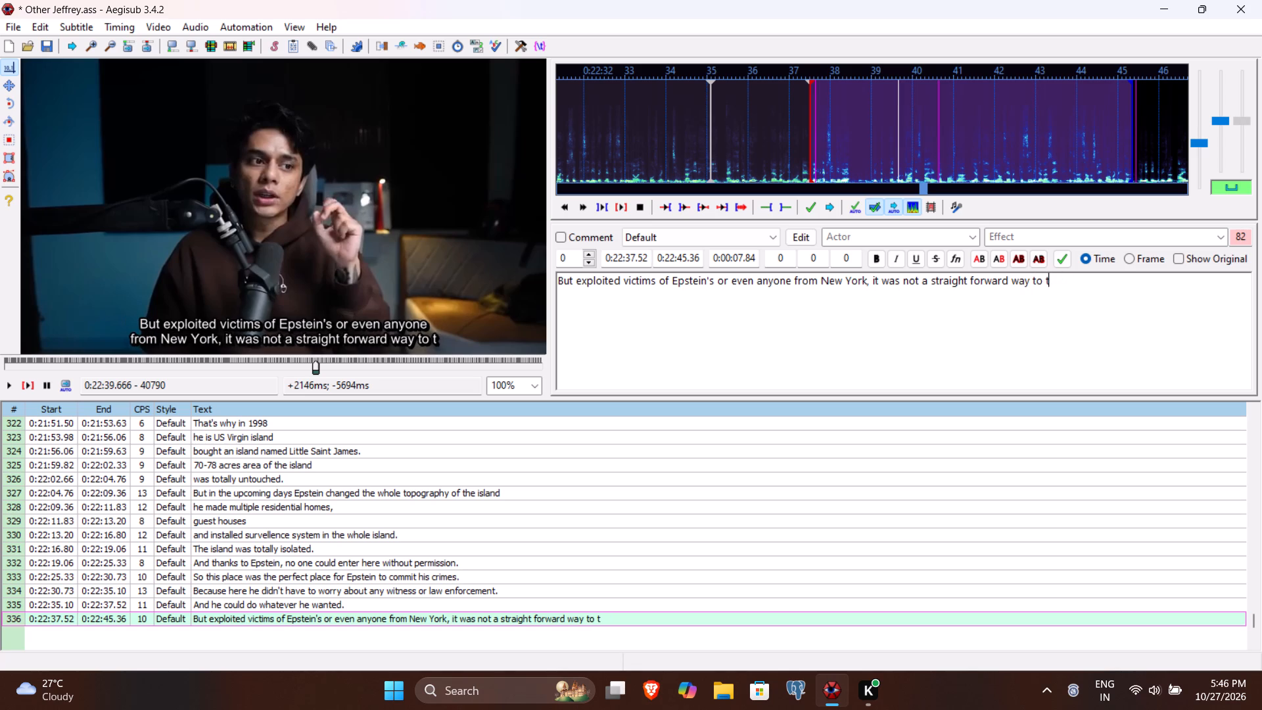
{"action": "key", "text": "BackSpace"}
{"action": "type", "text": "come there"}
{"action": "key", "text": "period"}
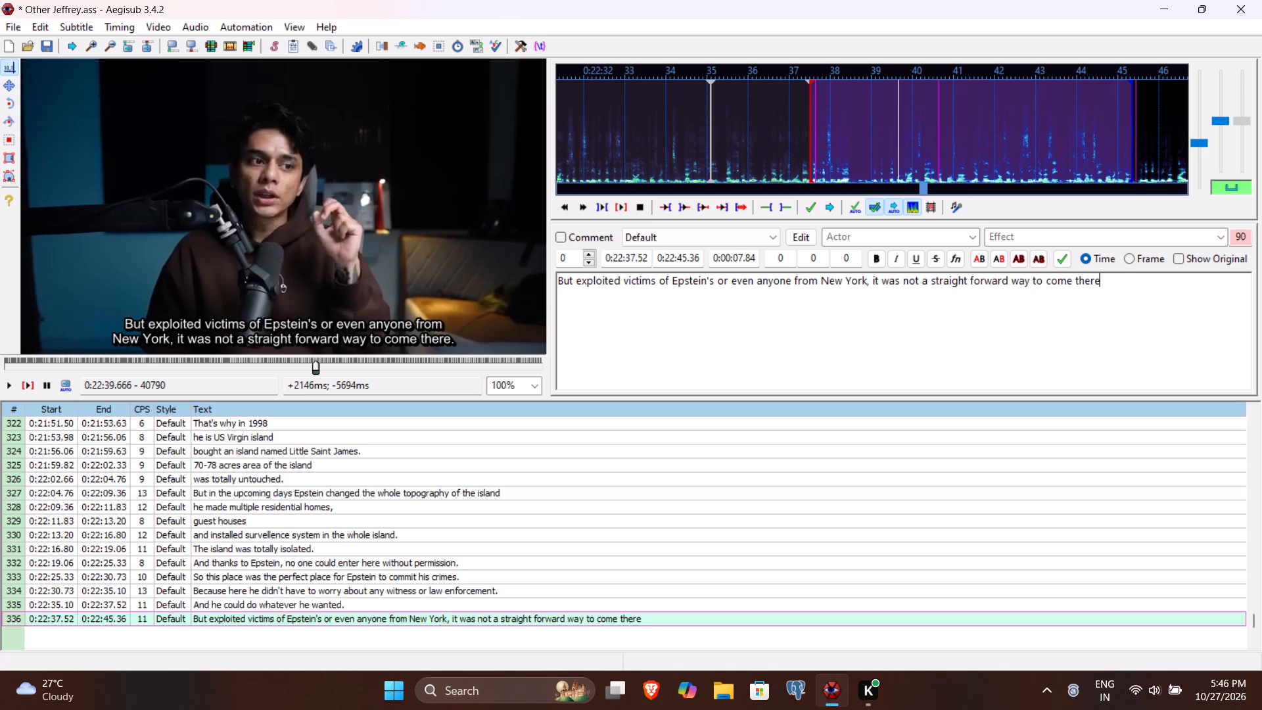
Save the subtitle file and commit line 336.
{"action": "key", "text": "ctrl+s"}
{"action": "key", "text": "Return"}
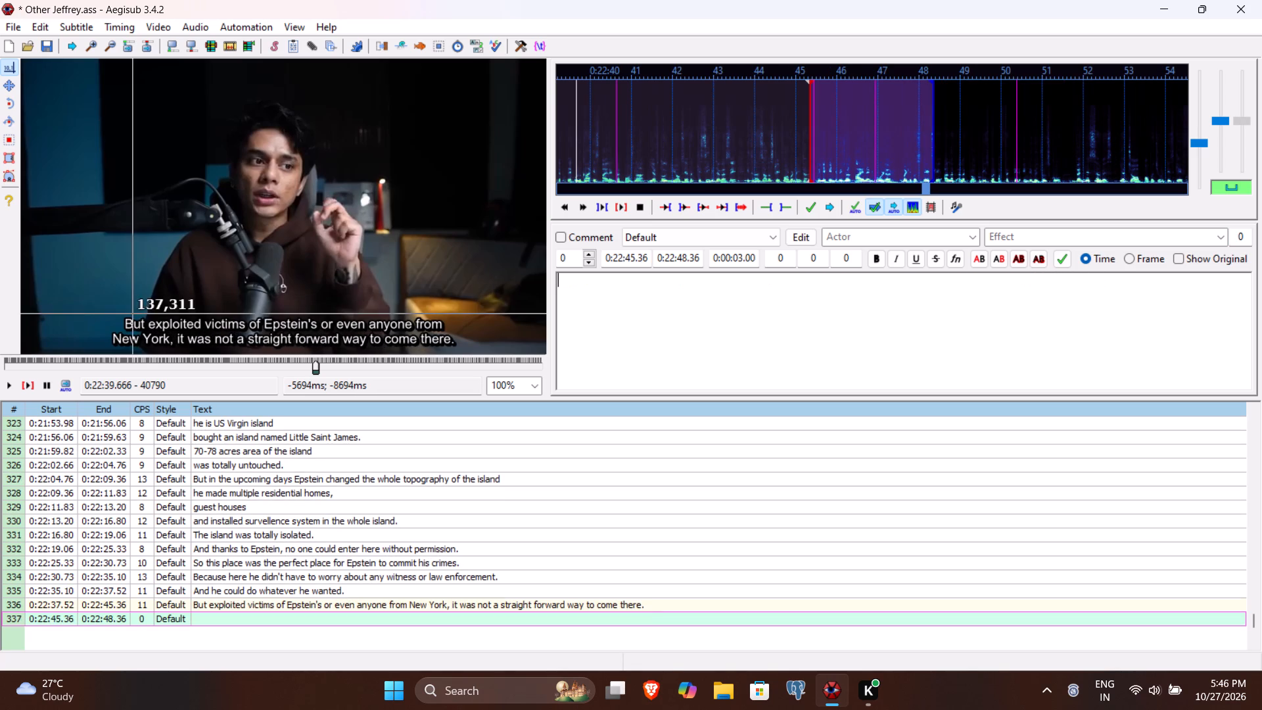
Play line 337 to find where its opening phrase ends and set its end time to 0:22:47.43.
{"action": "left_click", "coordinate": [24, 387]}
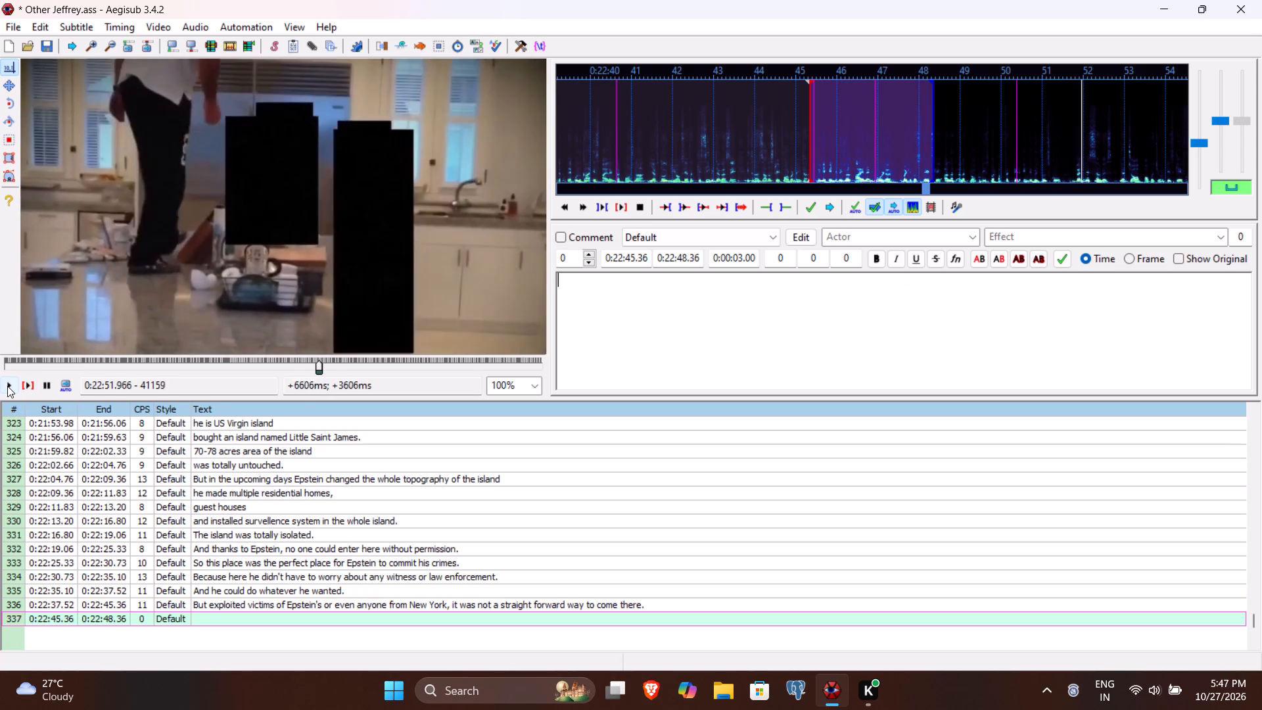
{"action": "left_click", "coordinate": [29, 389]}
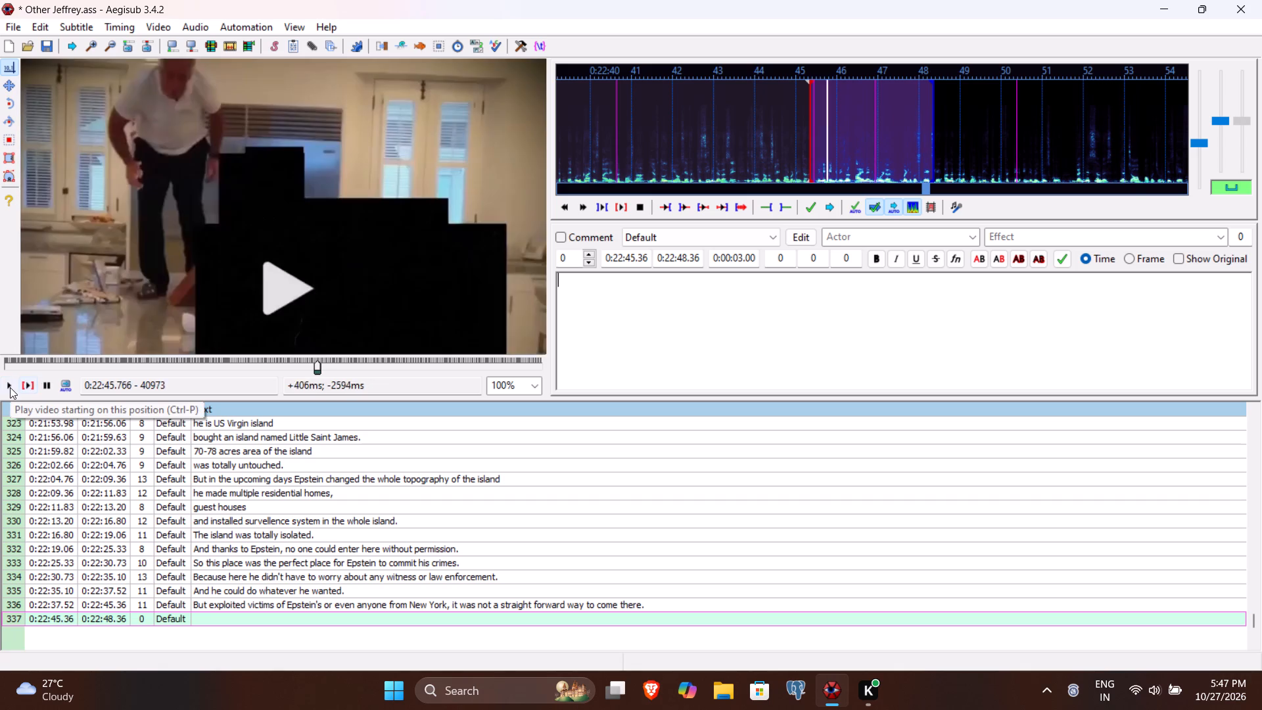
{"action": "left_click", "coordinate": [10, 387]}
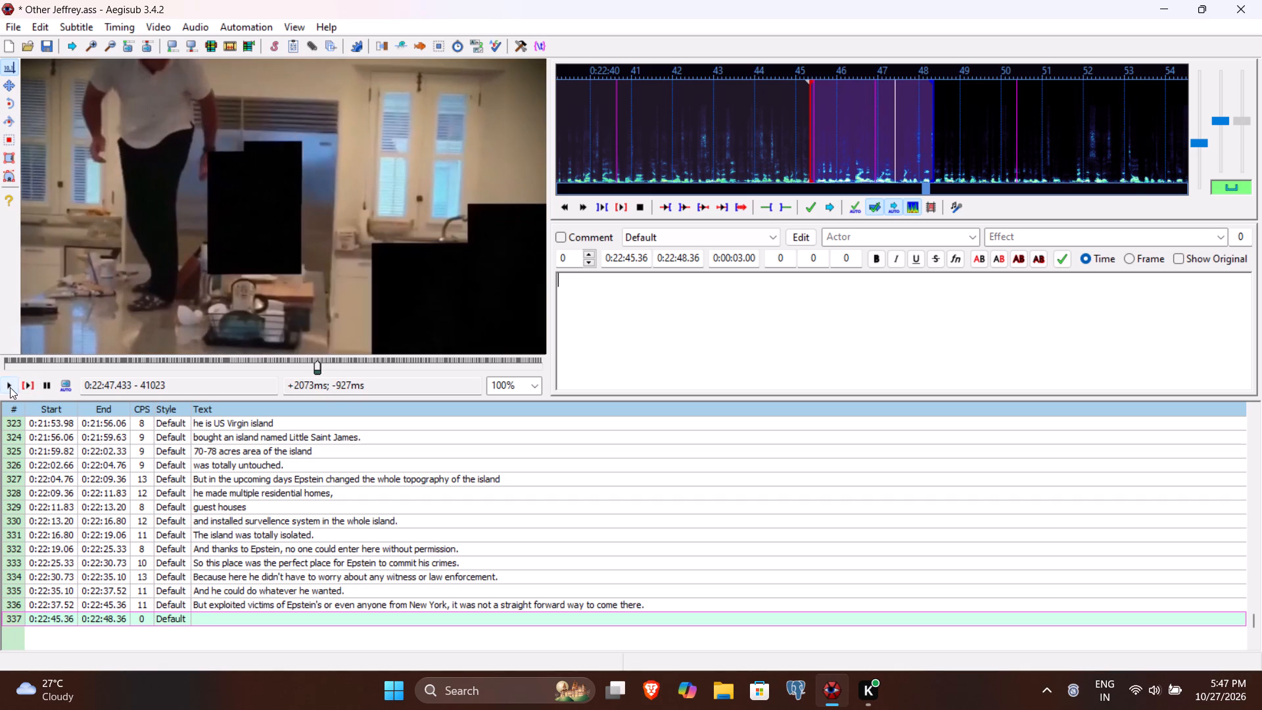
{"action": "left_click", "coordinate": [685, 258]}
{"action": "key", "text": "BackSpace"}
{"action": "key", "text": "7"}
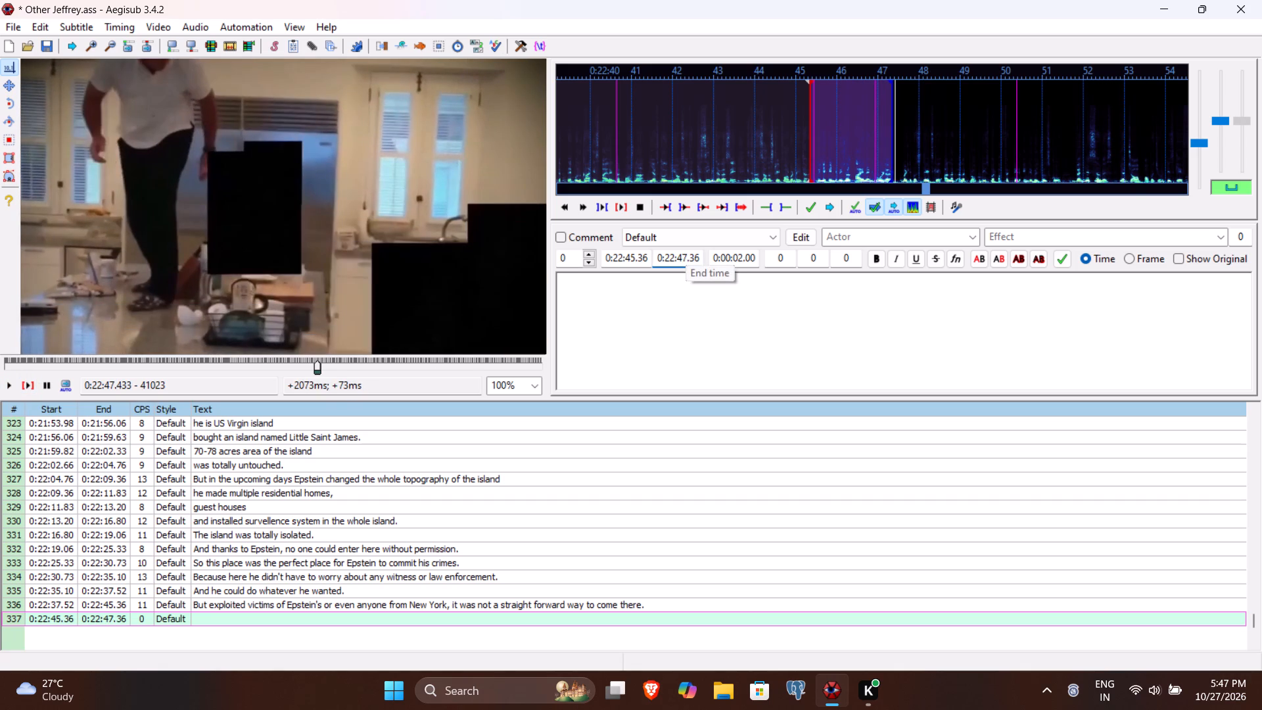
{"action": "type", "text": "43"}
Enter "So this individual island holder" as the text of line 337 and commit the line.
{"action": "left_click", "coordinate": [669, 306]}
{"action": "type", "text": "So this individau"}
{"action": "key", "text": "BackSpace"}
{"action": "key", "text": "BackSpace"}
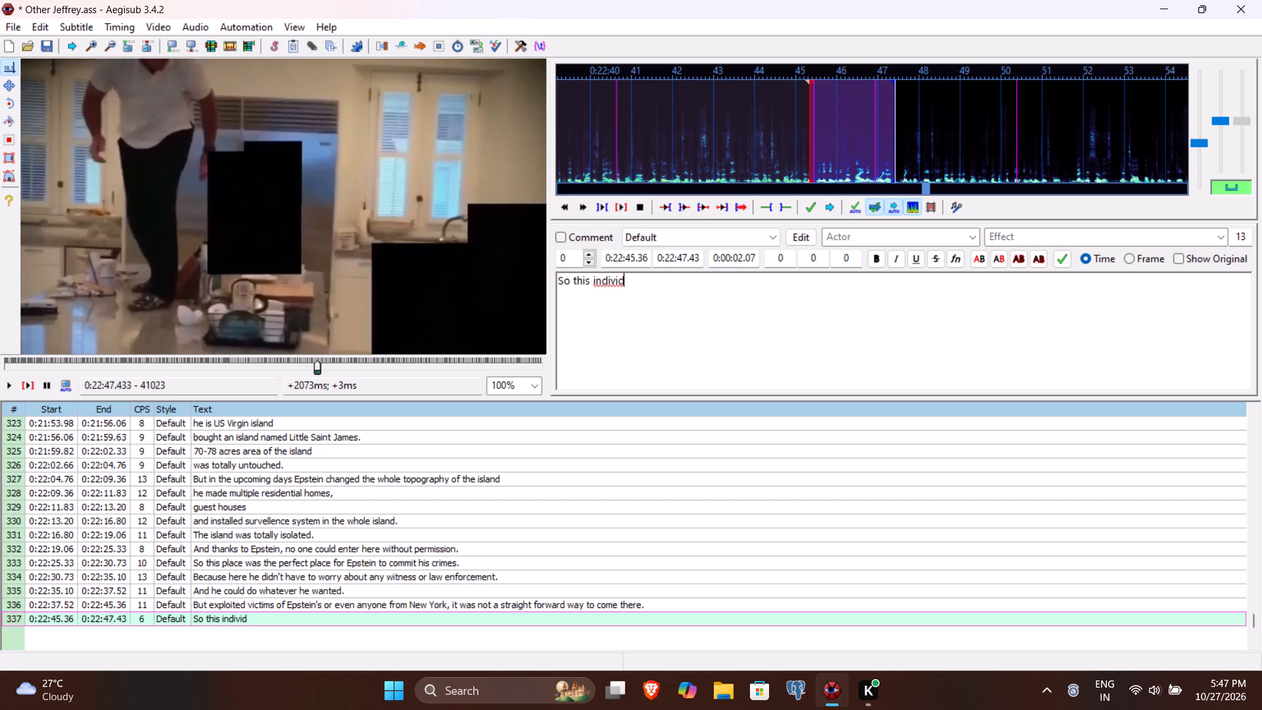
{"action": "type", "text": "ual island holder"}
{"action": "key", "text": "Return"}
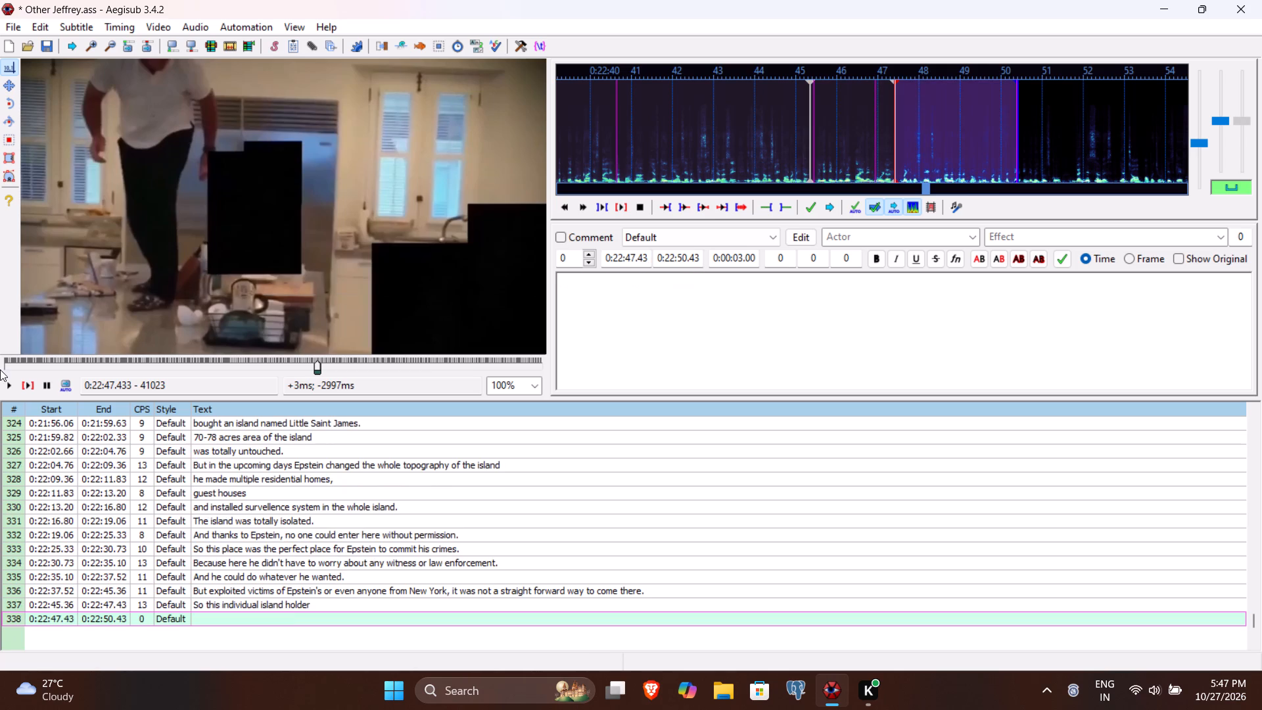
Play line 338 through the end of the spoken phrase and set its end time to 0:22:51.50.
{"action": "left_click", "coordinate": [28, 381]}
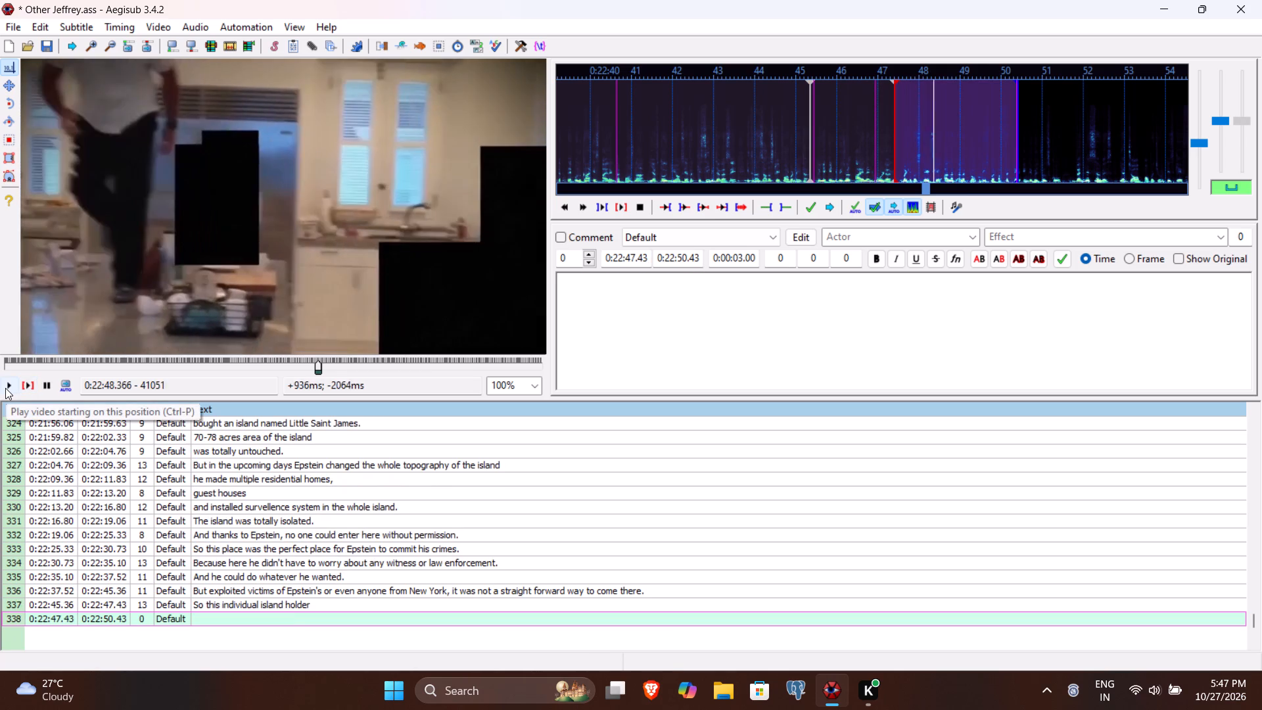
{"action": "left_click", "coordinate": [5, 388]}
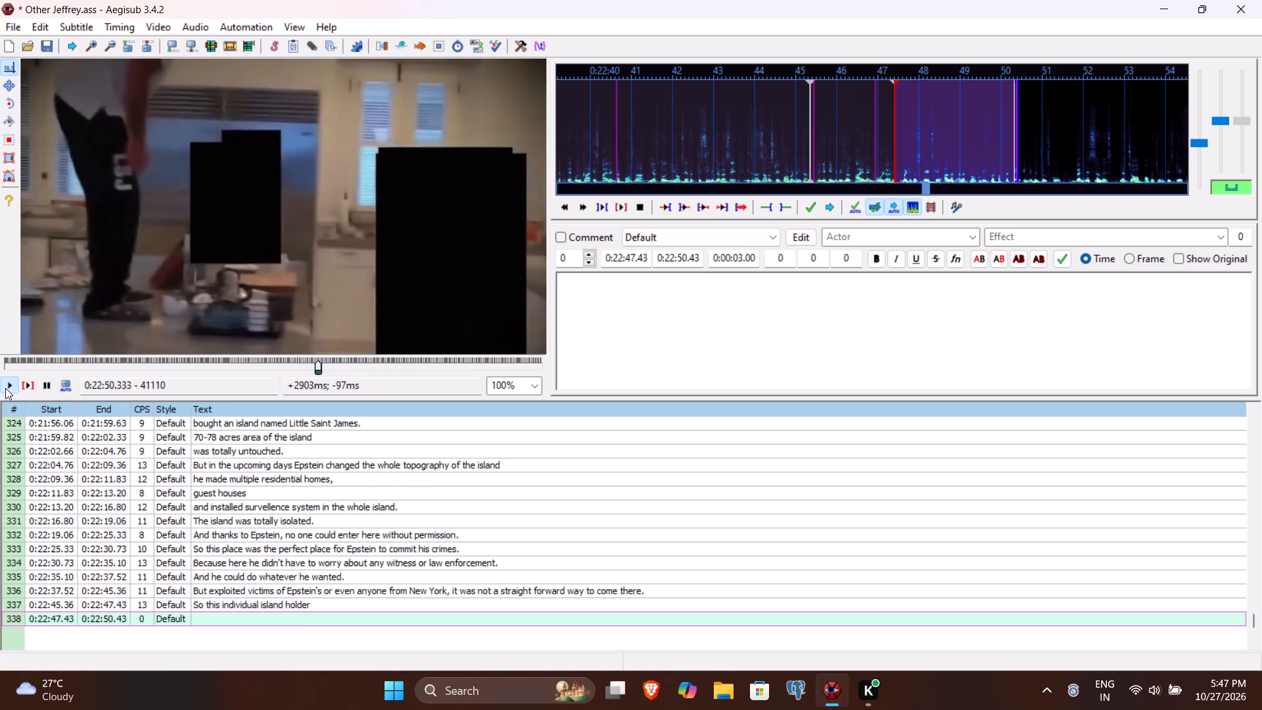
{"action": "left_click", "coordinate": [5, 388]}
{"action": "left_click", "coordinate": [5, 388]}
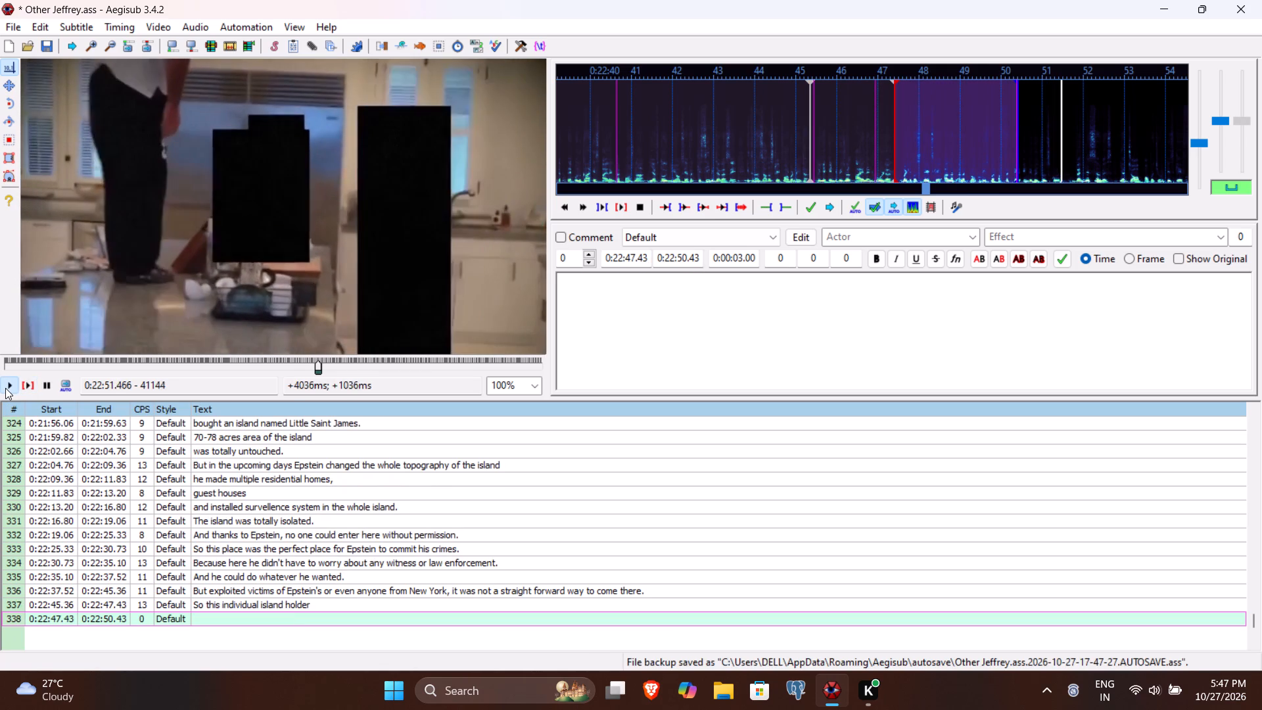
{"action": "left_click", "coordinate": [680, 258]}
{"action": "type", "text": "150"}
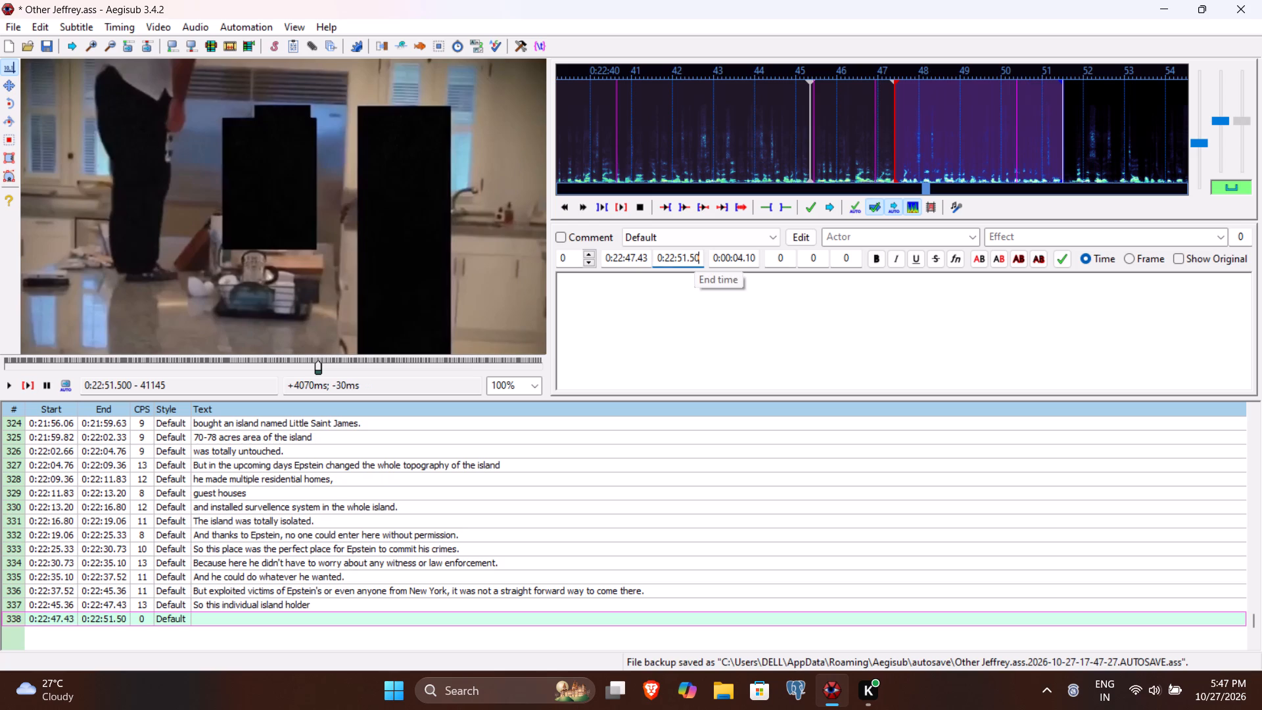
Enter "affected individuals from multiple different states" as the text of line 338.
{"action": "left_click", "coordinate": [651, 320]}
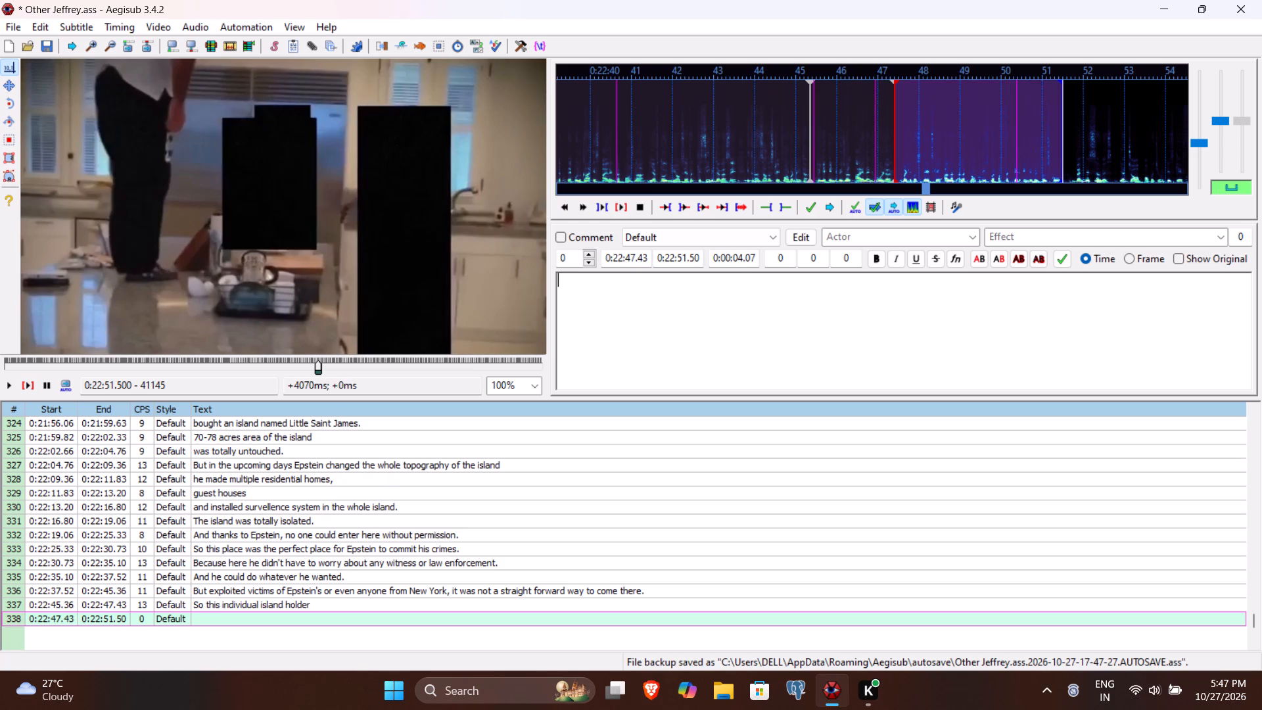
{"action": "type", "text": "affected indi"}
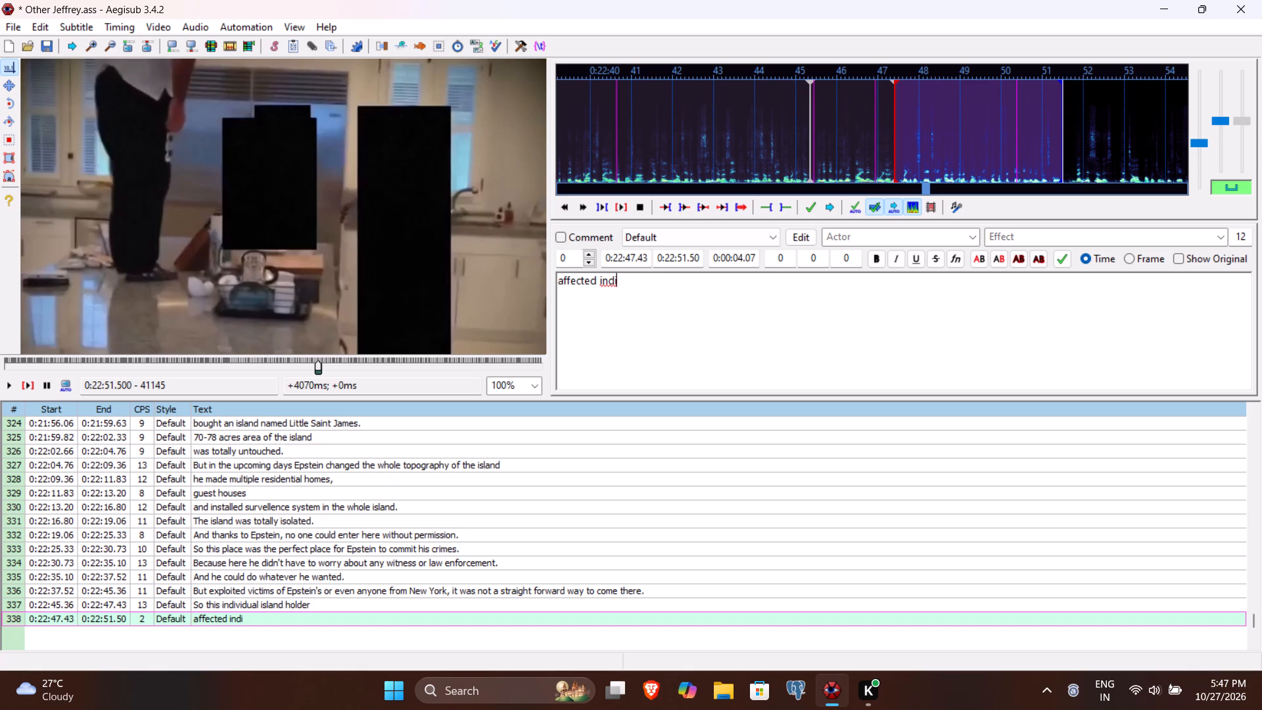
{"action": "type", "text": "viduals from multiple"}
{"action": "key", "text": "space"}
{"action": "type", "text": "diffr"}
{"action": "key", "text": "BackSpace"}
{"action": "type", "text": "erent states"}
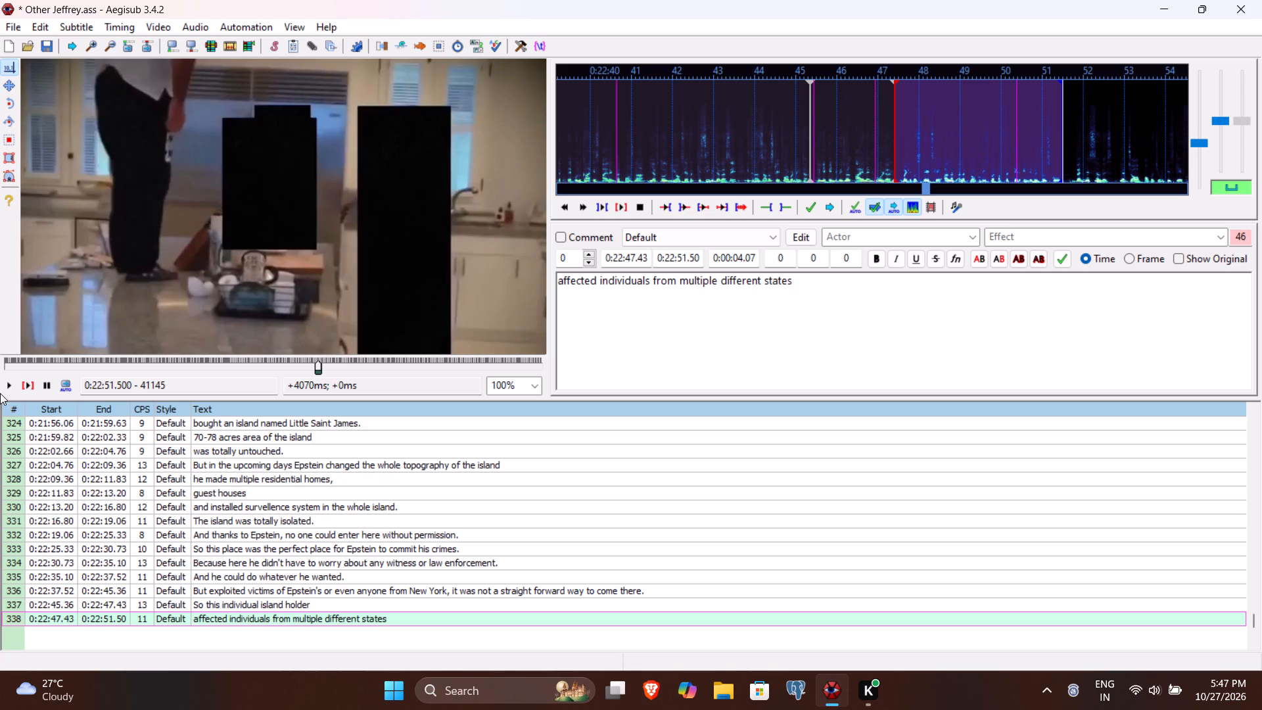
Replay line 338 to check its wording, replace "states" with "properties", and commit the line.
{"action": "left_click", "coordinate": [28, 386]}
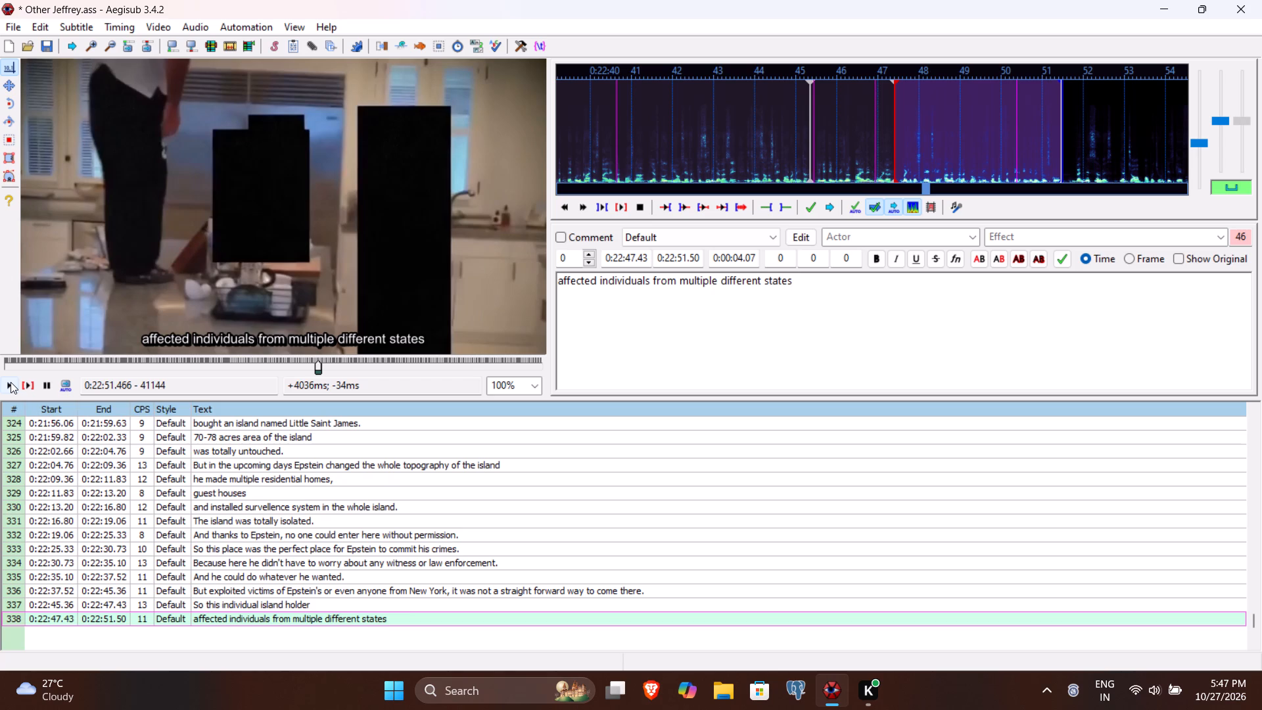
{"action": "key", "text": "ctrl+shift+Left"}
{"action": "type", "text": "propertiess"}
{"action": "key", "text": "BackSpace"}
{"action": "key", "text": "Return"}
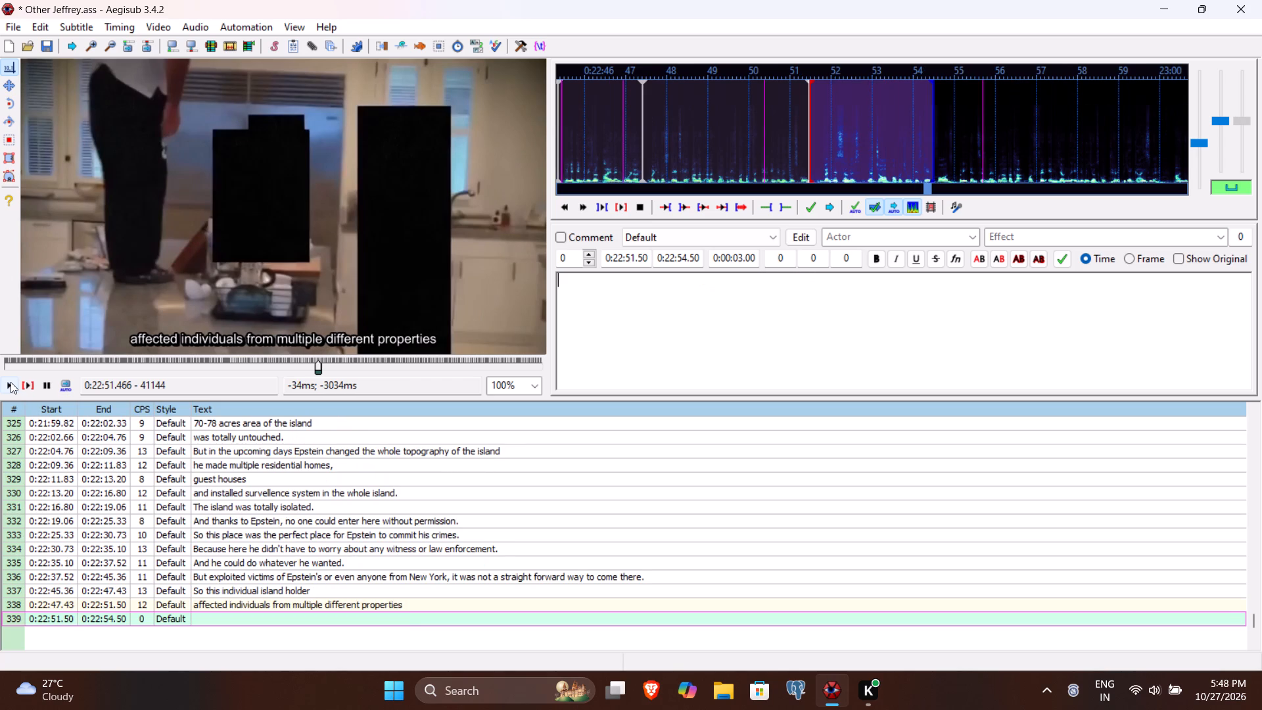
Play line 339 through the end of the spoken phrase and set its end time to 0:22:56.70.
{"action": "left_click", "coordinate": [24, 382]}
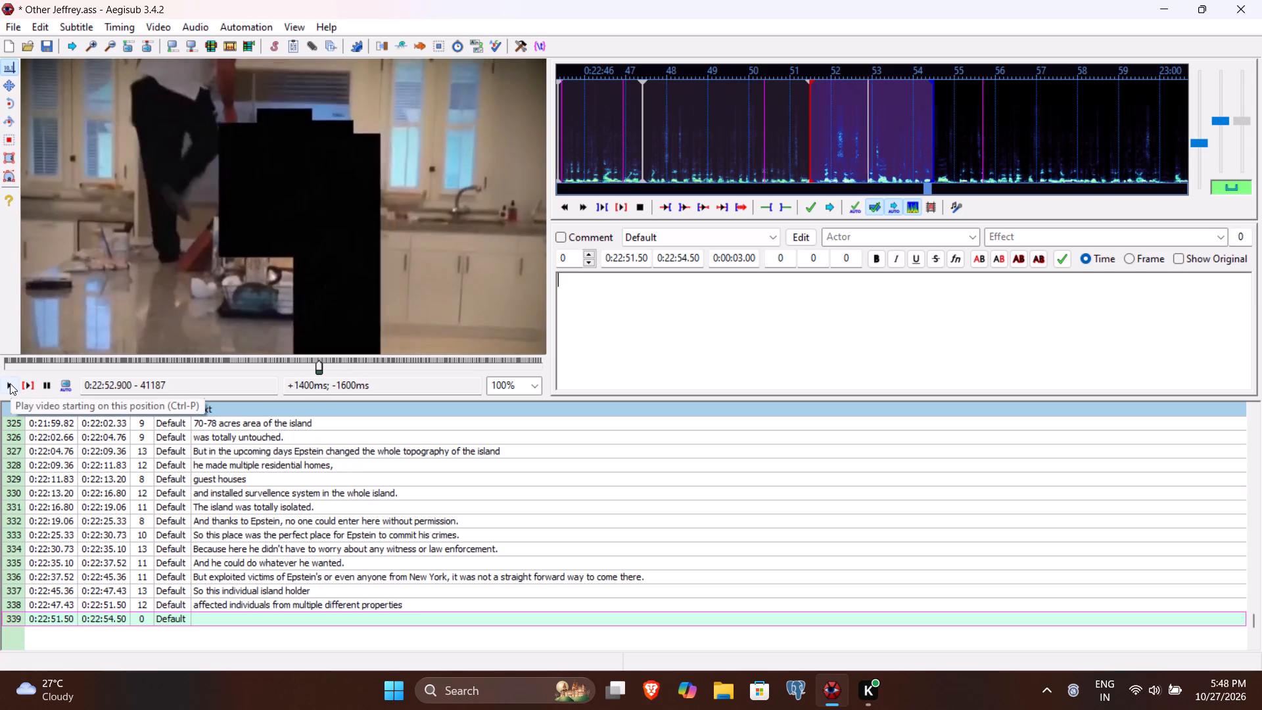
{"action": "left_click", "coordinate": [10, 383]}
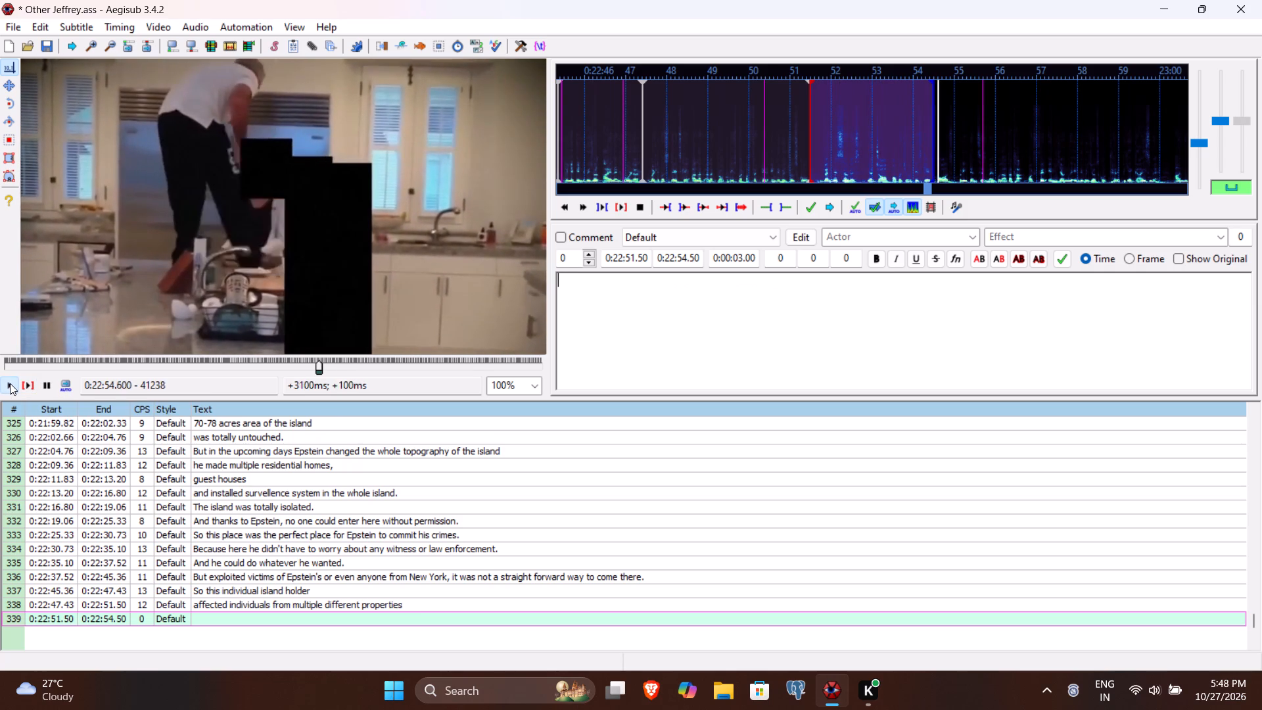
{"action": "left_click", "coordinate": [10, 383]}
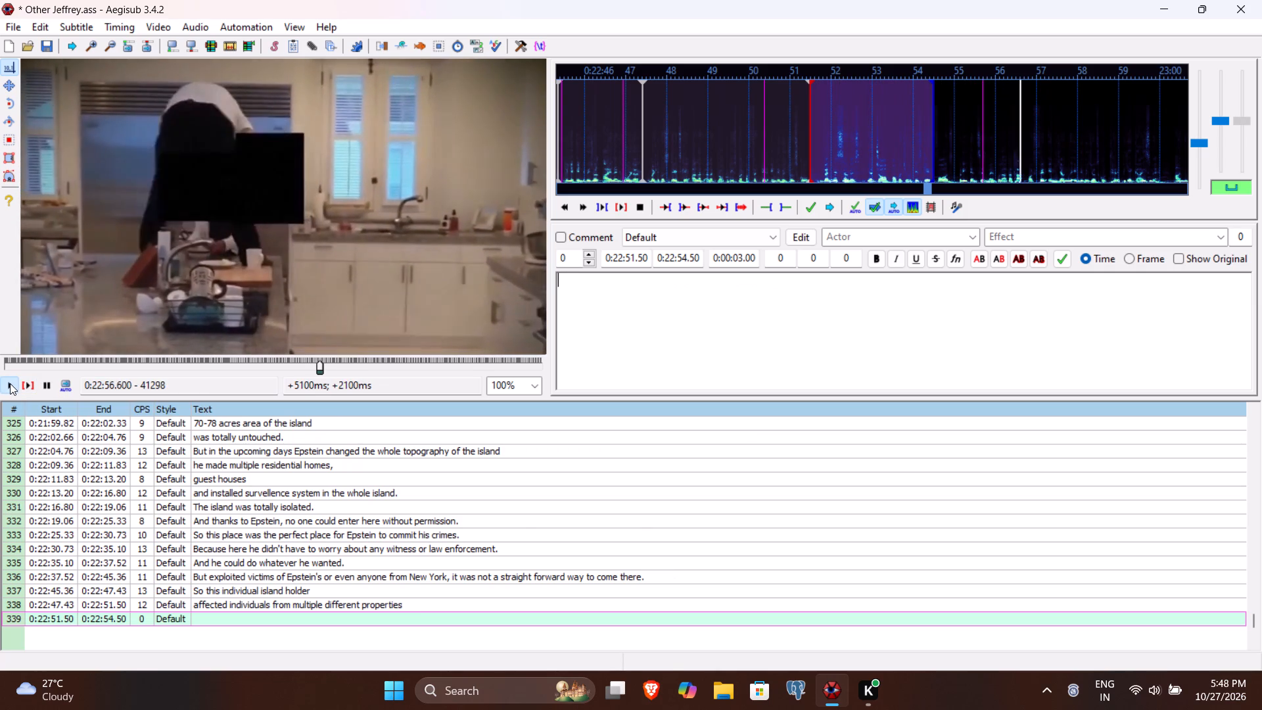
{"action": "left_click", "coordinate": [681, 260]}
{"action": "type", "text": "670"}
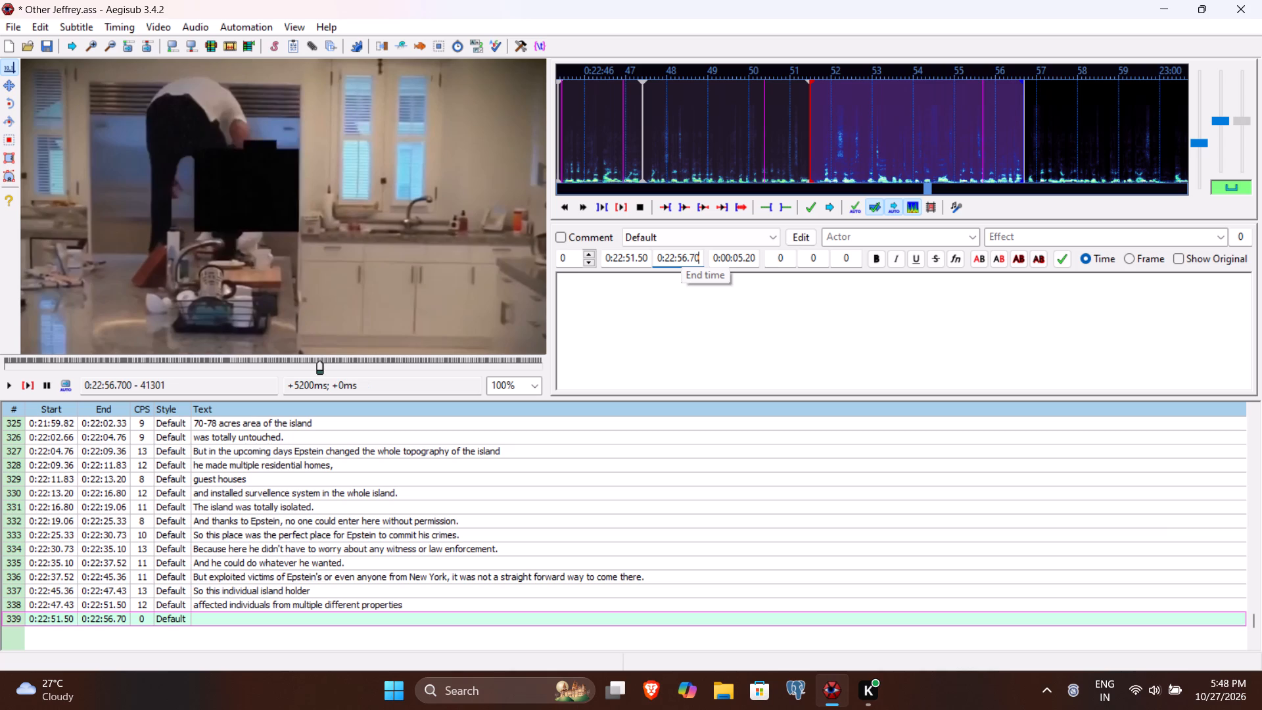
Enter "attracted them by falsely pretending of job opportunities or wellness service." as the text of line 339 and commit the line.
{"action": "left_click", "coordinate": [652, 329]}
{"action": "type", "text": "attracted them by"}
{"action": "key", "text": "space"}
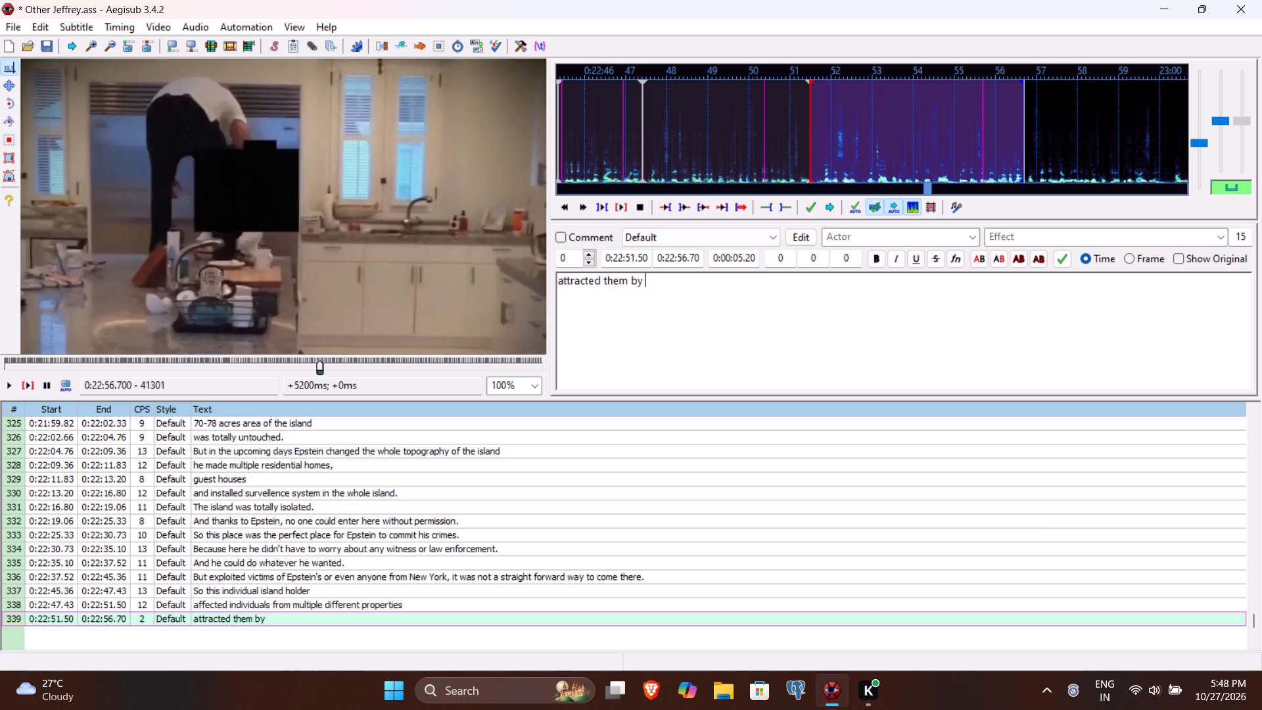
{"action": "type", "text": "flas"}
{"action": "key", "text": "BackSpace"}
{"action": "key", "text": "BackSpace"}
{"action": "key", "text": "BackSpace"}
{"action": "type", "text": "alsely pretending of"}
{"action": "key", "text": "space"}
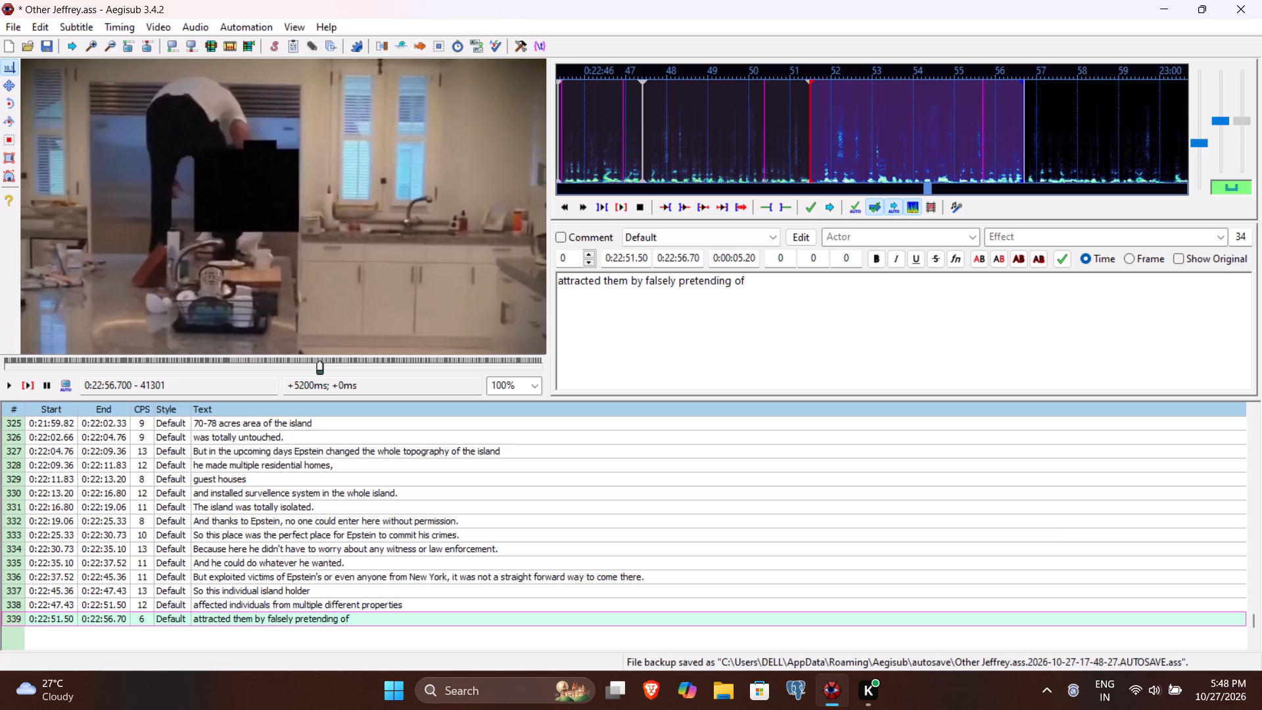
{"action": "type", "text": "job oppot"}
{"action": "key", "text": "BackSpace"}
{"action": "type", "text": "rtunities or"}
{"action": "key", "text": "space"}
{"action": "type", "text": "wel"}
{"action": "key", "text": "n"}
{"action": "key", "text": "BackSpace"}
{"action": "type", "text": "lness servc"}
{"action": "key", "text": "BackSpace"}
{"action": "type", "text": "ice/"}
{"action": "key", "text": "BackSpace"}
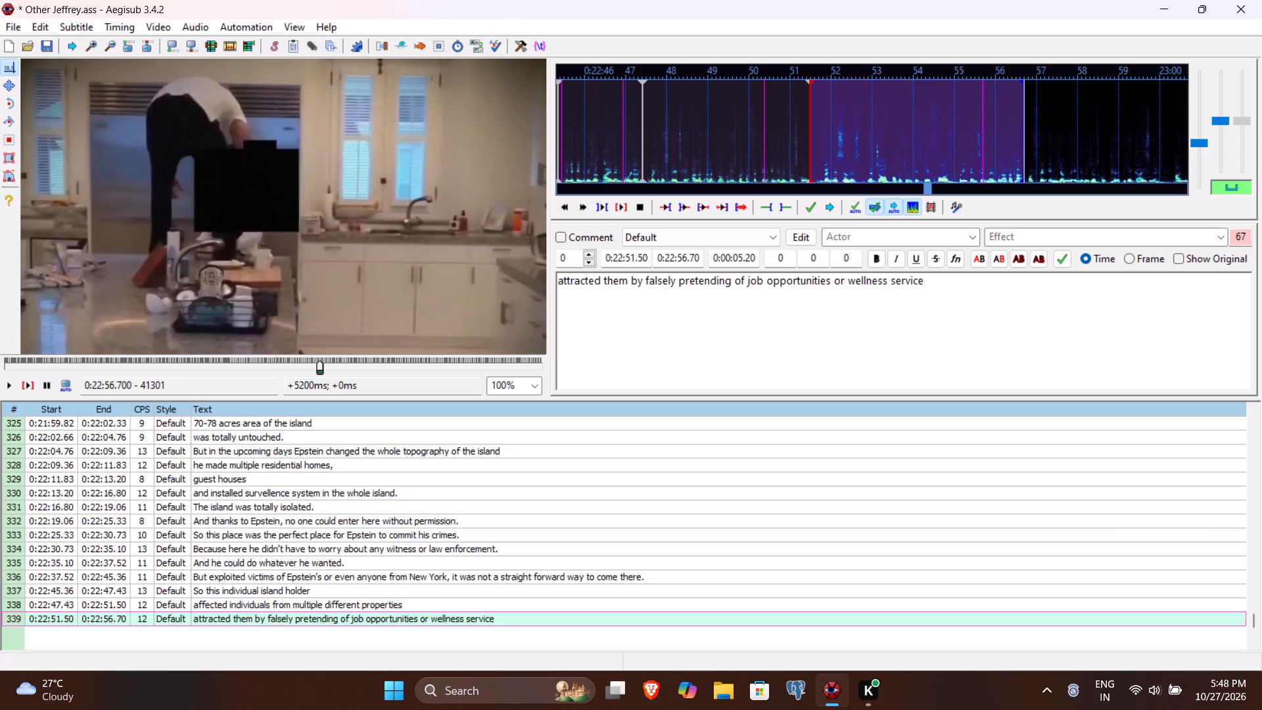
{"action": "key", "text": "period"}
{"action": "key", "text": "Return"}
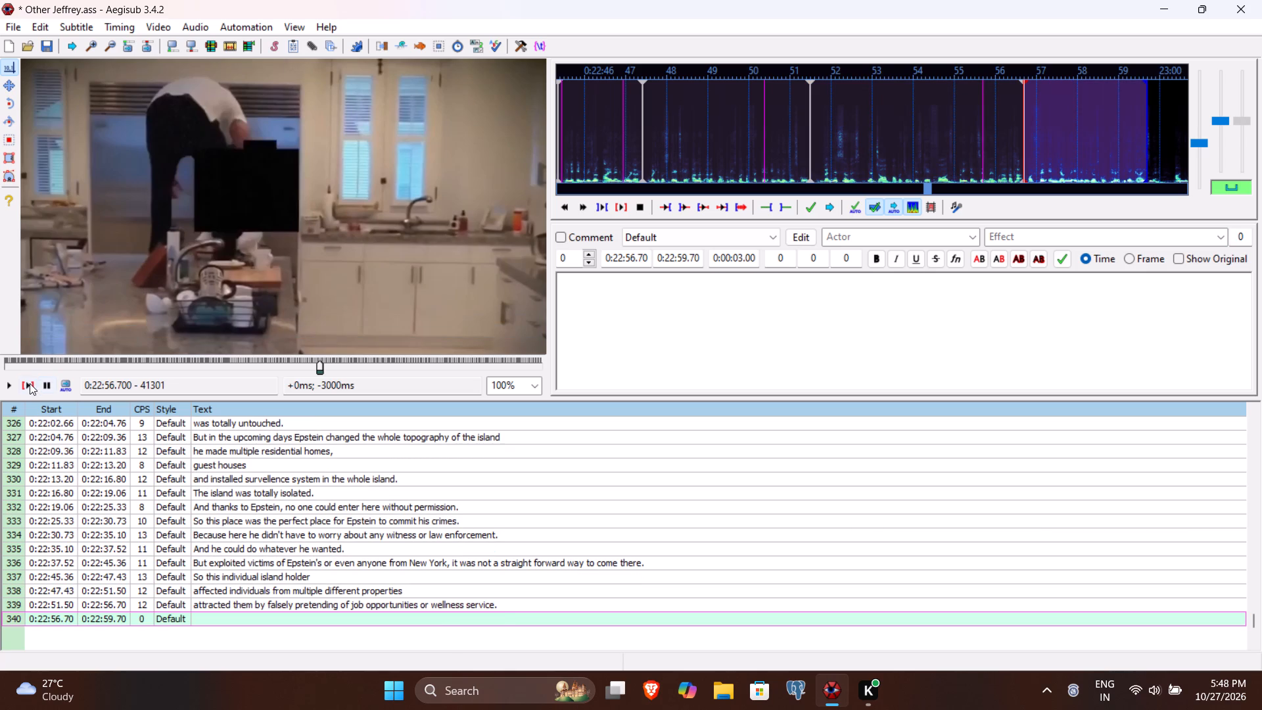
Play line 340 through the end of the spoken phrase and set its end time to 0:23:02.93.
{"action": "left_click", "coordinate": [30, 383]}
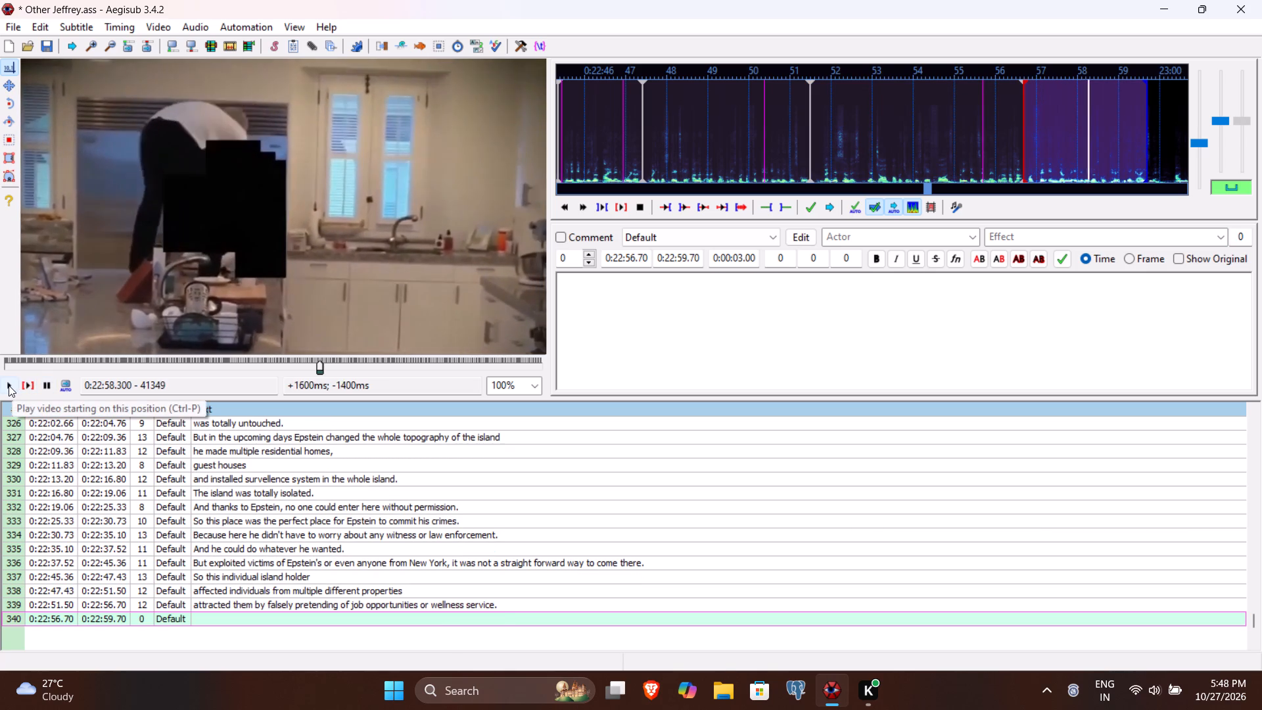
{"action": "left_click", "coordinate": [9, 385]}
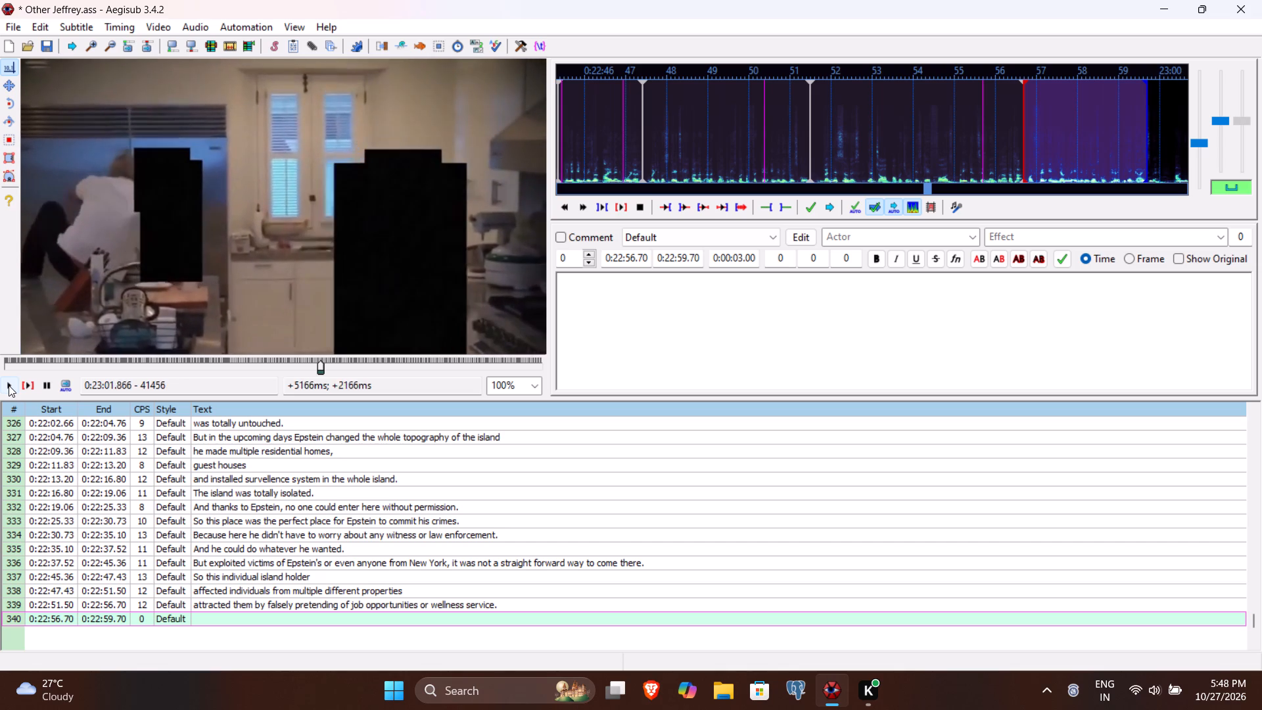
{"action": "left_click", "coordinate": [9, 385]}
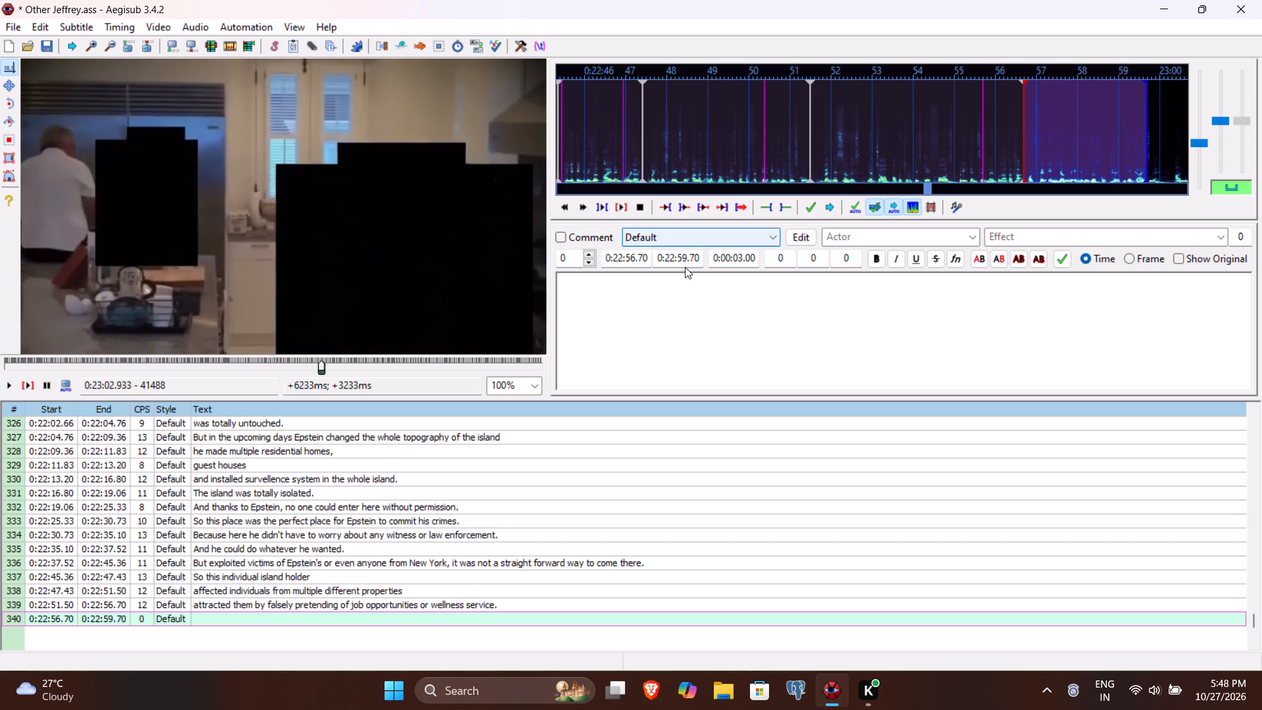
{"action": "left_click", "coordinate": [667, 260]}
{"action": "type", "text": "30294"}
{"action": "key", "text": "BackSpace"}
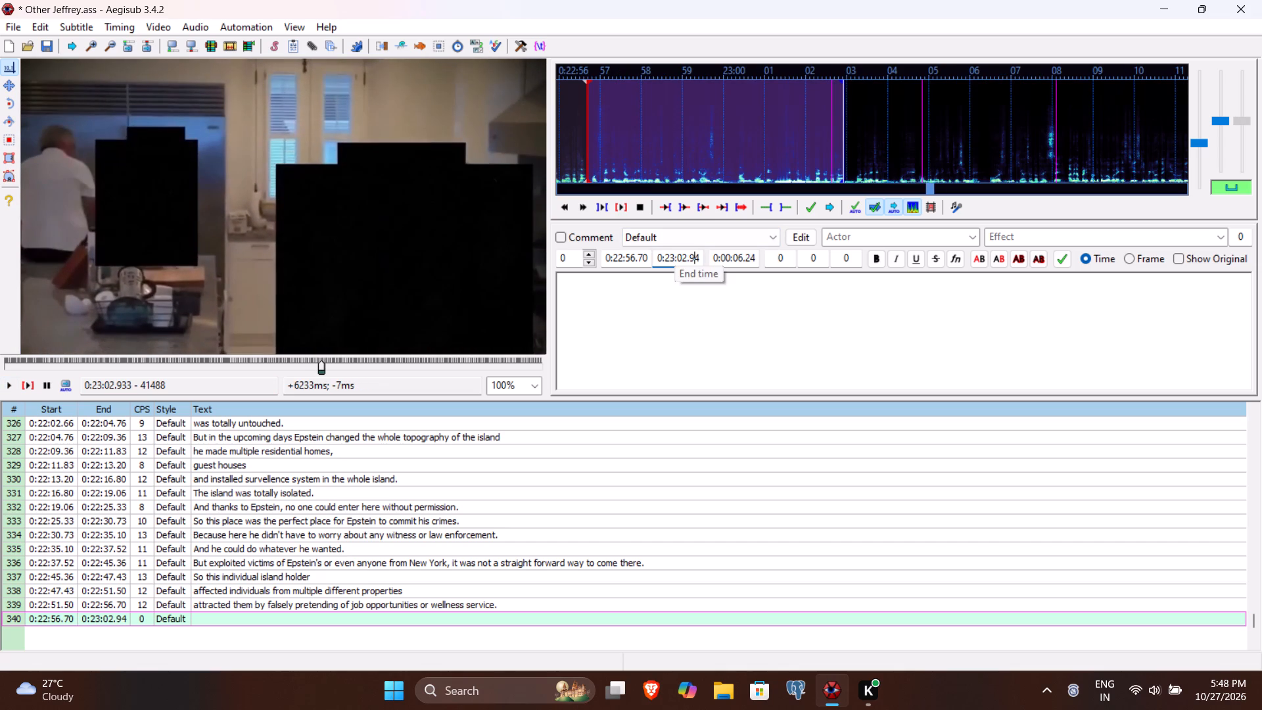
{"action": "key", "text": "3"}
Enter "And contacted them inappropriately by giving excuse of therapy." as the text of line 340.
{"action": "left_click", "coordinate": [642, 332]}
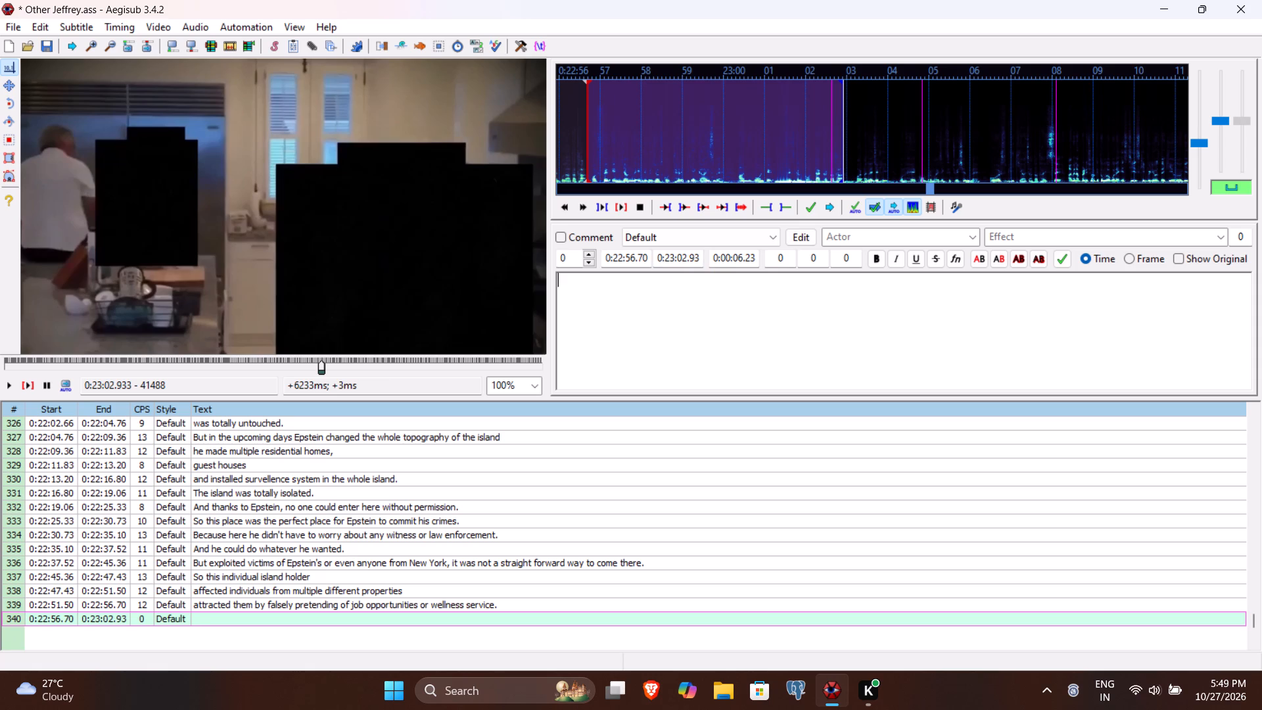
{"action": "type", "text": "Anc o"}
{"action": "key", "text": "BackSpace"}
{"action": "key", "text": "BackSpace"}
{"action": "key", "text": "BackSpace"}
{"action": "type", "text": "d con"}
{"action": "type", "text": "tacted them inapproprit"}
{"action": "key", "text": "BackSpace"}
{"action": "type", "text": "ately"}
{"action": "key", "text": "space"}
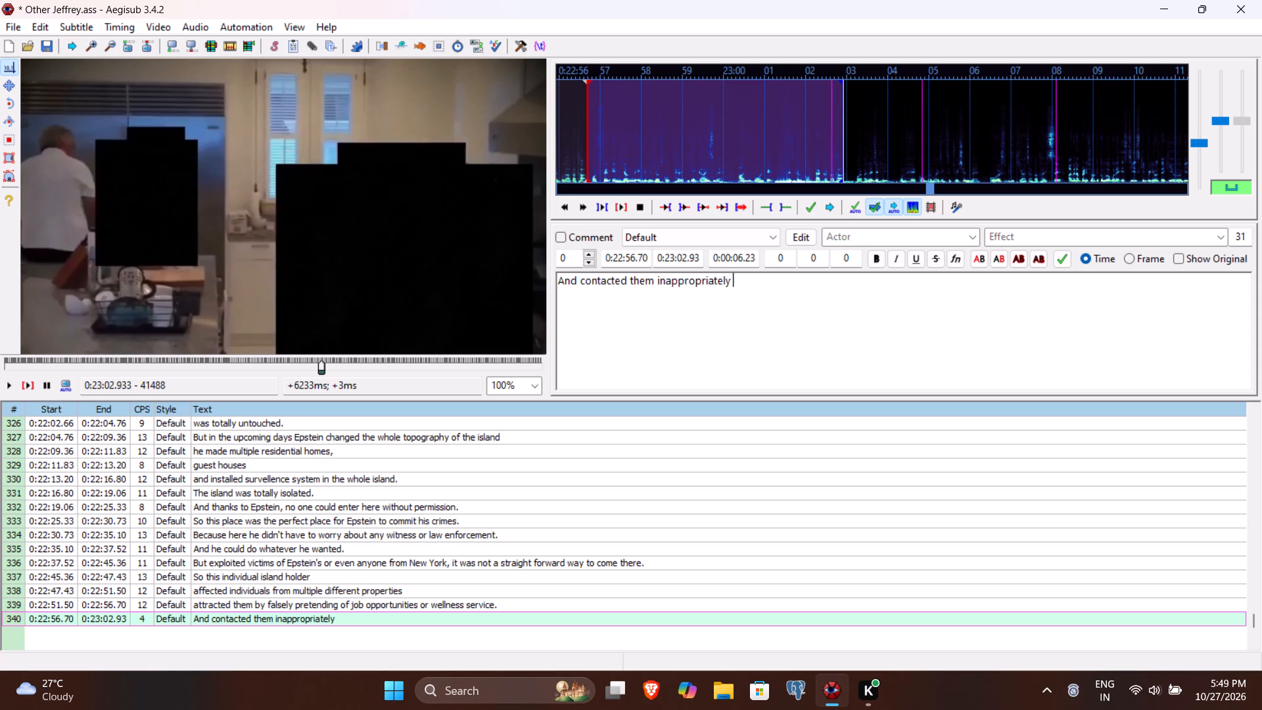
{"action": "type", "text": "by gi"}
{"action": "type", "text": "ving excuse of therapt"}
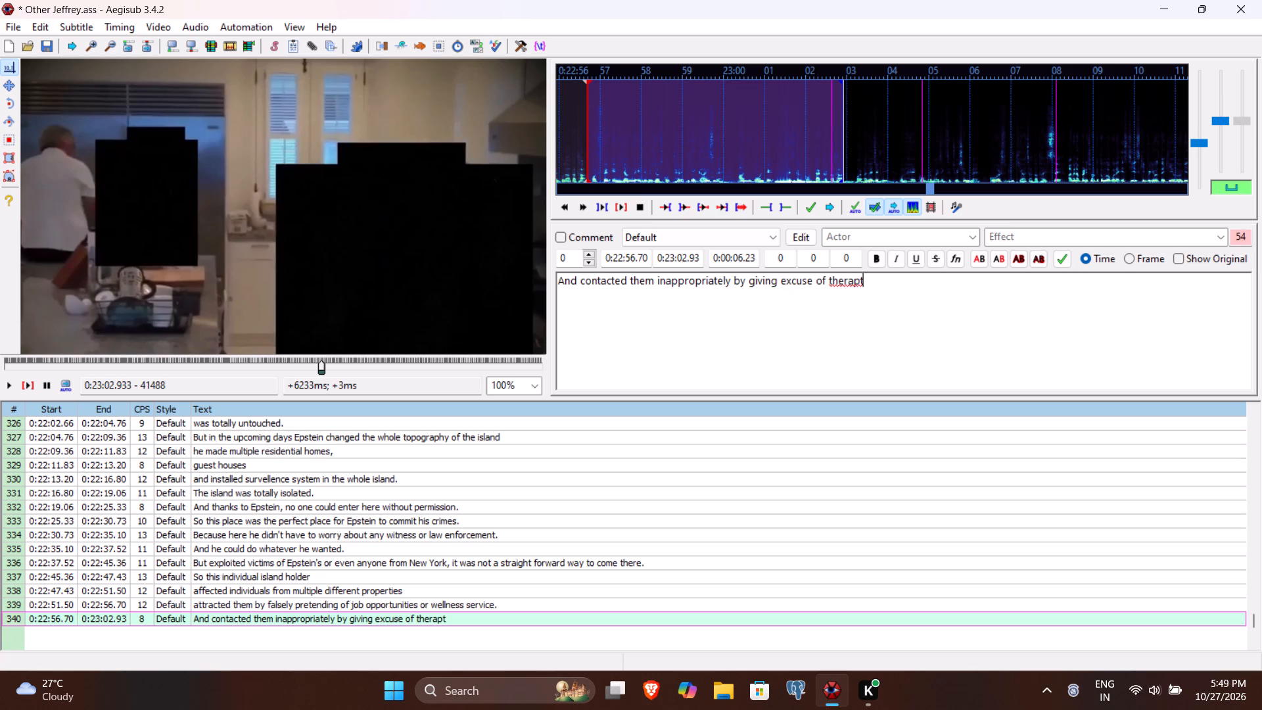
{"action": "key", "text": "BackSpace"}
{"action": "type", "text": "y."}
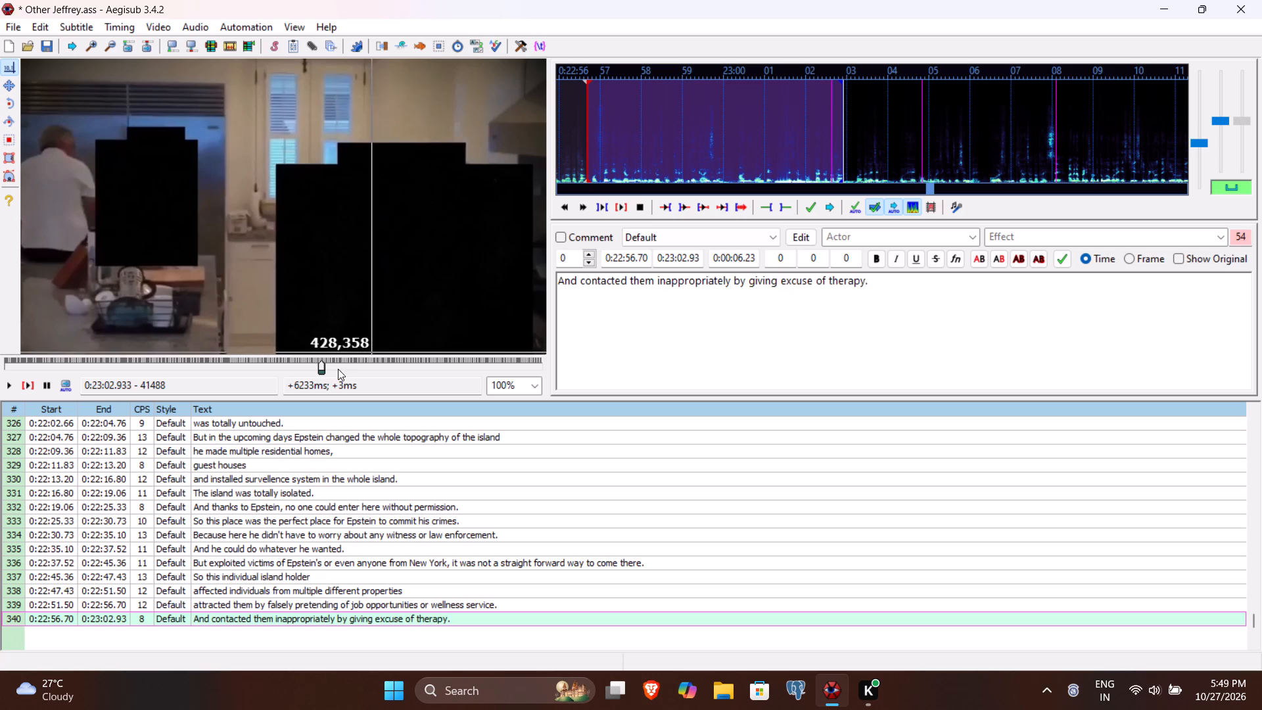
Replay line 340 to check its wording and replace "inappropriately" with "unwanted physical contact".
{"action": "left_click", "coordinate": [30, 381]}
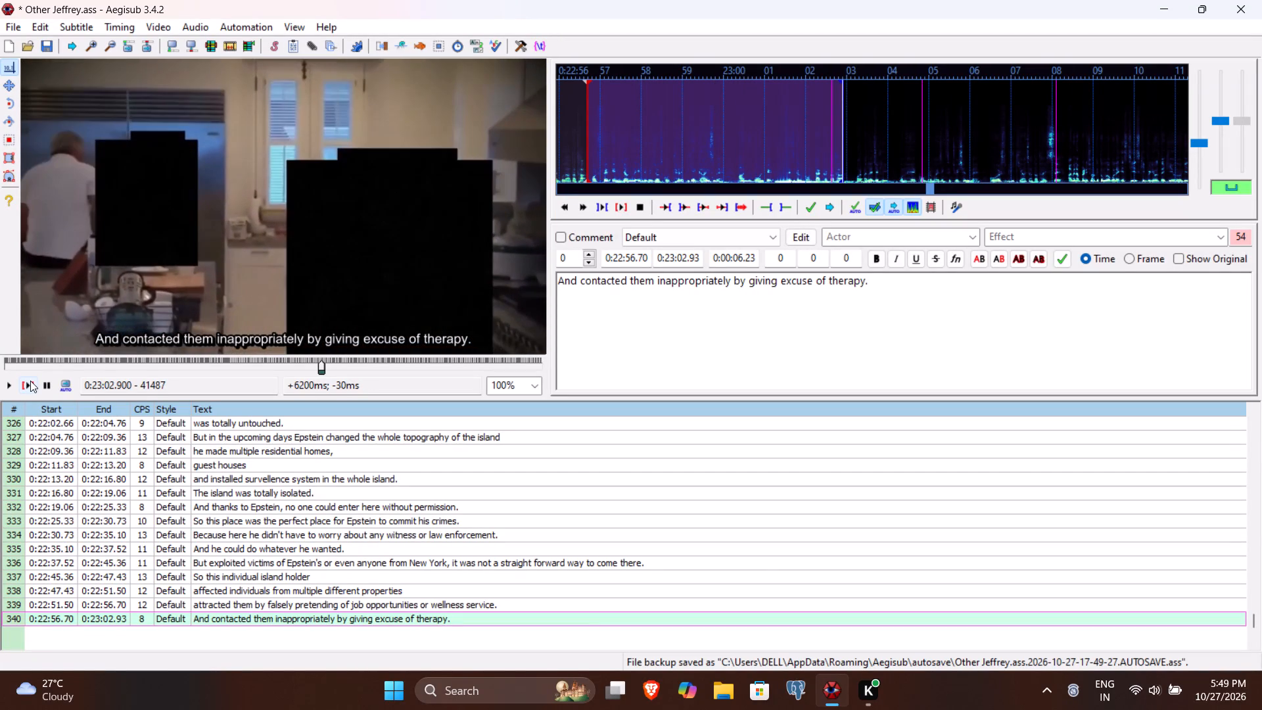
{"action": "double_click", "coordinate": [701, 285]}
{"action": "type", "text": "une"}
{"action": "key", "text": "BackSpace"}
{"action": "type", "text": "wanted physical contact"}
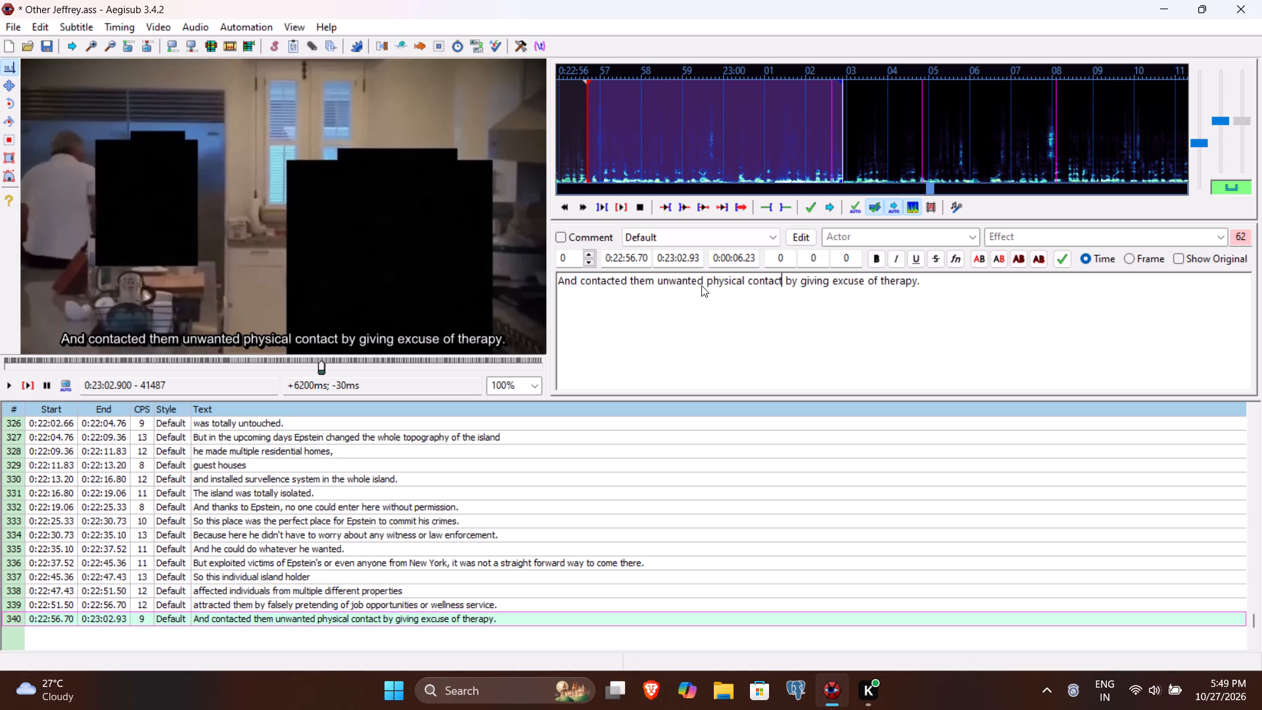
Shorten "unwanted physical contact" in line 340 to "unwanted" and commit the line.
{"action": "double_click", "coordinate": [755, 281]}
{"action": "key", "text": "BackSpace"}
{"action": "key", "text": "BackSpace"}
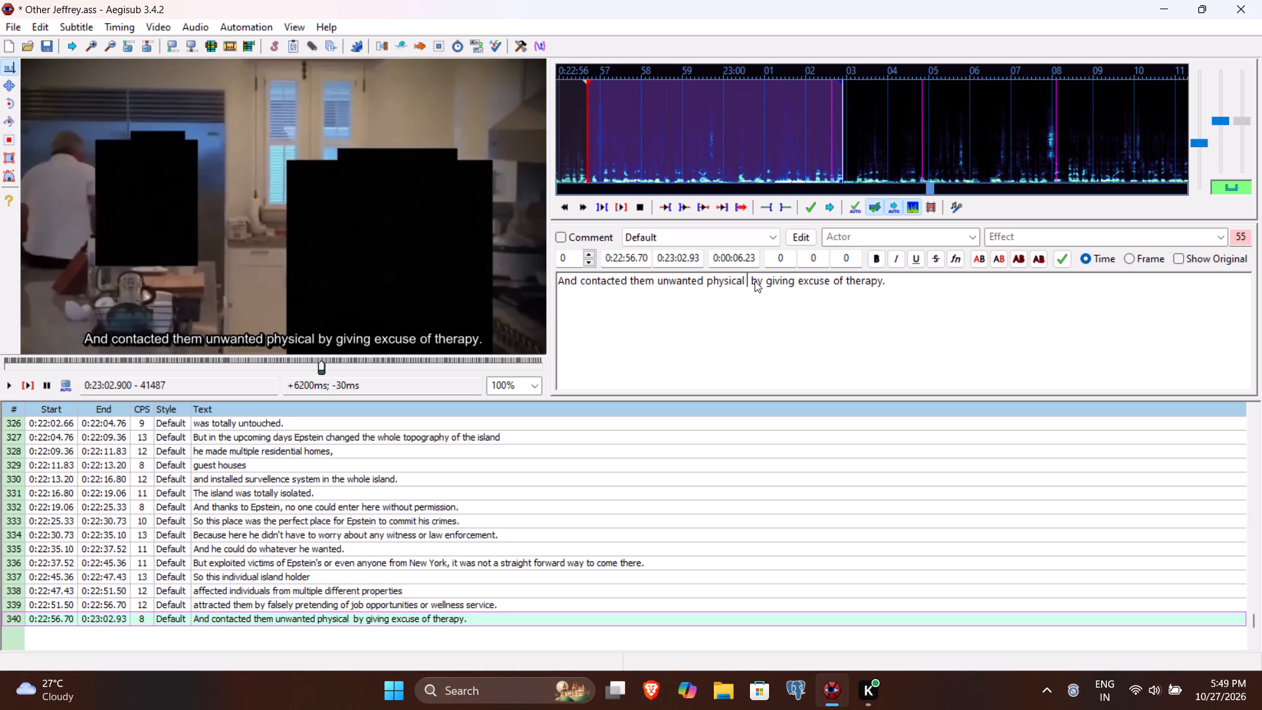
{"action": "key", "text": "ctrl+shift+Left"}
{"action": "key", "text": "BackSpace"}
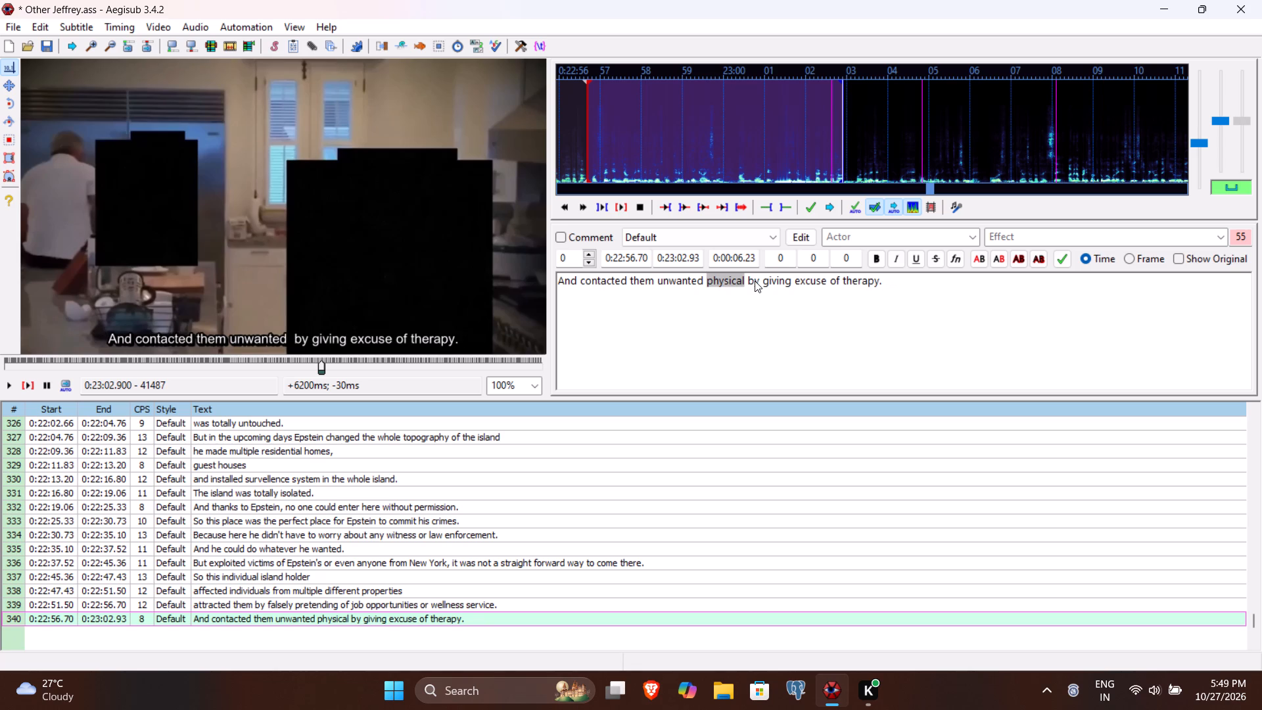
{"action": "key", "text": "BackSpace"}
{"action": "type", "text": "ly"}
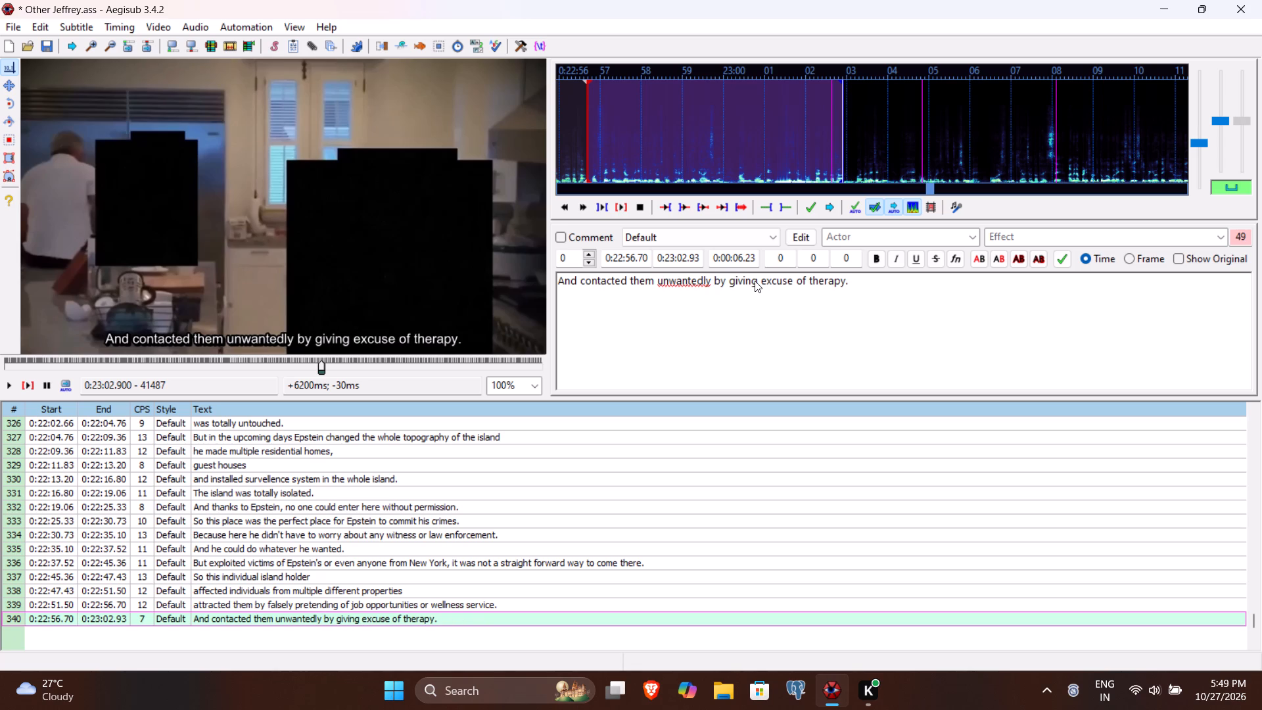
{"action": "key", "text": "BackSpace"}
{"action": "key", "text": "BackSpace"}
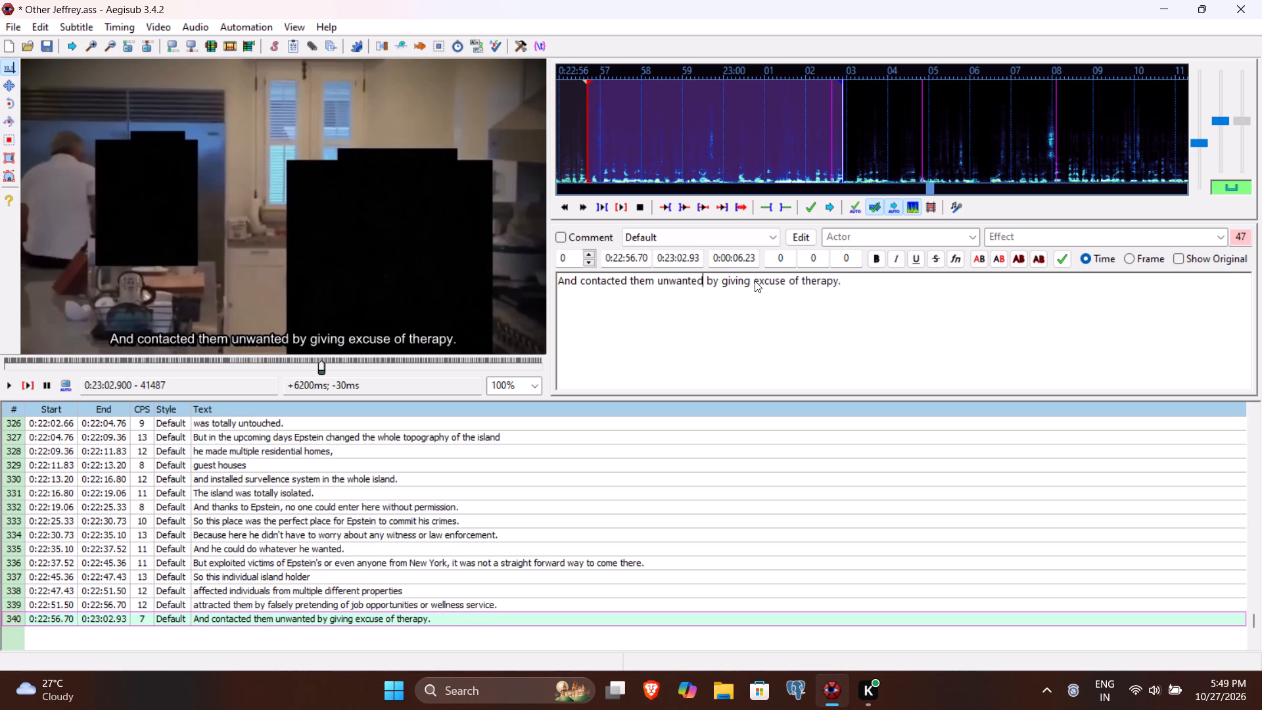
{"action": "key", "text": "BackSpace"}
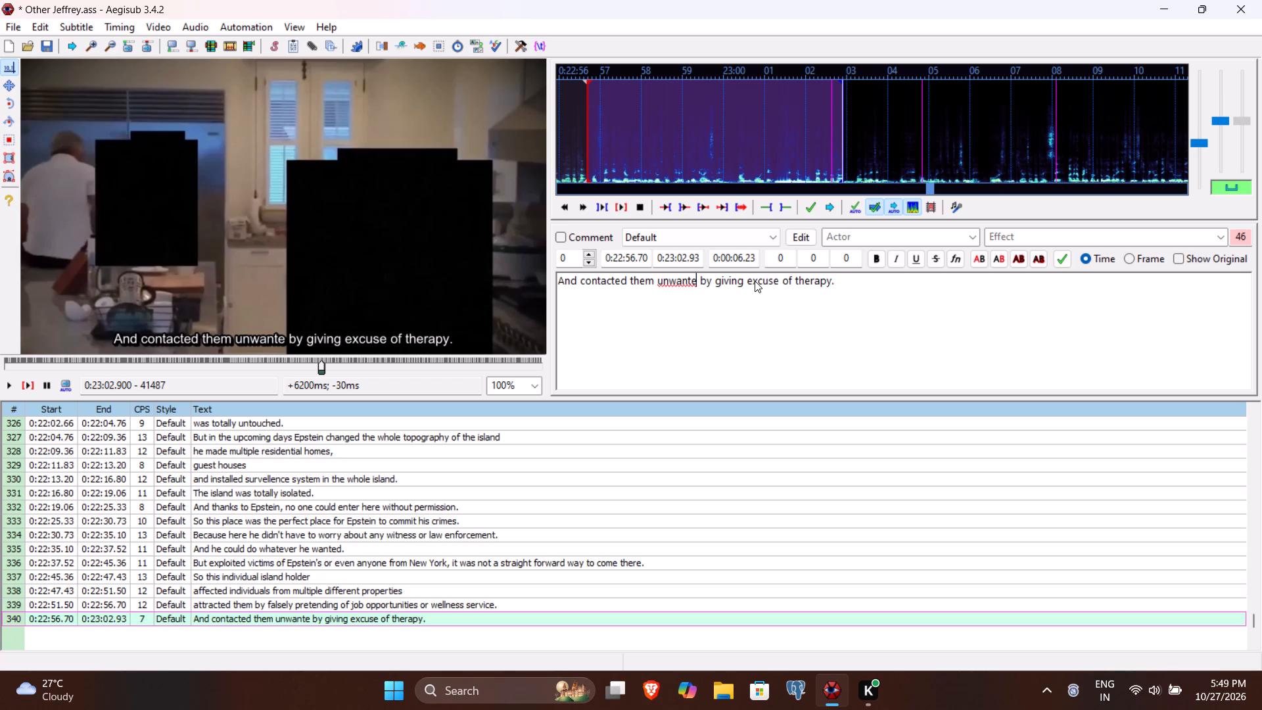
{"action": "key", "text": "d"}
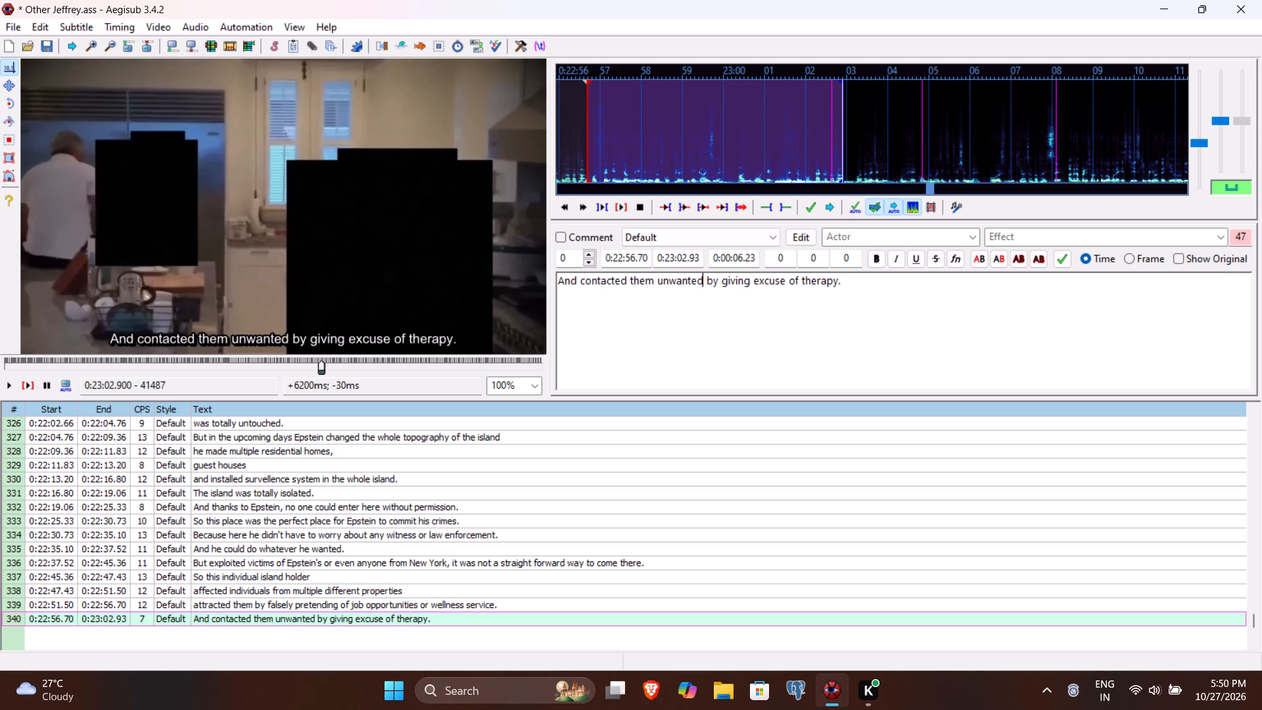
{"action": "key", "text": "Return"}
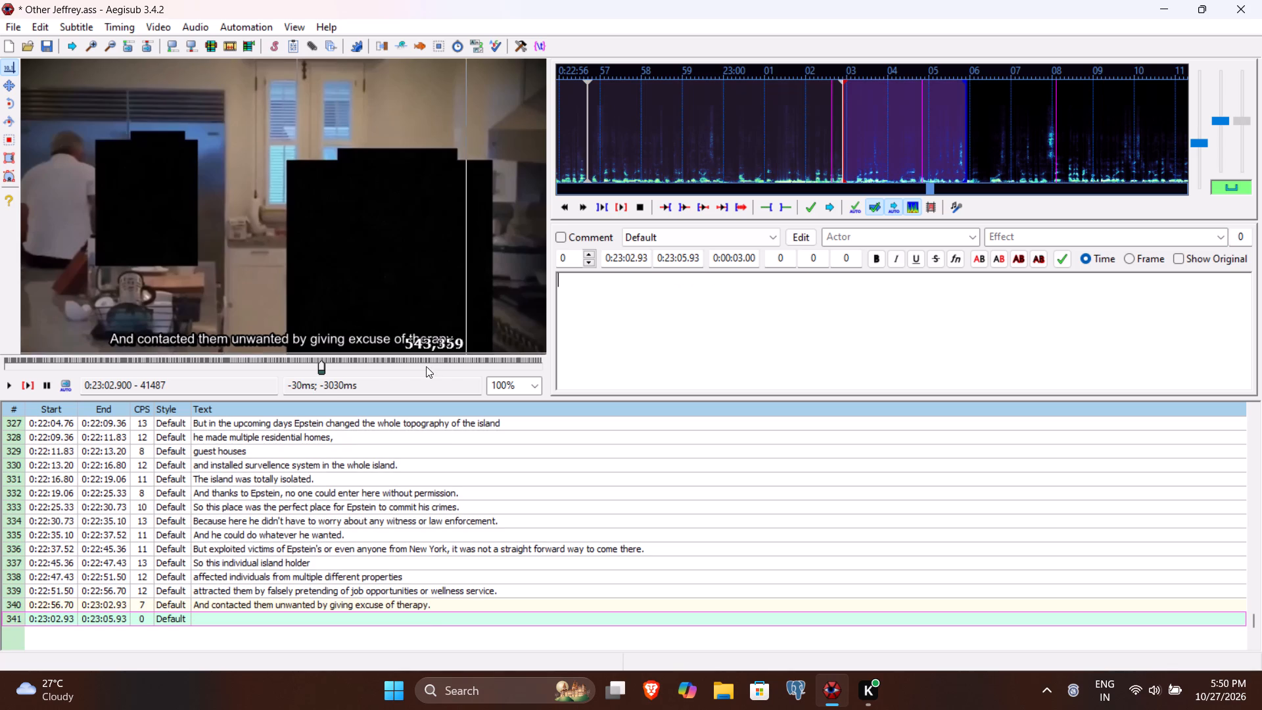
Play line 341 through the end of the spoken phrase and set its end time to 0:23:08.43.
{"action": "left_click", "coordinate": [23, 388]}
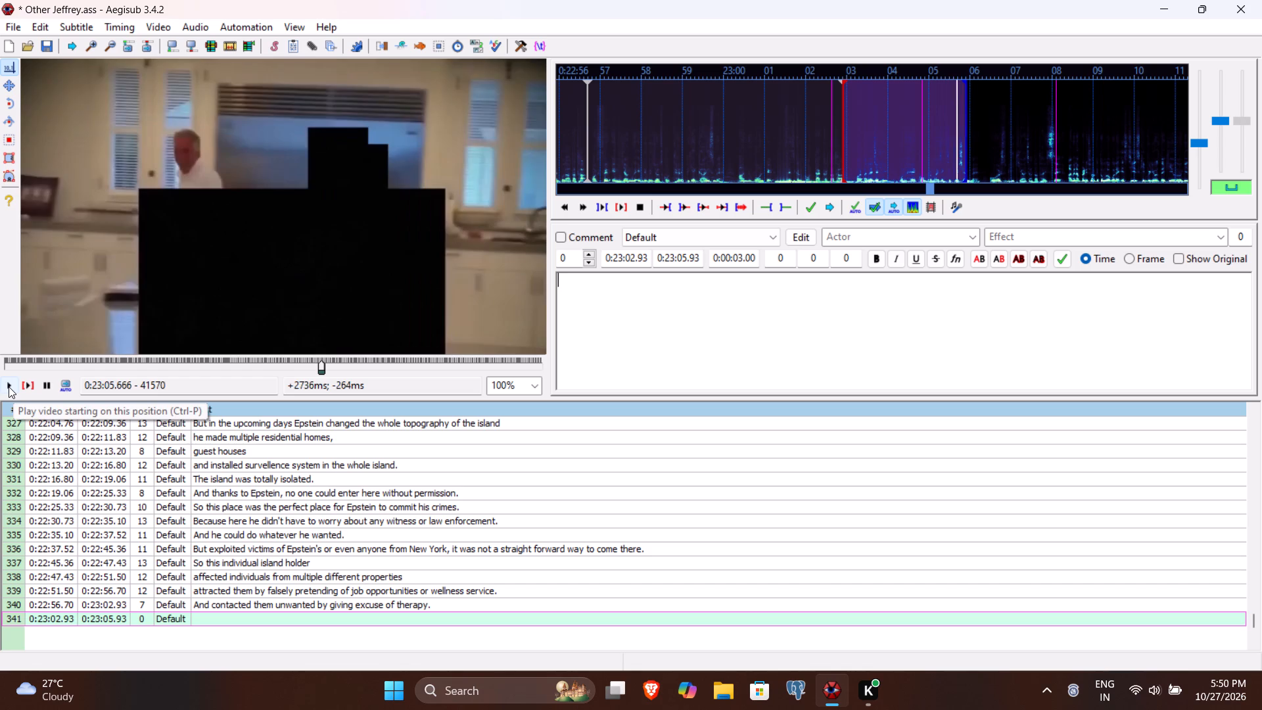
{"action": "left_click", "coordinate": [9, 387]}
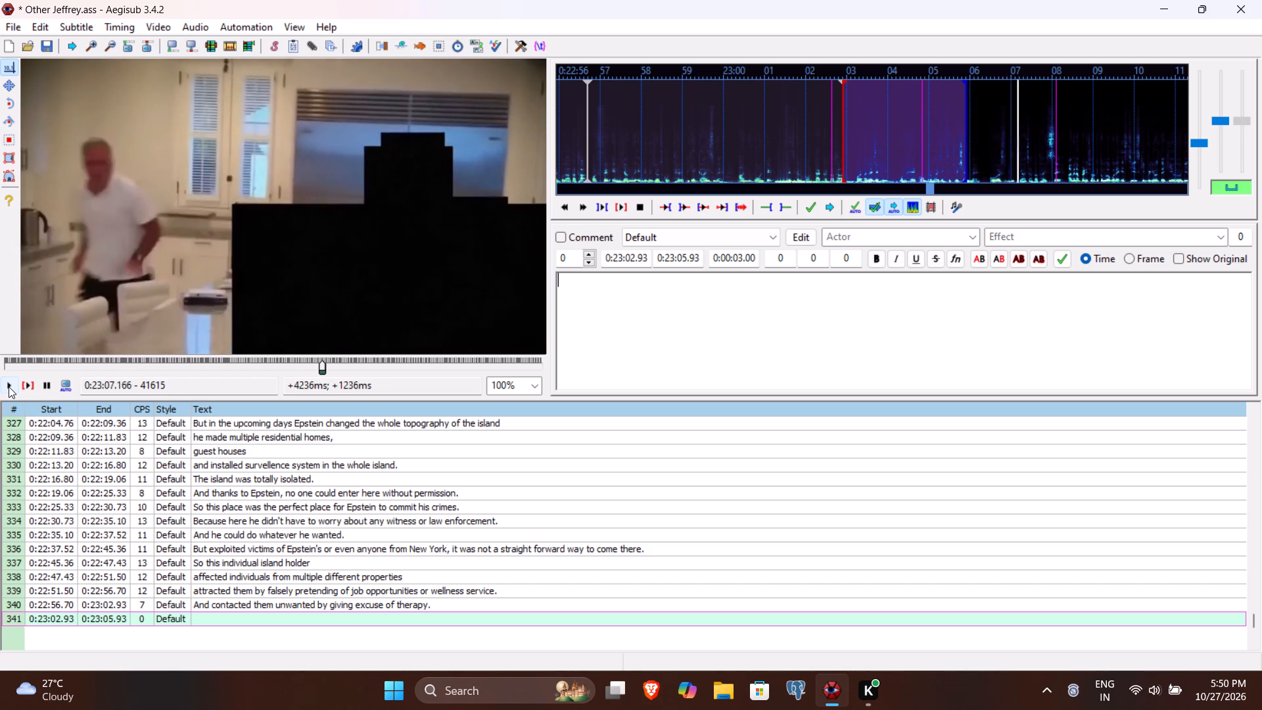
{"action": "left_click", "coordinate": [9, 387]}
{"action": "left_click", "coordinate": [9, 387]}
{"action": "left_click", "coordinate": [9, 387]}
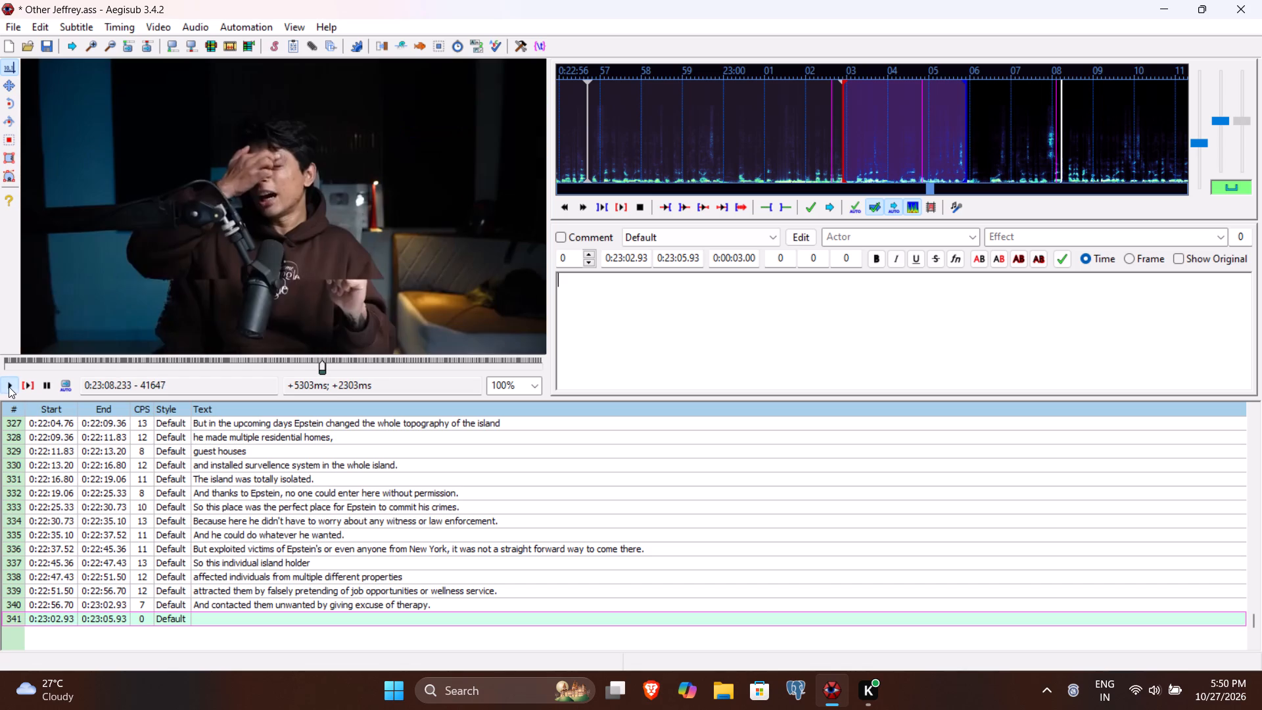
{"action": "left_click", "coordinate": [682, 260]}
{"action": "key", "text": "8"}
{"action": "type", "text": "443"}
{"action": "key", "text": "BackSpace"}
{"action": "key", "text": "3"}
Enter "Even the young individuals were coerced into compromising situations." as the text of line 341 and commit the line.
{"action": "left_click", "coordinate": [649, 318]}
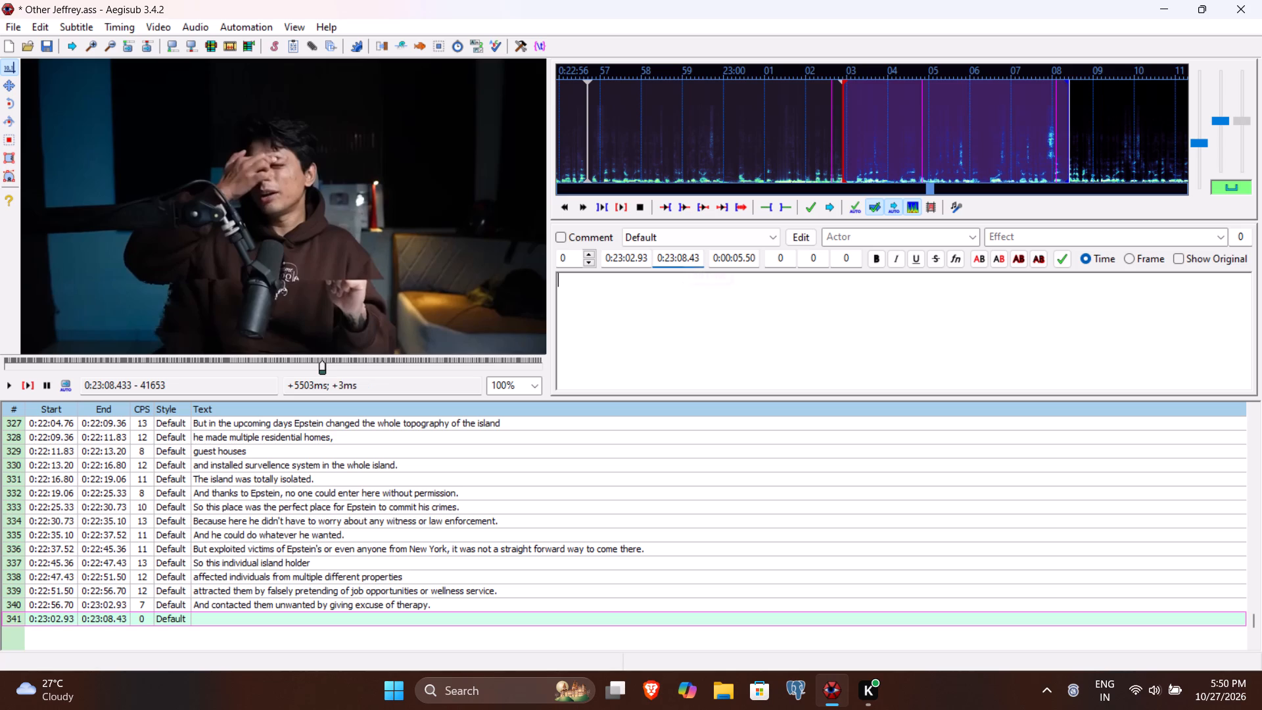
{"action": "type", "text": "Even the young indici"}
{"action": "key", "text": "BackSpace"}
{"action": "key", "text": "BackSpace"}
{"action": "type", "text": "vidual"}
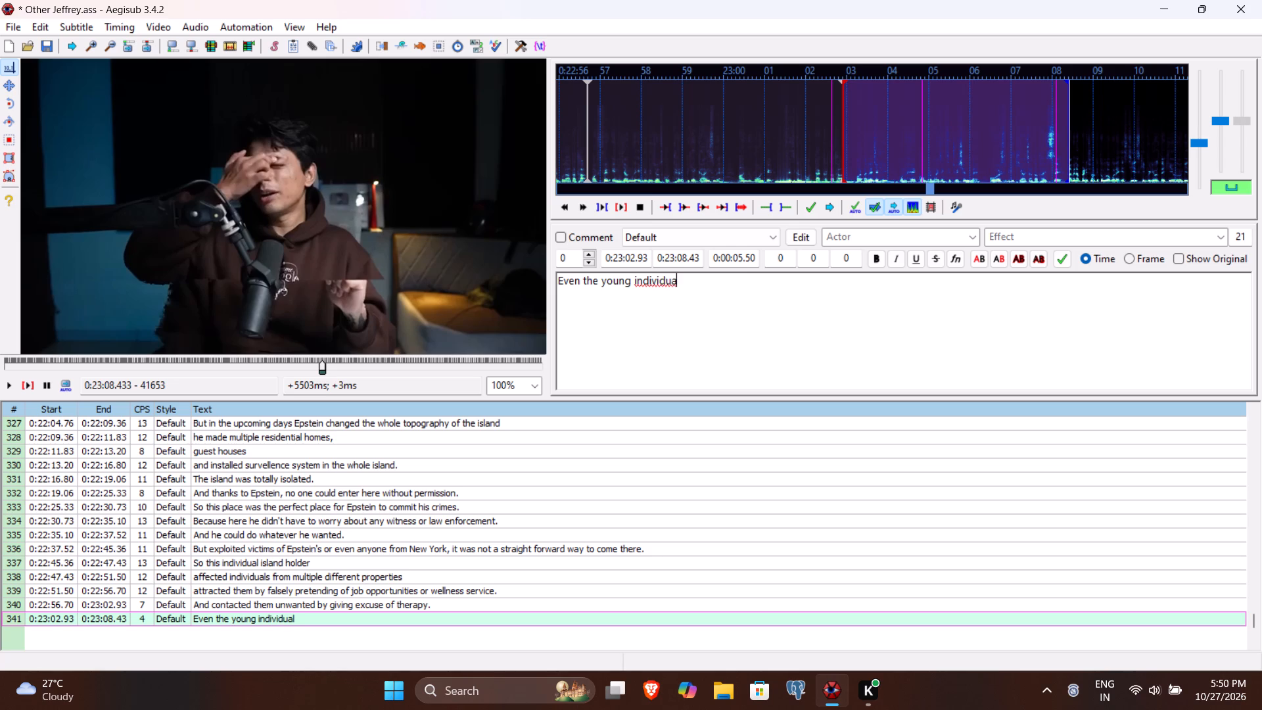
{"action": "key", "text": "space"}
{"action": "key", "text": "BackSpace"}
{"action": "type", "text": "s were"}
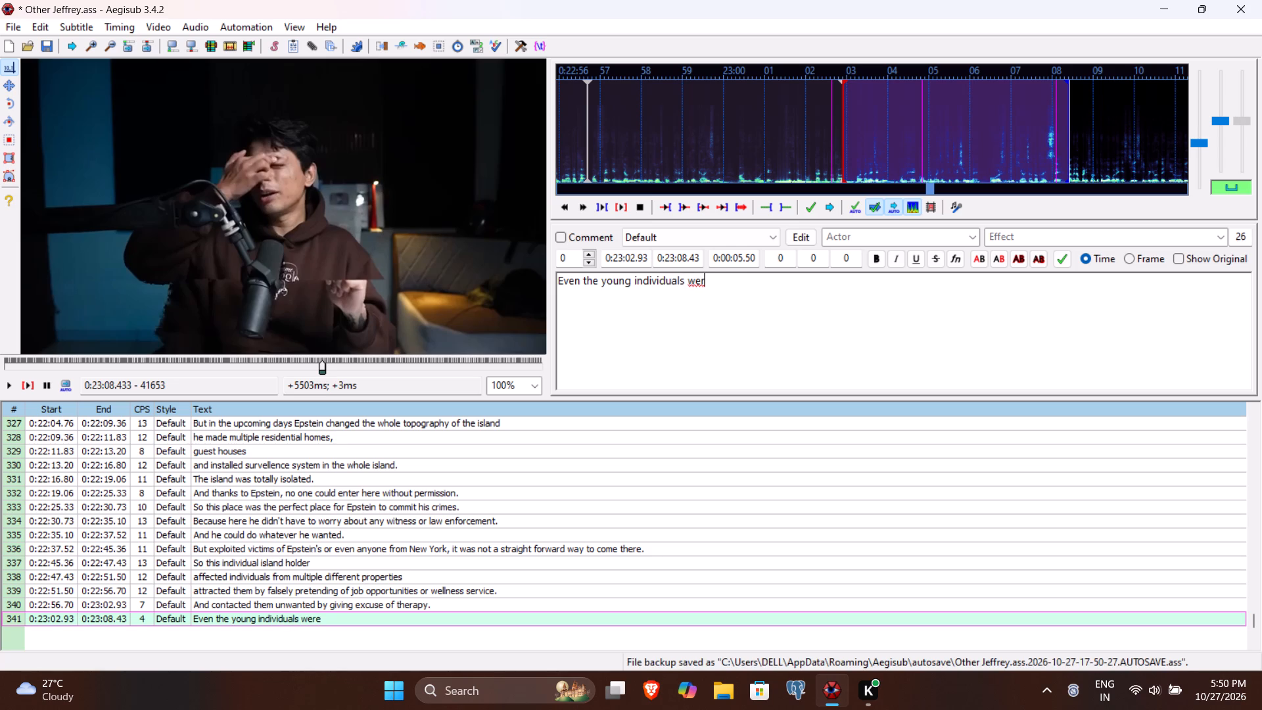
{"action": "key", "text": "space"}
{"action": "key", "text": "o"}
{"action": "key", "text": "BackSpace"}
{"action": "type", "text": "coerced into compromising situations"}
{"action": "key", "text": "period"}
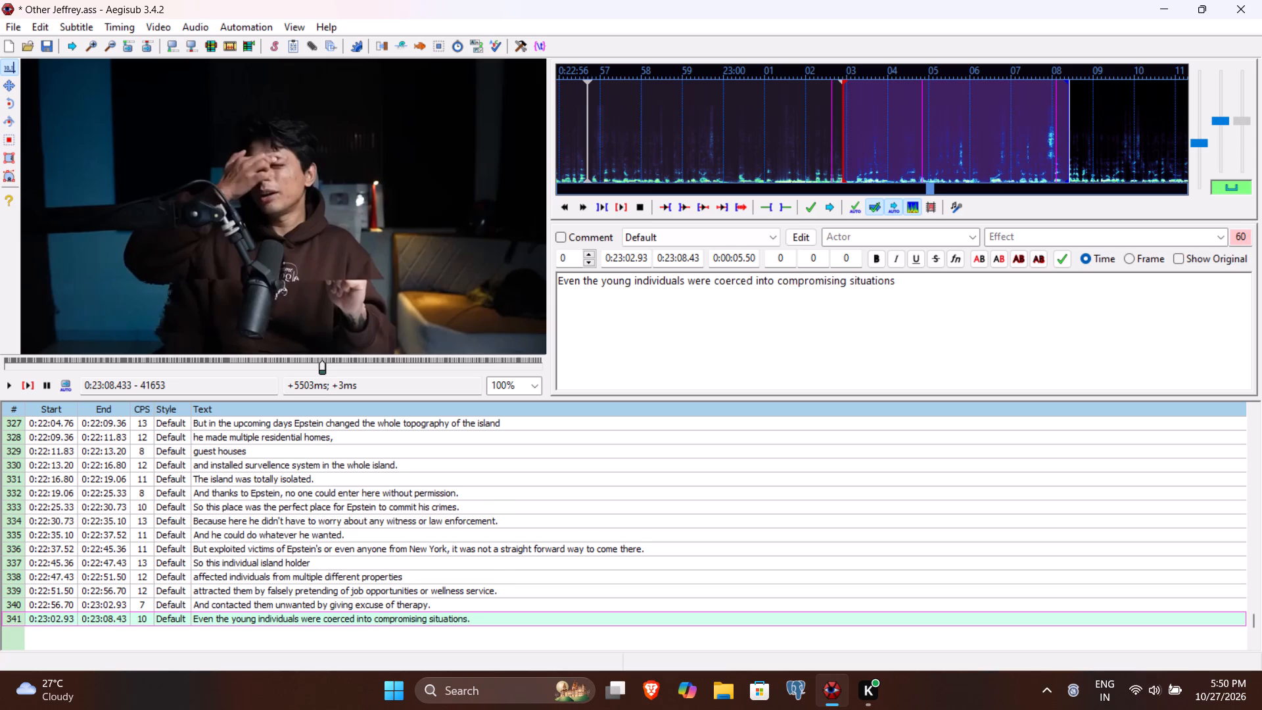
{"action": "key", "text": "Return"}
Play the video through line 342, enter "I'm pretty sure you guys must have seen videos of" as its text and commit the line.
{"action": "left_click", "coordinate": [24, 379]}
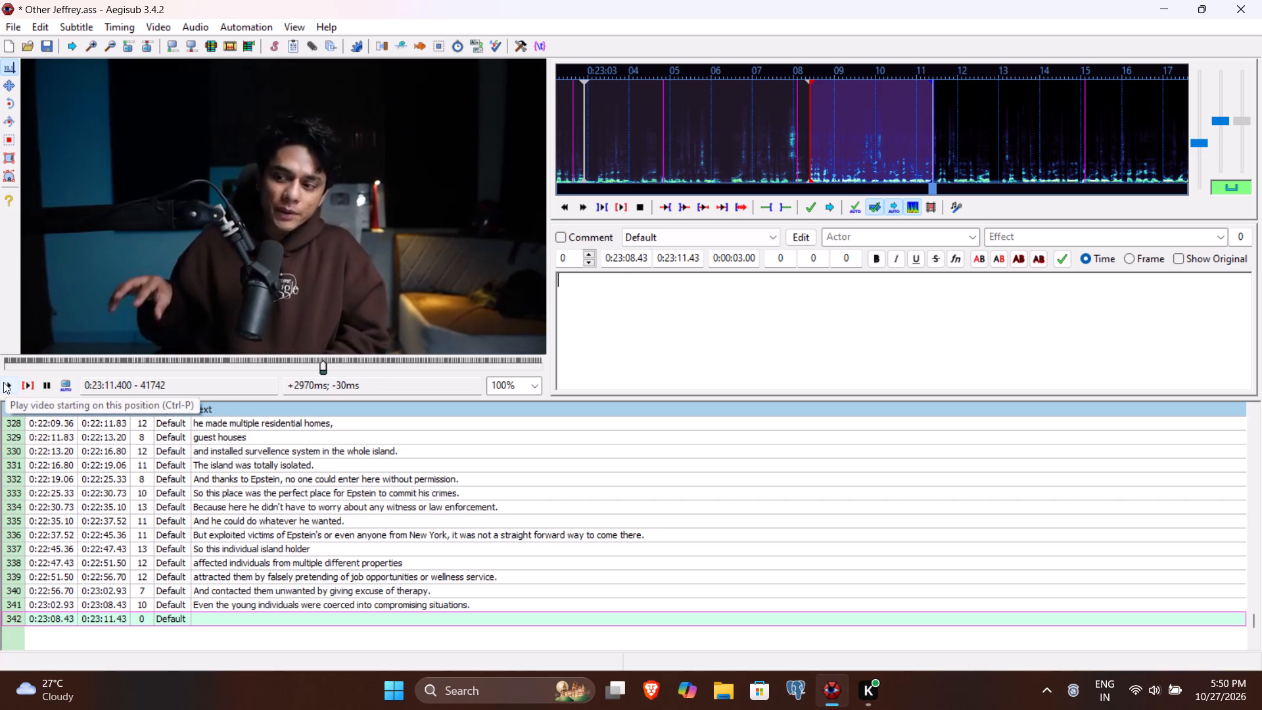
{"action": "type", "text": "I"}
{"action": "key", "text": "space"}
{"action": "key", "text": "BackSpace"}
{"action": "type", "text": "'m pretty sr"}
{"action": "key", "text": "BackSpace"}
{"action": "type", "text": "ure you guys must have seen videos of"}
{"action": "key", "text": "Return"}
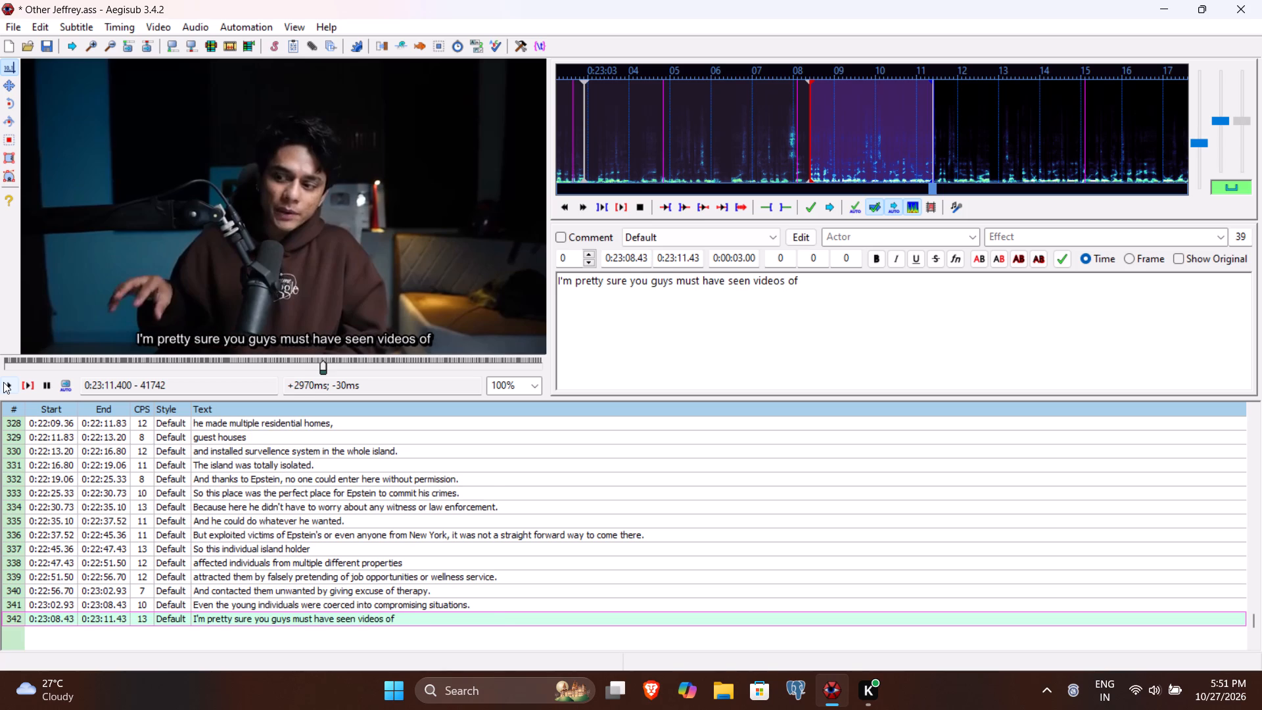
Play line 343 through the end of the spoken phrase and set its end time to 0:23:13.60.
{"action": "left_click", "coordinate": [20, 385]}
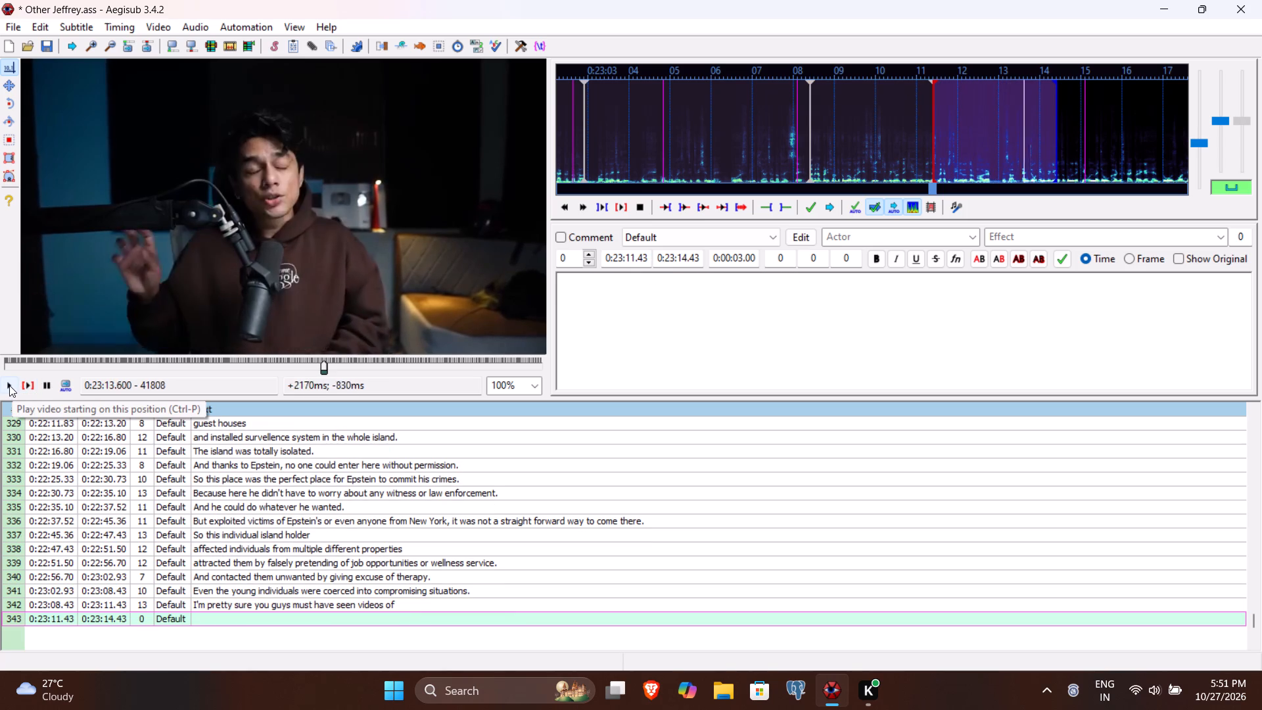
{"action": "left_click", "coordinate": [26, 385]}
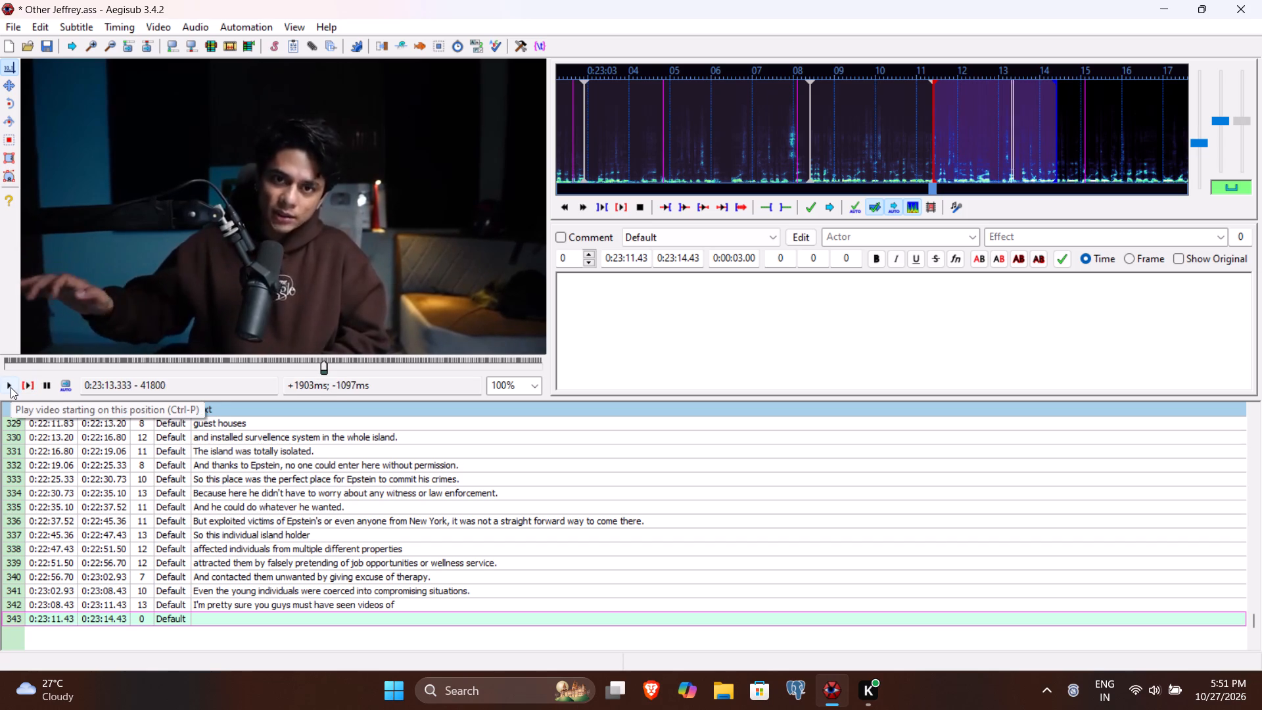
{"action": "left_click", "coordinate": [11, 387]}
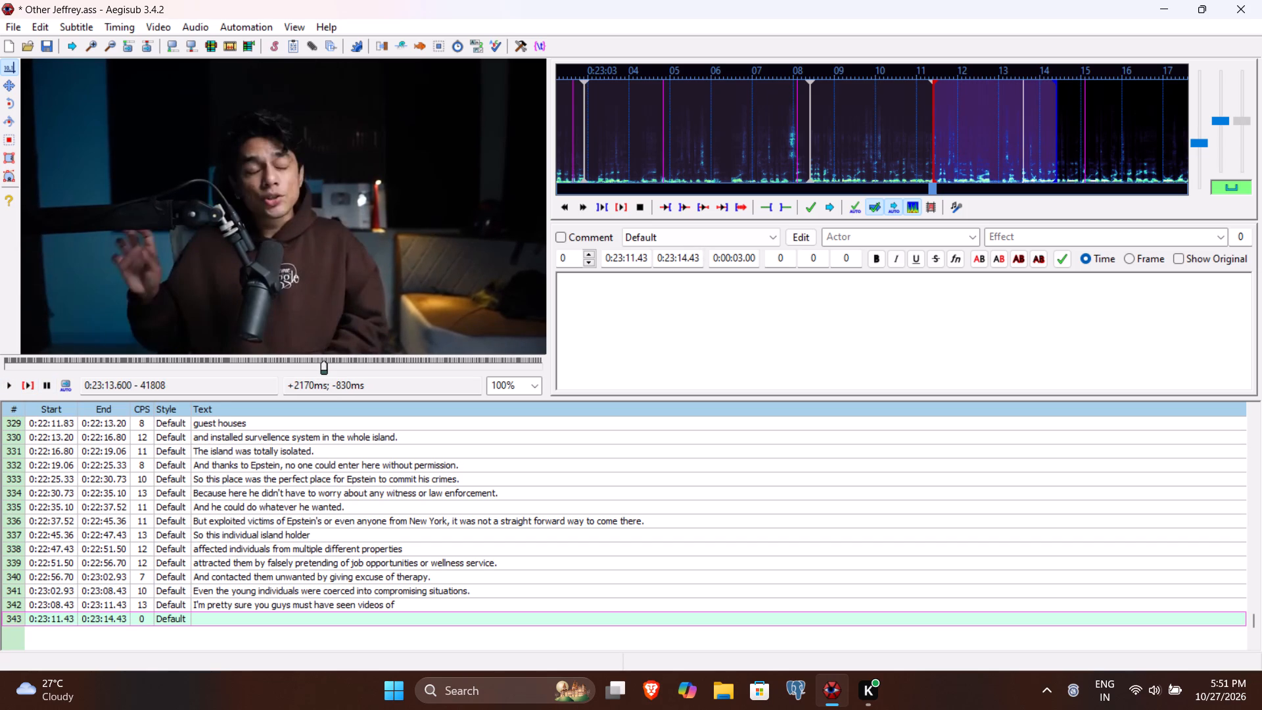
{"action": "left_click", "coordinate": [681, 252]}
{"action": "type", "text": "360"}
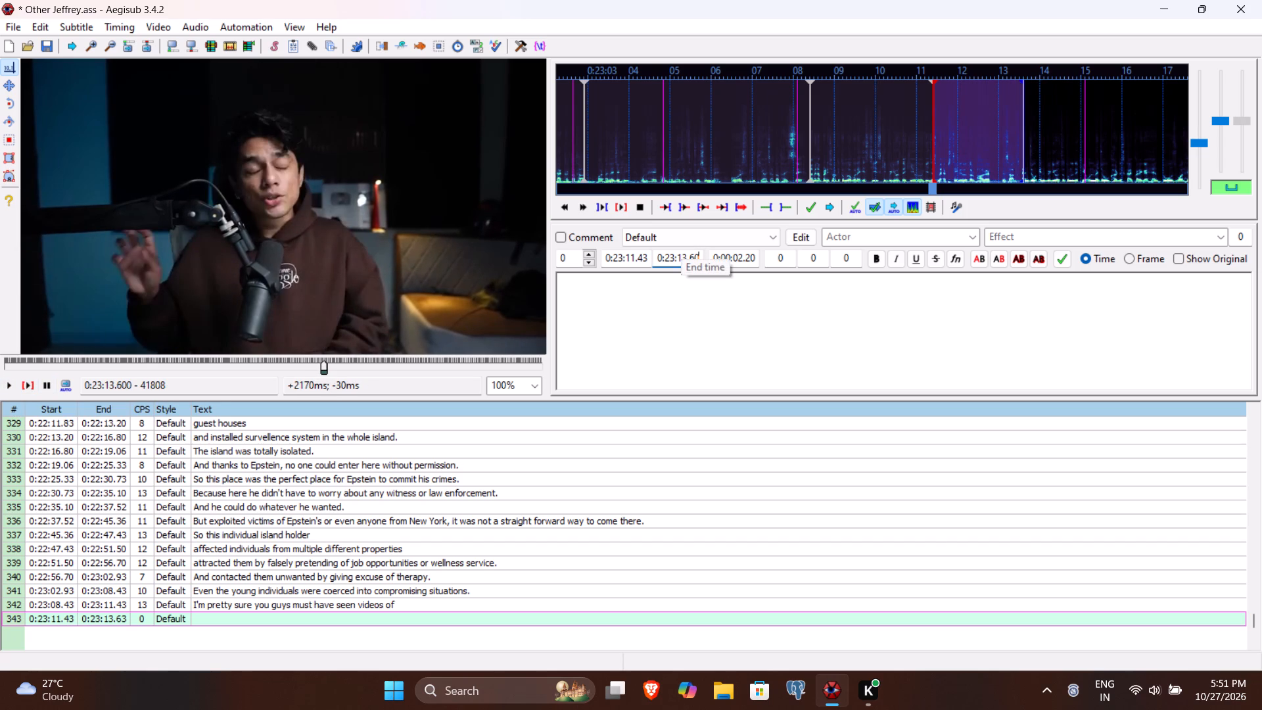
Enter "Epstein running around with minor girls." as the text of line 343 and commit the line.
{"action": "left_click", "coordinate": [645, 330]}
{"action": "type", "text": "Epstein running around with"}
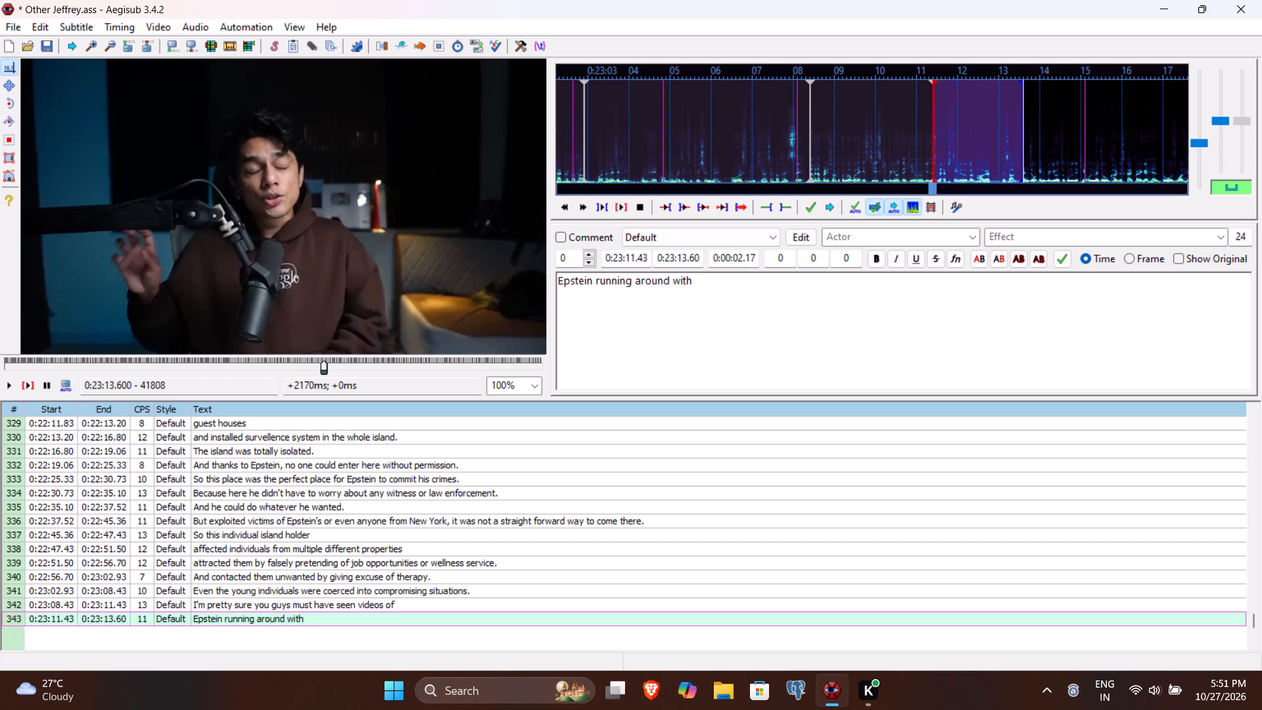
{"action": "key", "text": "space"}
{"action": "type", "text": "you"}
{"action": "key", "text": "BackSpace"}
{"action": "key", "text": "BackSpace"}
{"action": "key", "text": "BackSpace"}
{"action": "type", "text": "minor girls"}
{"action": "key", "text": "period"}
{"action": "key", "text": "Return"}
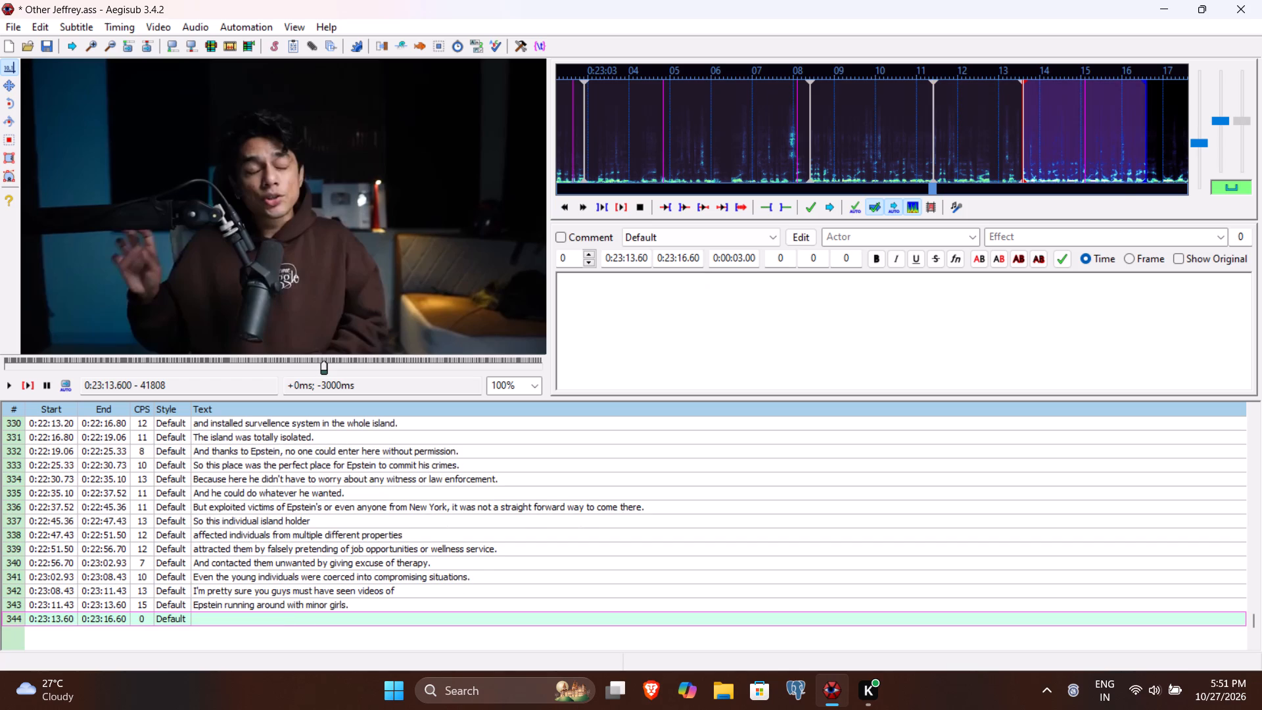
Play line 344 through the end of the spoken phrase and set its end time to 0:23:16.93.
{"action": "left_click", "coordinate": [32, 381]}
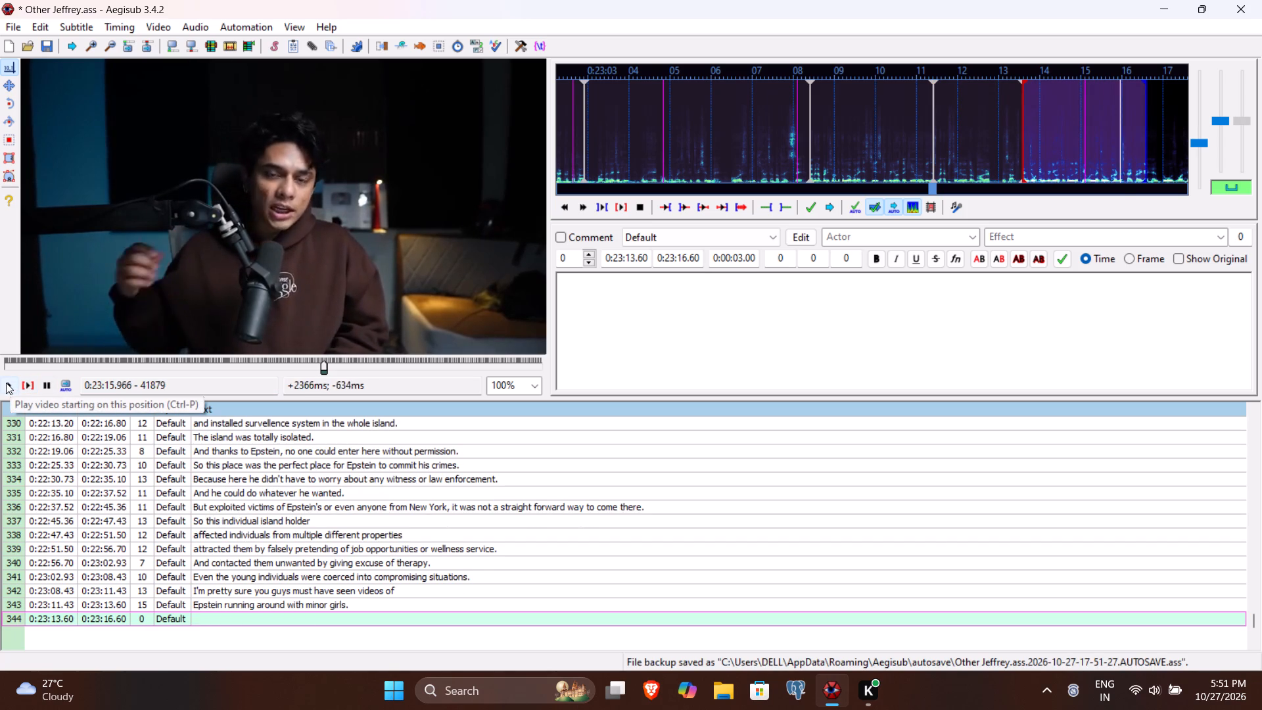
{"action": "double_click", "coordinate": [6, 383]}
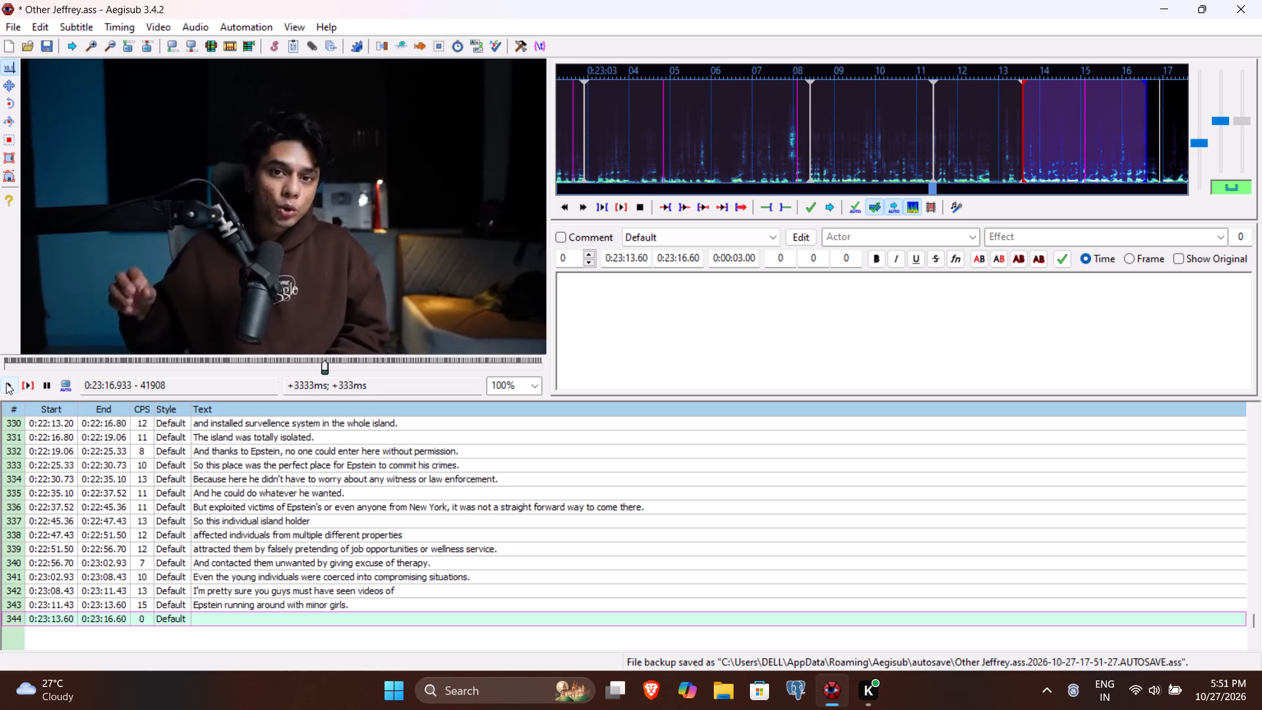
{"action": "left_click", "coordinate": [690, 258]}
{"action": "type", "text": "93"}
Enter "And the house described in the videos" as the text of line 344 and commit the line.
{"action": "left_click", "coordinate": [665, 330]}
{"action": "key", "text": "n"}
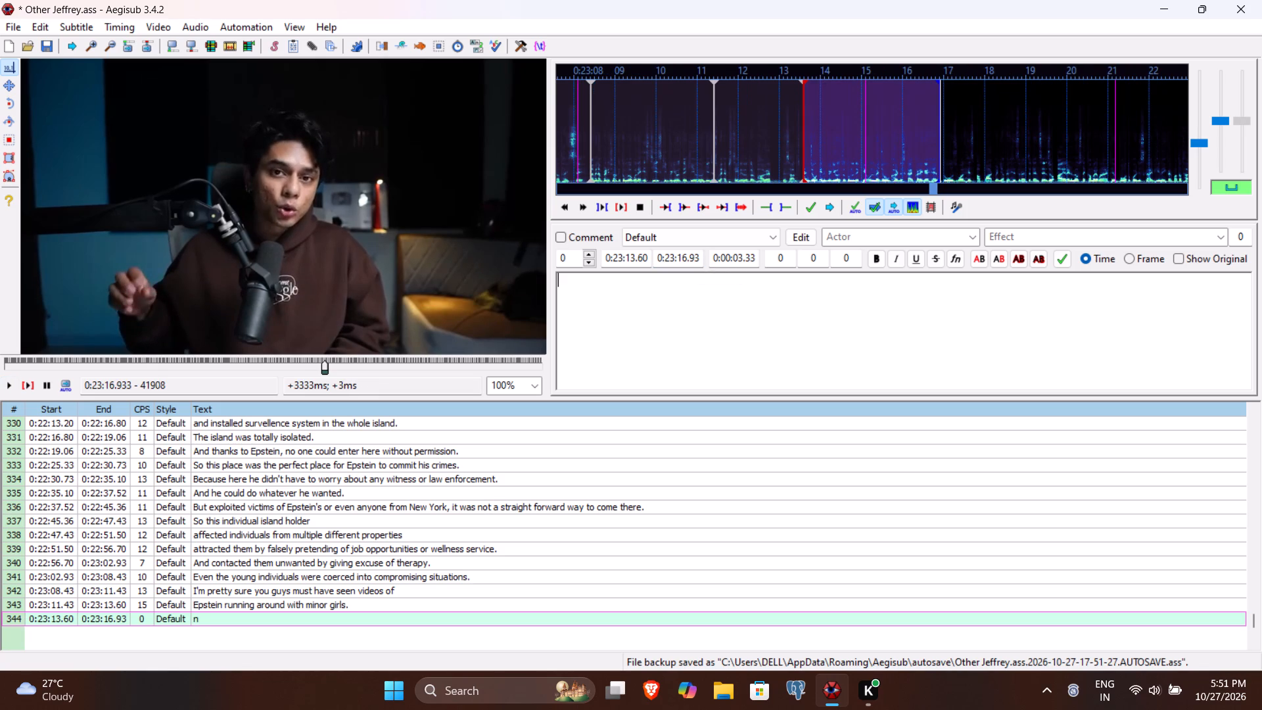
{"action": "key", "text": "BackSpace"}
{"action": "type", "text": "And the hous e"}
{"action": "key", "text": "BackSpace"}
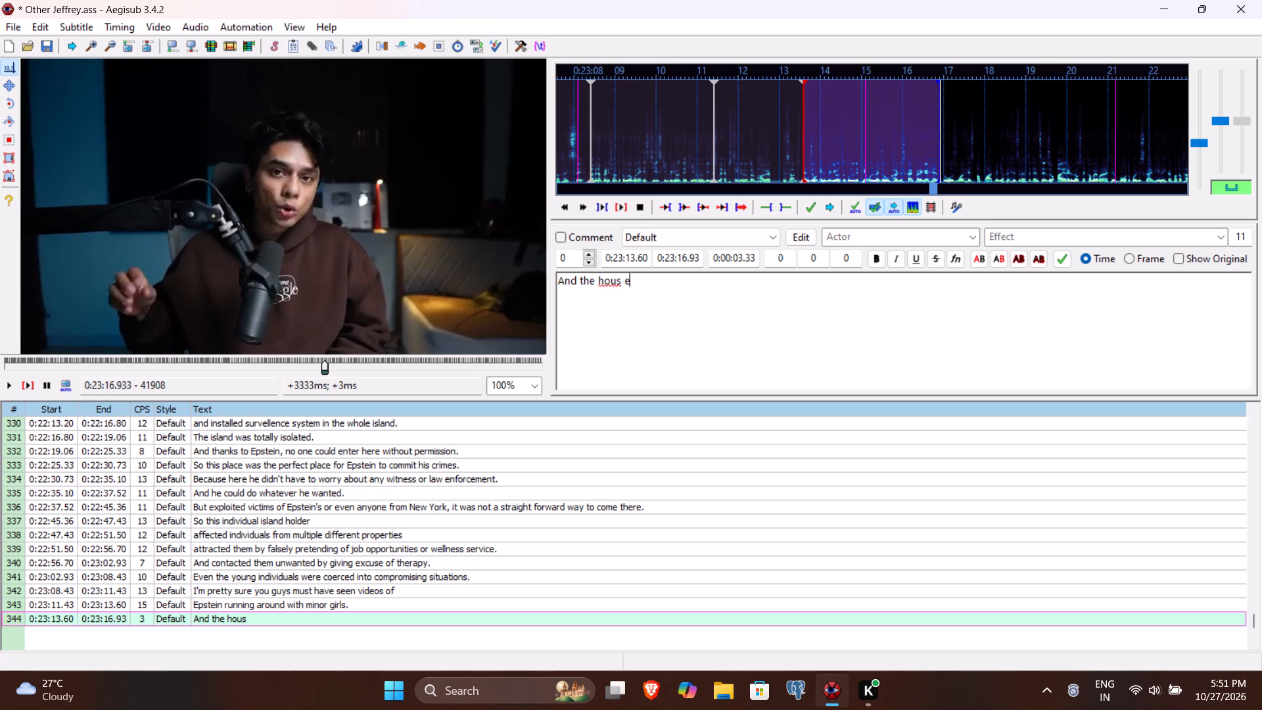
{"action": "key", "text": "e"}
{"action": "key", "text": "BackSpace"}
{"action": "key", "text": "BackSpace"}
{"action": "type", "text": "e described in the"}
{"action": "key", "text": "space"}
{"action": "type", "text": "videos"}
{"action": "key", "text": "Return"}
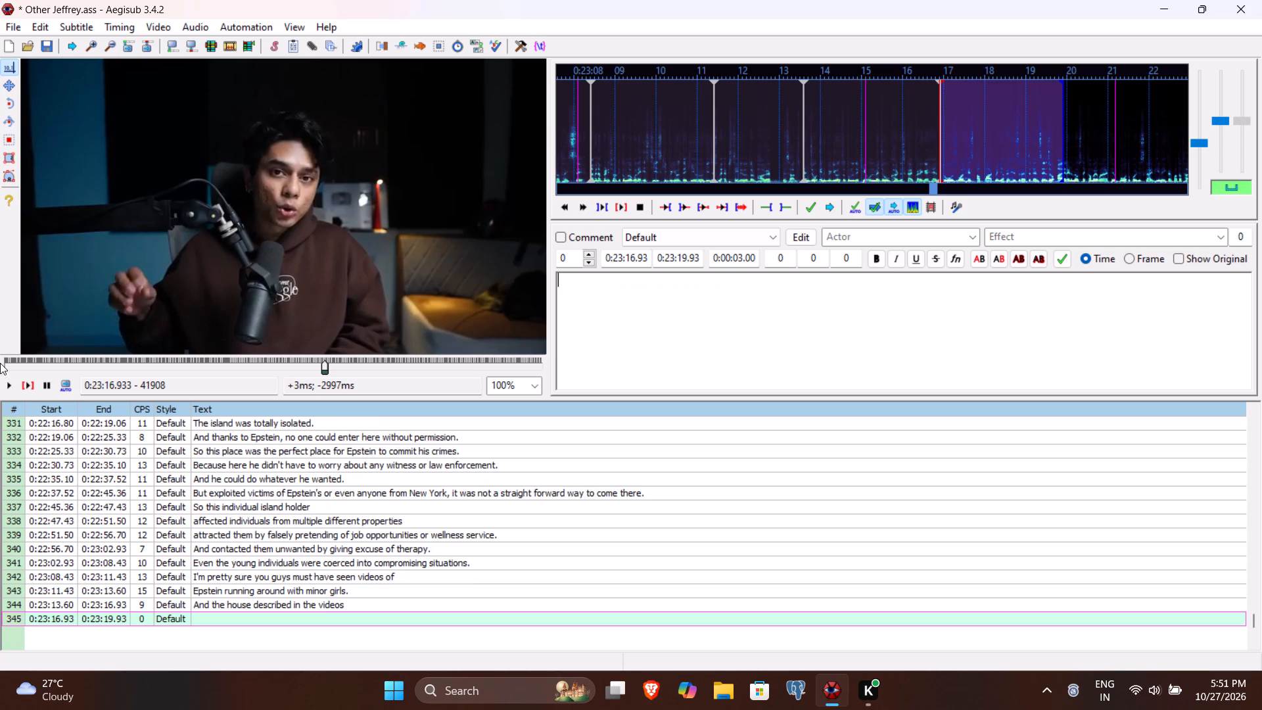
Play line 345 through the end of the spoken phrase and set its end time to 0:23:19.70.
{"action": "left_click", "coordinate": [25, 379]}
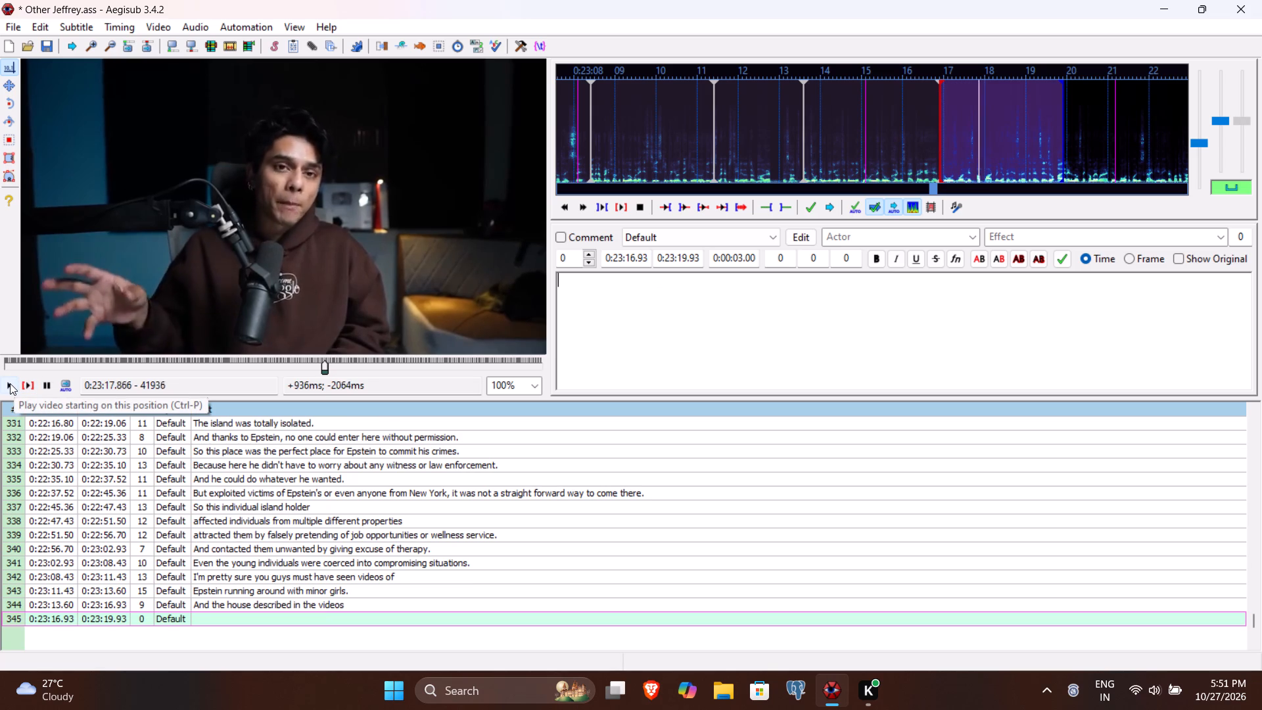
{"action": "left_click", "coordinate": [10, 383]}
{"action": "double_click", "coordinate": [10, 383]}
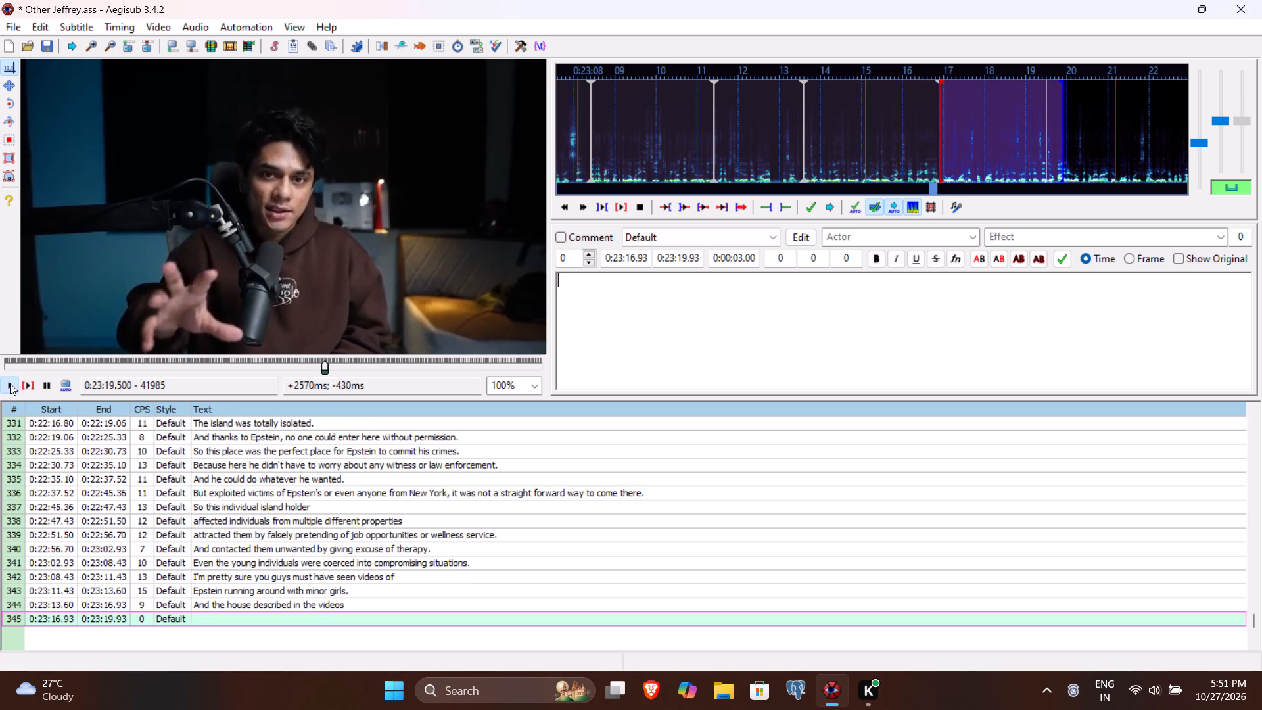
{"action": "left_click", "coordinate": [691, 258]}
{"action": "type", "text": "70"}
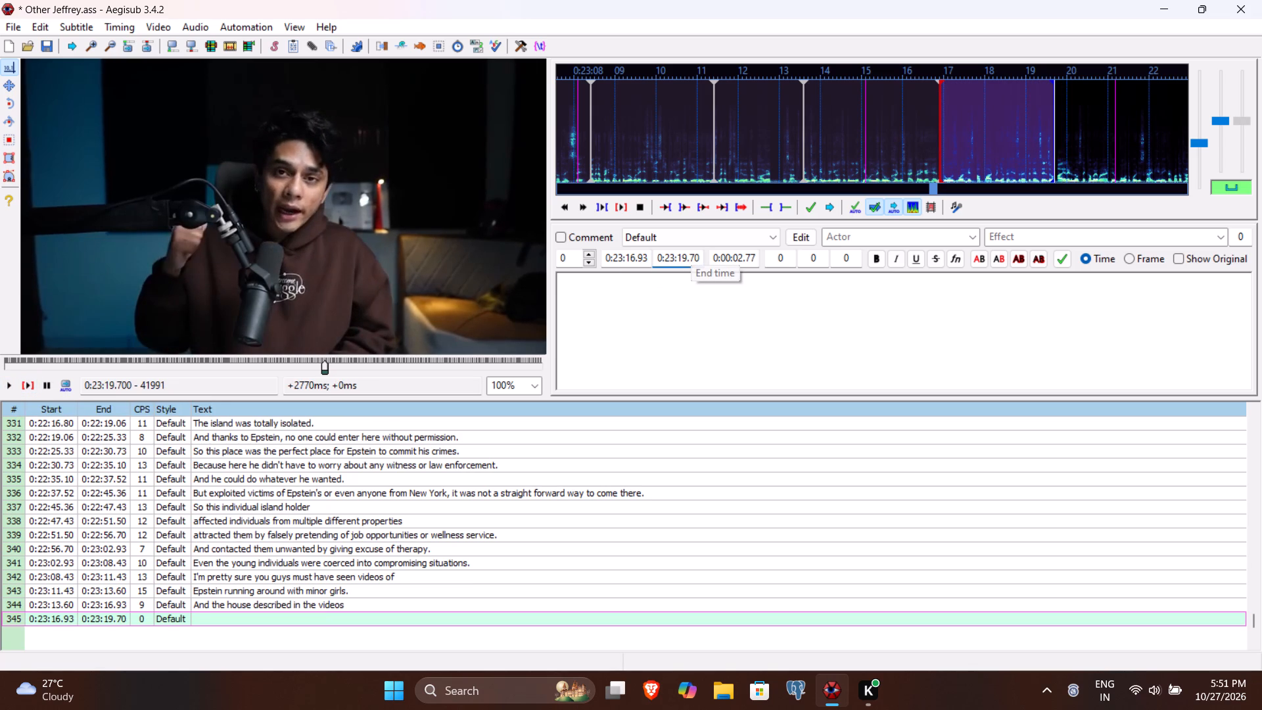
Enter "they were either his apartments or residence." as the text of line 345 and commit the line.
{"action": "left_click", "coordinate": [674, 315]}
{"action": "type", "text": "they were either his apartments or res"}
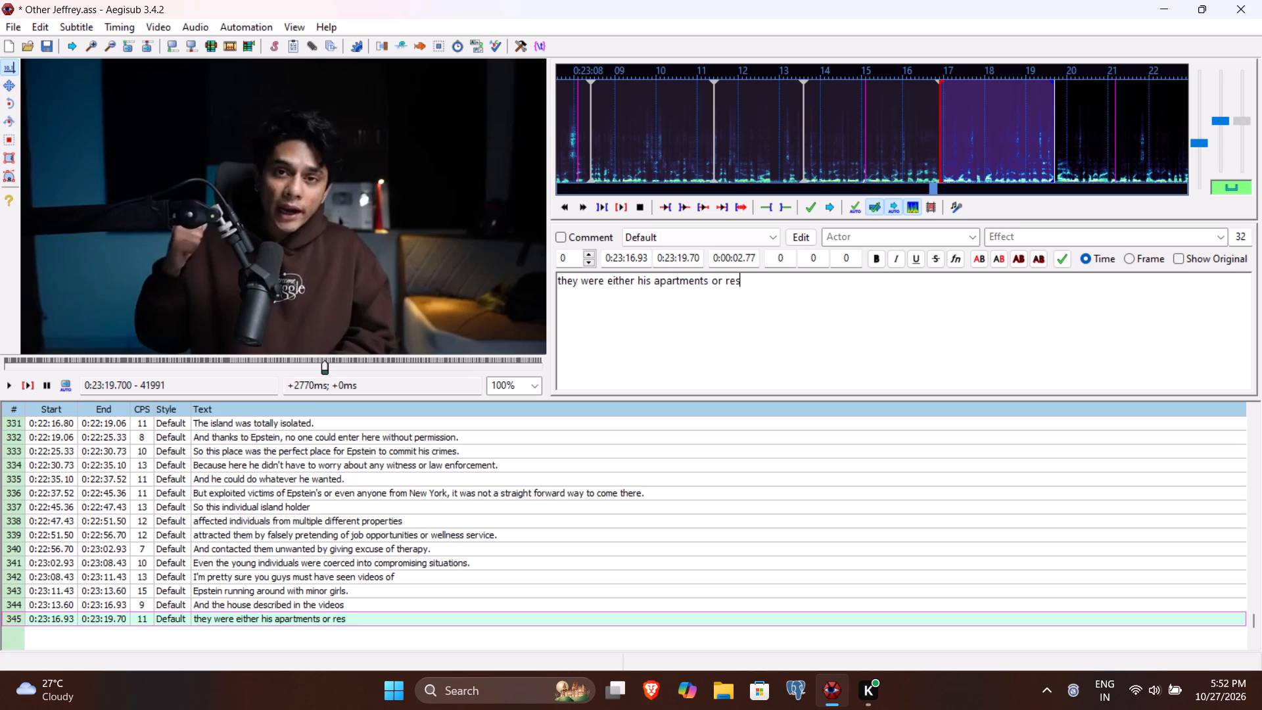
{"action": "type", "text": "idence."}
{"action": "key", "text": "Return"}
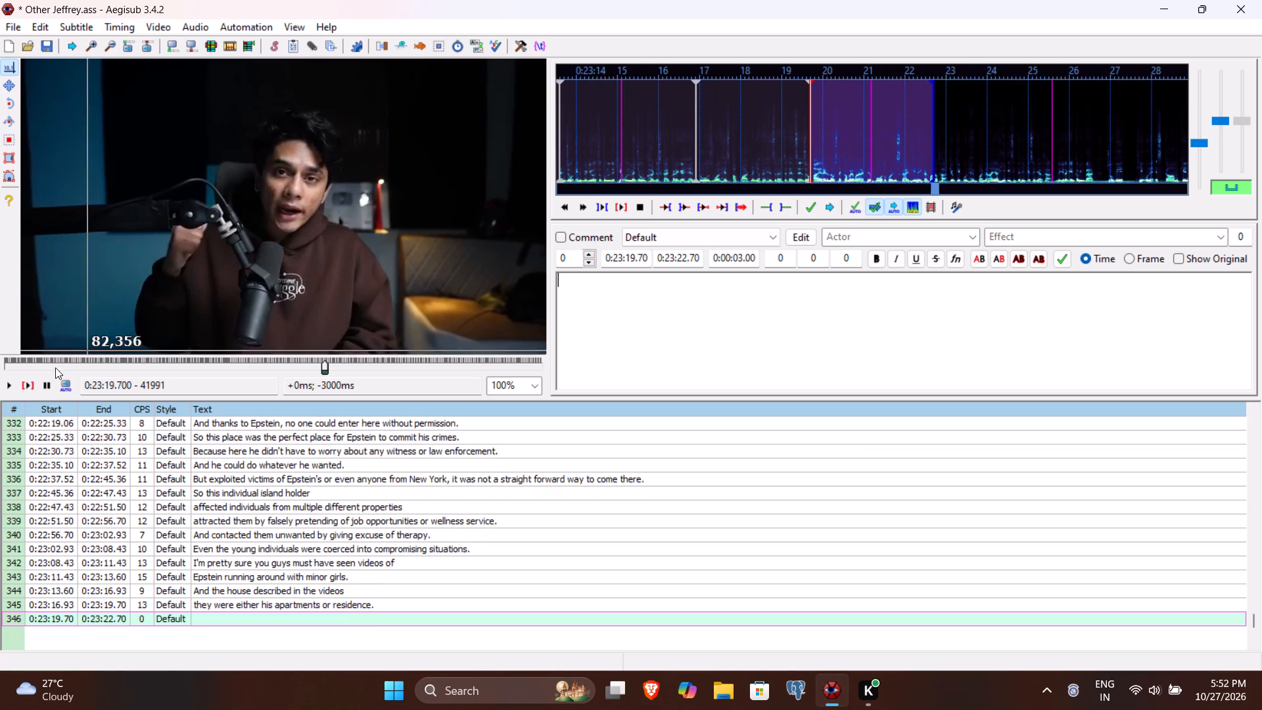
Play line 346 through the end of the spoken phrase and set its end time to 0:23:22.96.
{"action": "left_click", "coordinate": [27, 383]}
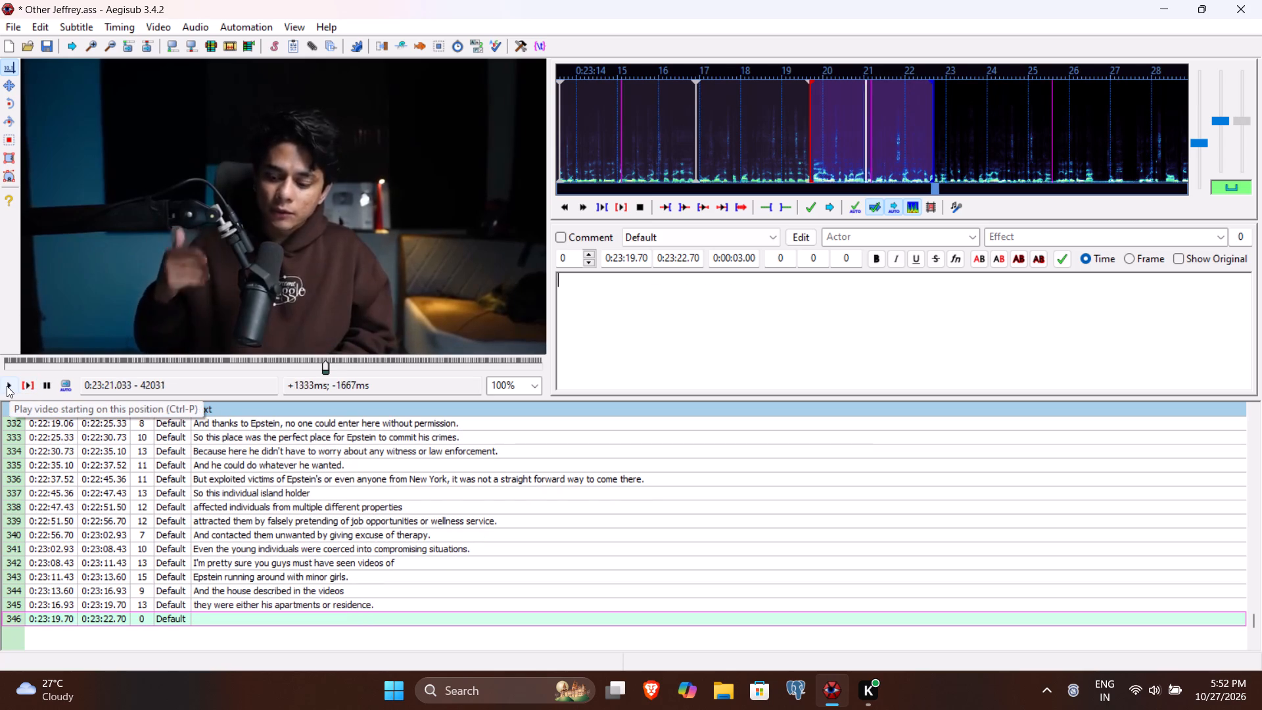
{"action": "double_click", "coordinate": [7, 386]}
{"action": "left_click", "coordinate": [7, 386]}
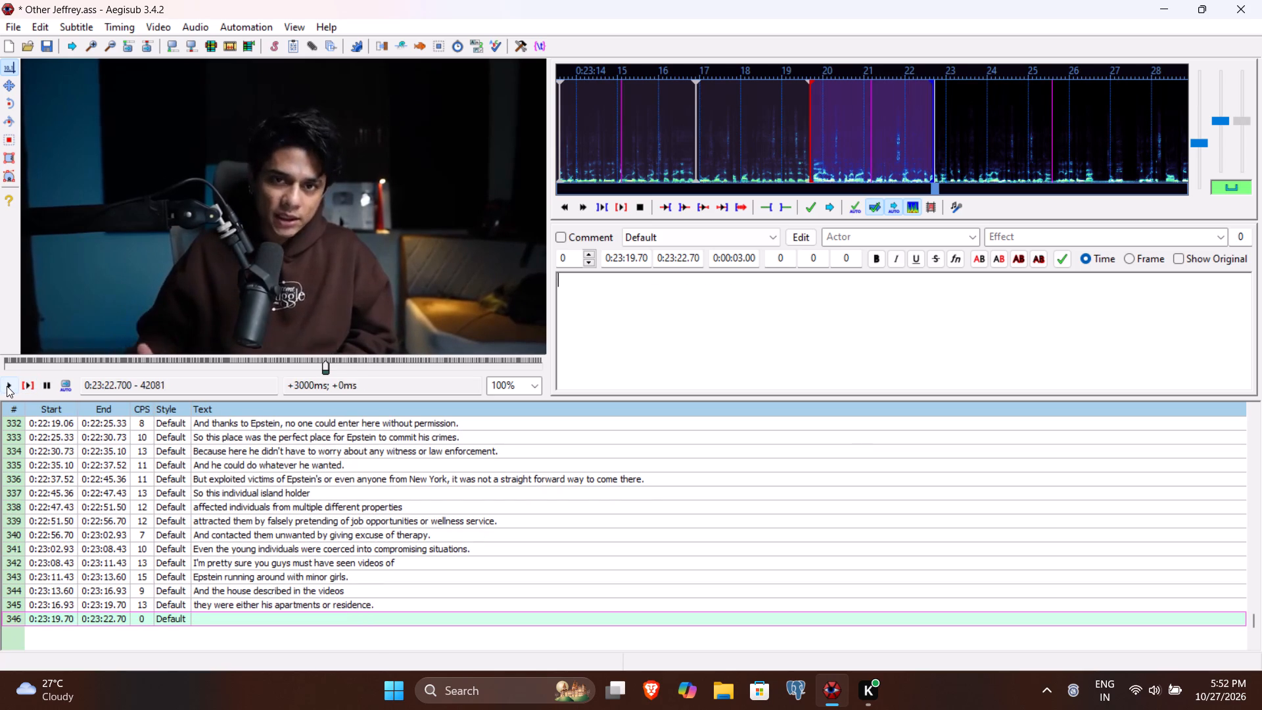
{"action": "left_click", "coordinate": [686, 253]}
{"action": "type", "text": "96"}
Enter "Because the complexes that he made on the island, people can't even describe them." as the text of line 346 and commit the line.
{"action": "left_click", "coordinate": [663, 299]}
{"action": "type", "text": "Because the"}
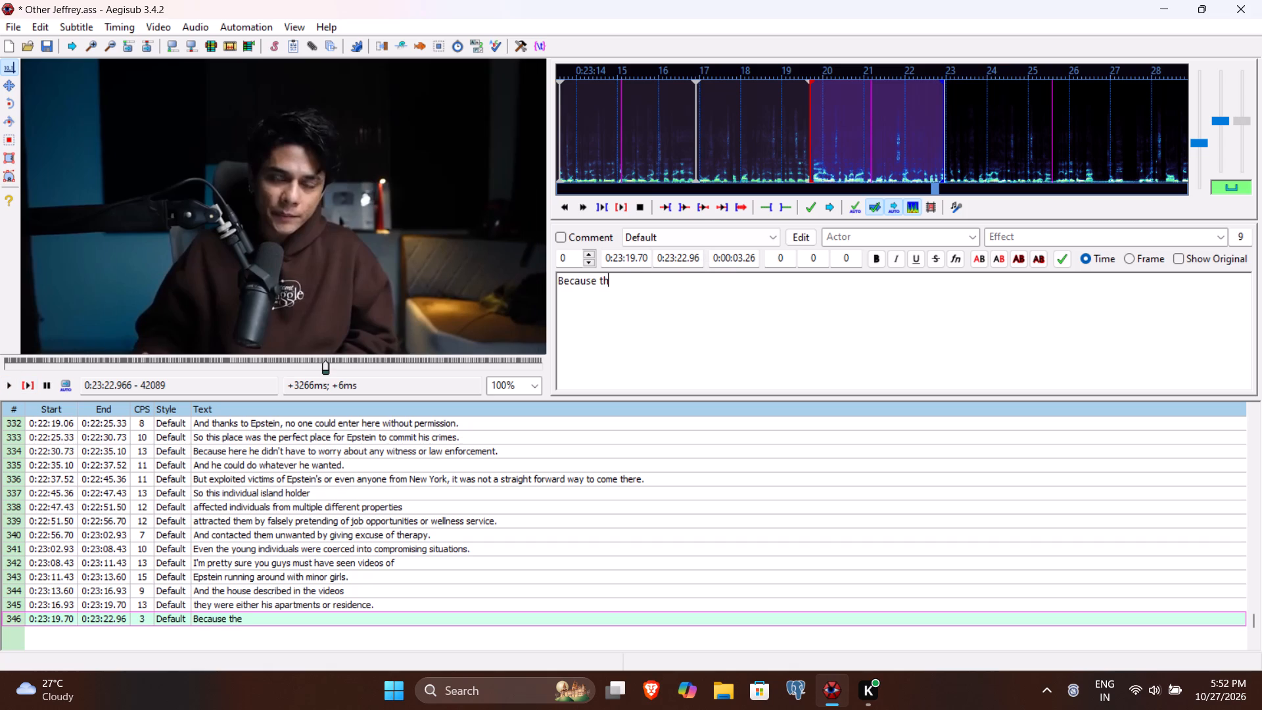
{"action": "key", "text": "space"}
{"action": "type", "text": "complex"}
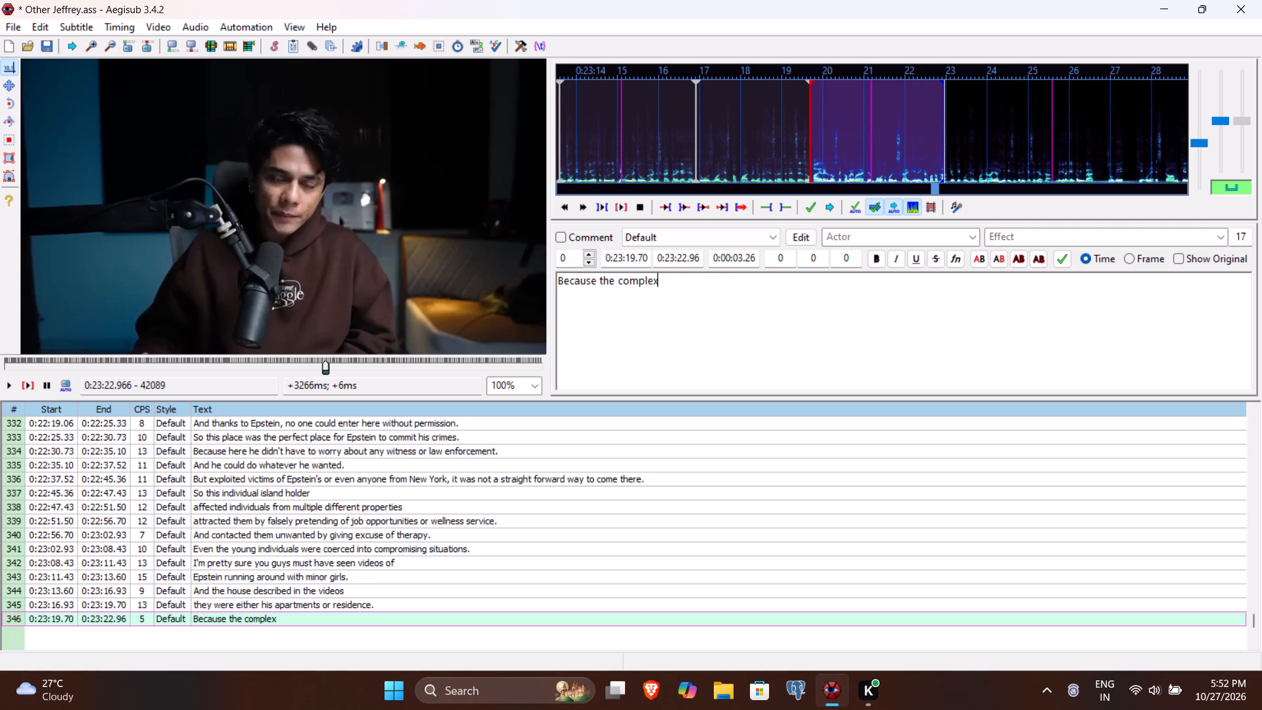
{"action": "type", "text": "es that he made on the si"}
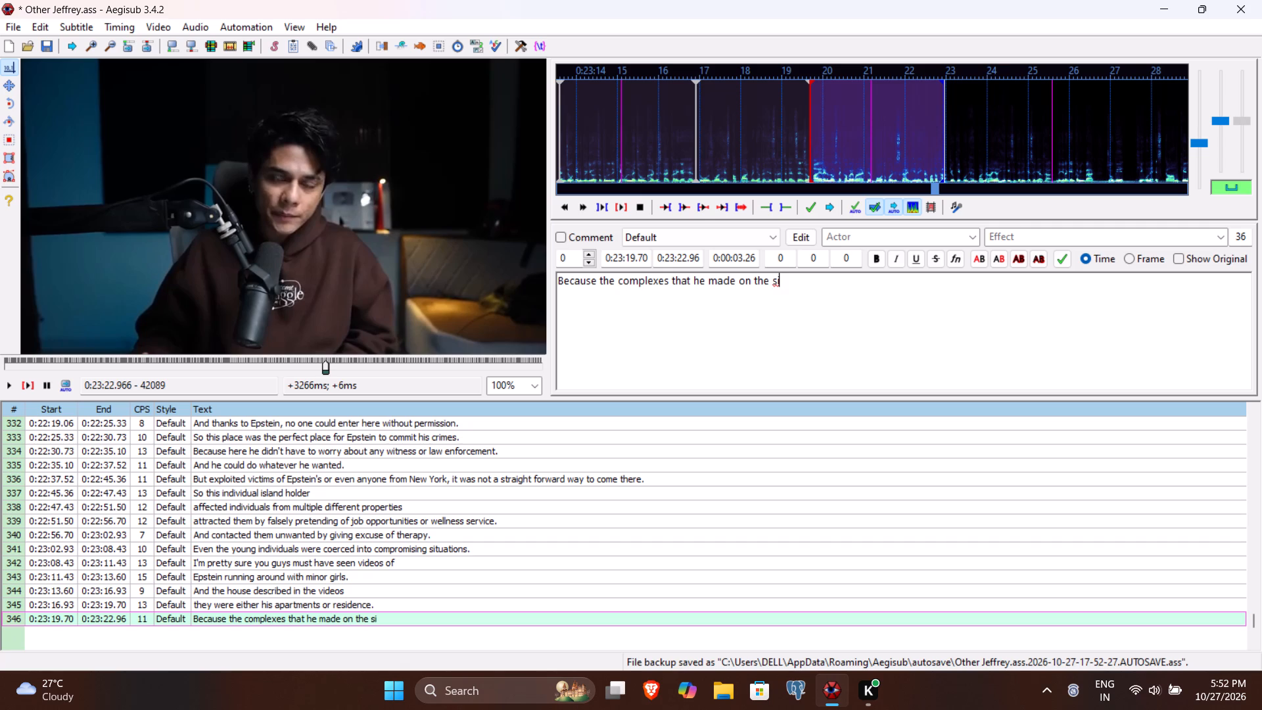
{"action": "key", "text": "BackSpace"}
{"action": "key", "text": "BackSpace"}
{"action": "type", "text": "islad"}
{"action": "key", "text": "BackSpace"}
{"action": "key", "text": "BackSpace"}
{"action": "type", "text": "and, people can't even describe them."}
{"action": "key", "text": "Return"}
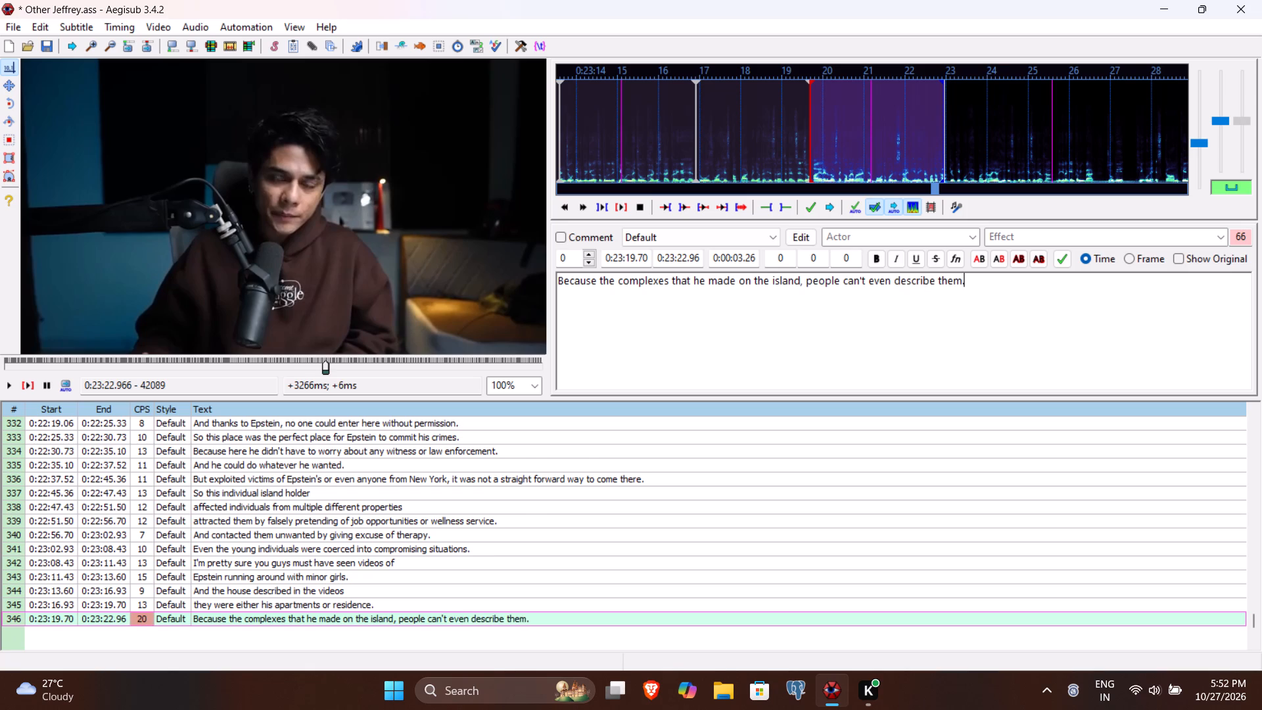
Play line 347 through the end of the spoken phrase and set its end time to 0:23:25.56.
{"action": "left_click", "coordinate": [25, 390]}
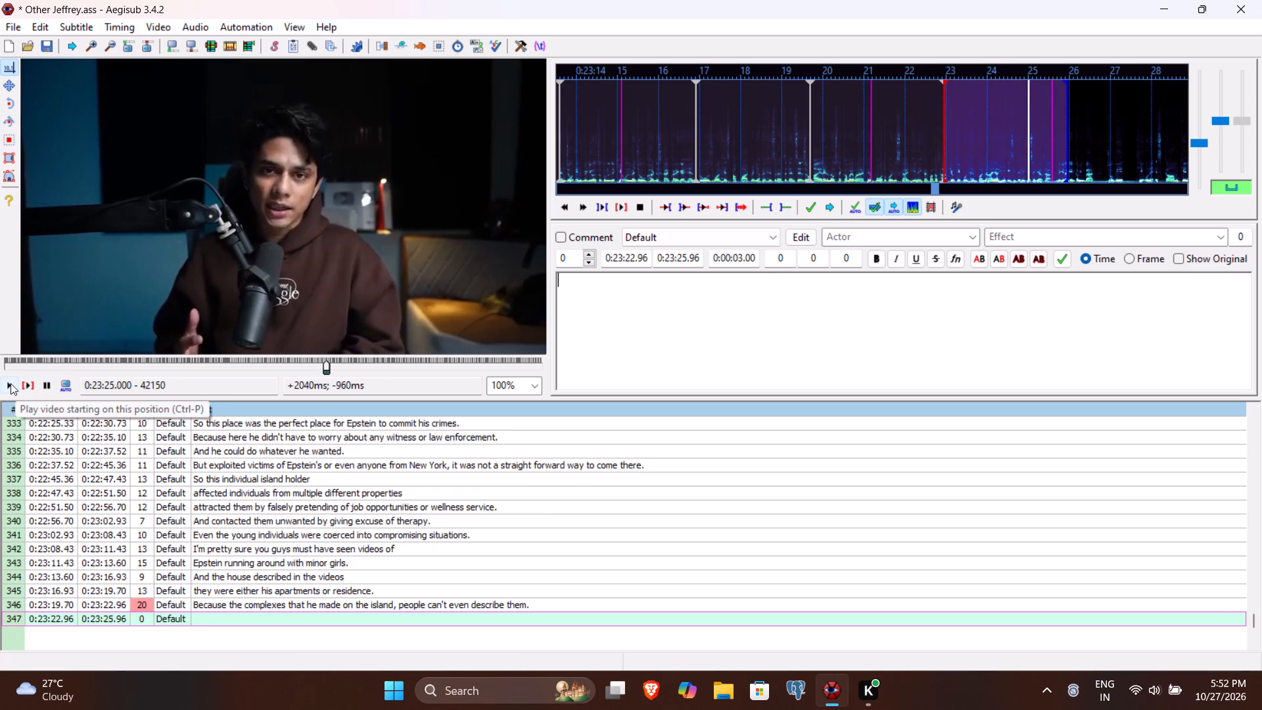
{"action": "left_click", "coordinate": [11, 383]}
{"action": "double_click", "coordinate": [11, 383]}
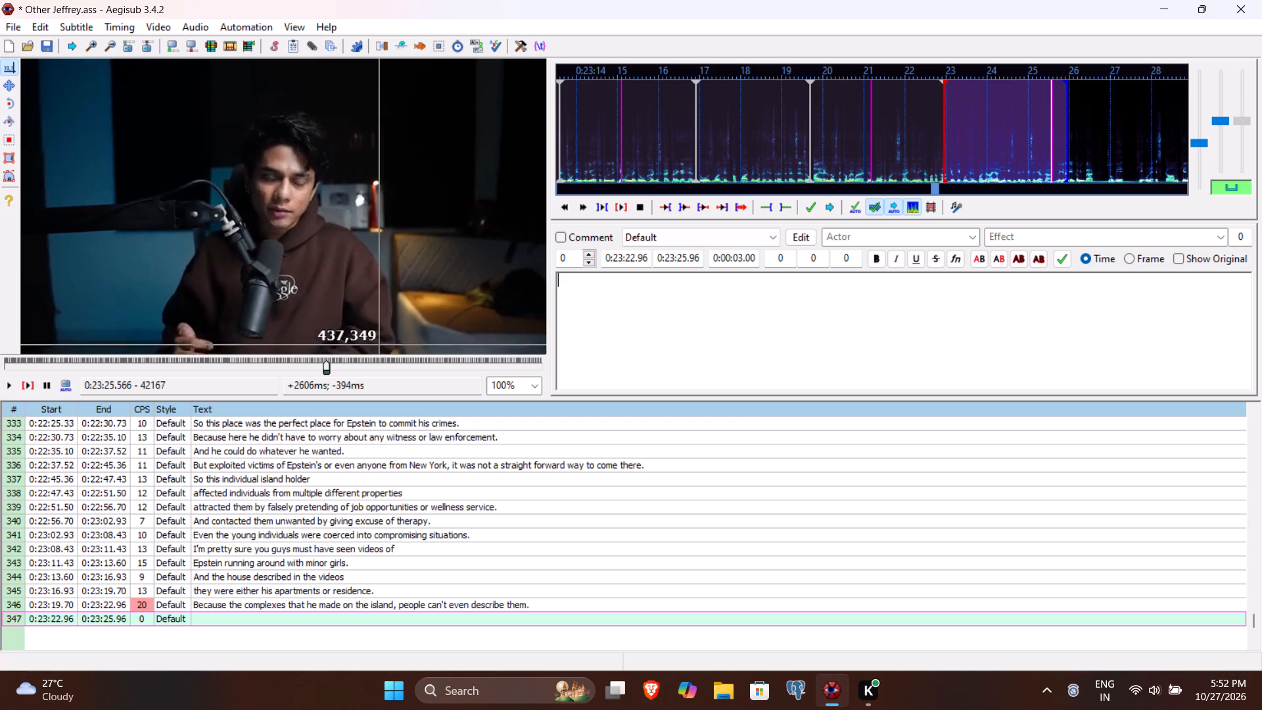
{"action": "left_click", "coordinate": [688, 258]}
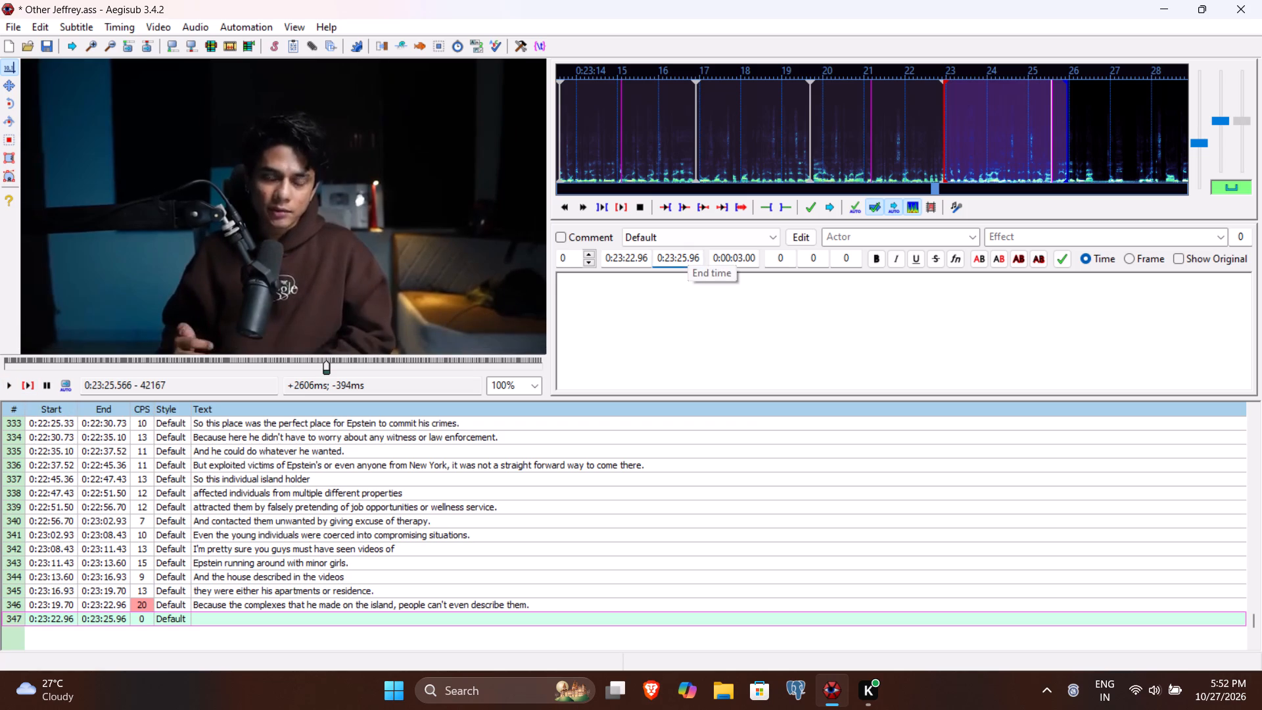
{"action": "type", "text": "56"}
Enter "Because they were made in such a way." as the text of line 347 and commit the line.
{"action": "left_click", "coordinate": [639, 340]}
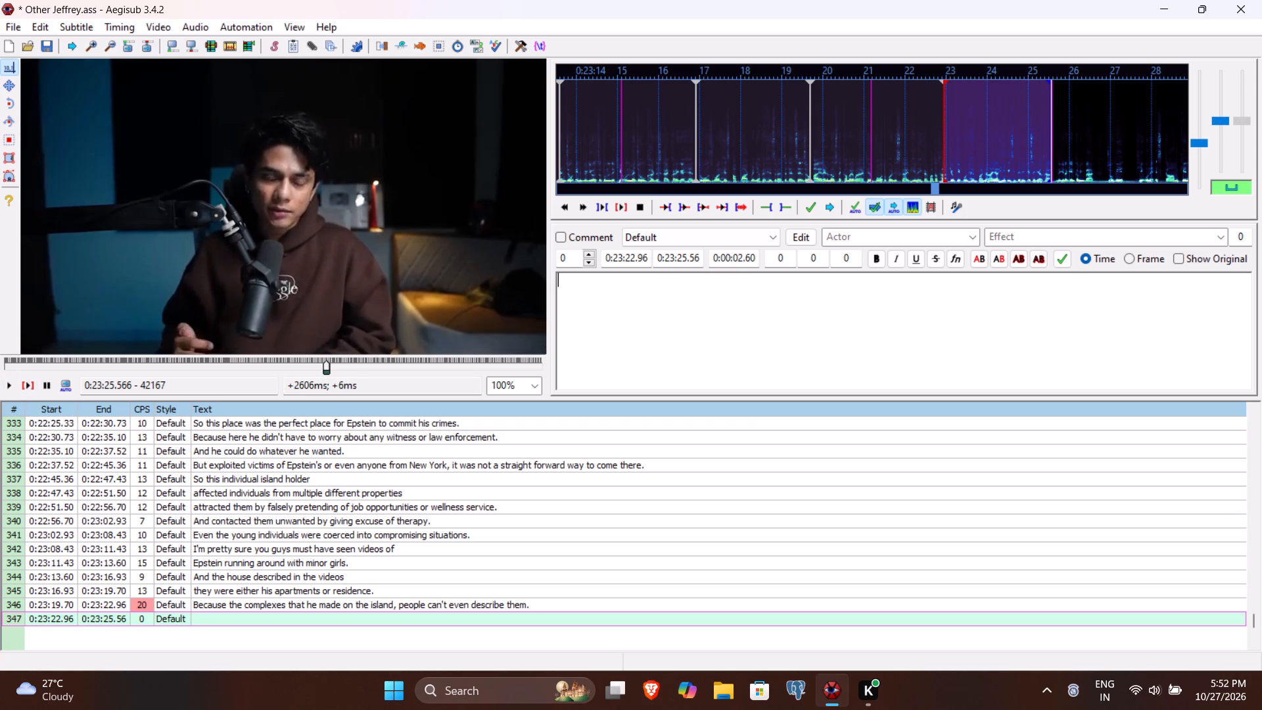
{"action": "type", "text": "Because they were made in such"}
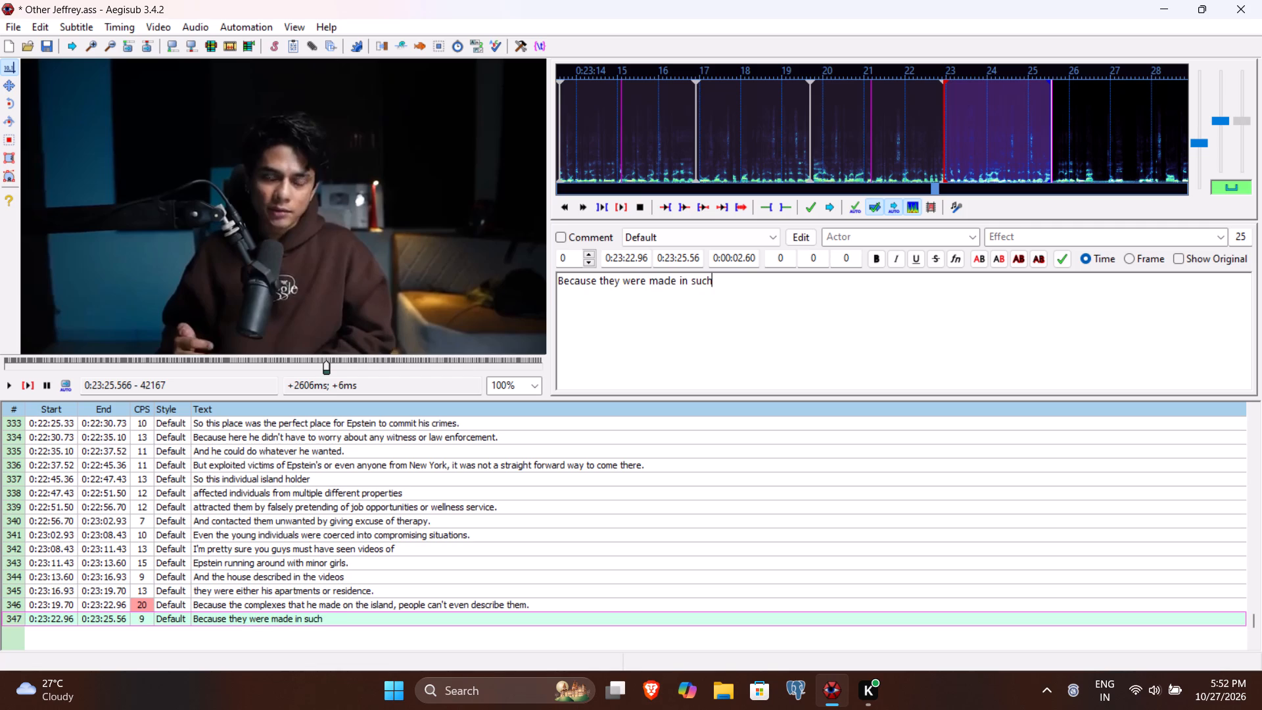
{"action": "key", "text": "space"}
{"action": "type", "text": "a way"}
{"action": "key", "text": "period"}
{"action": "key", "text": "Return"}
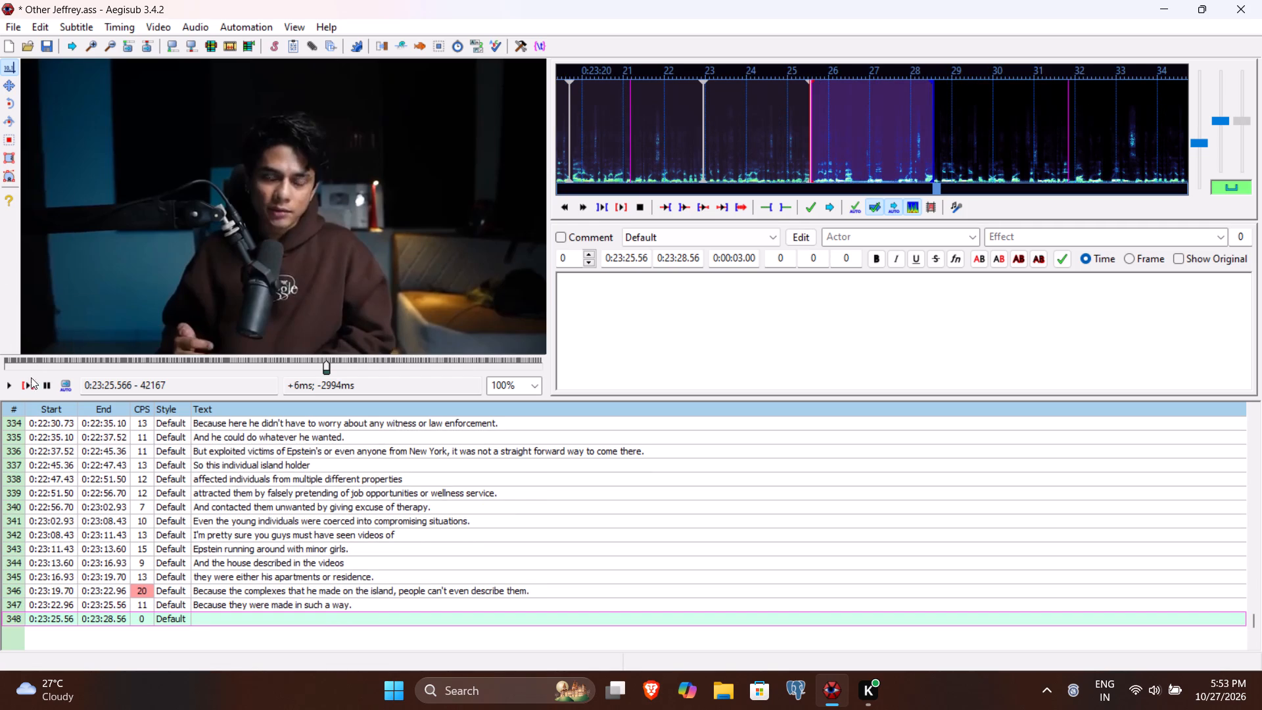
Play line 348 through the end of the spoken phrase and set its end time to 0:23:32.00.
{"action": "left_click", "coordinate": [22, 383]}
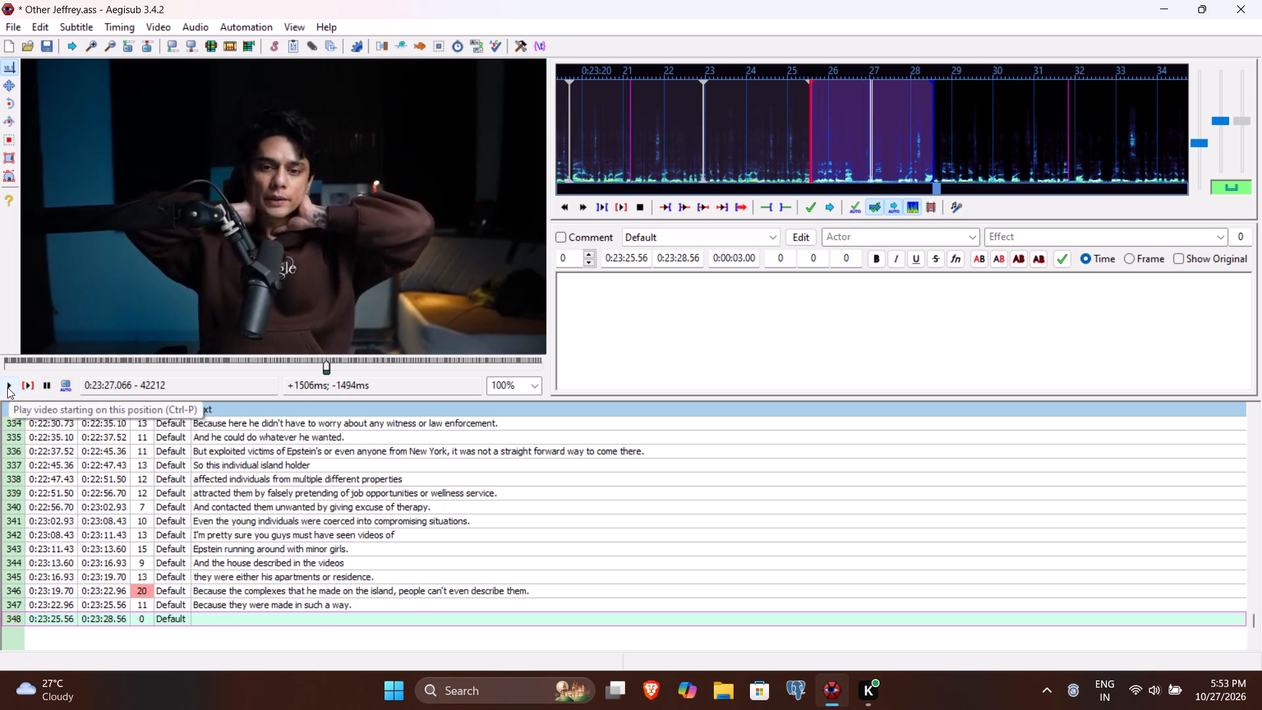
{"action": "left_click", "coordinate": [7, 387]}
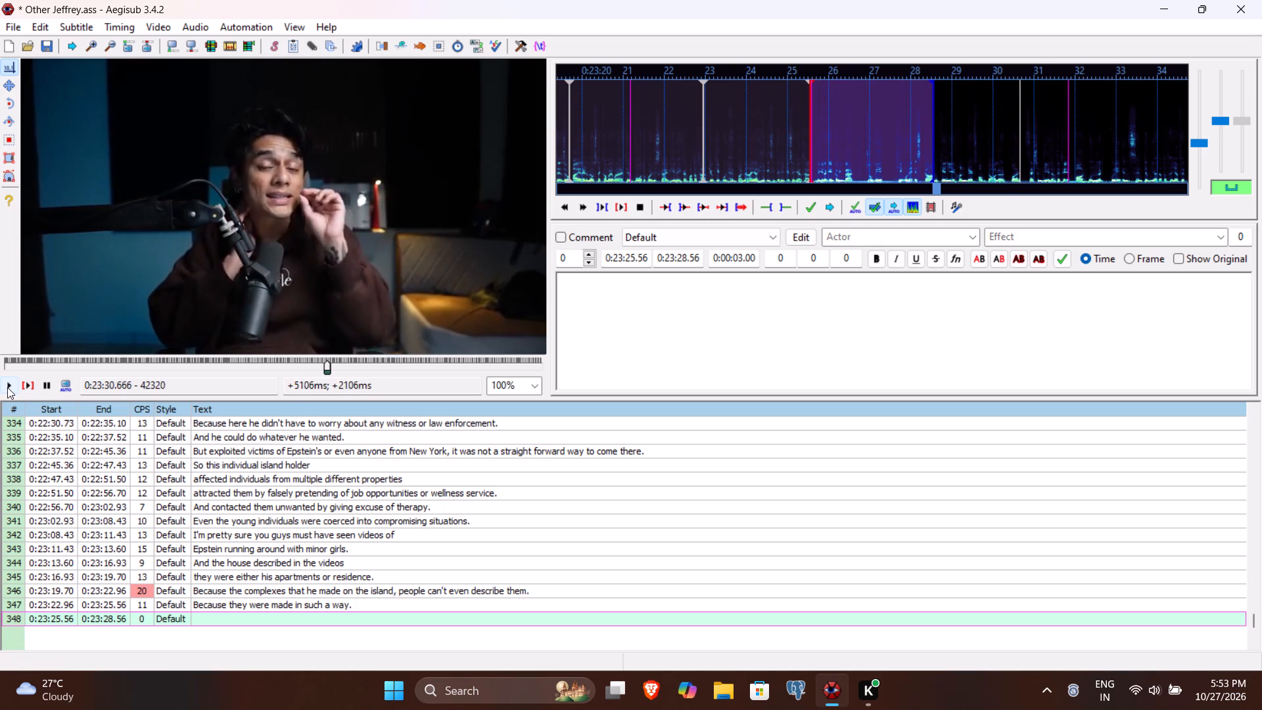
{"action": "left_click", "coordinate": [7, 387]}
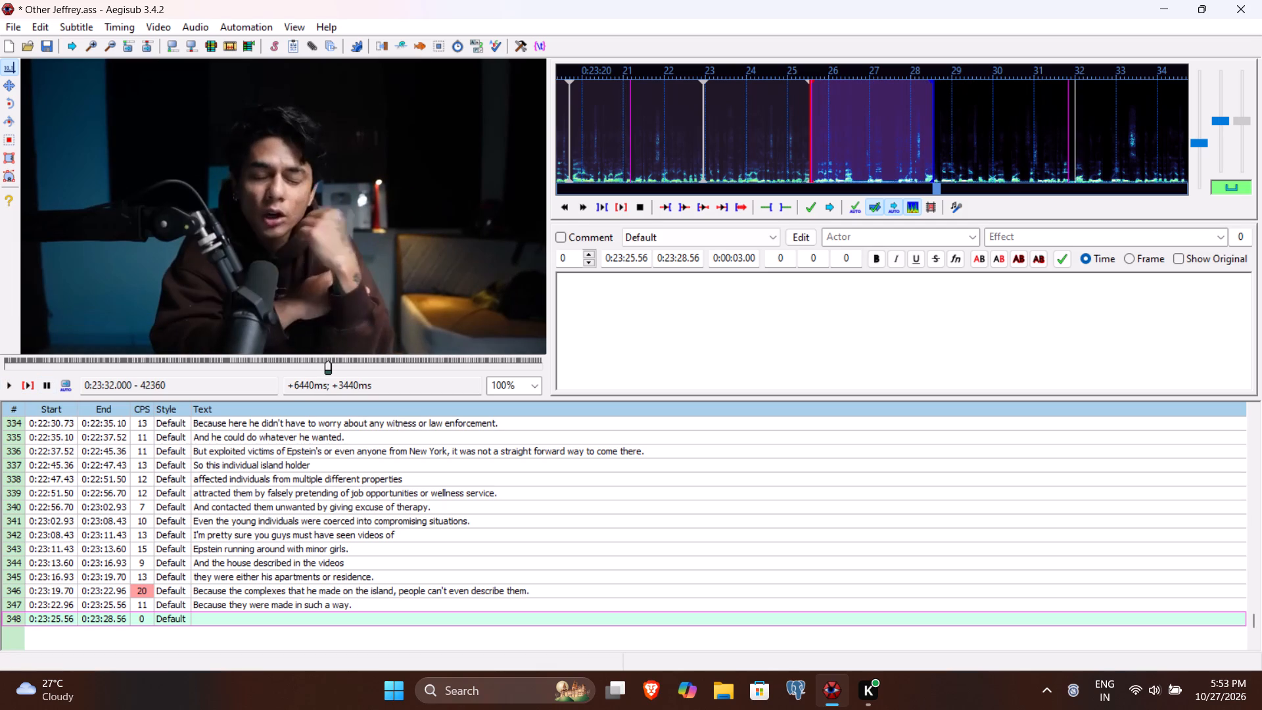
{"action": "left_click", "coordinate": [674, 262]}
{"action": "type", "text": "32"}
{"action": "type", "text": "00"}
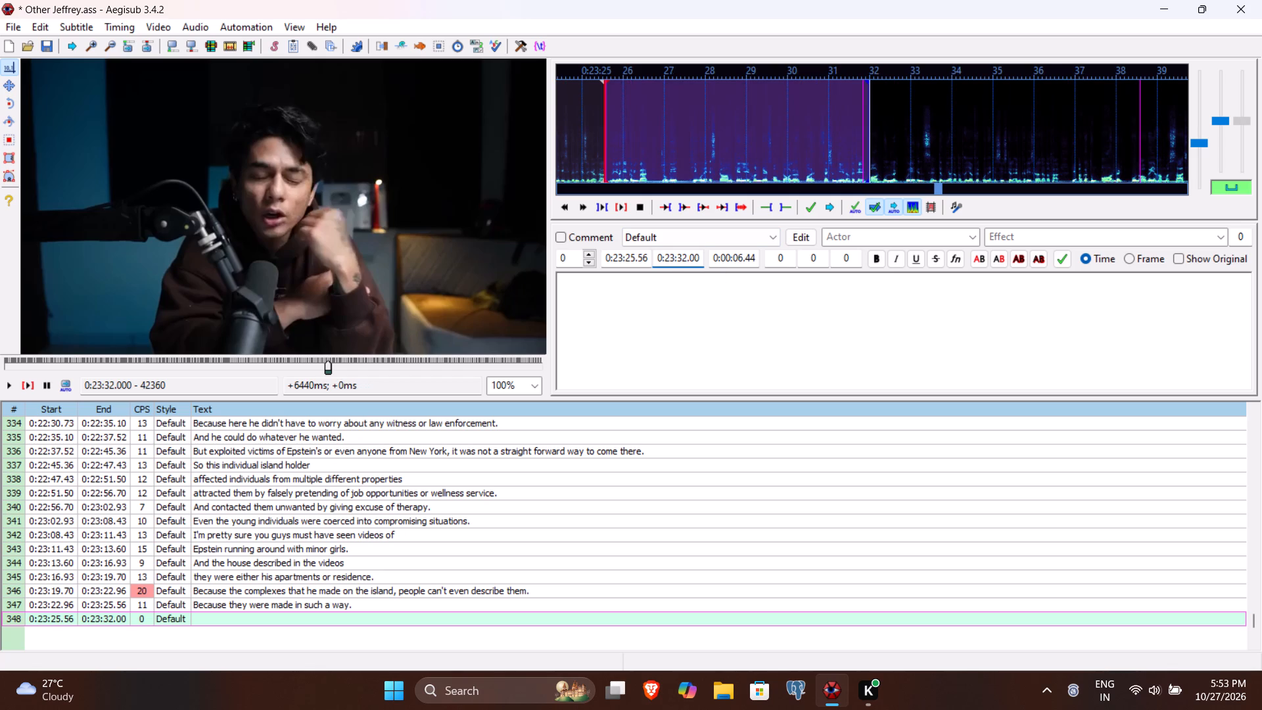
Enter "The young girls were paid hundreds of dollars per session." as the text of line 348 and commit the line.
{"action": "left_click", "coordinate": [662, 319]}
{"action": "type", "text": "The young girls were paid hundreds of d"}
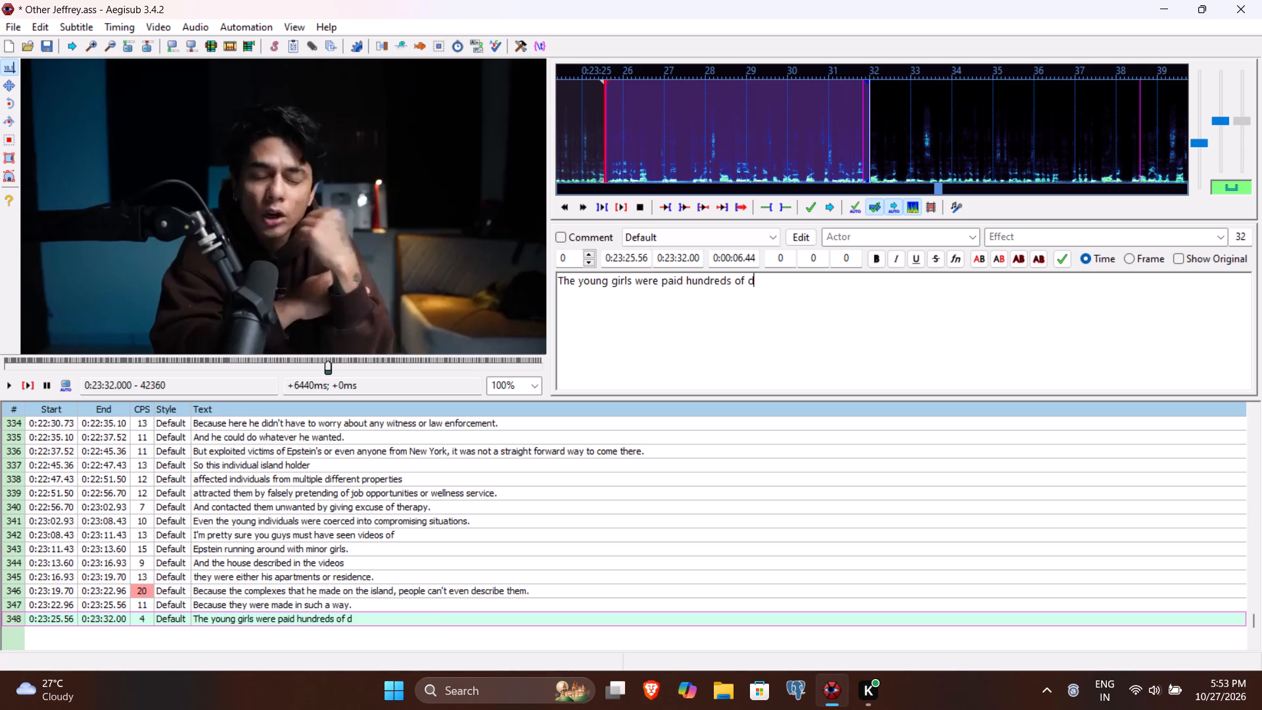
{"action": "type", "text": "ollars per session"}
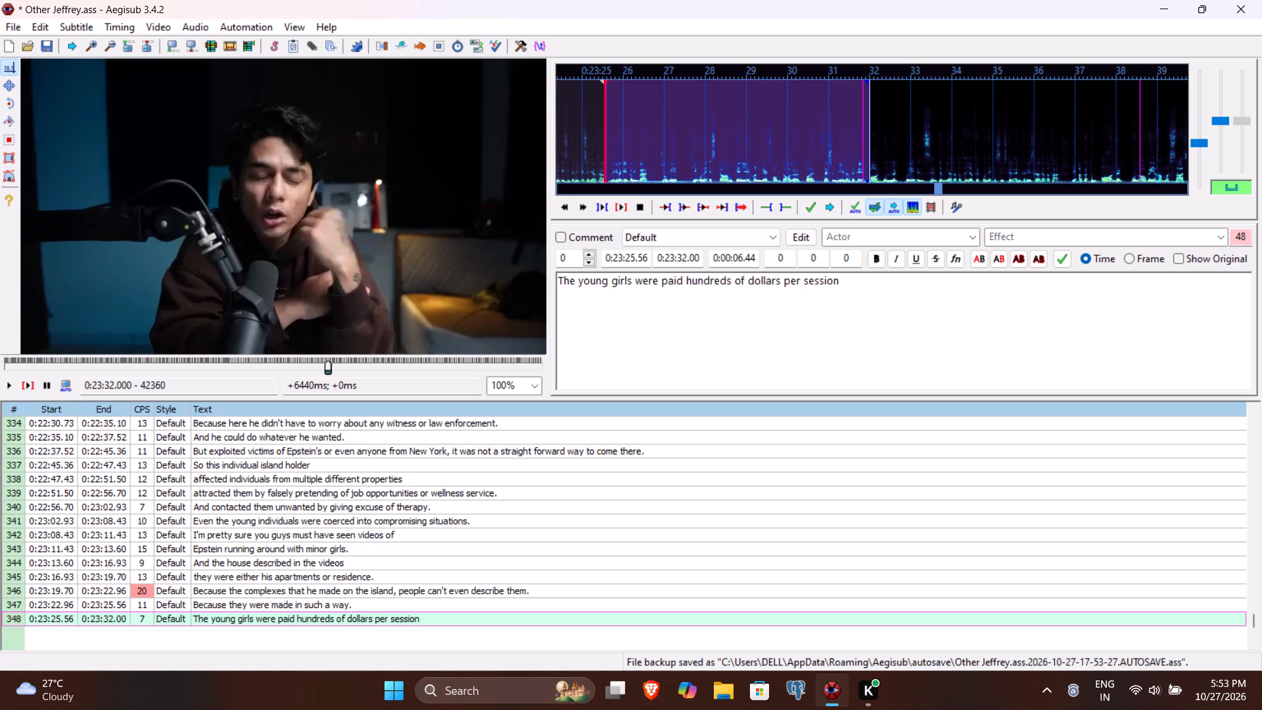
{"action": "key", "text": "period"}
{"action": "key", "text": "Return"}
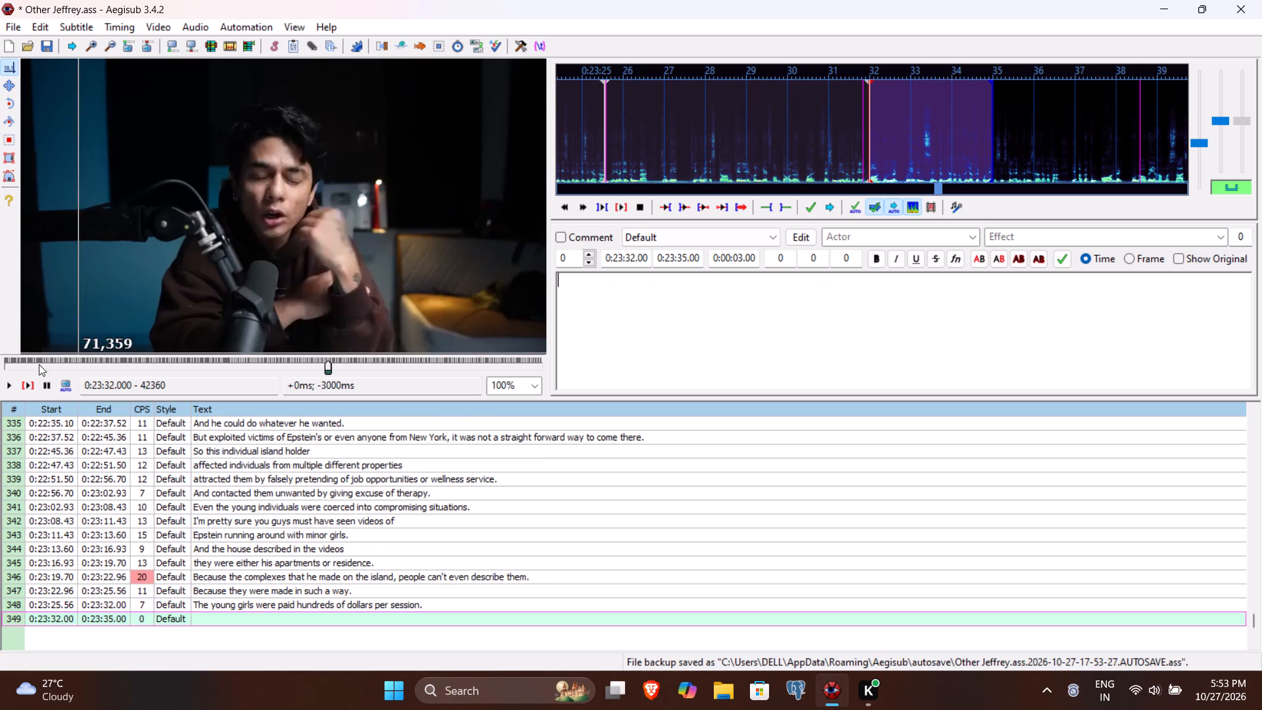
Play line 349 through the end of the spoken phrase and set its end time to 0:23:36.60.
{"action": "left_click", "coordinate": [21, 387]}
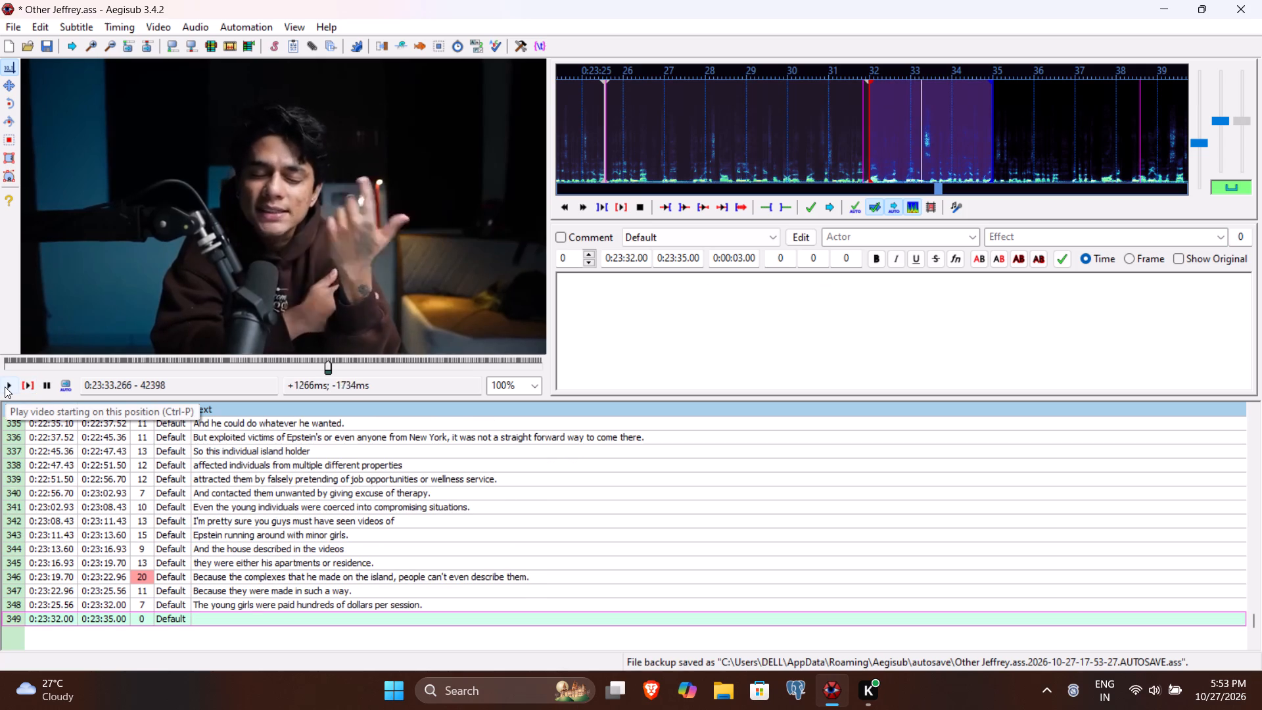
{"action": "left_click", "coordinate": [5, 387]}
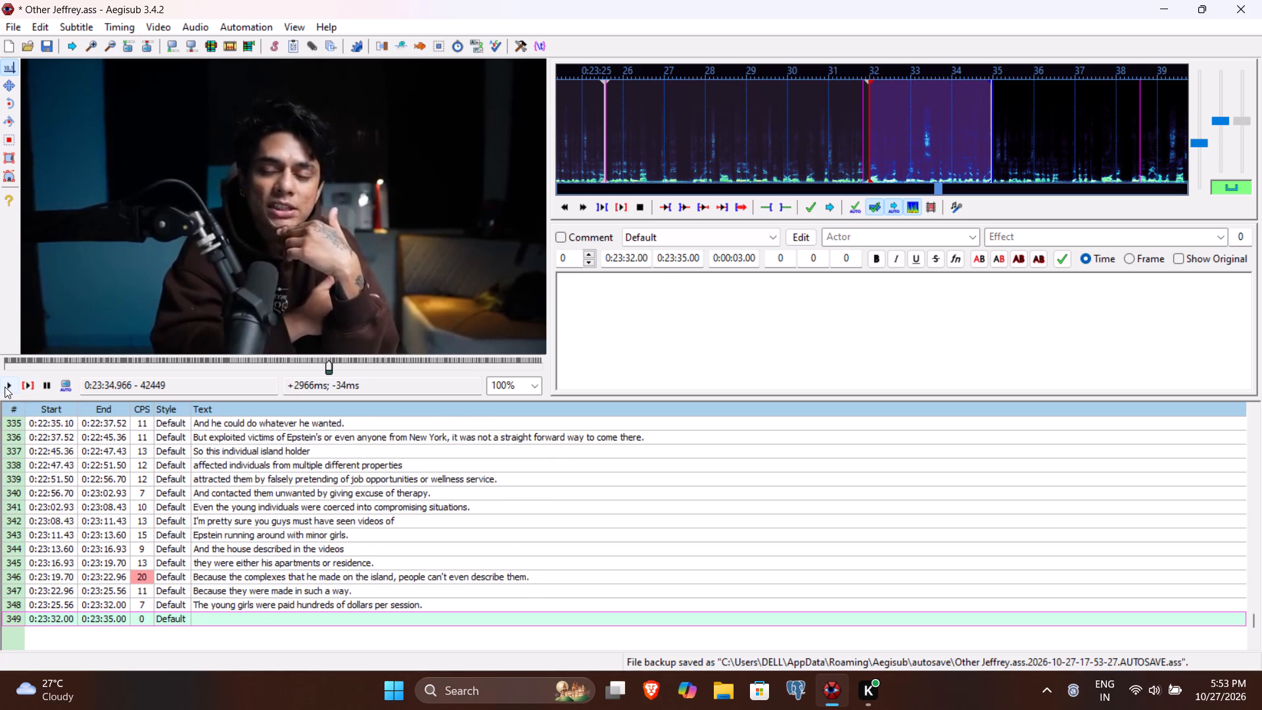
{"action": "left_click", "coordinate": [5, 387]}
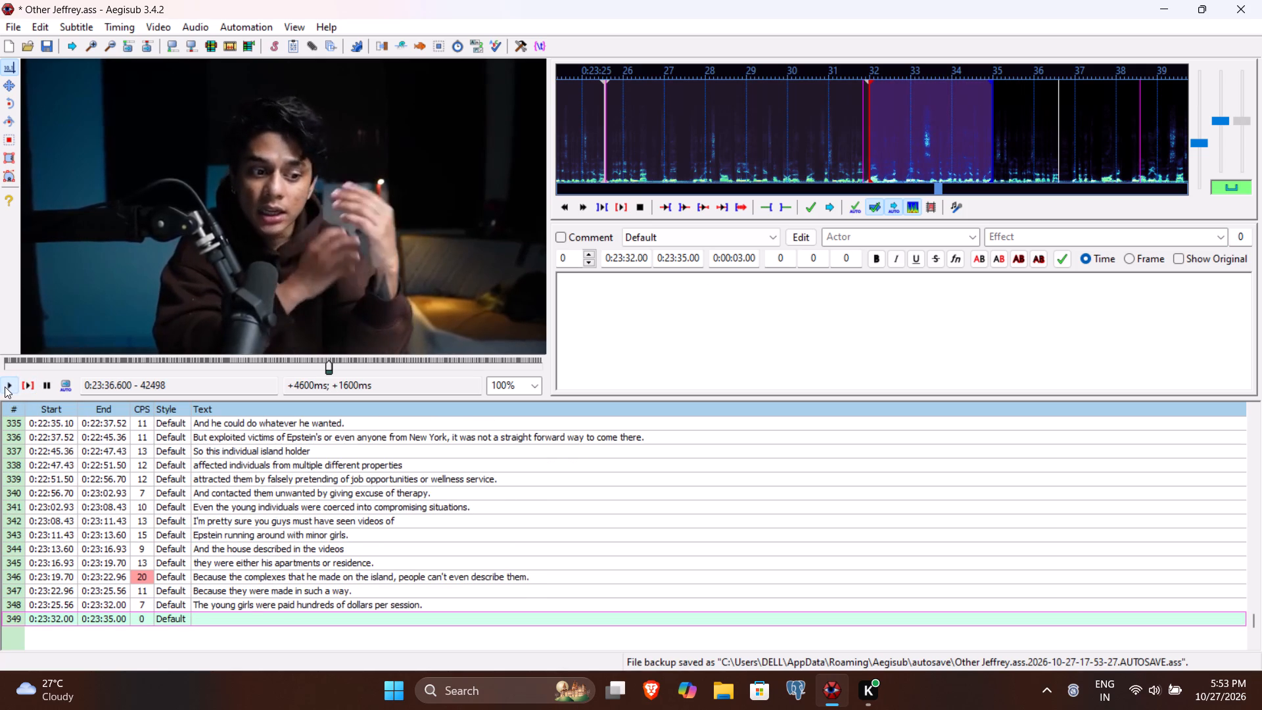
{"action": "left_click", "coordinate": [684, 262]}
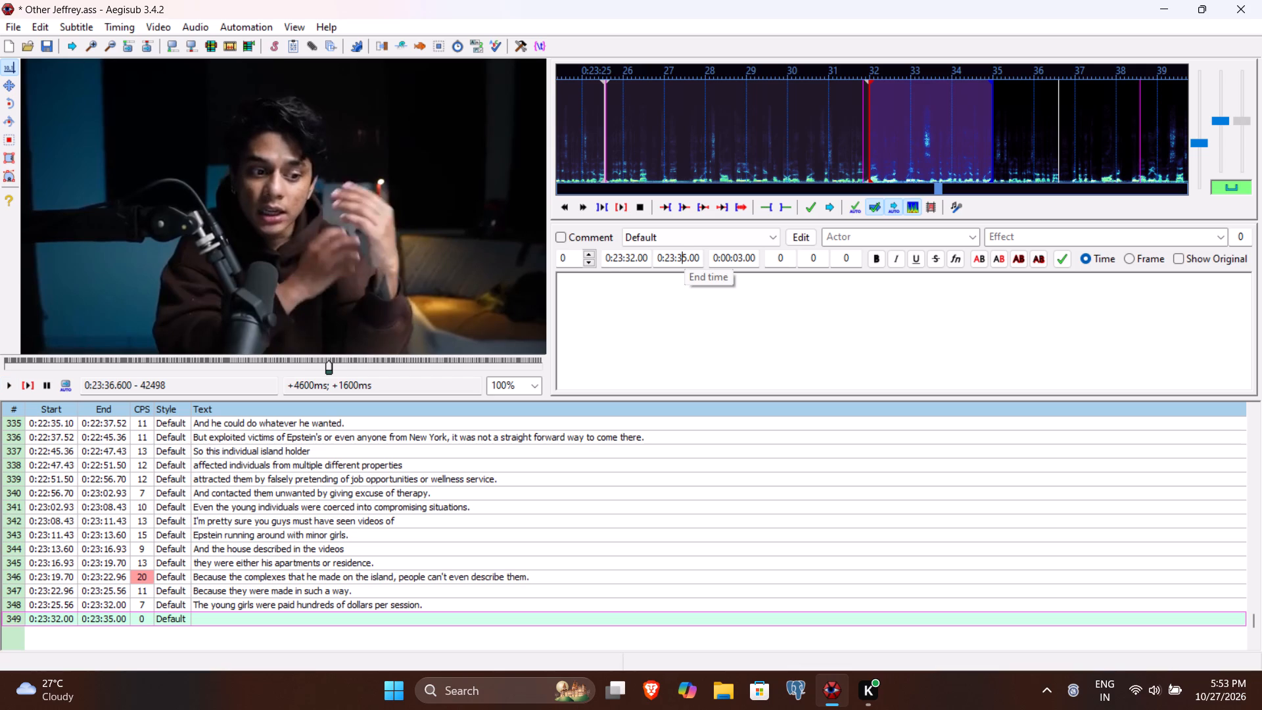
{"action": "type", "text": "66"}
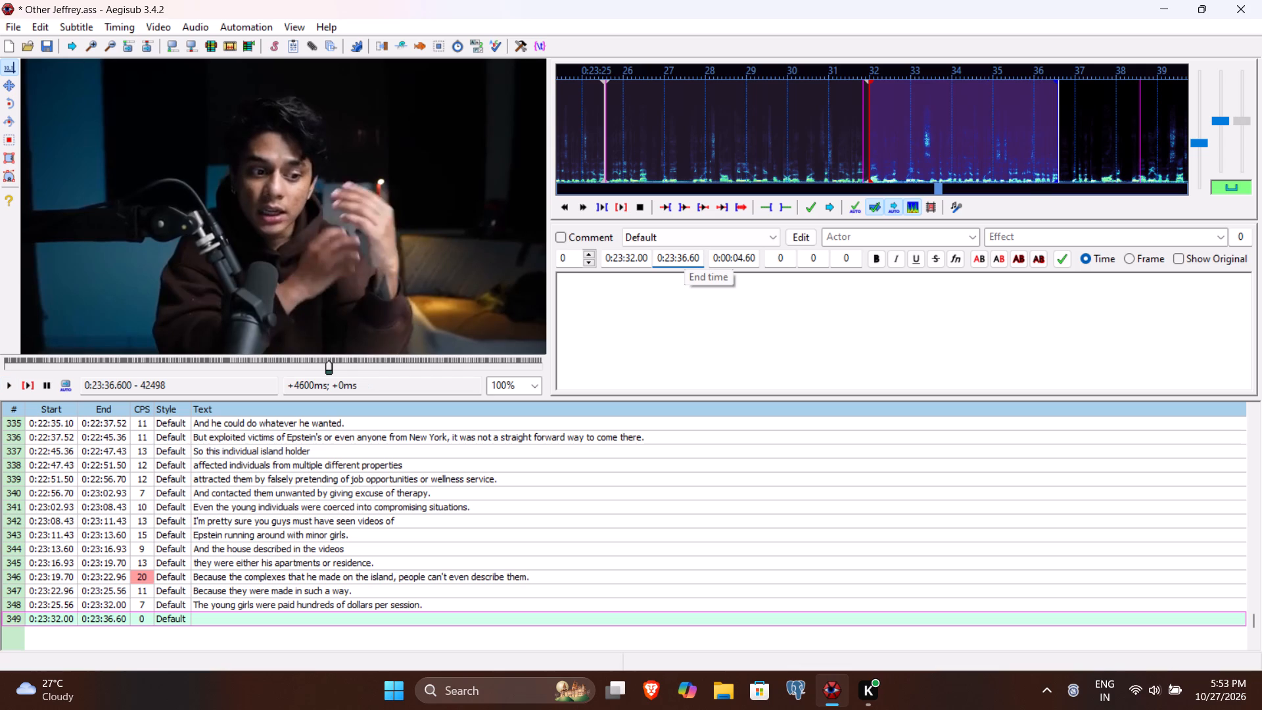
Enter "They're even incentivised or encouraged for" as the text of line 349.
{"action": "left_click", "coordinate": [668, 306]}
{"action": "type", "text": "The"}
{"action": "key", "text": "y"}
{"action": "type", "text": "'ew"}
{"action": "key", "text": "BackSpace"}
{"action": "key", "text": "BackSpace"}
{"action": "type", "text": "re we"}
{"action": "key", "text": "BackSpace"}
{"action": "key", "text": "BackSpace"}
{"action": "type", "text": "evn"}
{"action": "key", "text": "space"}
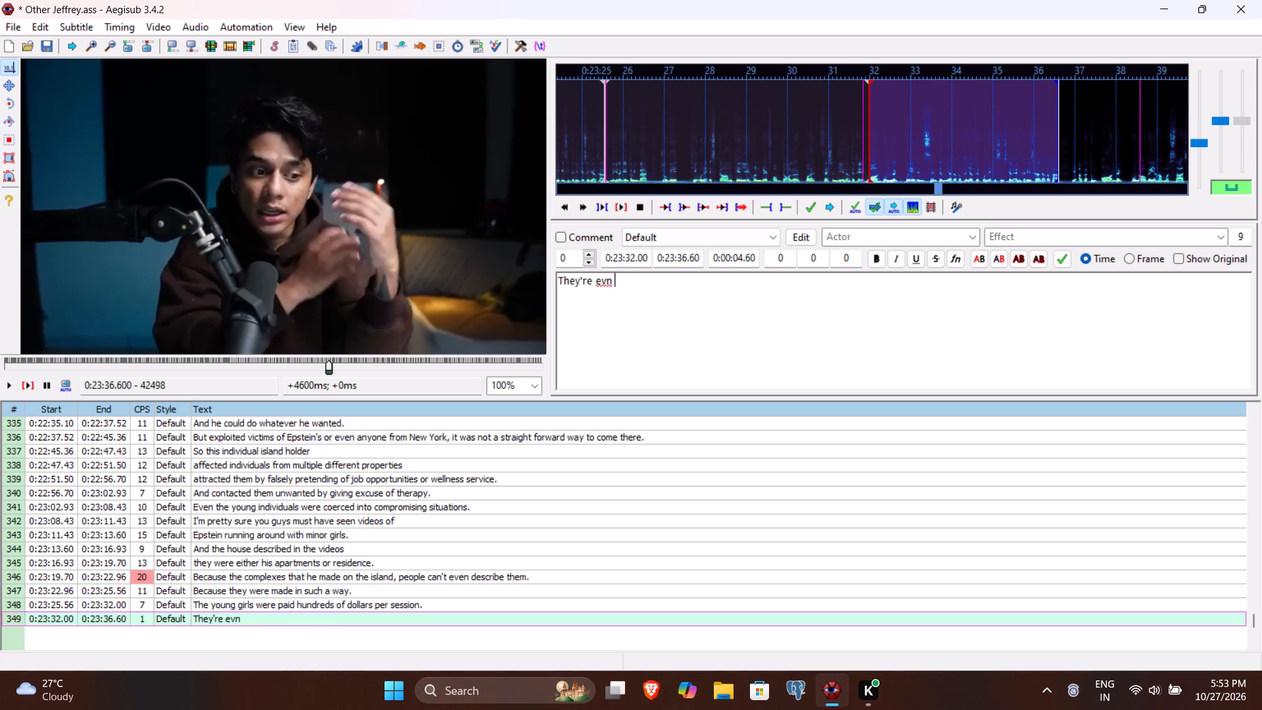
{"action": "key", "text": "BackSpace"}
{"action": "key", "text": "BackSpace"}
{"action": "type", "text": "en incentivized"}
{"action": "key", "text": "BackSpace"}
{"action": "key", "text": "BackSpace"}
{"action": "key", "text": "BackSpace"}
{"action": "type", "text": "se"}
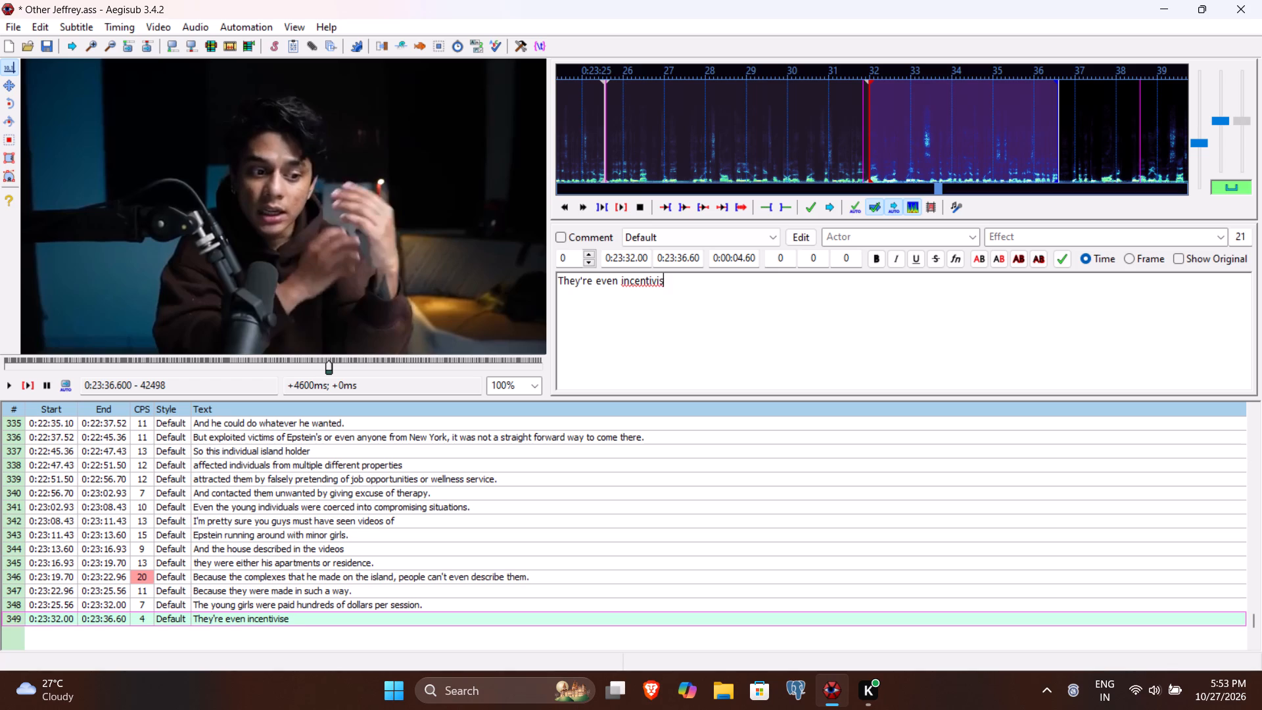
{"action": "key", "text": "d"}
{"action": "key", "text": "space"}
{"action": "type", "text": "f"}
{"action": "key", "text": "BackSpace"}
{"action": "type", "text": "or encough"}
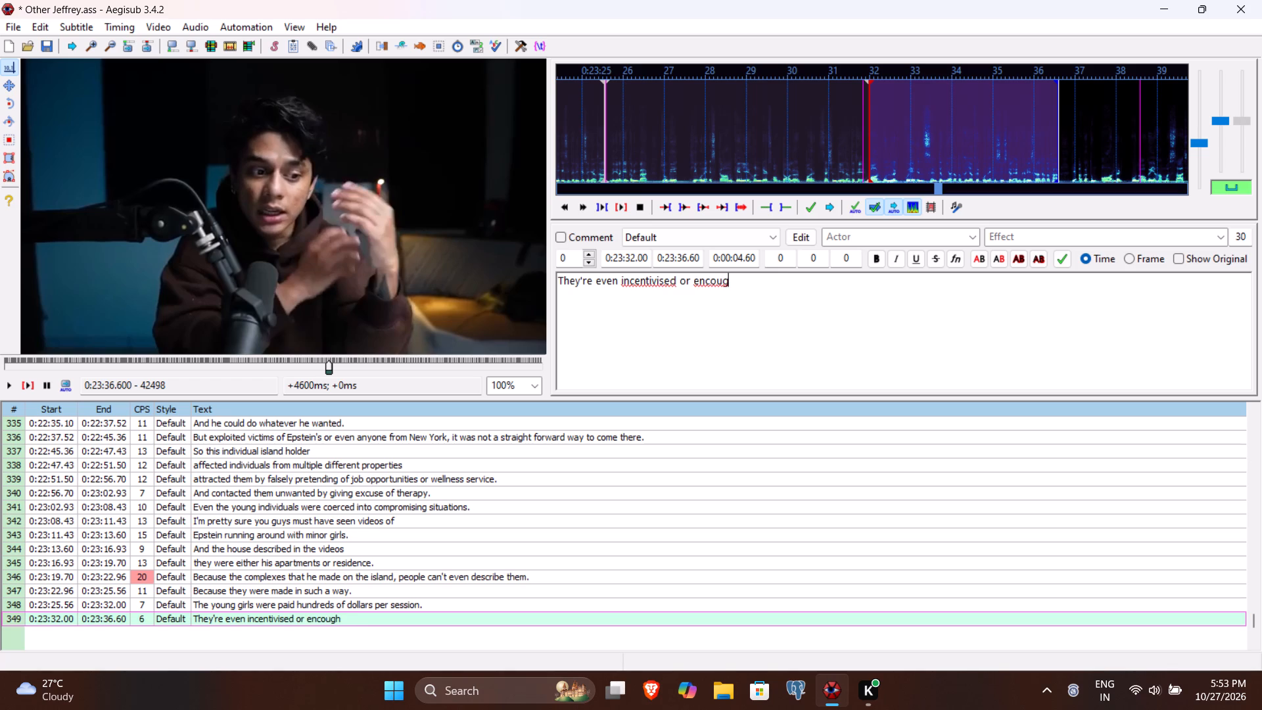
{"action": "key", "text": "BackSpace"}
{"action": "key", "text": "BackSpace"}
{"action": "type", "text": "re"}
{"action": "key", "text": "BackSpace"}
{"action": "type", "text": "af"}
{"action": "key", "text": "BackSpace"}
{"action": "type", "text": "fe"}
{"action": "key", "text": "BackSpace"}
{"action": "key", "text": "BackSpace"}
{"action": "type", "text": "ged for"}
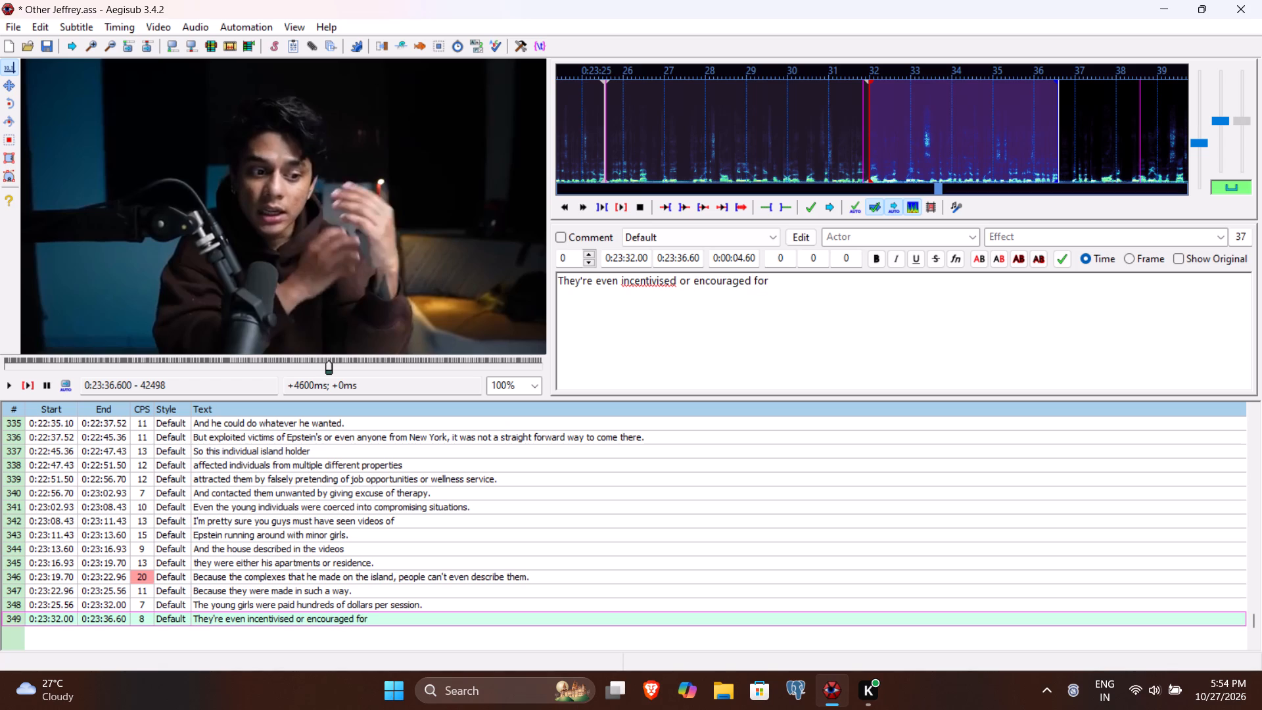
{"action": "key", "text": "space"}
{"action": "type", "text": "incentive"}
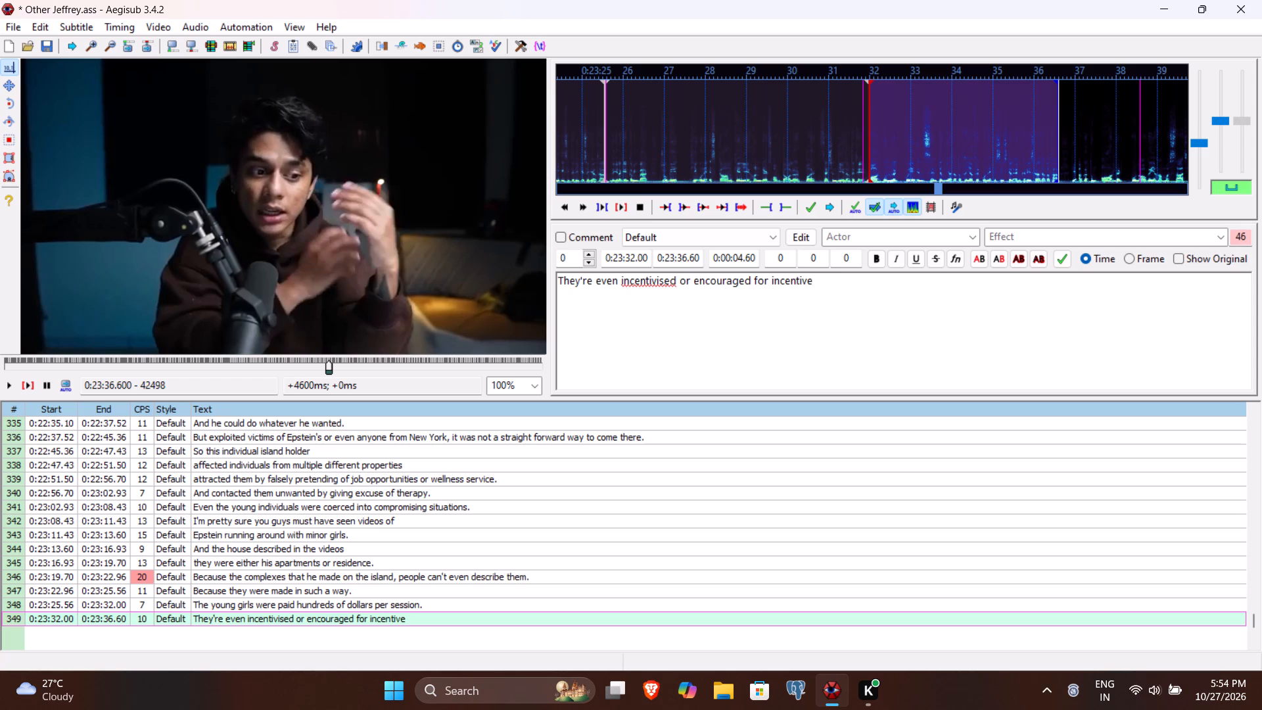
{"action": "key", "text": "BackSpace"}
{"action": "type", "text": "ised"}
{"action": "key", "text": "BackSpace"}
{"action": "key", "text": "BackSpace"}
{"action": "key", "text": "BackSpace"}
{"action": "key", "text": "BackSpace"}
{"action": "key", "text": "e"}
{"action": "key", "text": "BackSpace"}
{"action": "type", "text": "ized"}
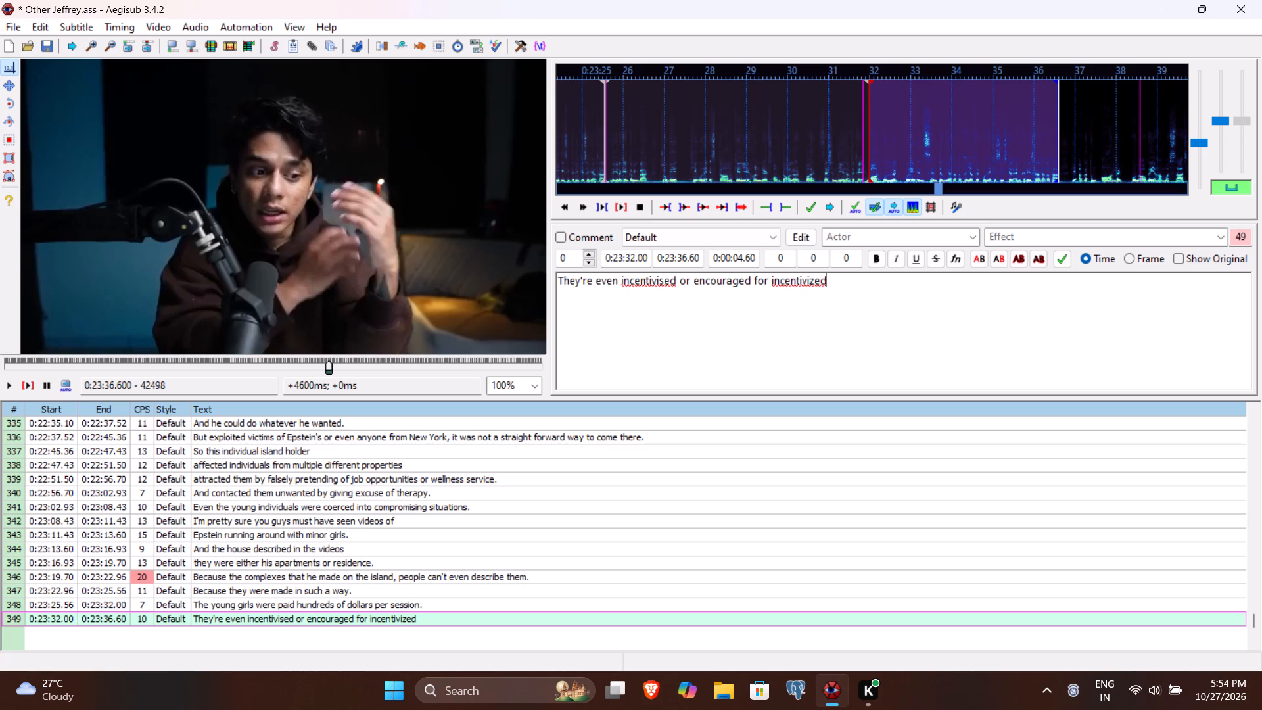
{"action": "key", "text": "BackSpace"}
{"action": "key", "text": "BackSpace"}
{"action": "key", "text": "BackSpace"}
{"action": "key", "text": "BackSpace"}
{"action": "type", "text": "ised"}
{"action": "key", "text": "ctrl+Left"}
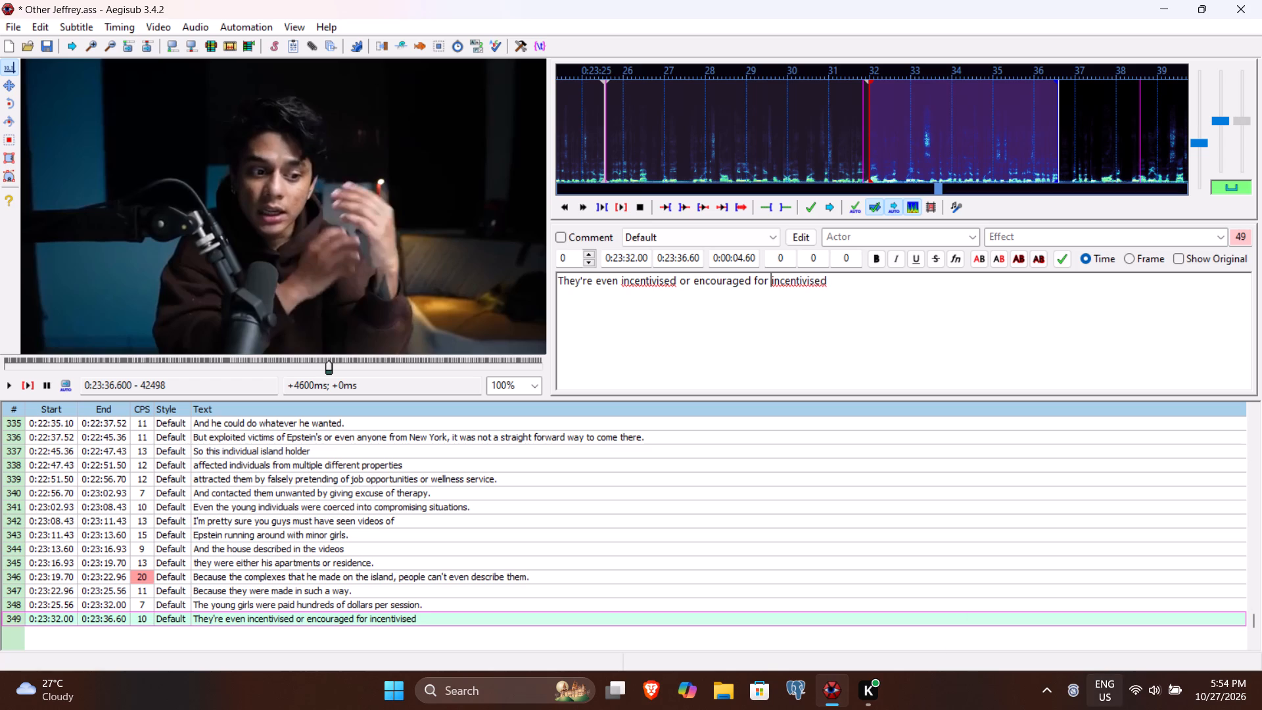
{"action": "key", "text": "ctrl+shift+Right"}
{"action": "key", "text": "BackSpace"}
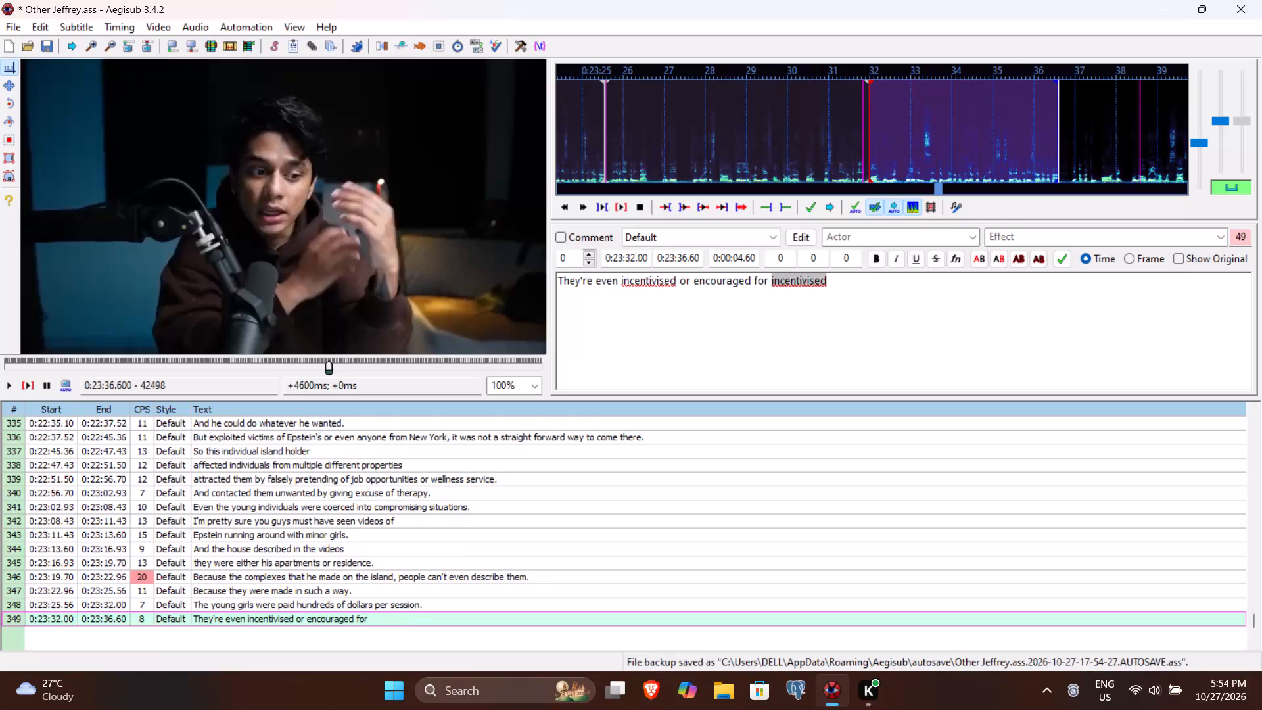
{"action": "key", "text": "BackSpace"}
Commit line 349 and move on to line 350.
{"action": "key", "text": "Return"}
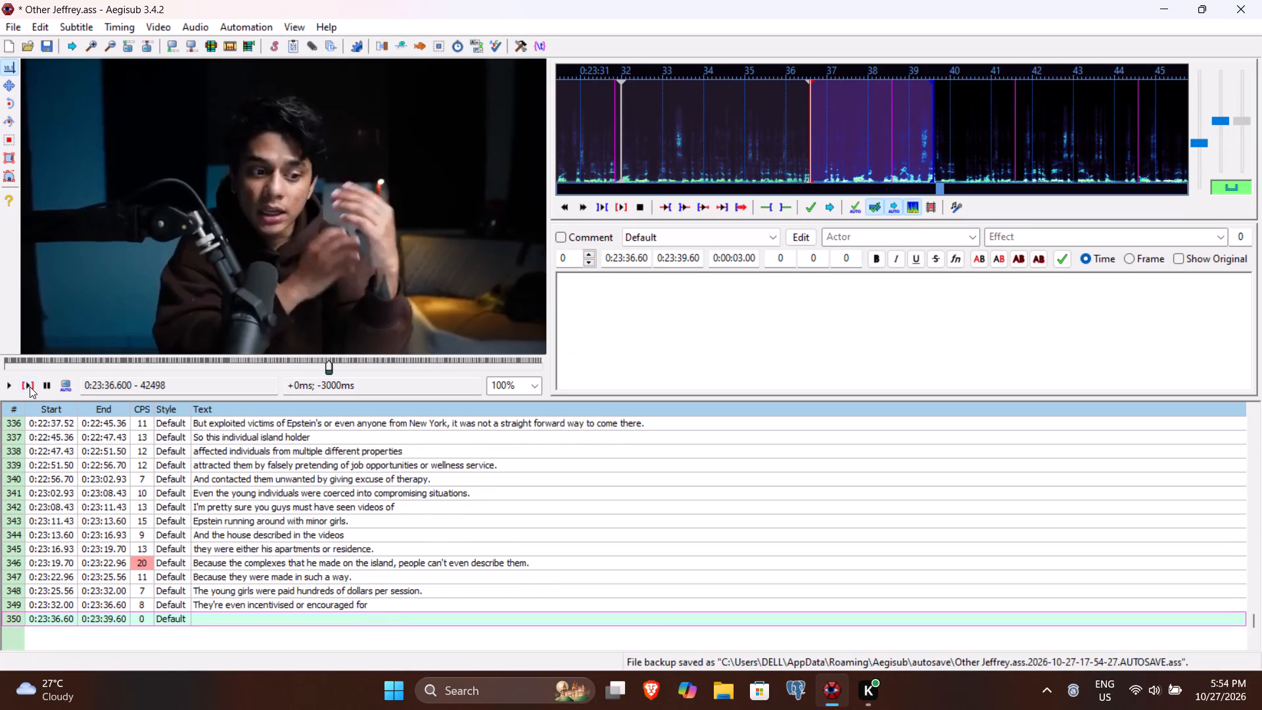
Play line 350 through the end of the spoken phrase and set its end time to 0:23:40.16.
{"action": "left_click", "coordinate": [30, 387]}
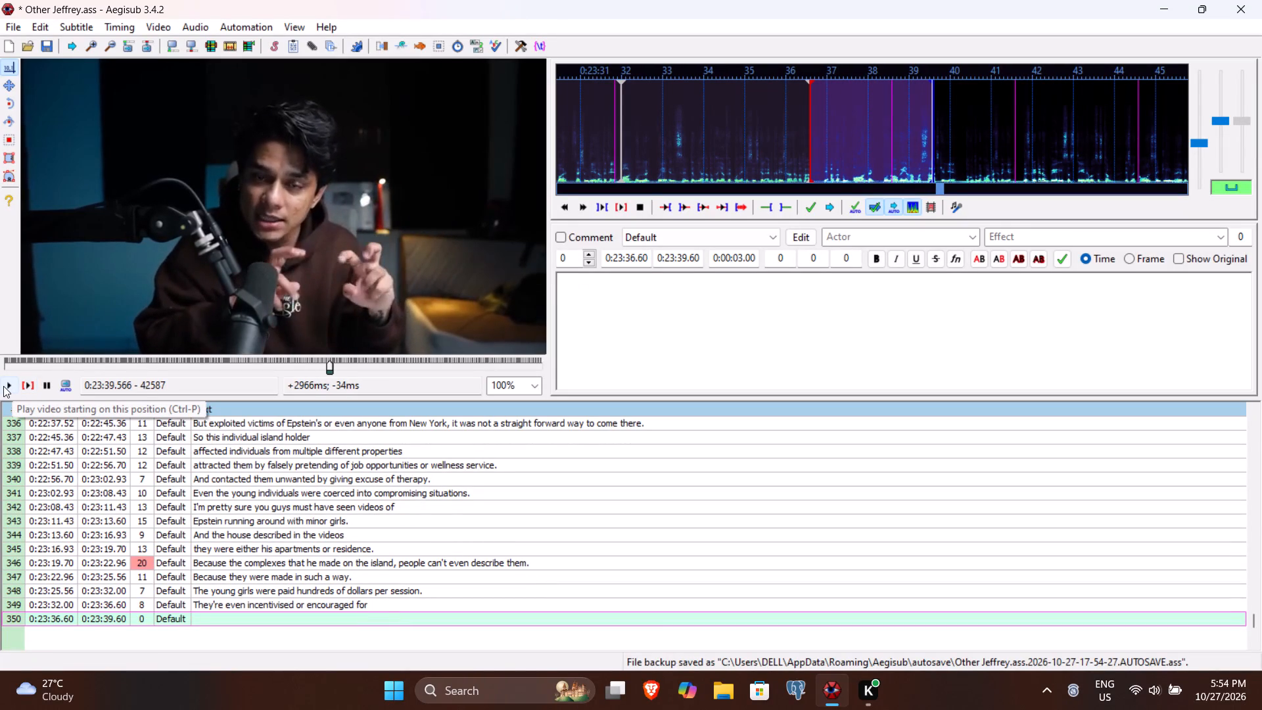
{"action": "left_click", "coordinate": [3, 386]}
{"action": "left_click", "coordinate": [3, 386]}
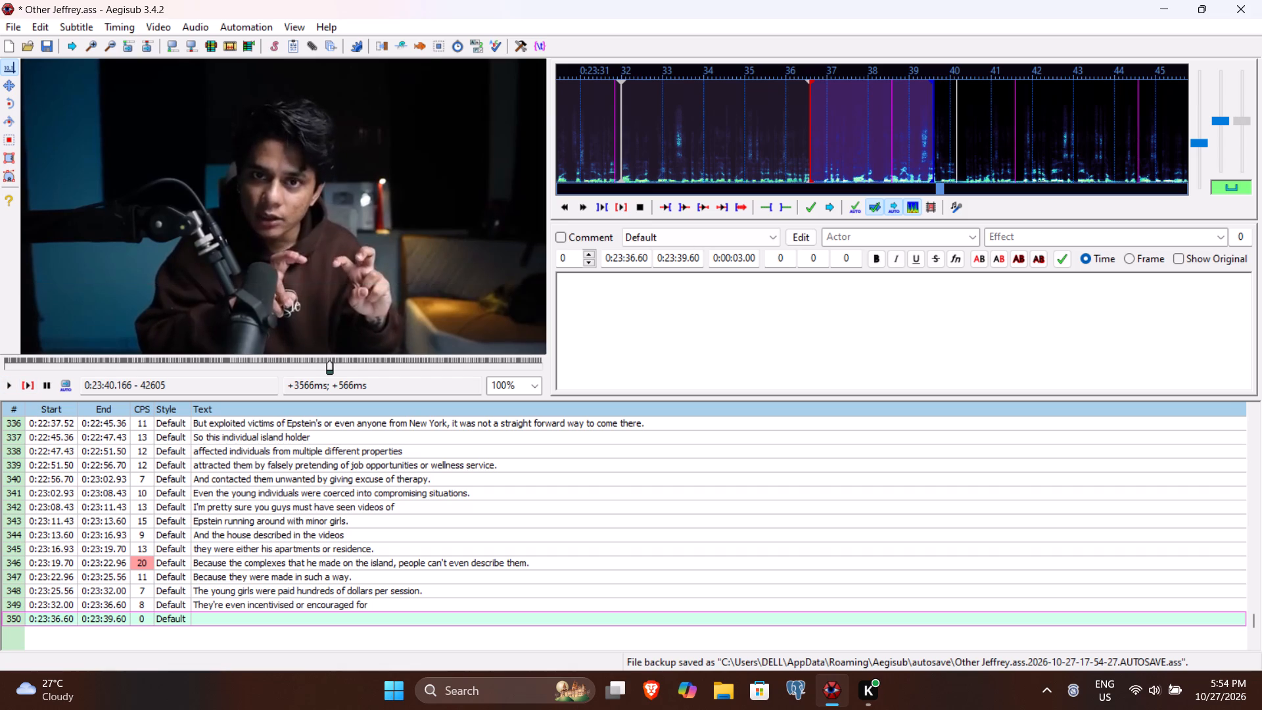
{"action": "left_click", "coordinate": [674, 262]}
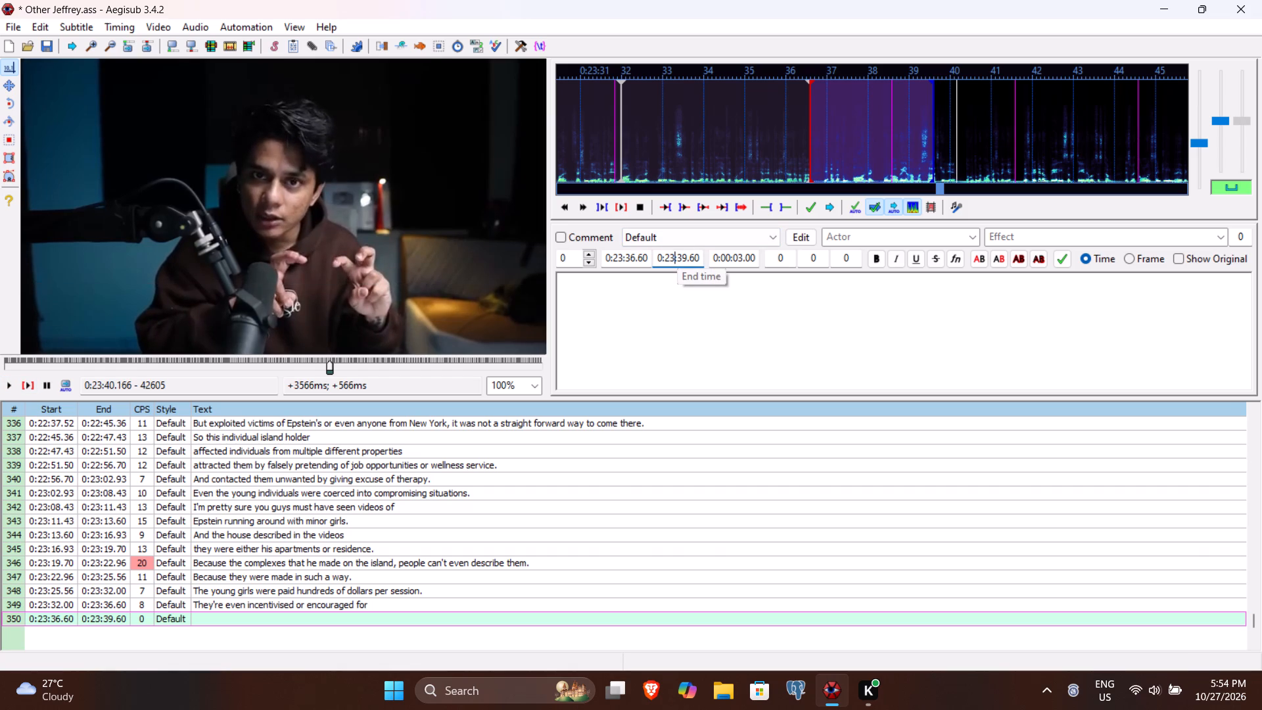
{"action": "type", "text": "4016"}
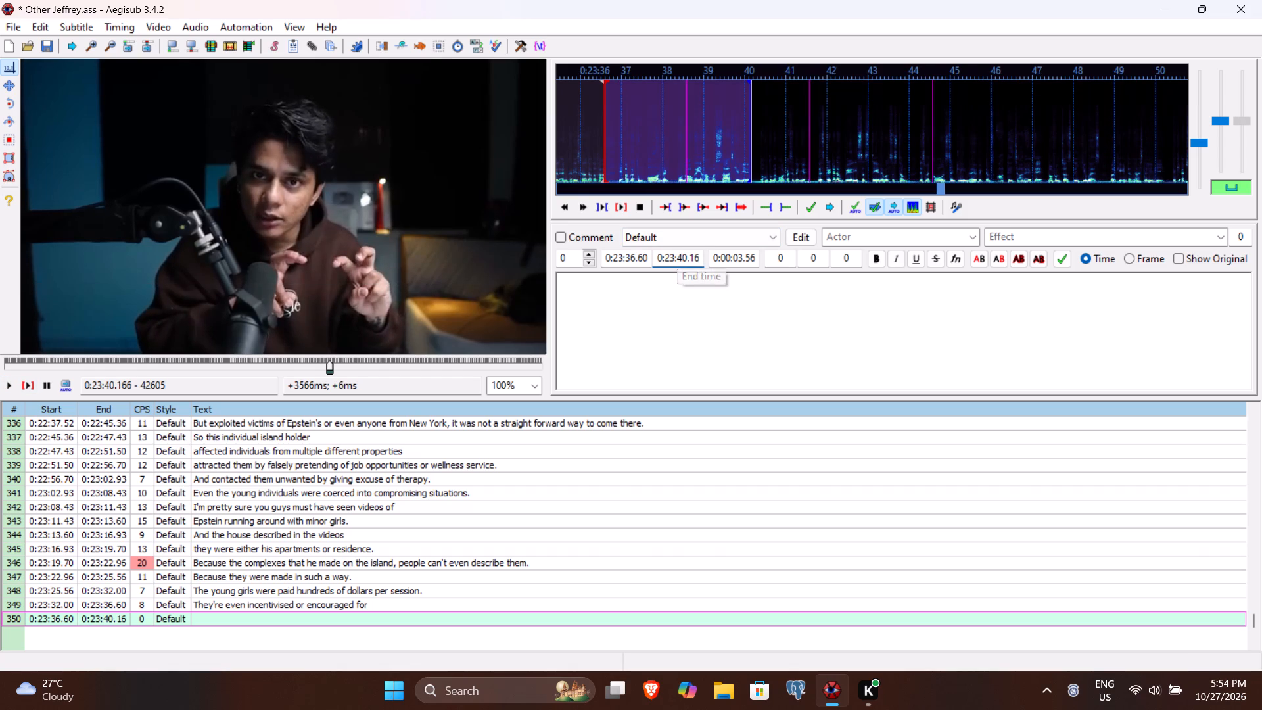
Enter "if they bring more girls here for massage" as the text of line 350 and commit it.
{"action": "left_click", "coordinate": [659, 352]}
{"action": "type", "text": "if they r"}
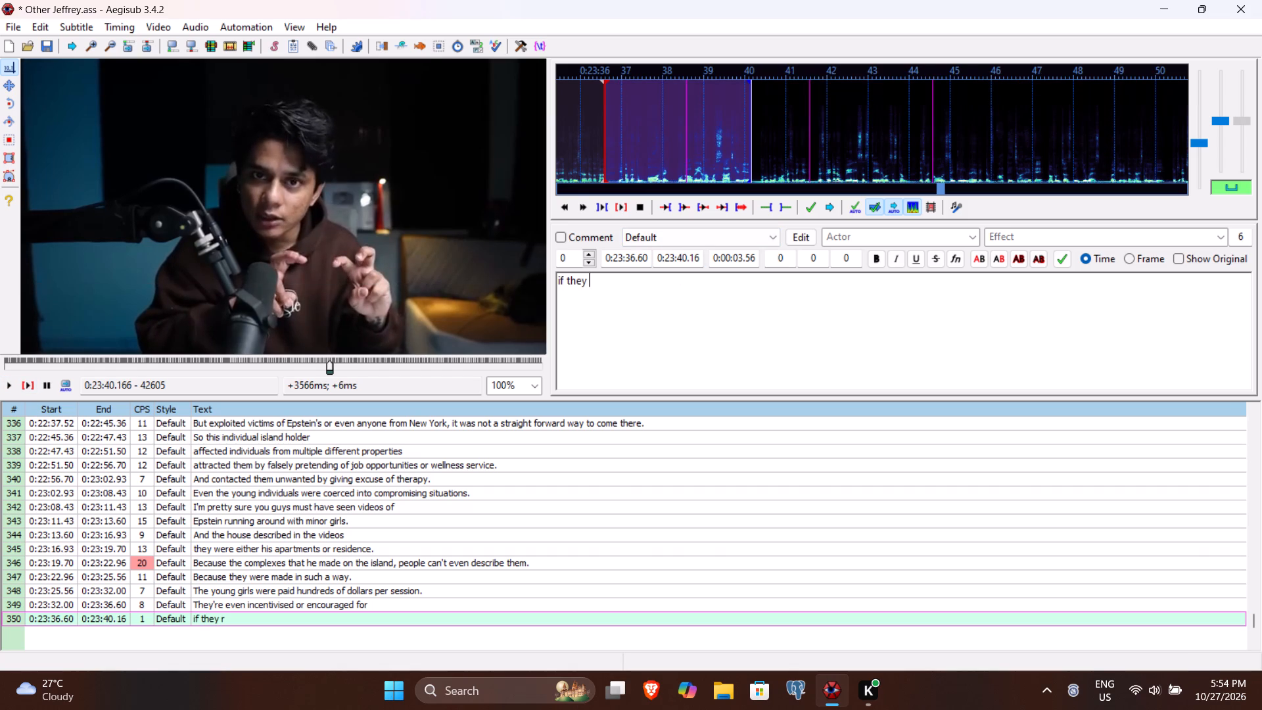
{"action": "key", "text": "BackSpace"}
{"action": "type", "text": "bring more"}
{"action": "key", "text": "space"}
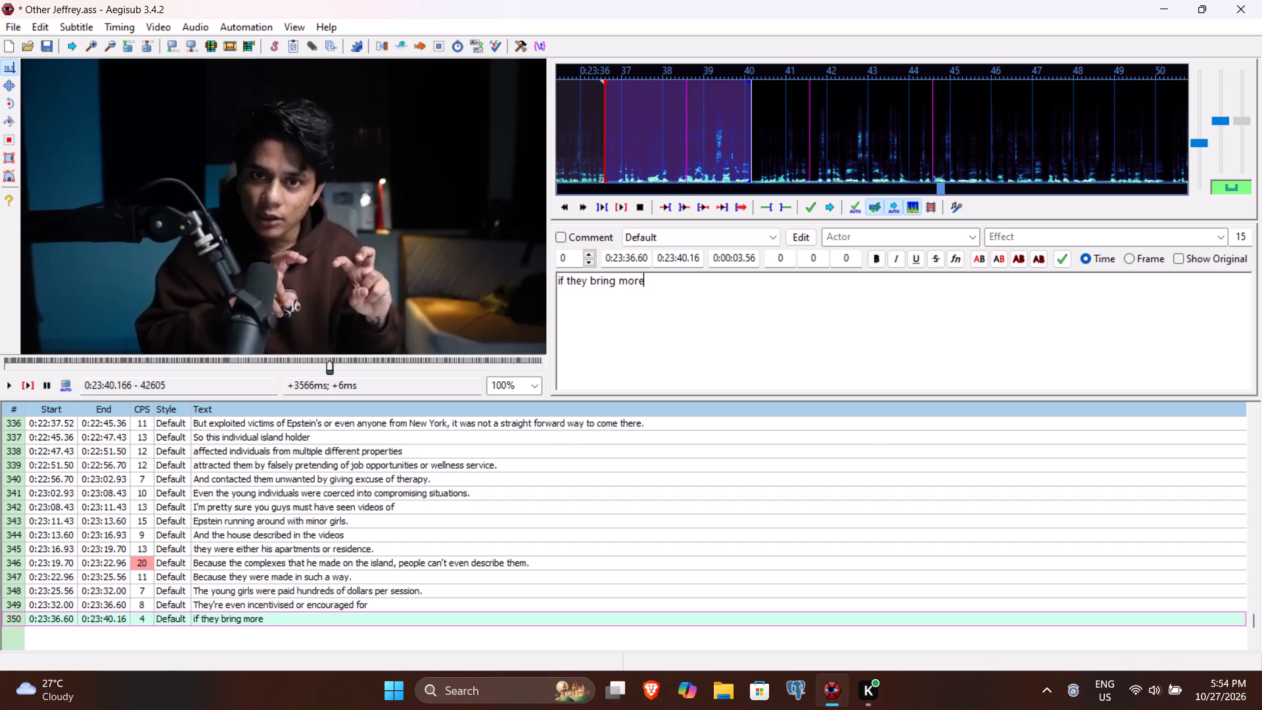
{"action": "key", "text": "g"}
{"action": "type", "text": "irls w"}
{"action": "key", "text": "BackSpace"}
{"action": "type", "text": "here for massage"}
{"action": "key", "text": "Return"}
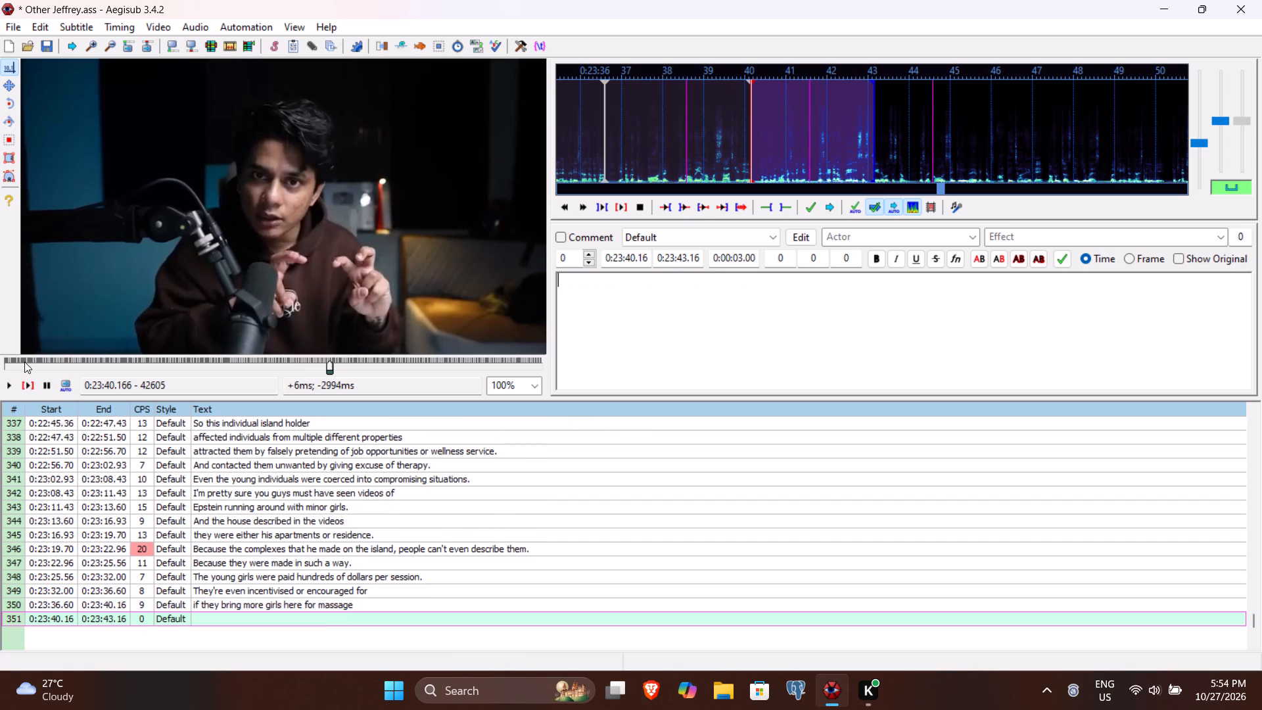
Play line 351 through the end of the spoken phrase and set its end time to 0:23:41.63.
{"action": "left_click", "coordinate": [34, 384]}
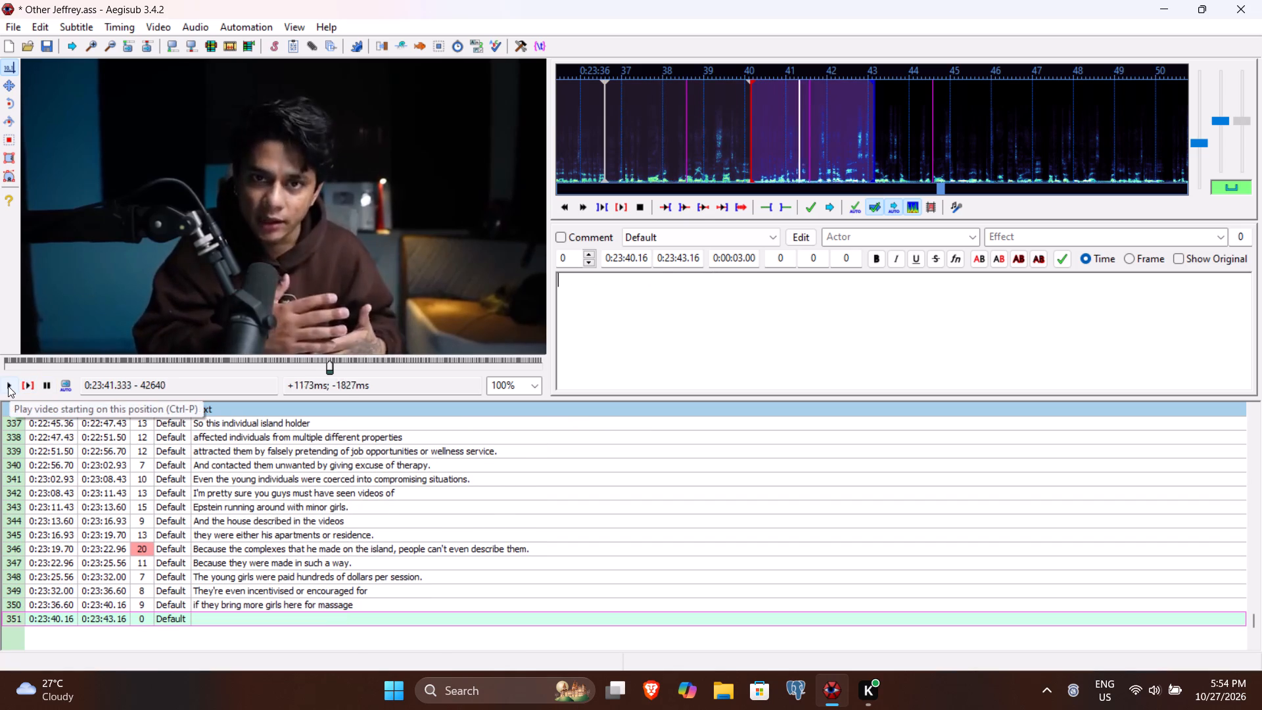
{"action": "left_click", "coordinate": [8, 386]}
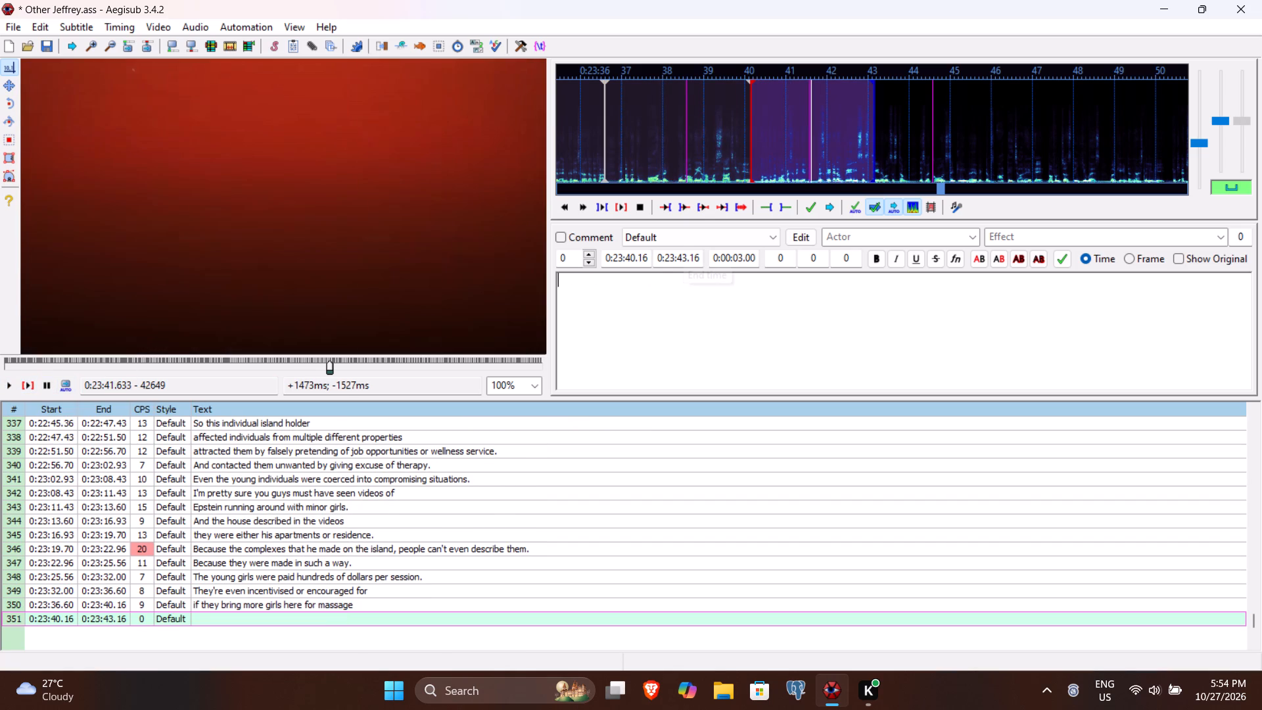
{"action": "left_click", "coordinate": [683, 260]}
{"action": "key", "text": "1"}
{"action": "type", "text": "63"}
Enter "then we'll pay you more." as the text of line 351 and commit it.
{"action": "left_click", "coordinate": [651, 324]}
{"action": "type", "text": "then we"}
{"action": "type", "text": "'ll pay you more"}
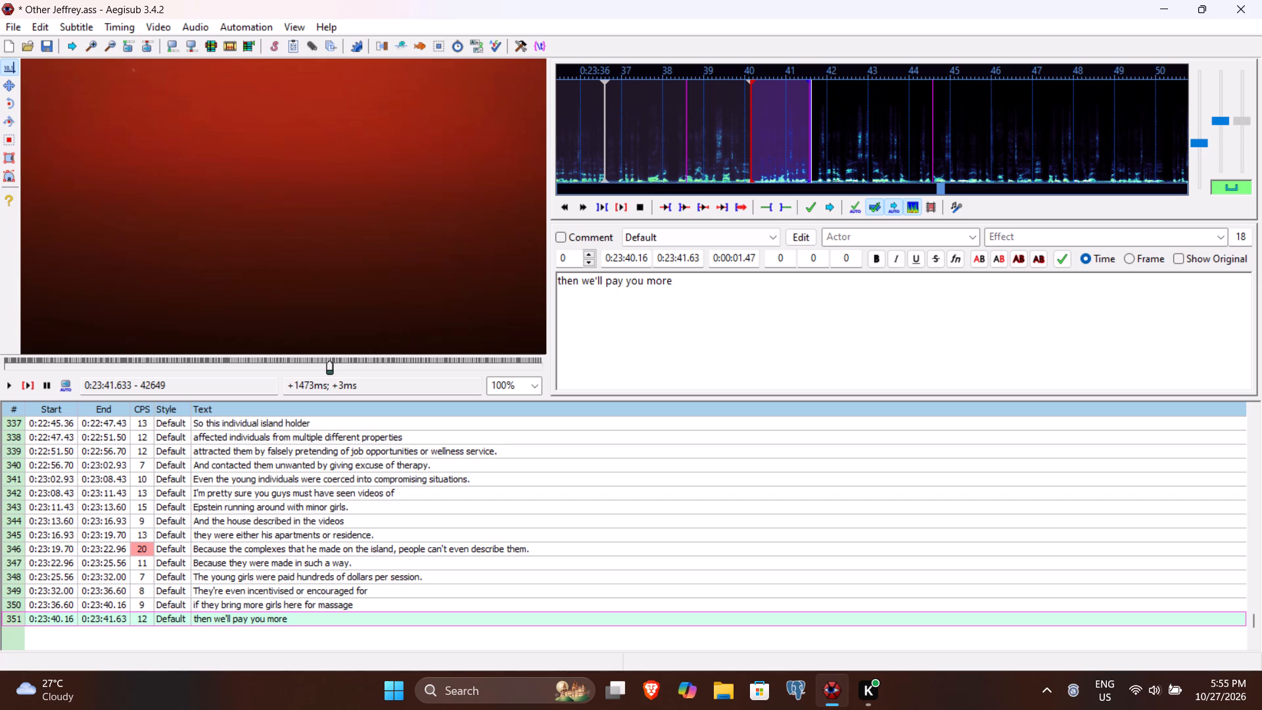
{"action": "key", "text": "period"}
{"action": "key", "text": "Return"}
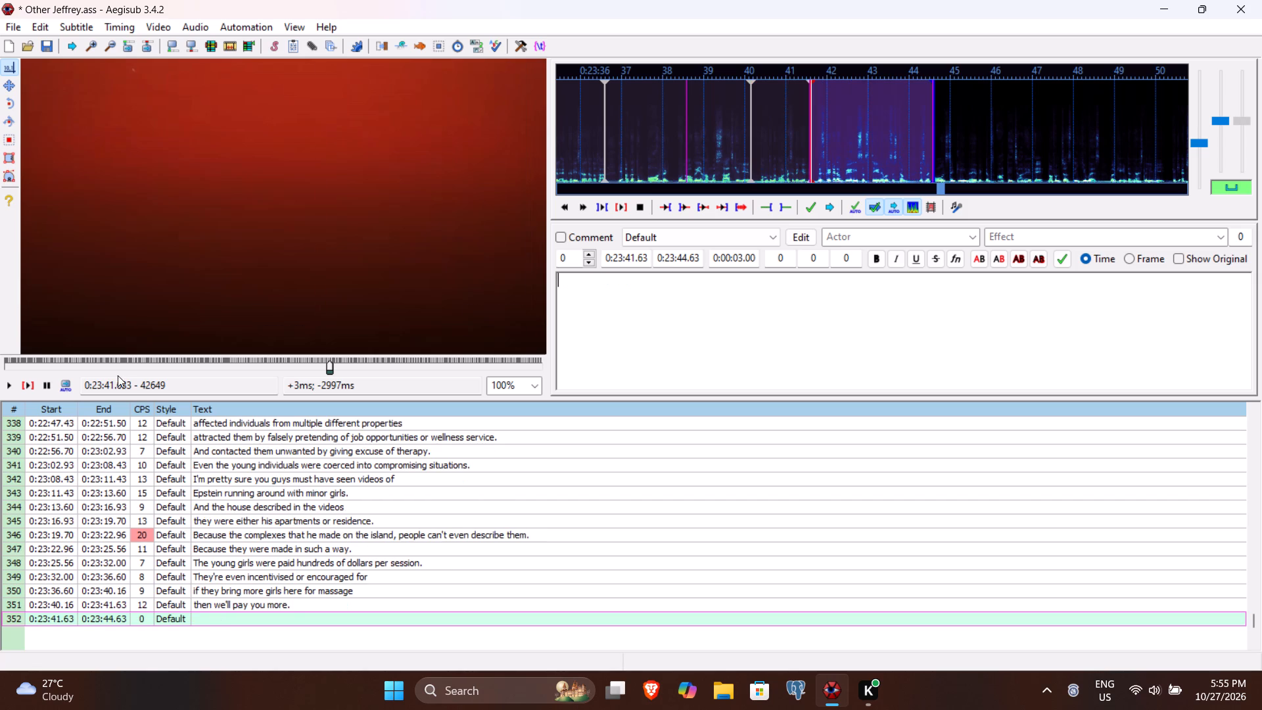
Play line 352 through the end of the spoken phrase and set its end time to 0:23:44.16.
{"action": "left_click", "coordinate": [29, 381]}
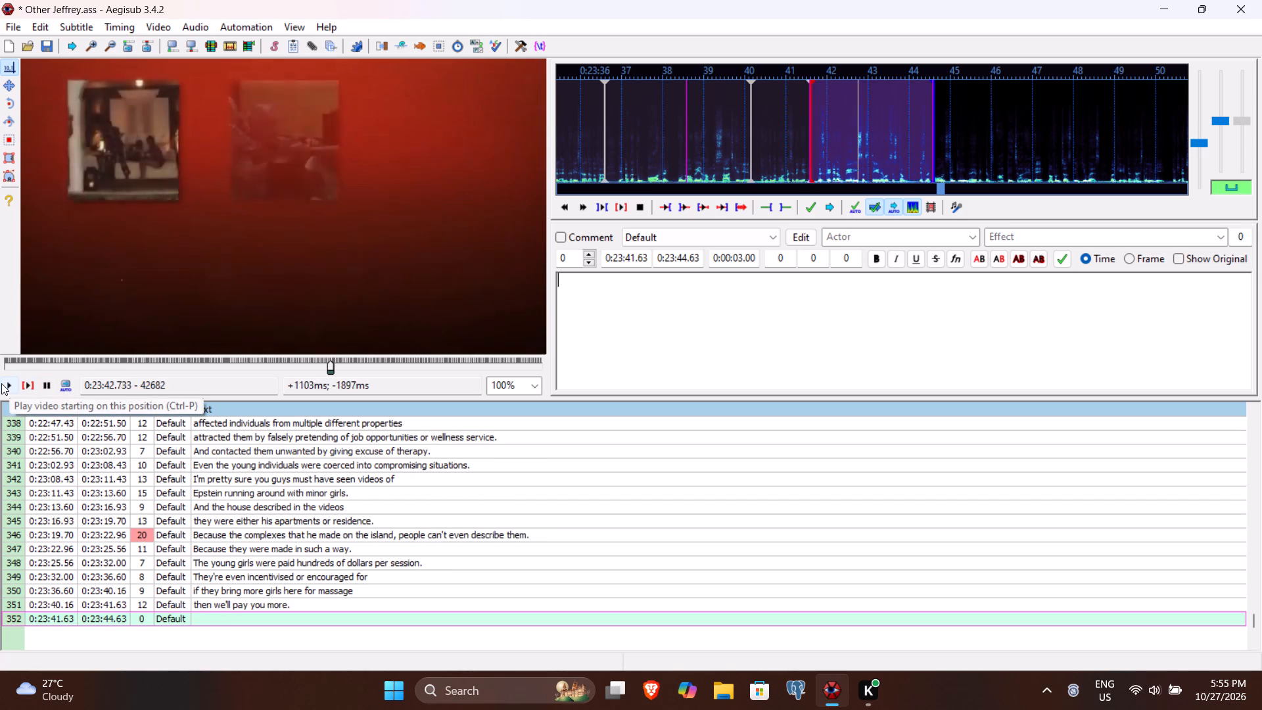
{"action": "left_click", "coordinate": [1, 383]}
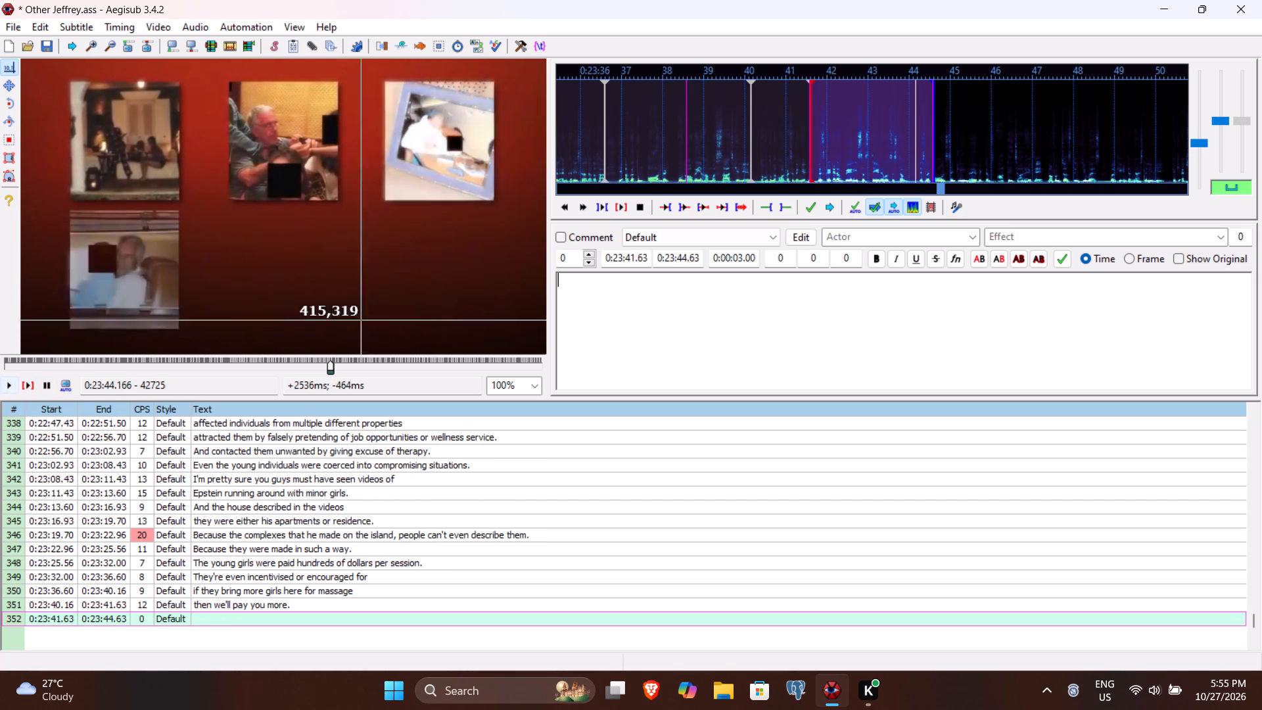
{"action": "left_click", "coordinate": [692, 258]}
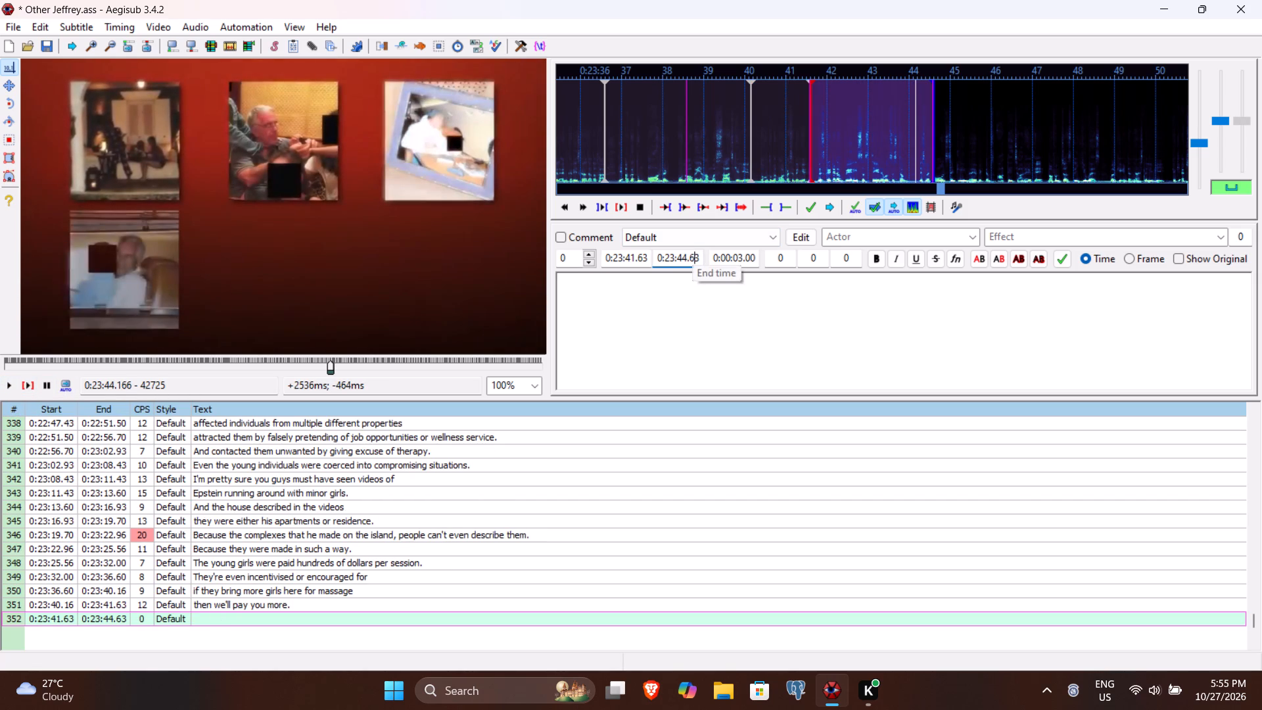
{"action": "key", "text": "BackSpace"}
{"action": "type", "text": "16"}
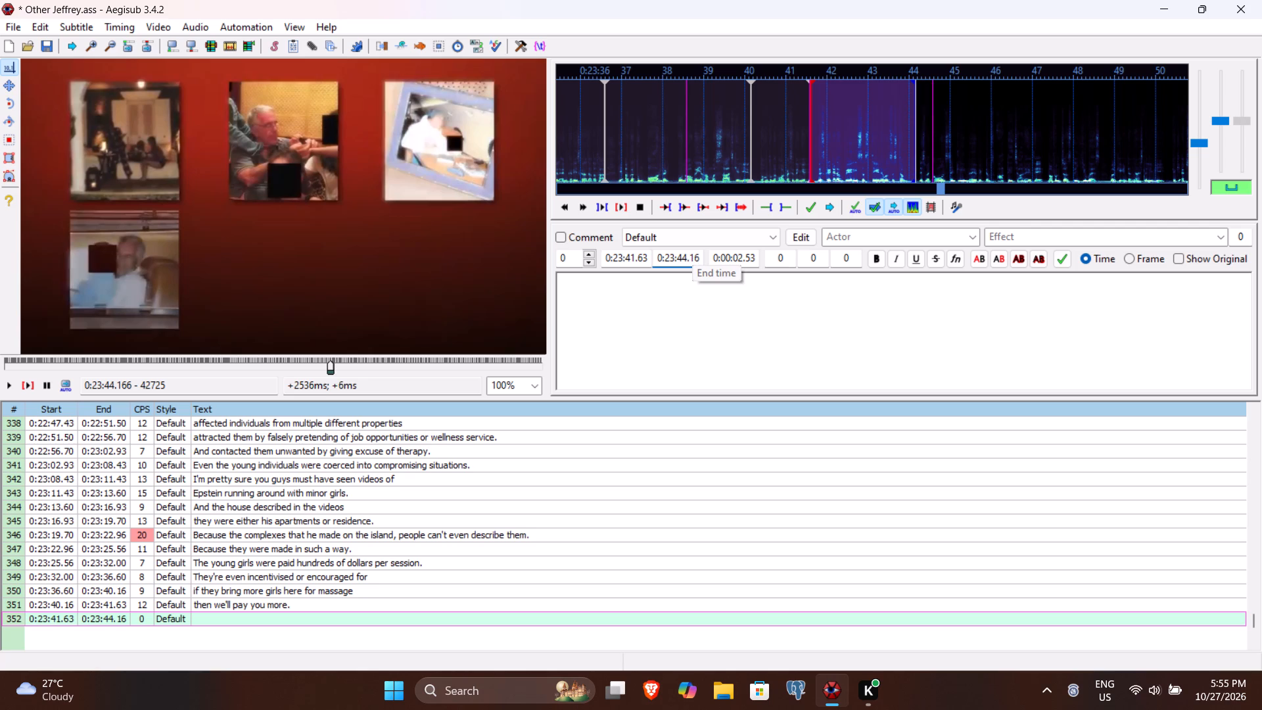
Enter "This created a very sustainable system." as the text of line 352 and commit it.
{"action": "left_click", "coordinate": [662, 333]}
{"action": "type", "text": "This created a very sustainable system"}
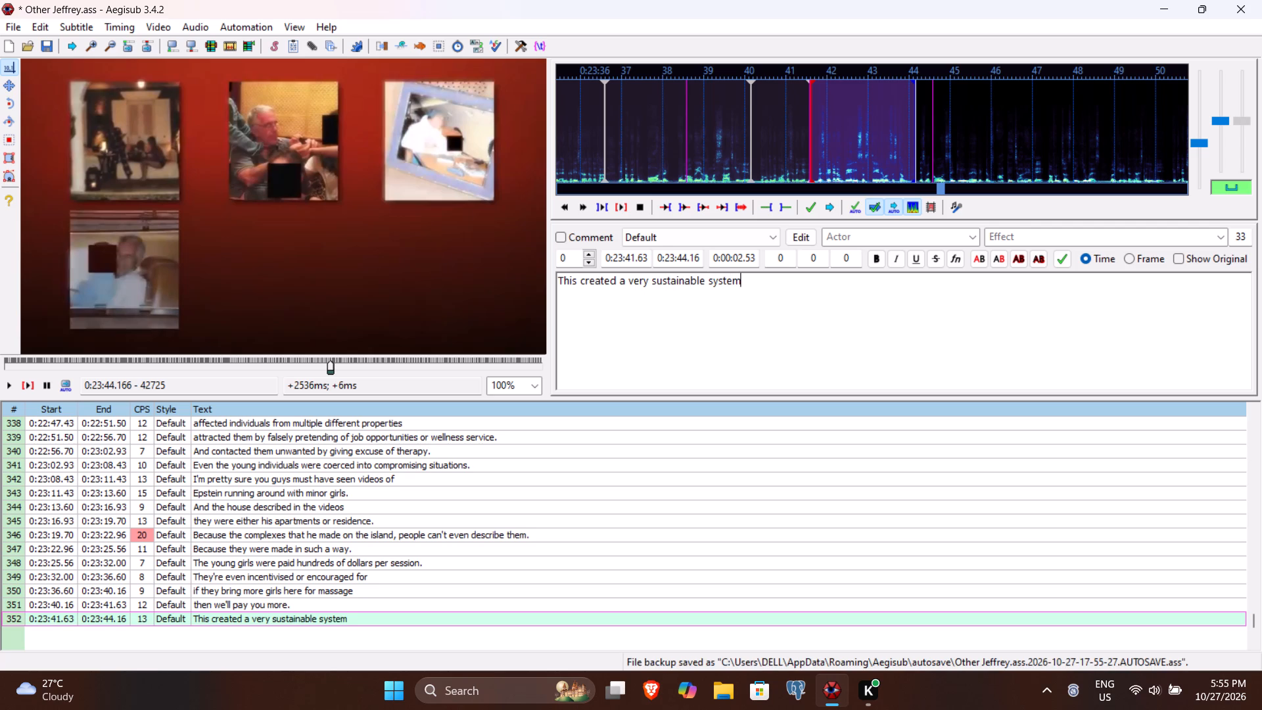
{"action": "type", "text": "."}
{"action": "key", "text": "Return"}
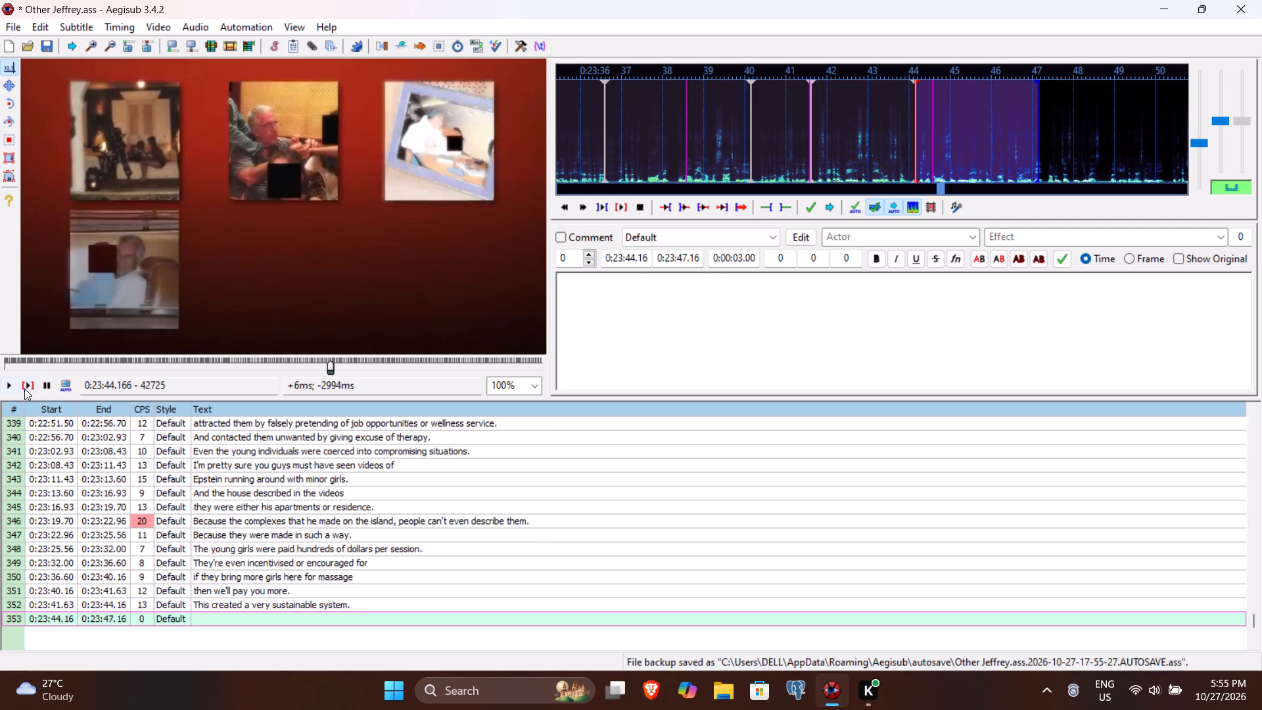
Play line 353 through the end of the spoken phrase and set its end time to 0:23:47.28.
{"action": "left_click", "coordinate": [24, 389]}
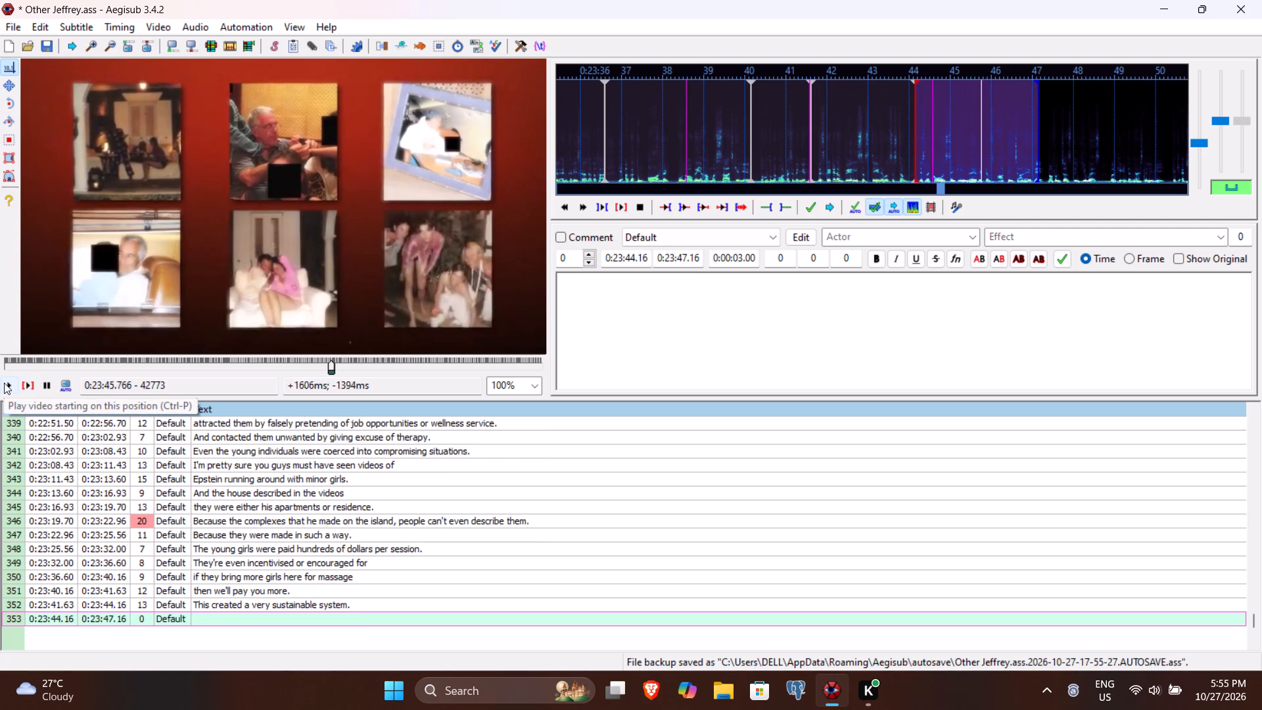
{"action": "left_click", "coordinate": [4, 383]}
{"action": "left_click", "coordinate": [4, 383]}
{"action": "left_click", "coordinate": [4, 383]}
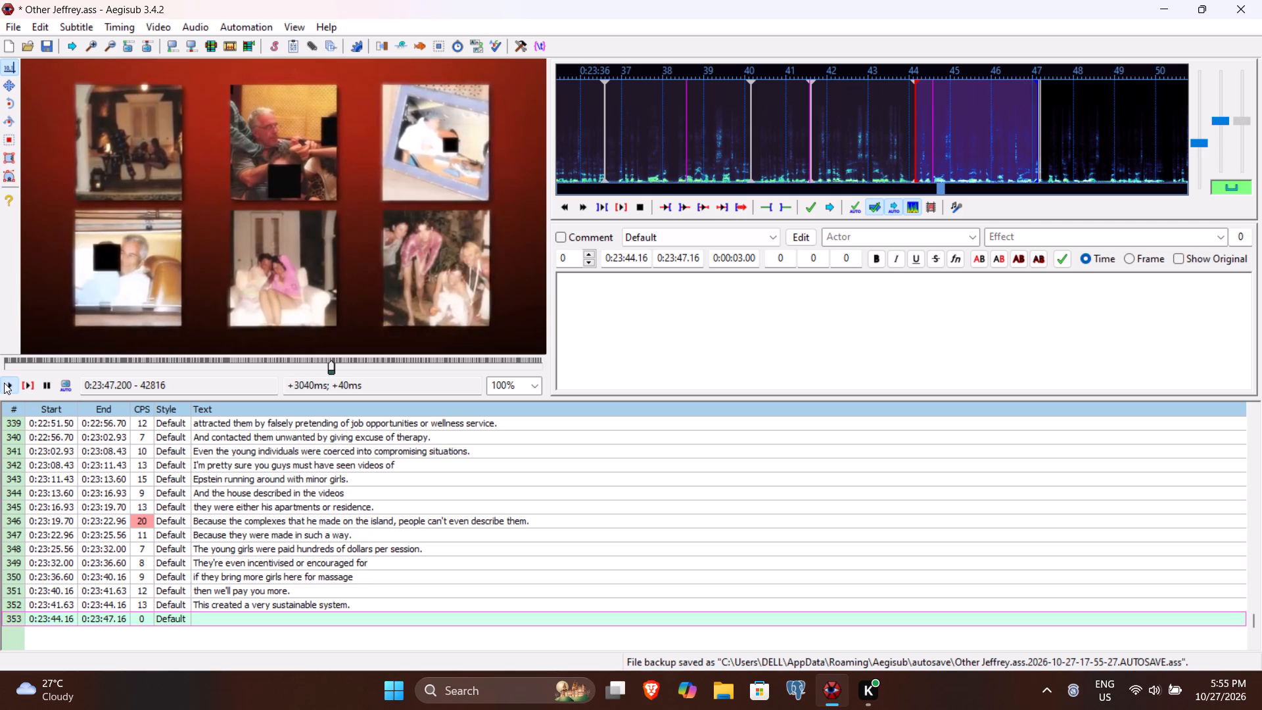
{"action": "double_click", "coordinate": [4, 383]}
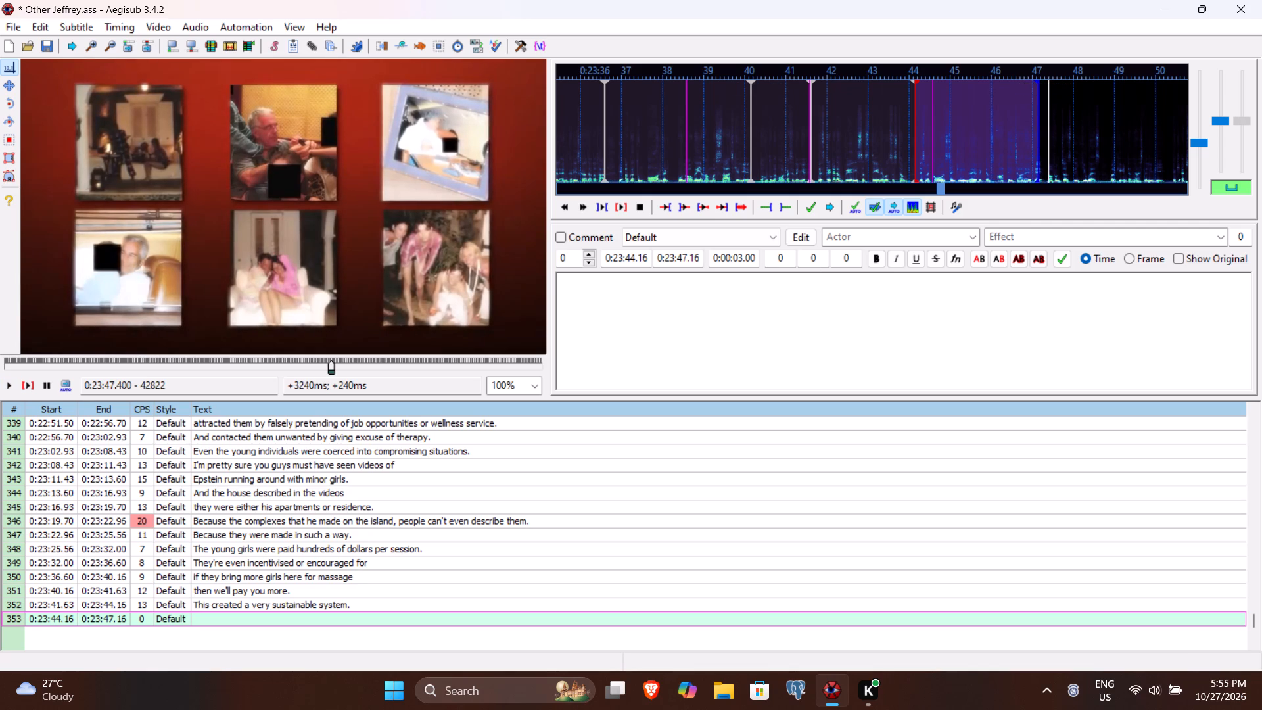
{"action": "left_click", "coordinate": [693, 259]}
{"action": "key", "text": "BackSpace"}
{"action": "type", "text": "28"}
Enter "In which new victims came regularly." as the text of line 353 and commit it.
{"action": "left_click", "coordinate": [662, 337]}
{"action": "type", "text": "In which new vic"}
{"action": "type", "text": "tims came"}
{"action": "key", "text": "space"}
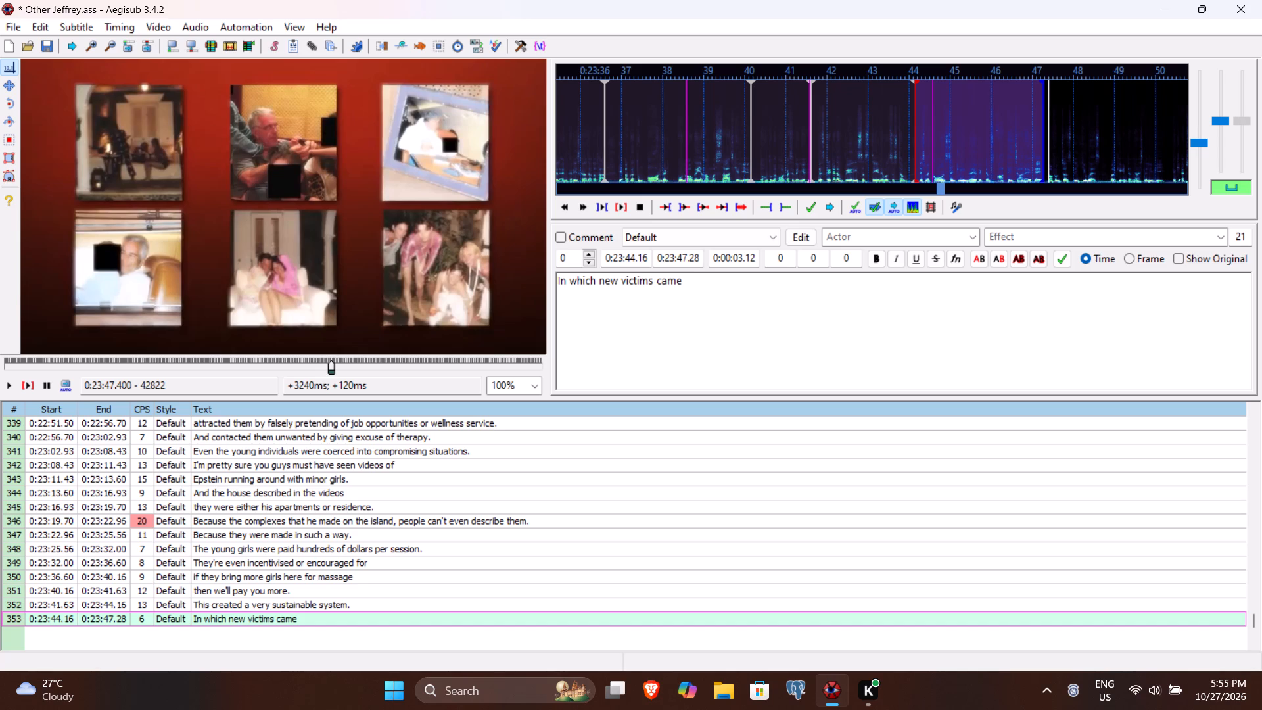
{"action": "type", "text": "regularly."}
{"action": "key", "text": "Return"}
Play line 354, enter "Not just from the US but also from internationally." as its text and commit it.
{"action": "left_click", "coordinate": [30, 382]}
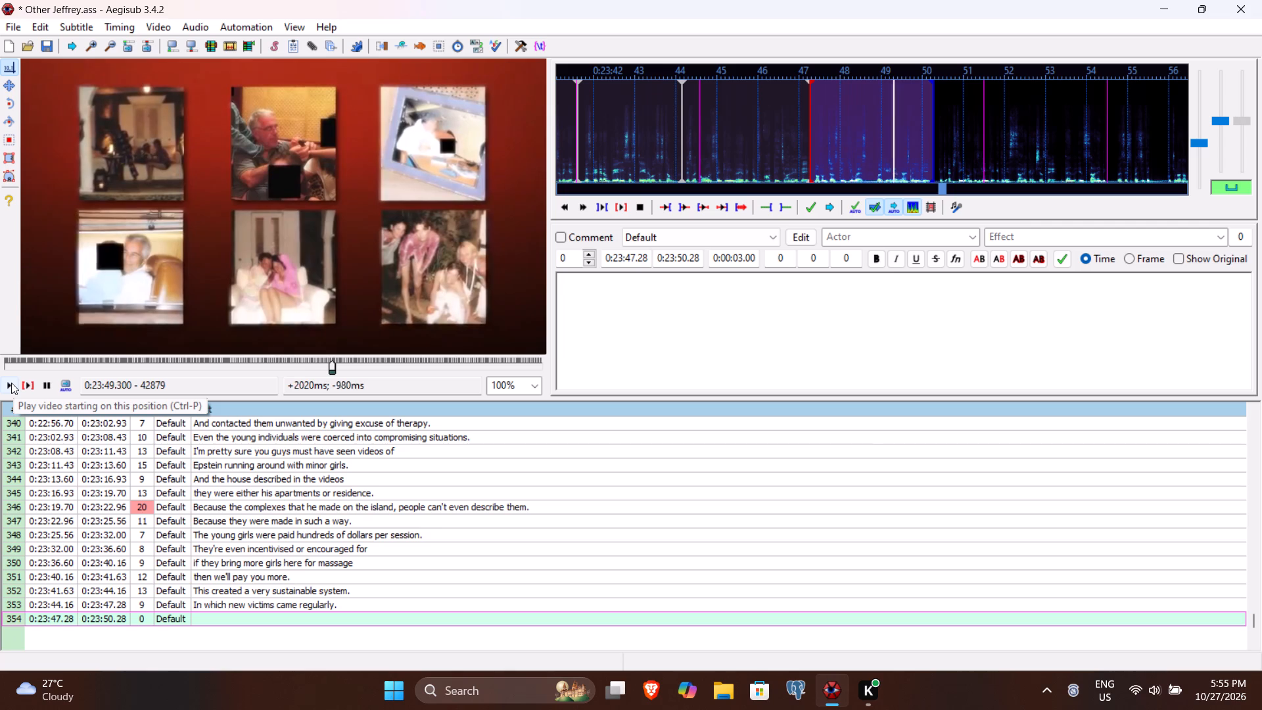
{"action": "type", "text": "Not fr"}
{"action": "key", "text": "BackSpace"}
{"action": "key", "text": "BackSpace"}
{"action": "type", "text": "just from the US but also from internatioa"}
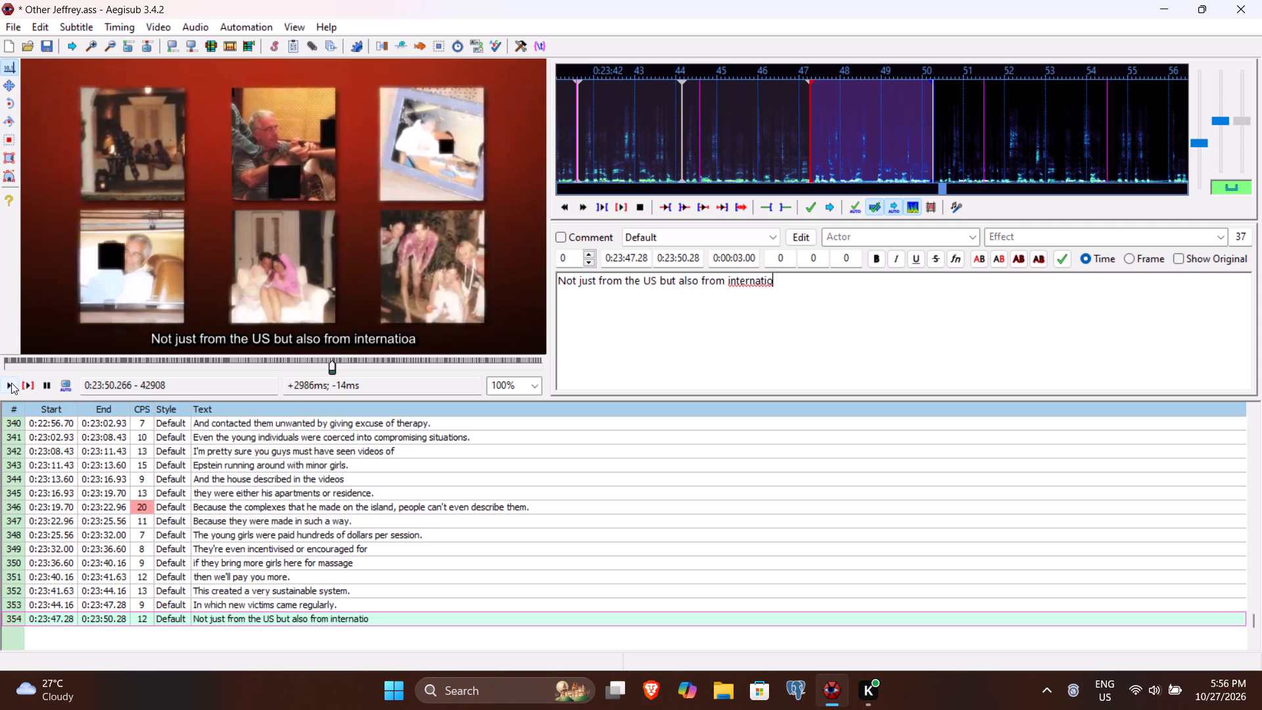
{"action": "key", "text": "BackSpace"}
{"action": "type", "text": "nally."}
{"action": "key", "text": "Return"}
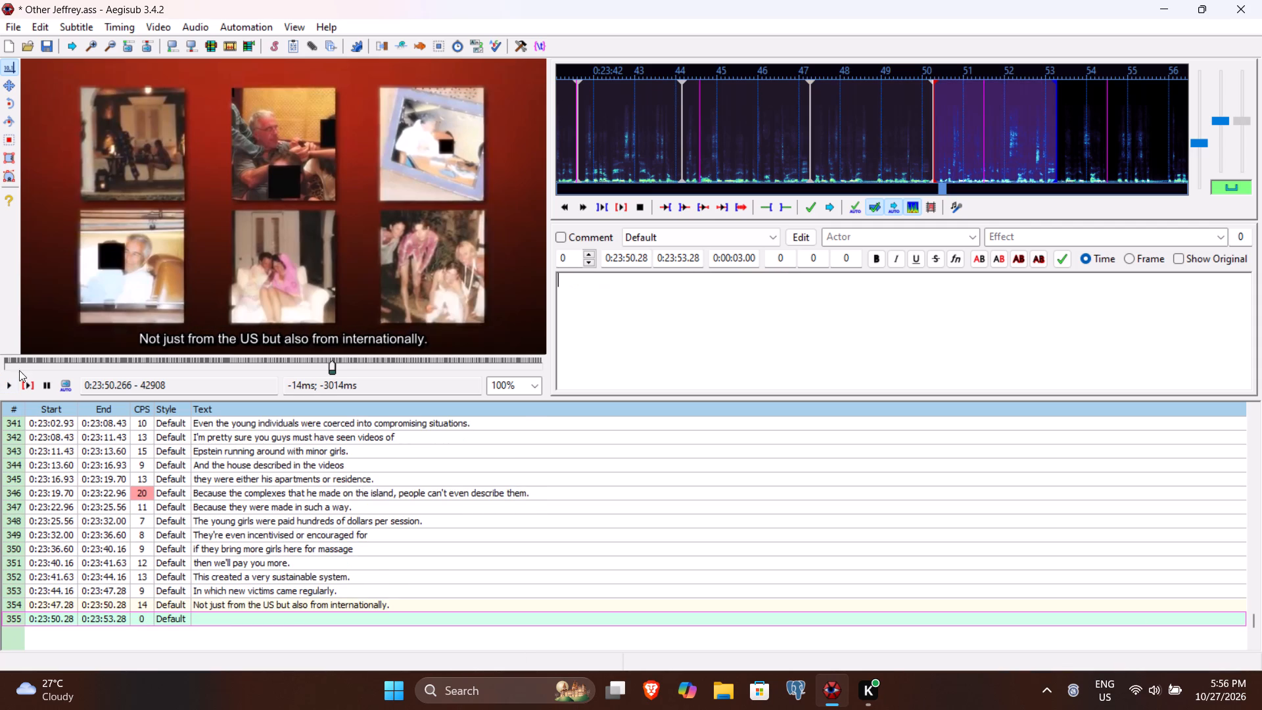
Play line 355, enter "Because Epstein and Ghislaine had that kinds of connection," as its text and commit it.
{"action": "left_click", "coordinate": [31, 383]}
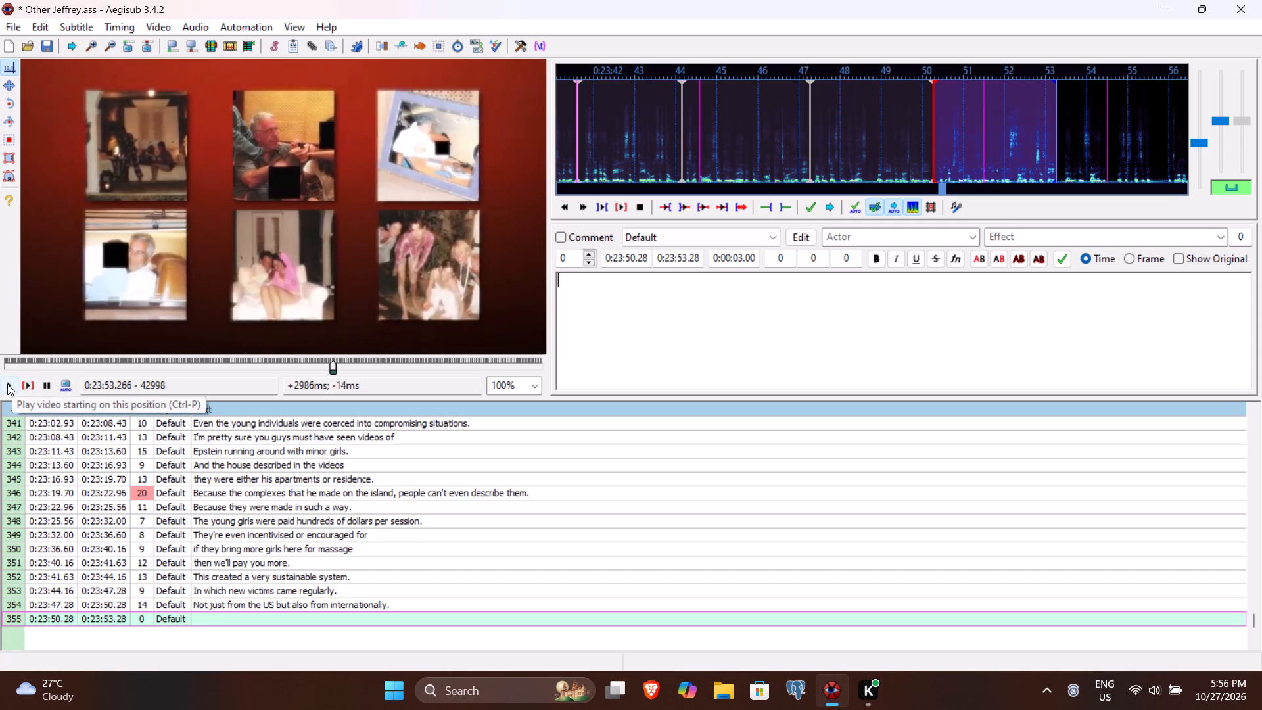
{"action": "type", "text": "Because E"}
{"action": "key", "text": "bracketleft"}
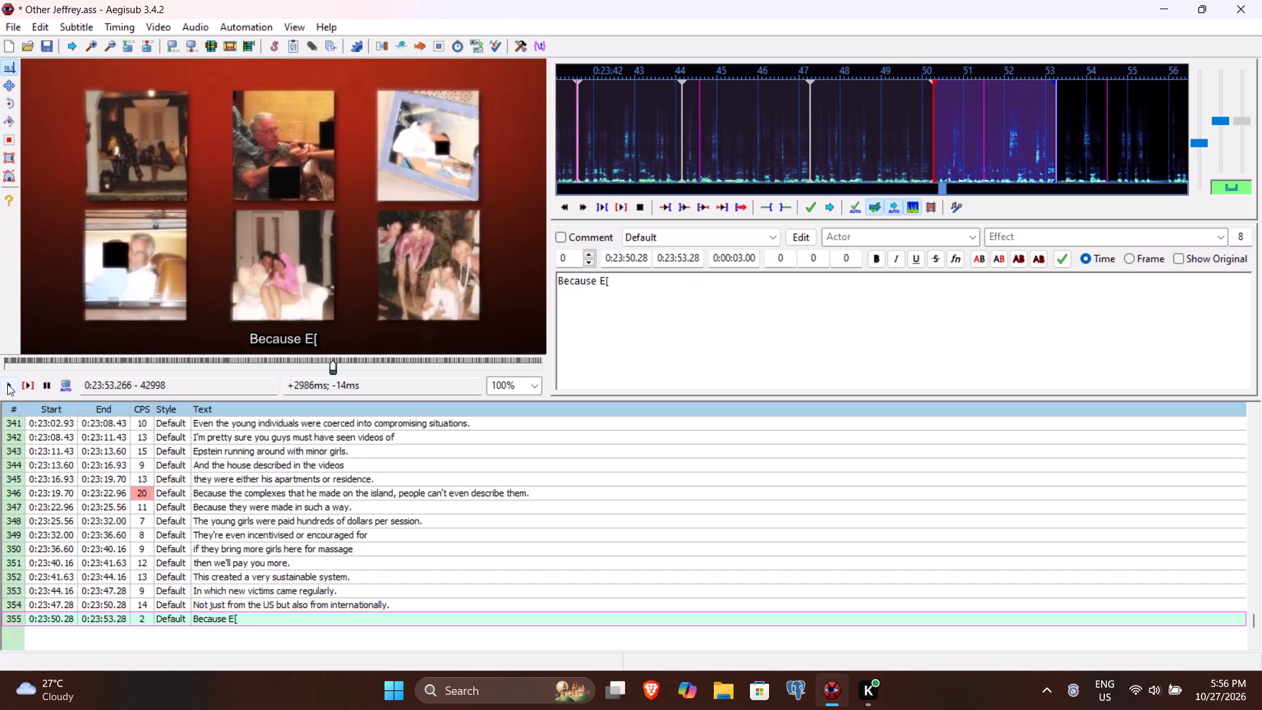
{"action": "key", "text": "BackSpace"}
{"action": "type", "text": "pstein and"}
{"action": "key", "text": "space"}
{"action": "type", "text": "Ghislaine had to"}
{"action": "key", "text": "BackSpace"}
{"action": "type", "text": "hat kinds of connection"}
{"action": "key", "text": "comma"}
{"action": "key", "text": "Return"}
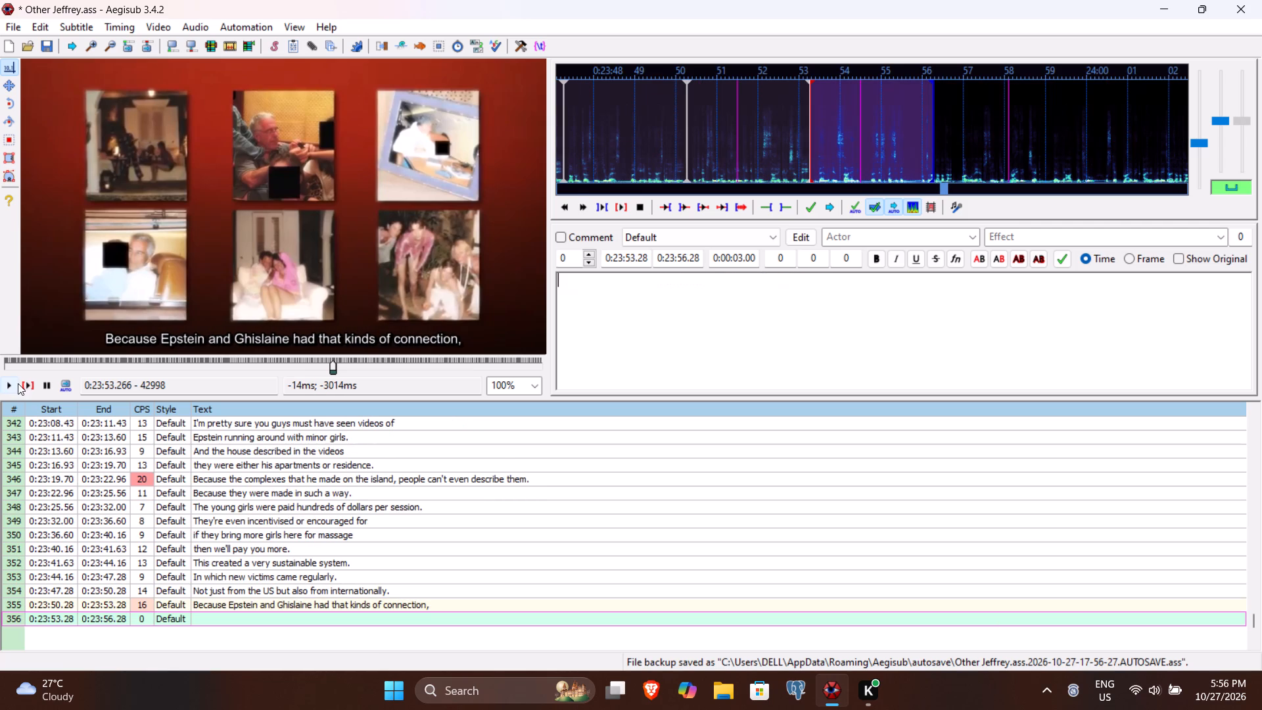
Play line 356 through the end of the spoken phrase and set its end time to 0:23:56.83.
{"action": "left_click", "coordinate": [28, 385]}
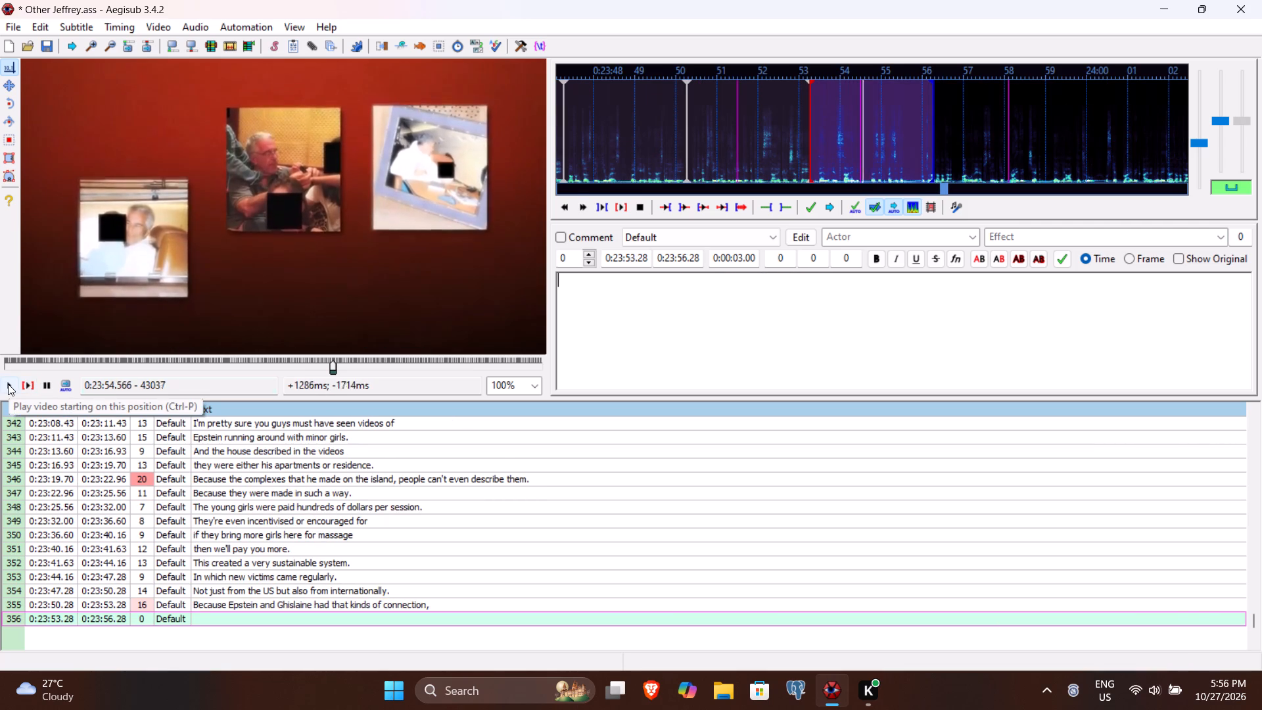
{"action": "left_click", "coordinate": [8, 384]}
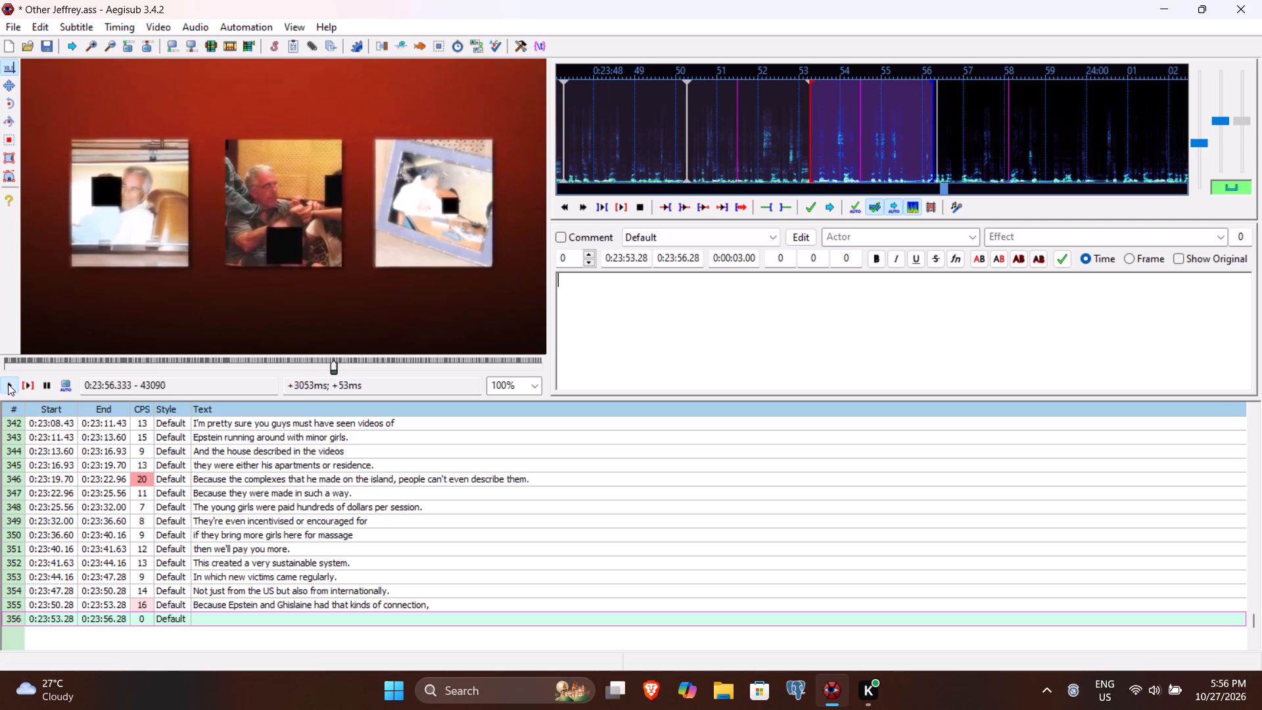
{"action": "left_click", "coordinate": [8, 384]}
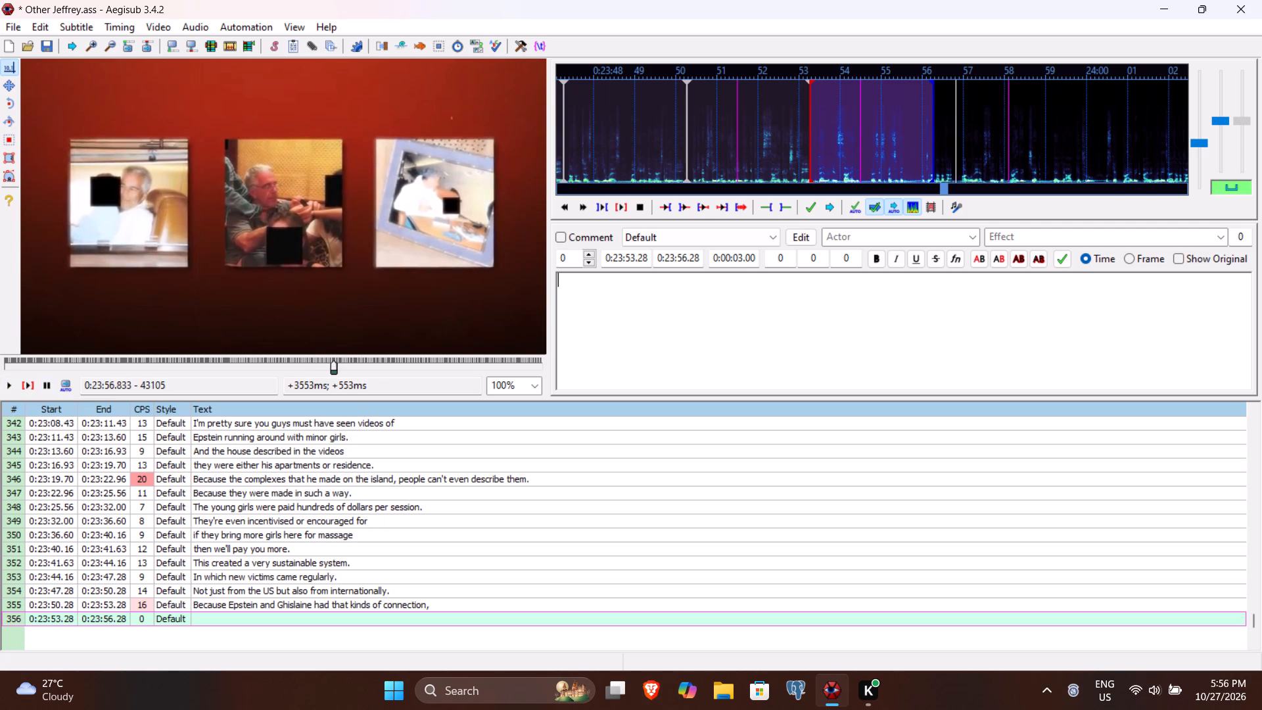
{"action": "left_click", "coordinate": [691, 260]}
{"action": "type", "text": "83"}
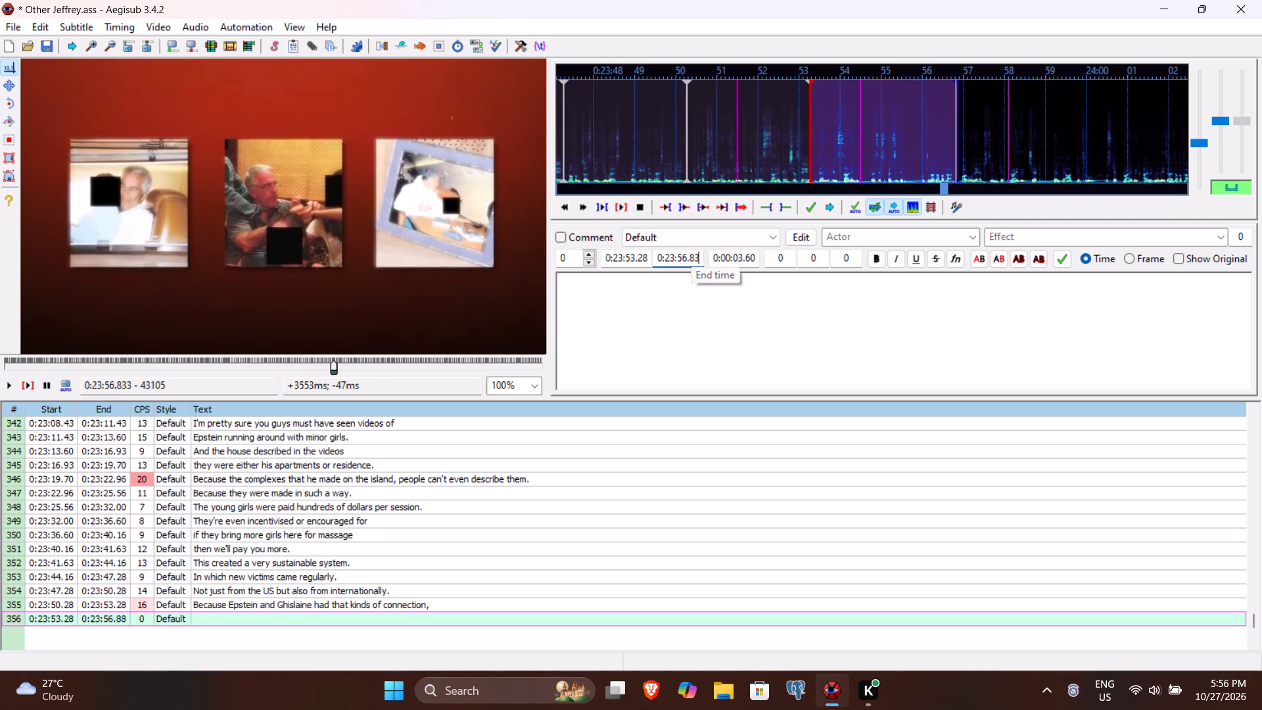
Enter "then from these minors some were chosen" as the text of line 356 and commit it.
{"action": "left_click", "coordinate": [683, 279]}
{"action": "type", "text": "then from these"}
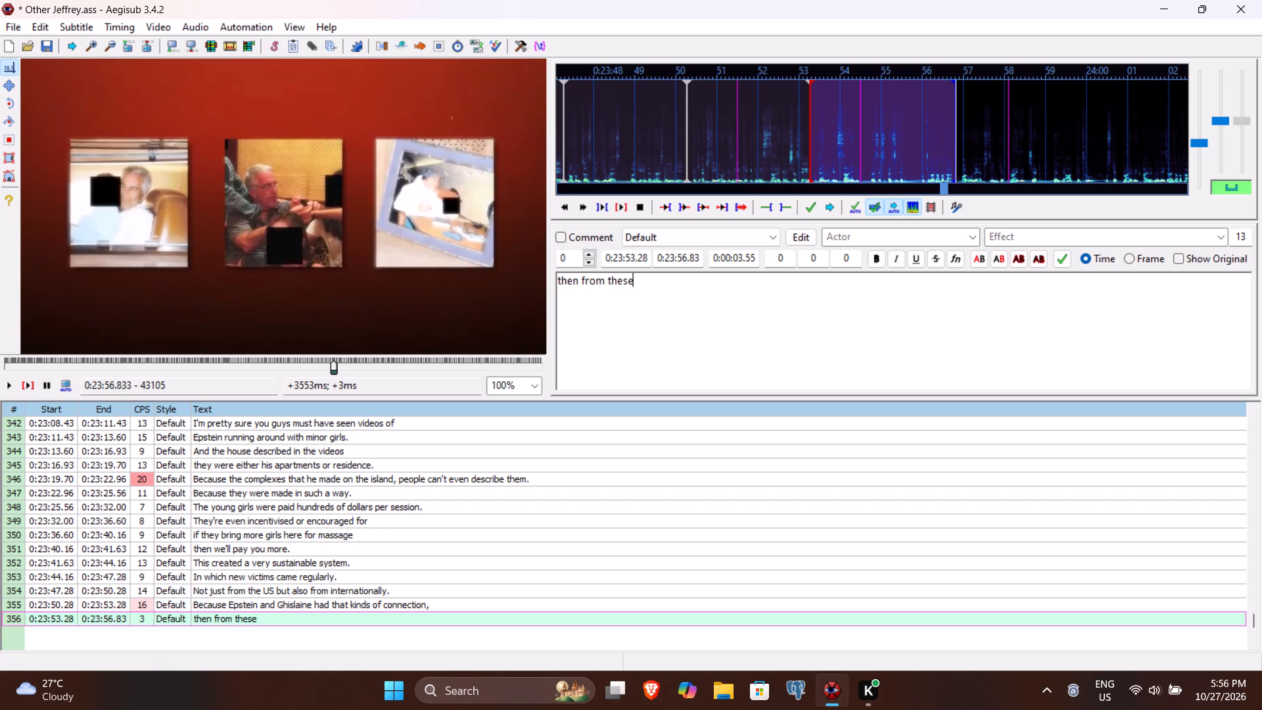
{"action": "key", "text": "space"}
{"action": "type", "text": "se"}
{"action": "key", "text": "BackSpace"}
{"action": "key", "text": "BackSpace"}
{"action": "key", "text": "v"}
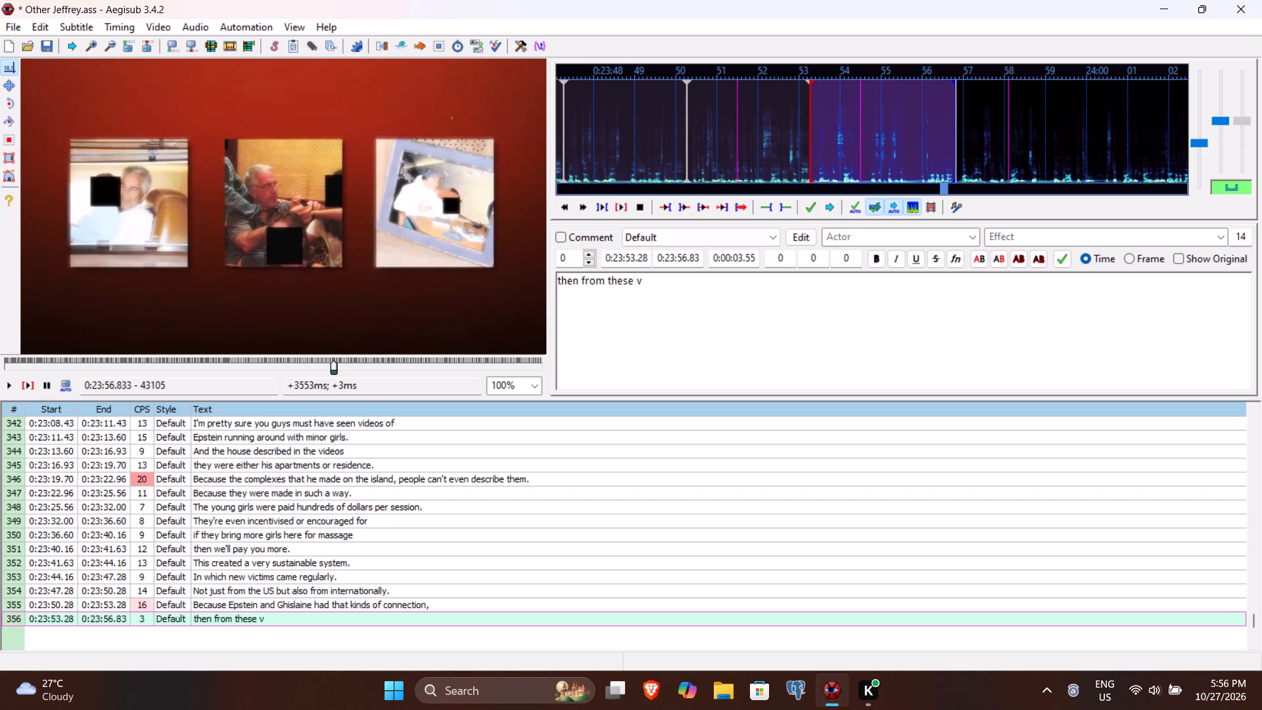
{"action": "key", "text": "BackSpace"}
{"action": "type", "text": "minn"}
{"action": "key", "text": "BackSpace"}
{"action": "type", "text": "ors some were chosen"}
{"action": "key", "text": "Return"}
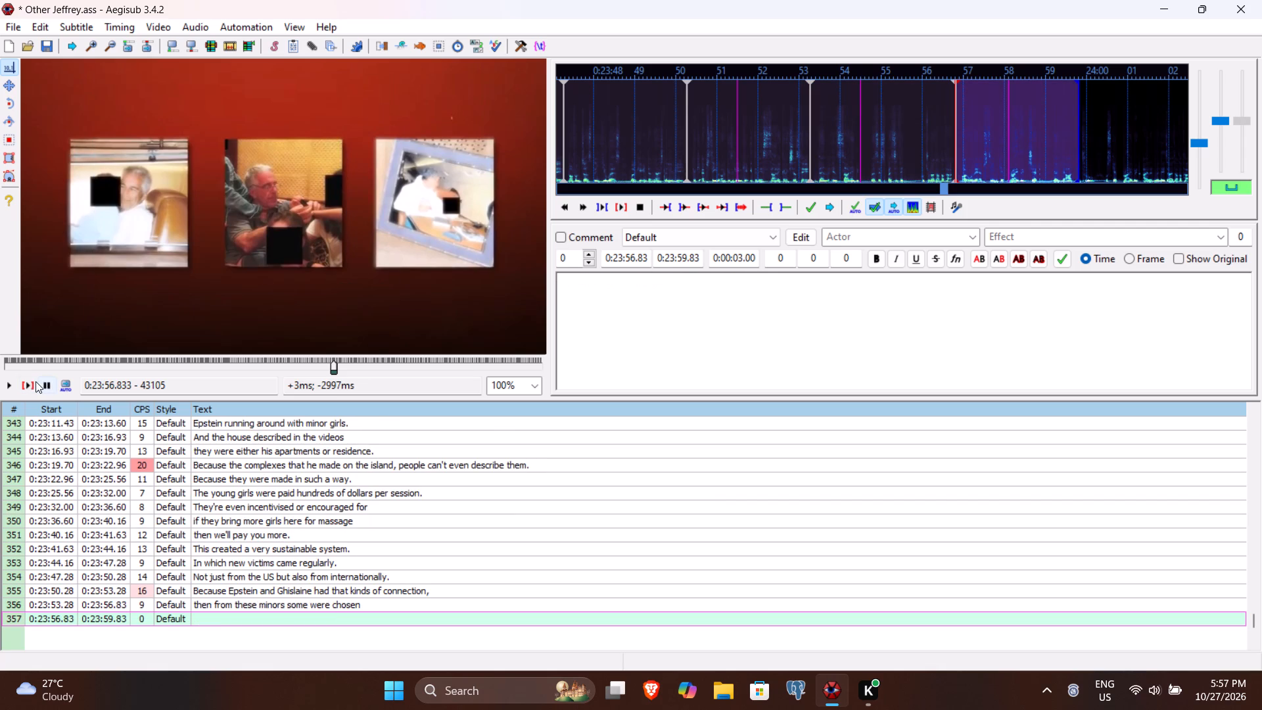
Play line 357 through the end of the spoken phrase and set its end time to 0:24:02.63.
{"action": "left_click", "coordinate": [32, 381]}
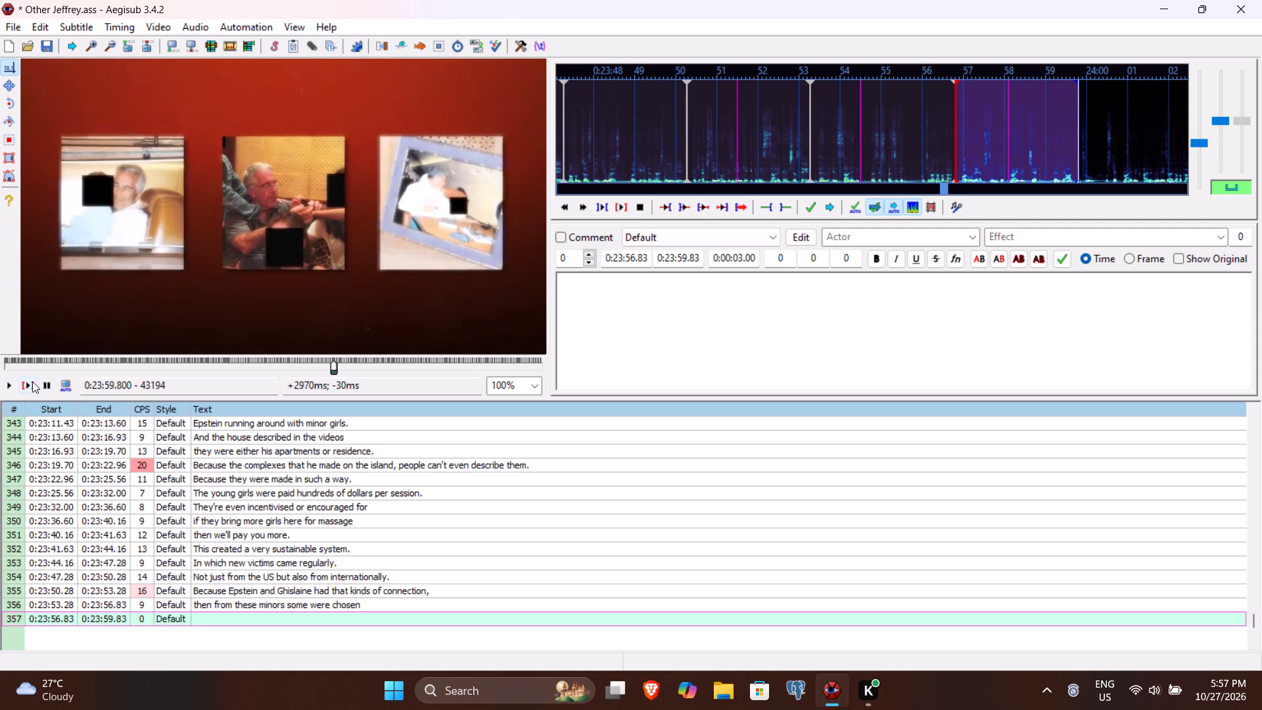
{"action": "left_click", "coordinate": [14, 382]}
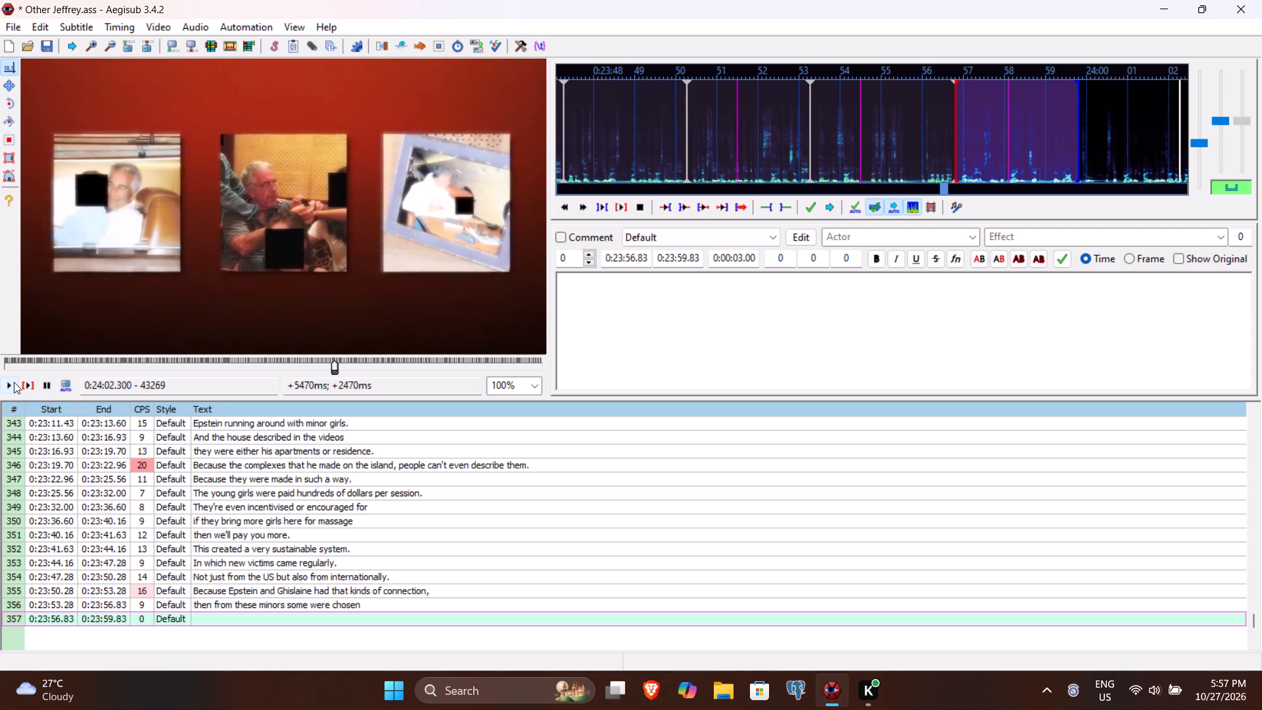
{"action": "left_click", "coordinate": [14, 382]}
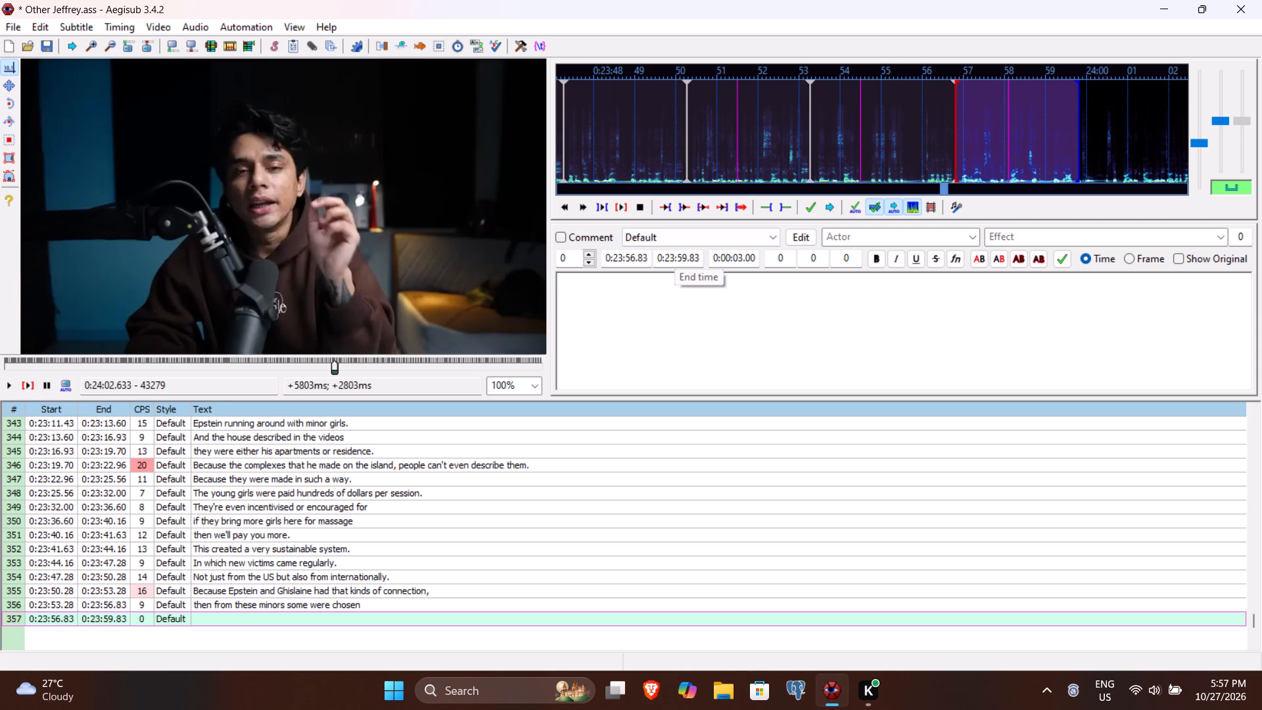
{"action": "left_click", "coordinate": [671, 262]}
{"action": "type", "text": "42"}
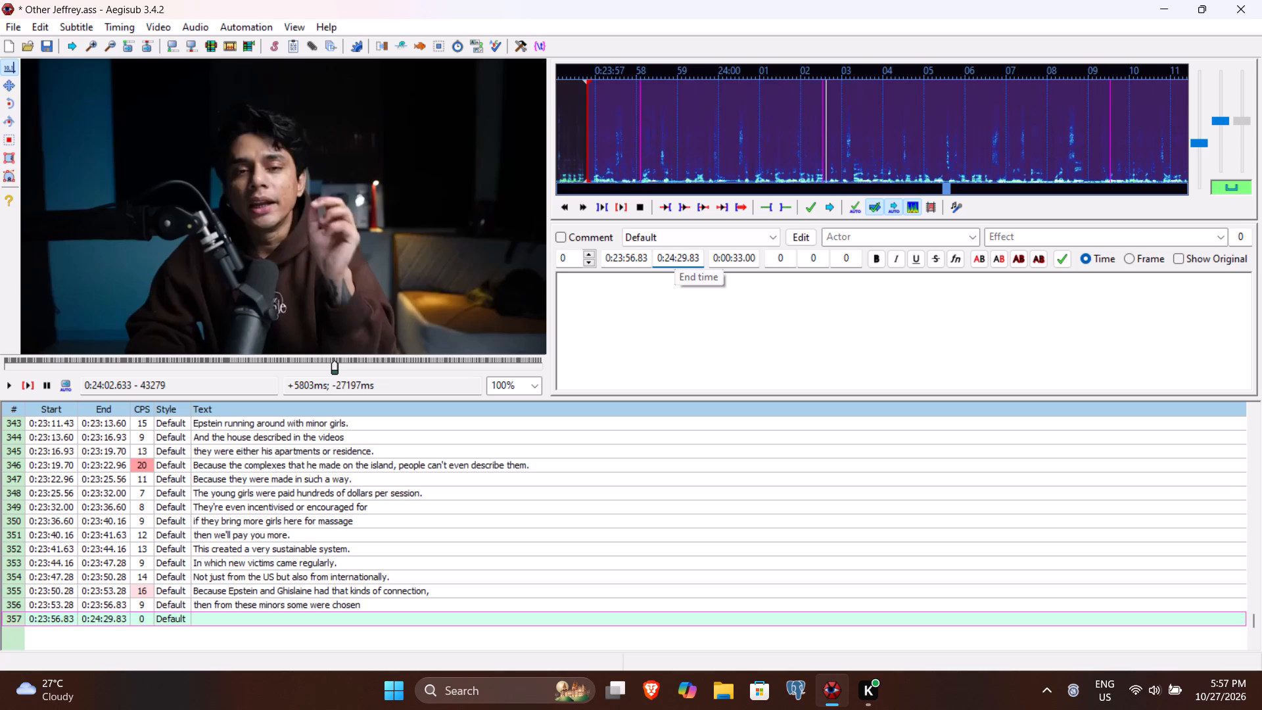
{"action": "key", "text": "BackSpace"}
{"action": "type", "text": "0263"}
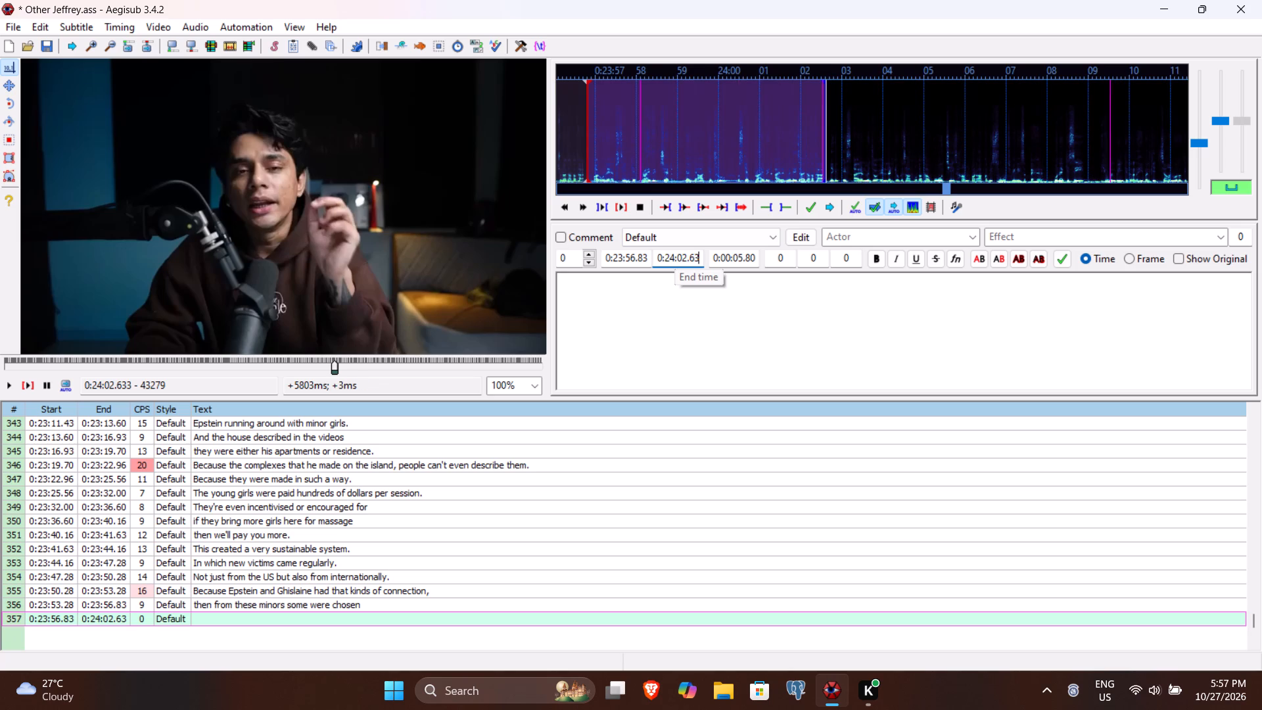
Enter "and were taken on a private jet or yacht to his private island." as the text of line 357 and commit it.
{"action": "left_click", "coordinate": [648, 345]}
{"action": "type", "text": "and were taken on a private je"}
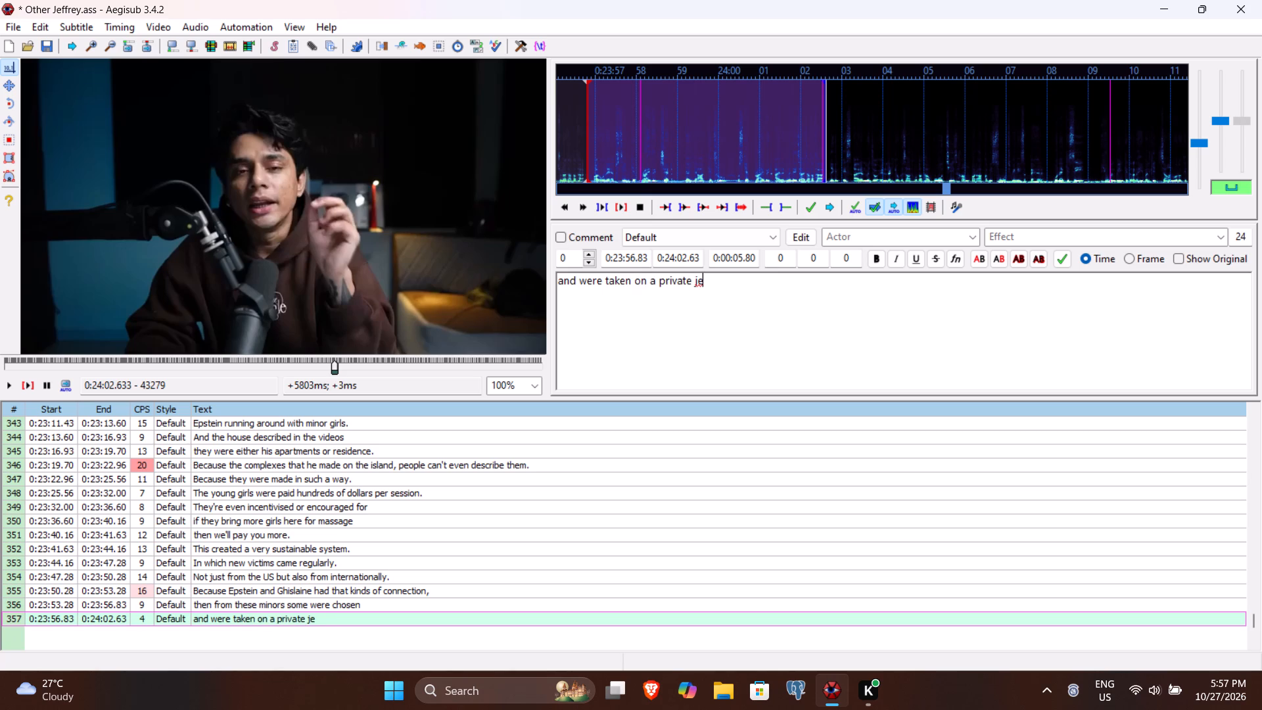
{"action": "type", "text": "t or t"}
{"action": "key", "text": "BackSpace"}
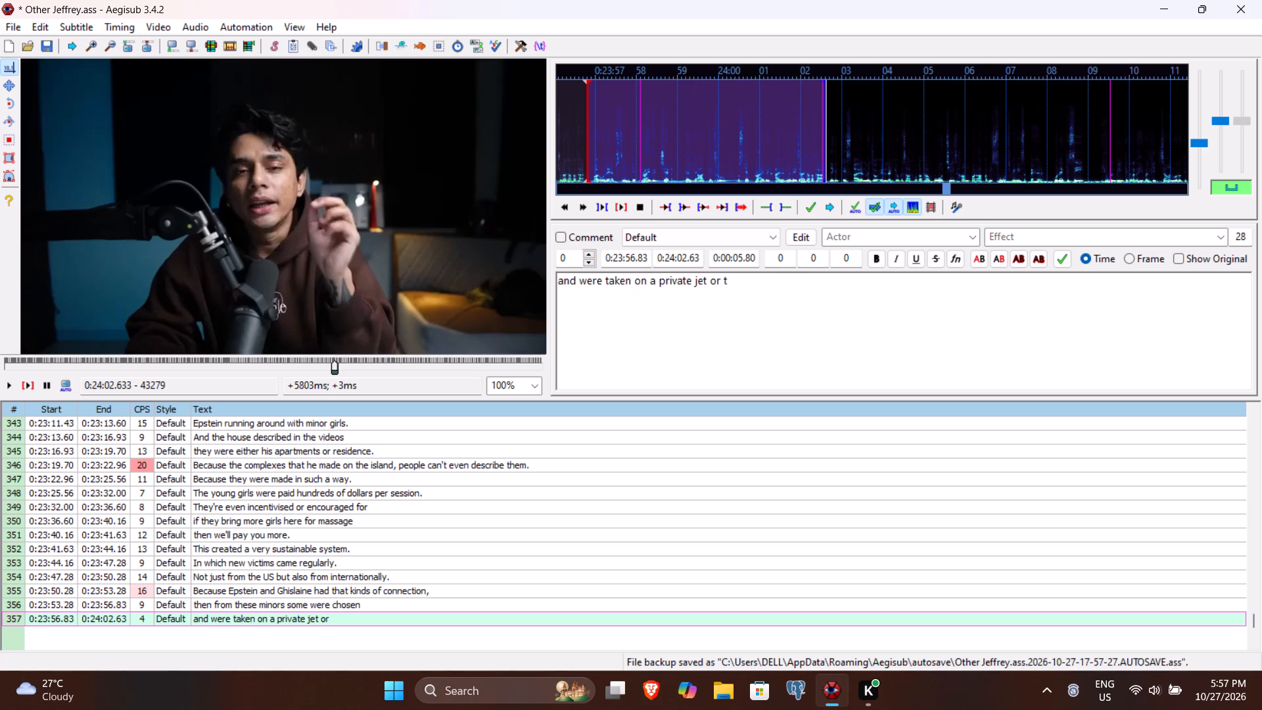
{"action": "type", "text": "yacht to his private island"}
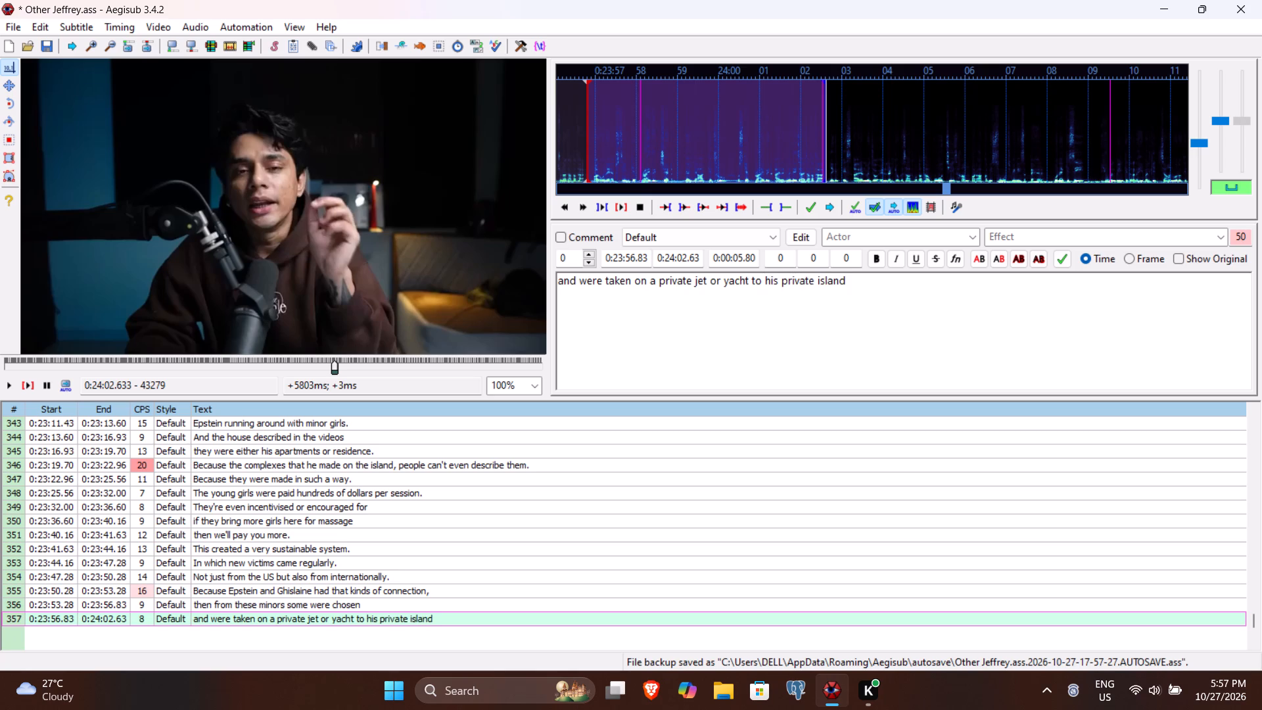
{"action": "key", "text": "period"}
{"action": "key", "text": "Return"}
Play line 358 through the end of the spoken phrase and set its end time to 0:24:08.03.
{"action": "left_click", "coordinate": [16, 382]}
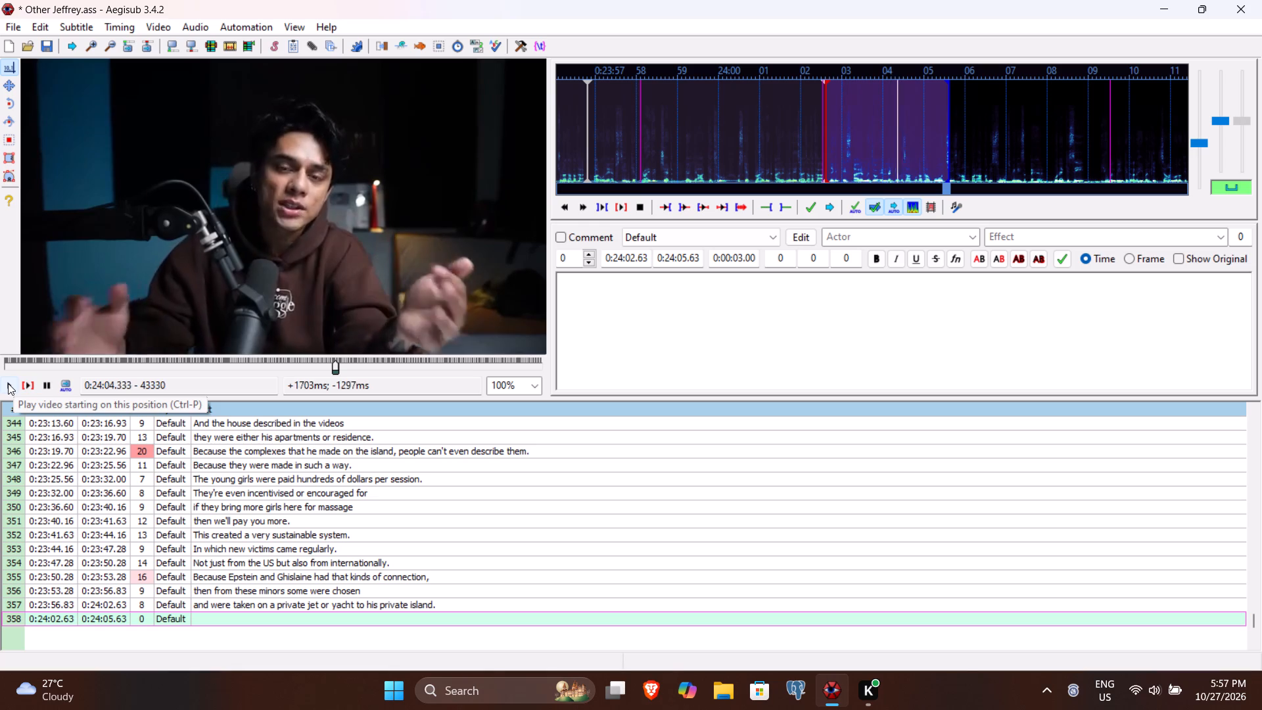
{"action": "left_click", "coordinate": [8, 383]}
{"action": "left_click", "coordinate": [8, 383]}
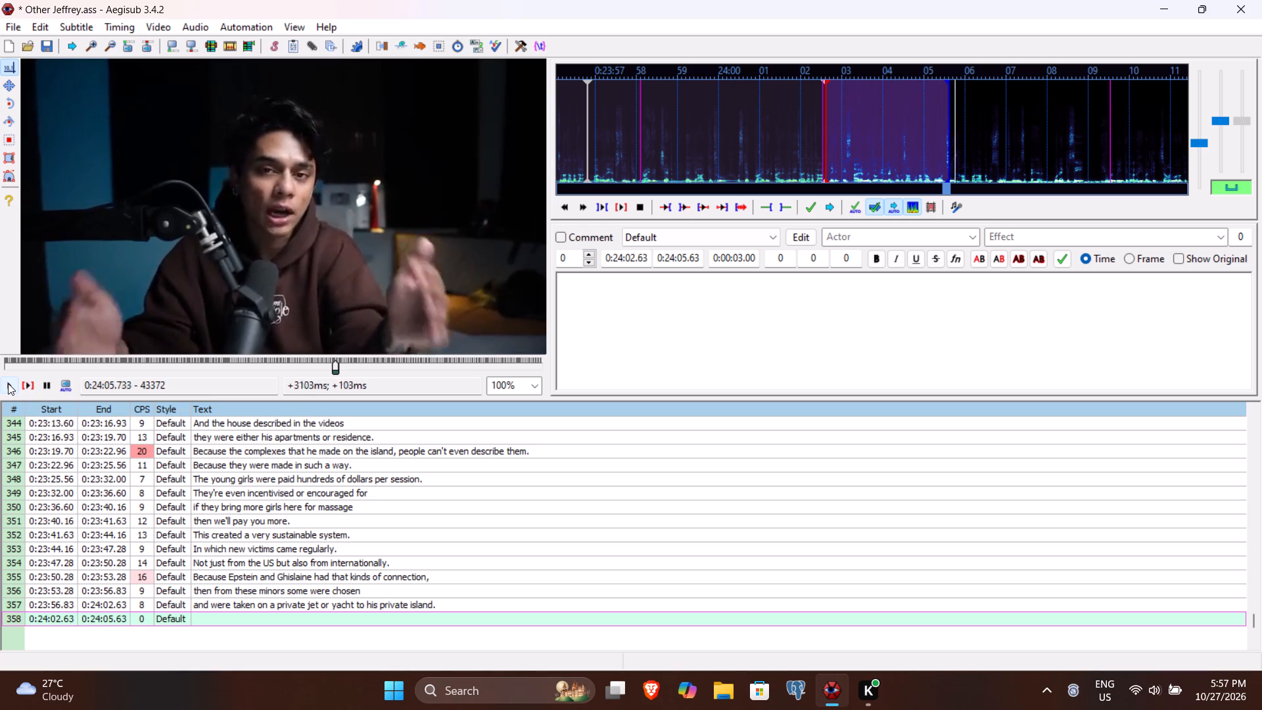
{"action": "left_click", "coordinate": [8, 383]}
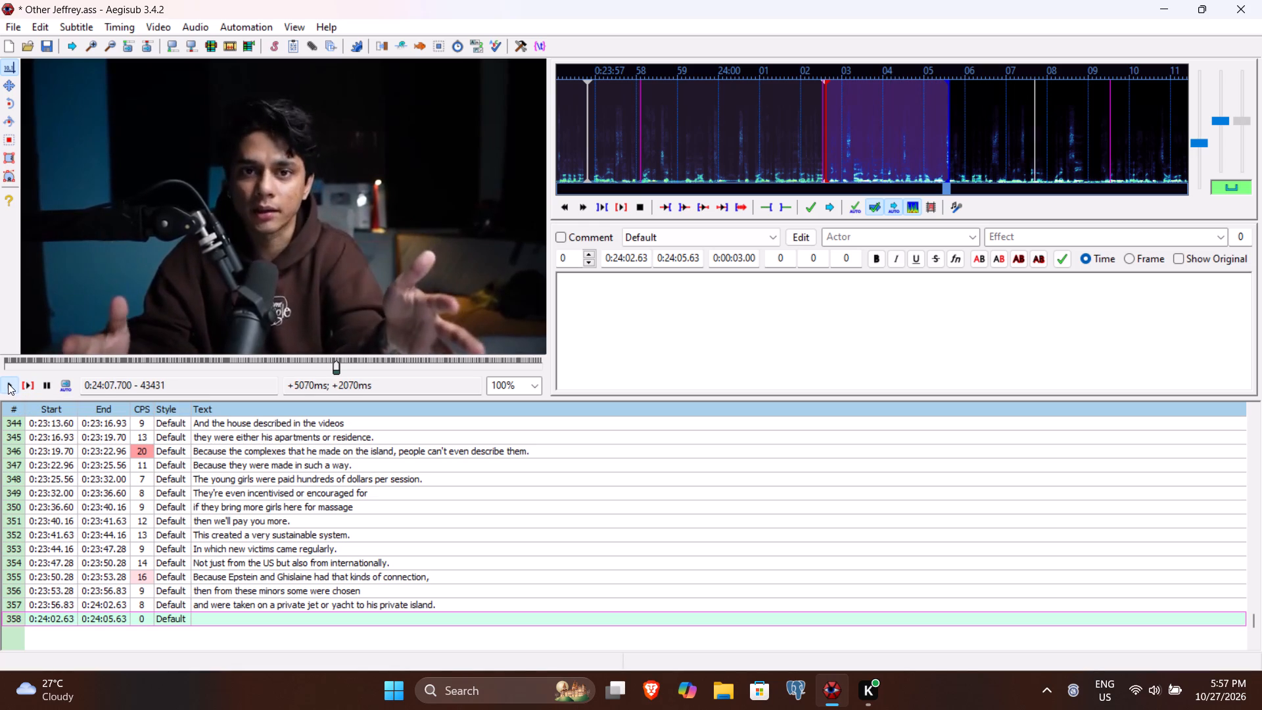
{"action": "double_click", "coordinate": [8, 383]}
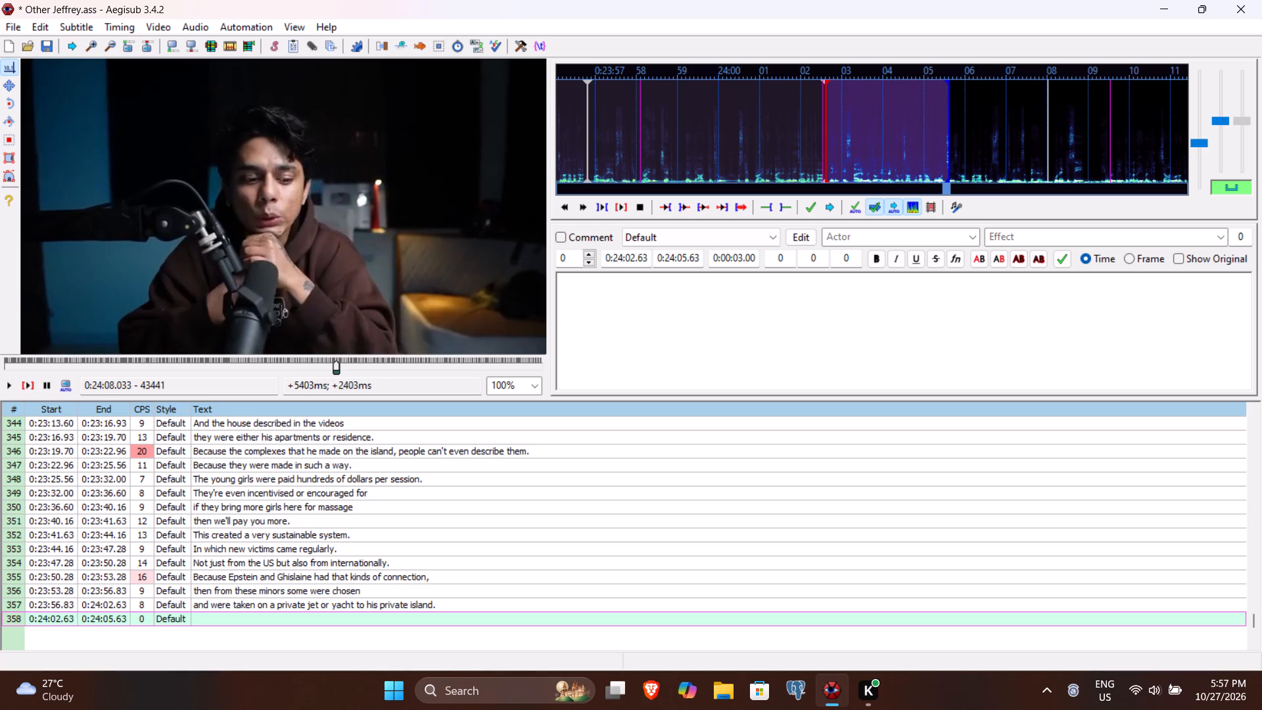
{"action": "left_click", "coordinate": [682, 254]}
{"action": "key", "text": "8"}
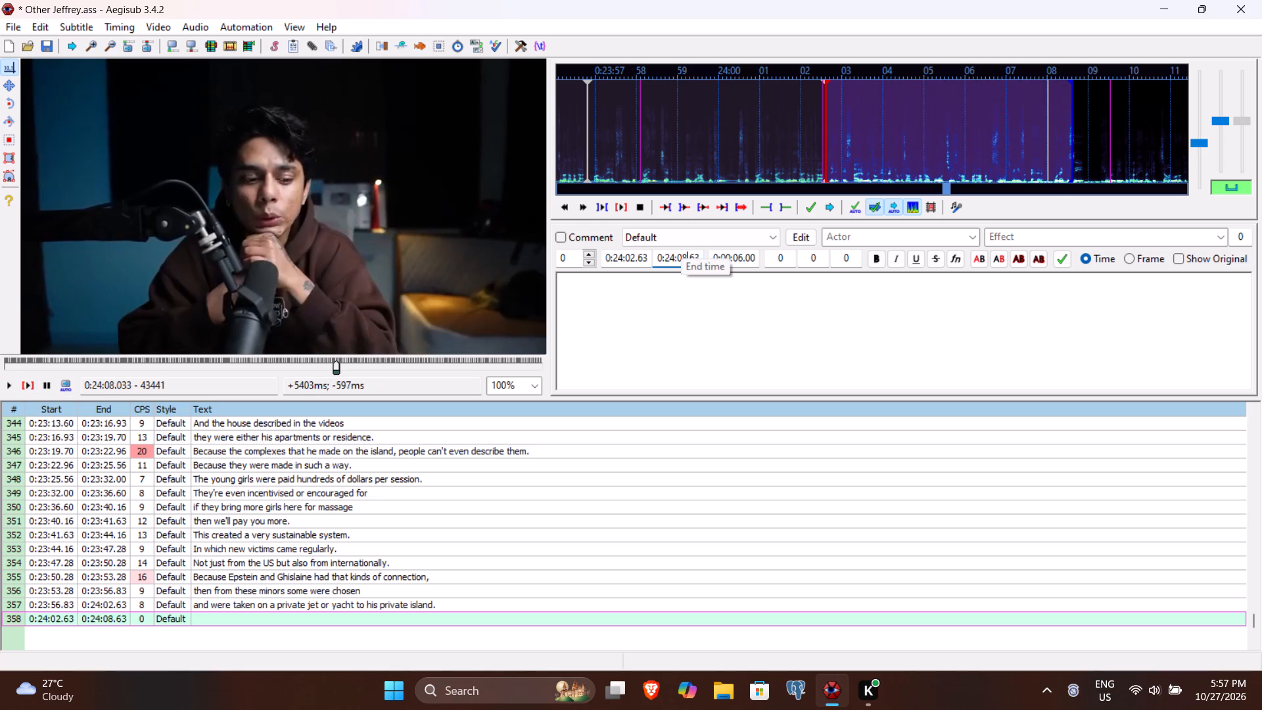
{"action": "type", "text": "03"}
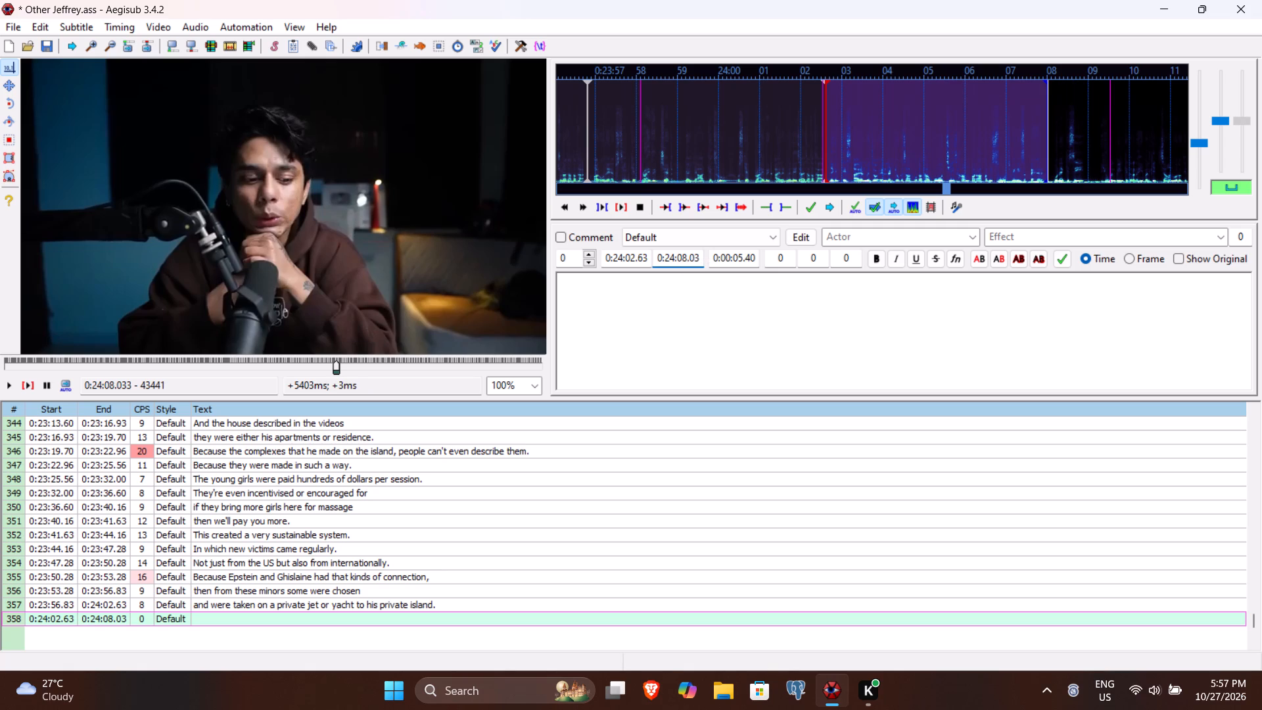
Enter "But the things that were happening there we can't even think of." as the text of line 358 and commit it.
{"action": "left_click", "coordinate": [668, 295]}
{"action": "type", "text": "But the things w"}
{"action": "key", "text": "BackSpace"}
{"action": "type", "text": "that were happening there we cant"}
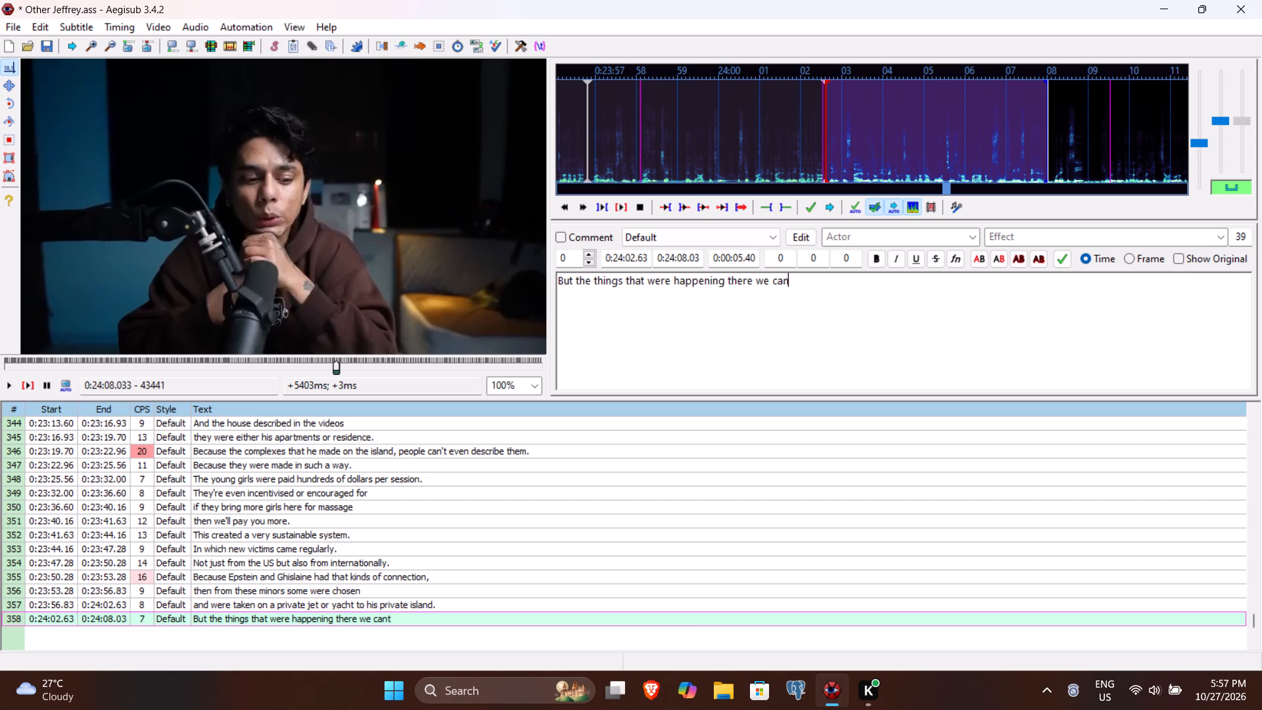
{"action": "key", "text": "BackSpace"}
{"action": "type", "text": "'t even think of."}
{"action": "key", "text": "Return"}
Save the subtitle file.
{"action": "key", "text": "ctrl+s"}
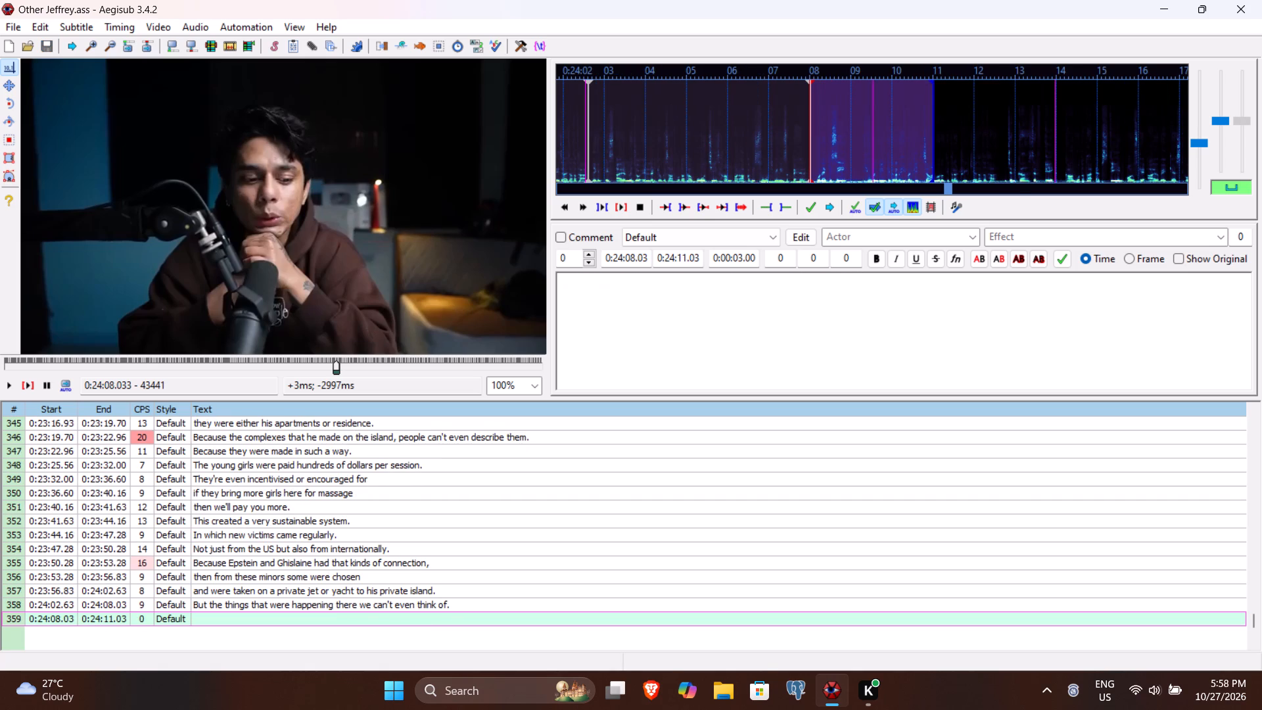
Play line 359 through the end of the spoken phrase and set its end time to 0:24:12.63.
{"action": "left_click", "coordinate": [32, 382]}
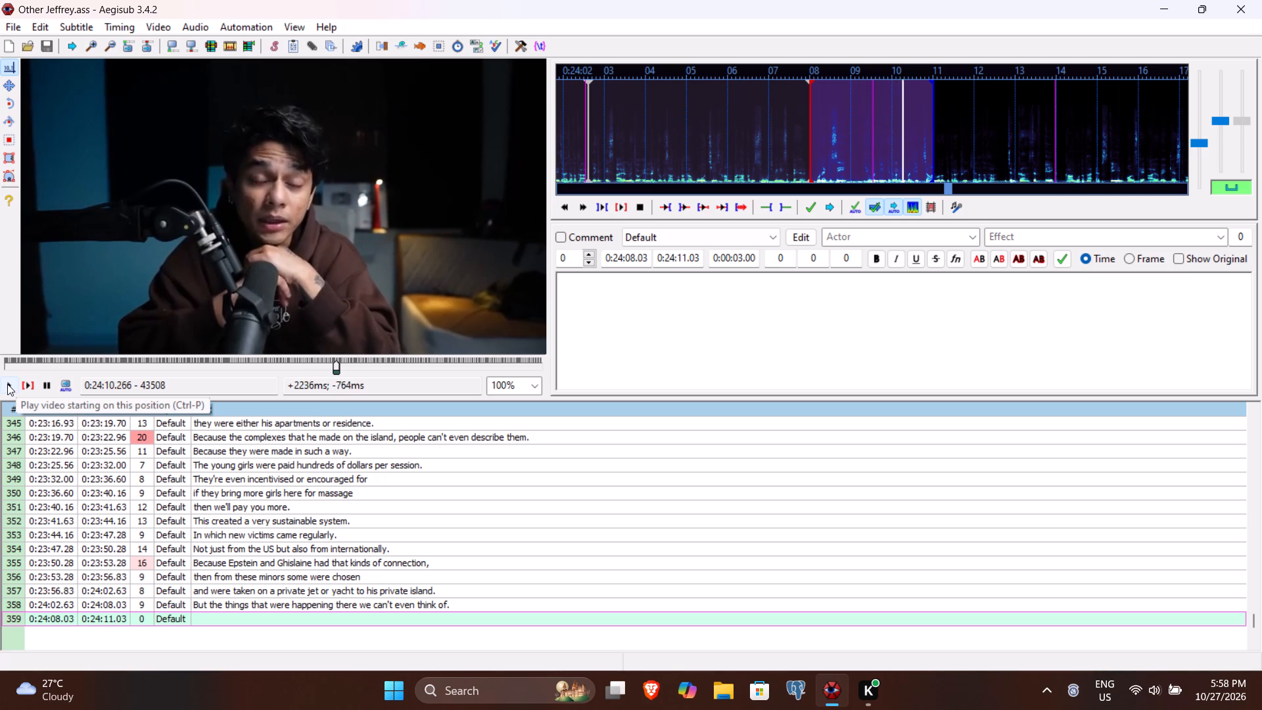
{"action": "left_click", "coordinate": [7, 384]}
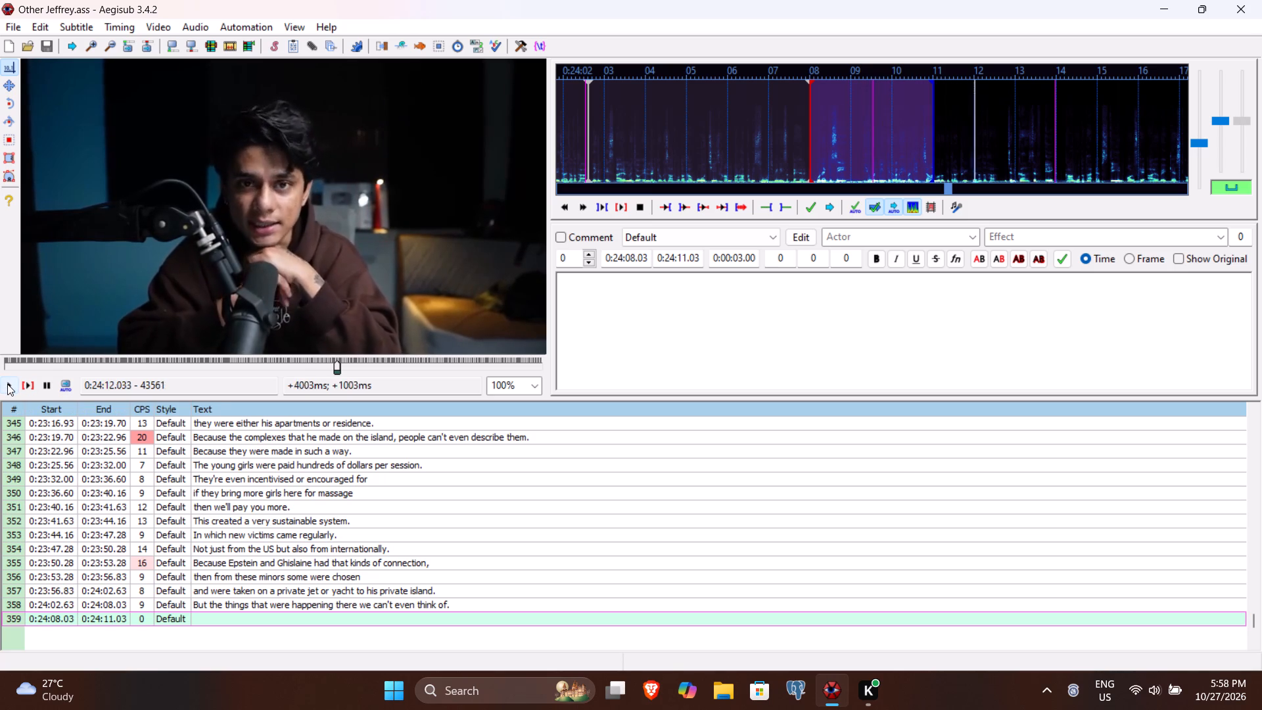
{"action": "left_click", "coordinate": [7, 384]}
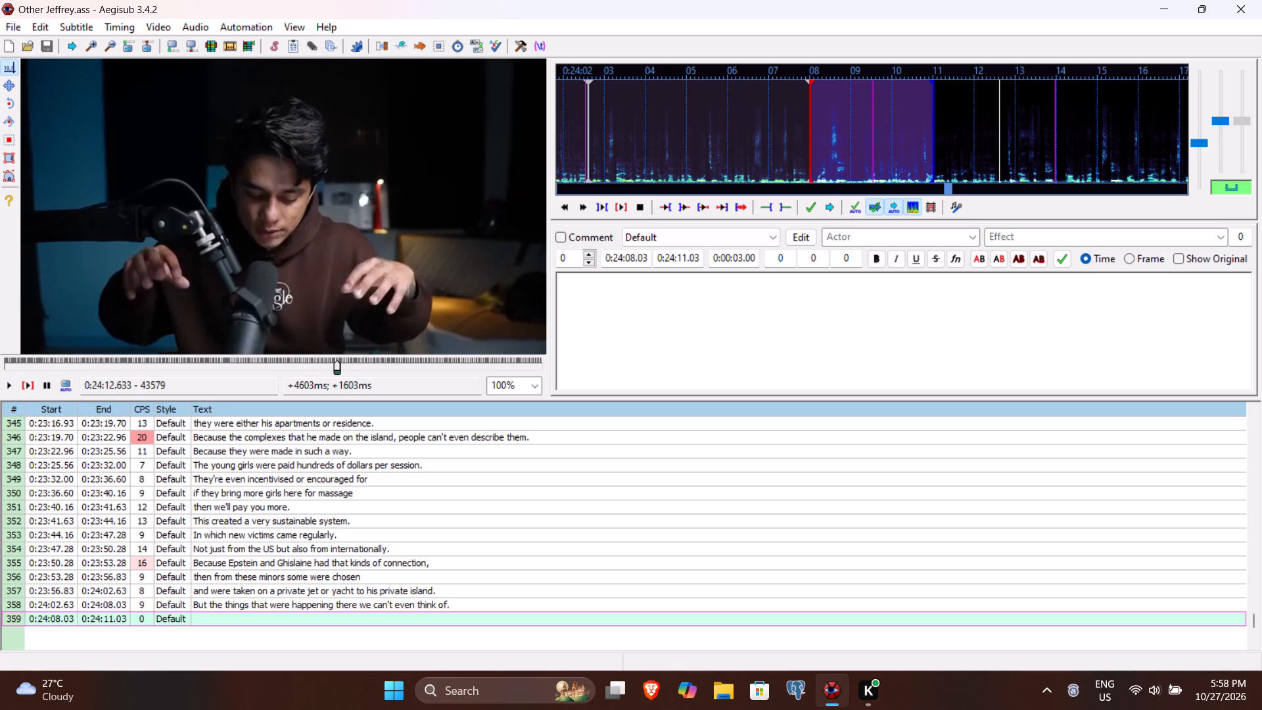
{"action": "left_click", "coordinate": [682, 256]}
{"action": "key", "text": "2"}
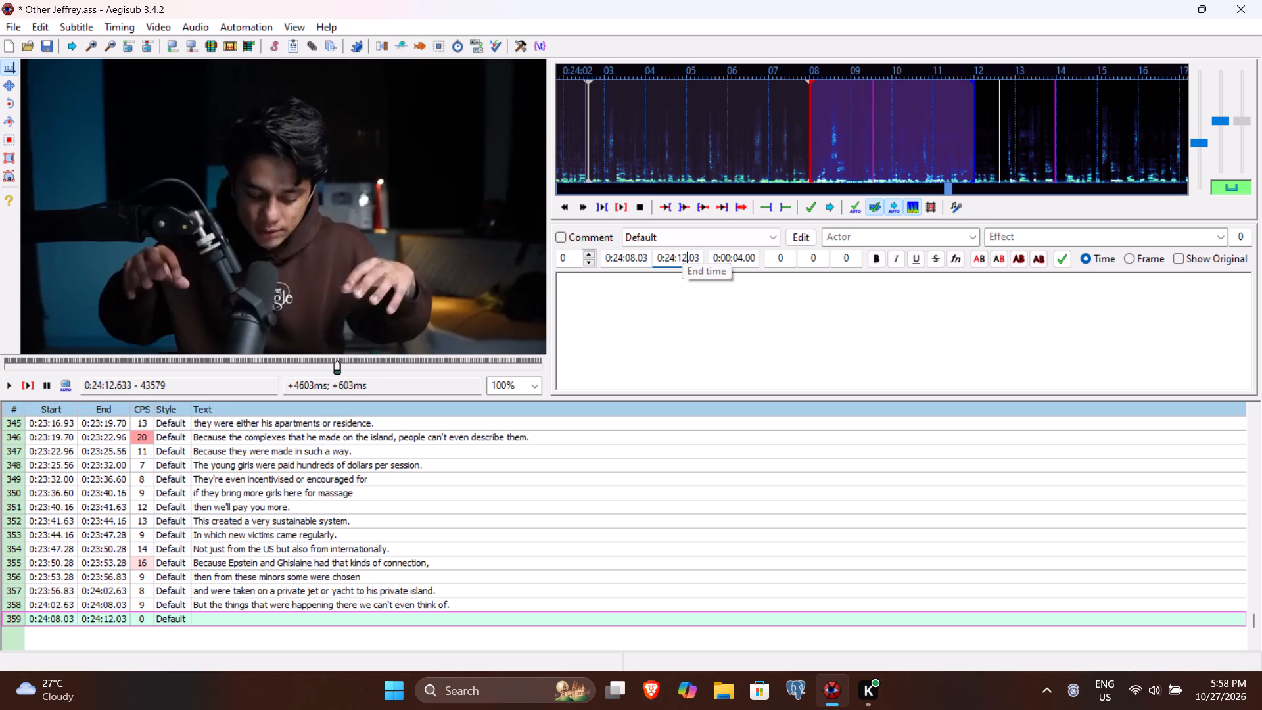
{"action": "type", "text": "63"}
Enter "They weren't being treated as humans but as animals." as the text of line 359.
{"action": "left_click", "coordinate": [665, 331]}
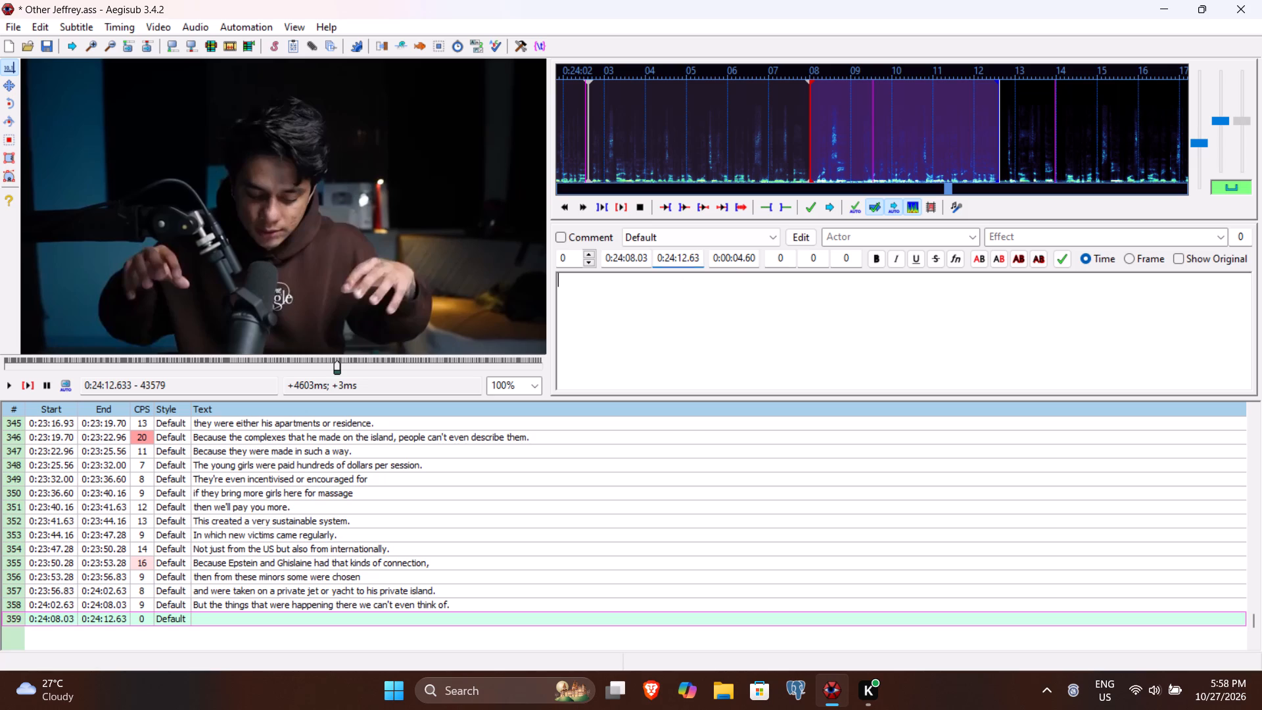
{"action": "type", "text": "They we"}
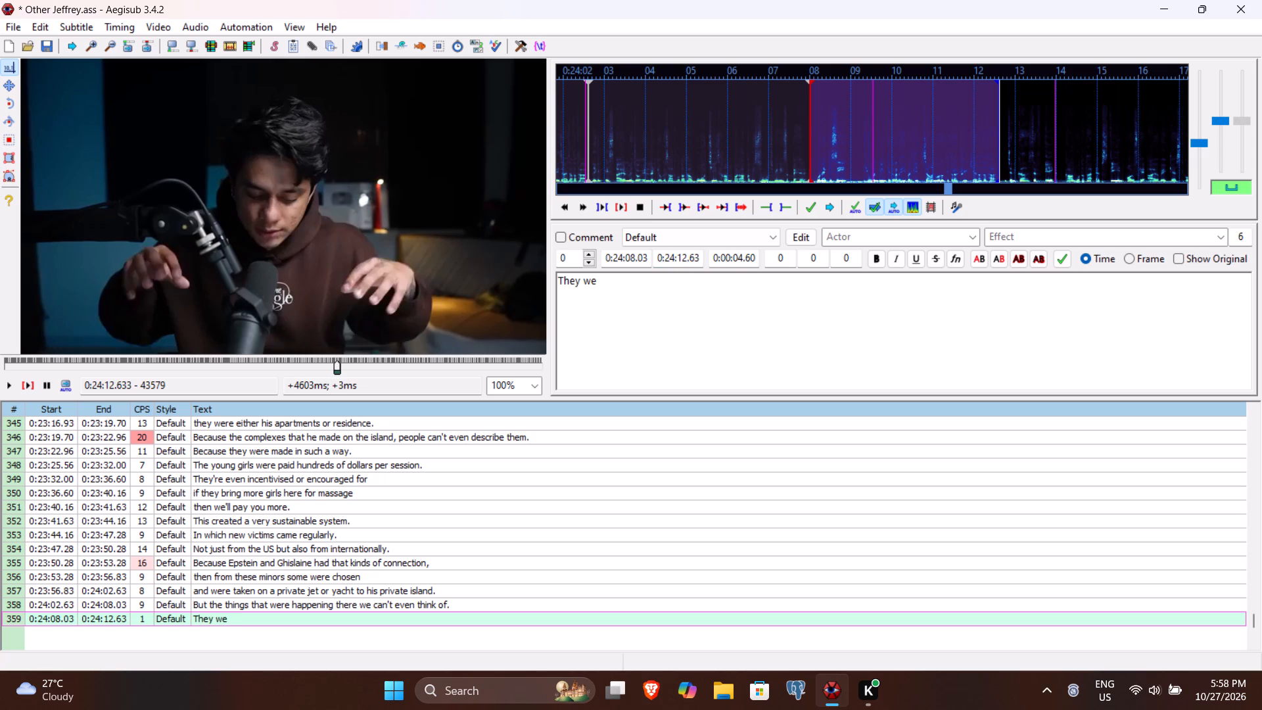
{"action": "type", "text": "n't"}
{"action": "key", "text": "BackSpace"}
{"action": "key", "text": "BackSpace"}
{"action": "key", "text": "r"}
{"action": "key", "text": "BackSpace"}
{"action": "key", "text": "BackSpace"}
{"action": "type", "text": "ren't being trate"}
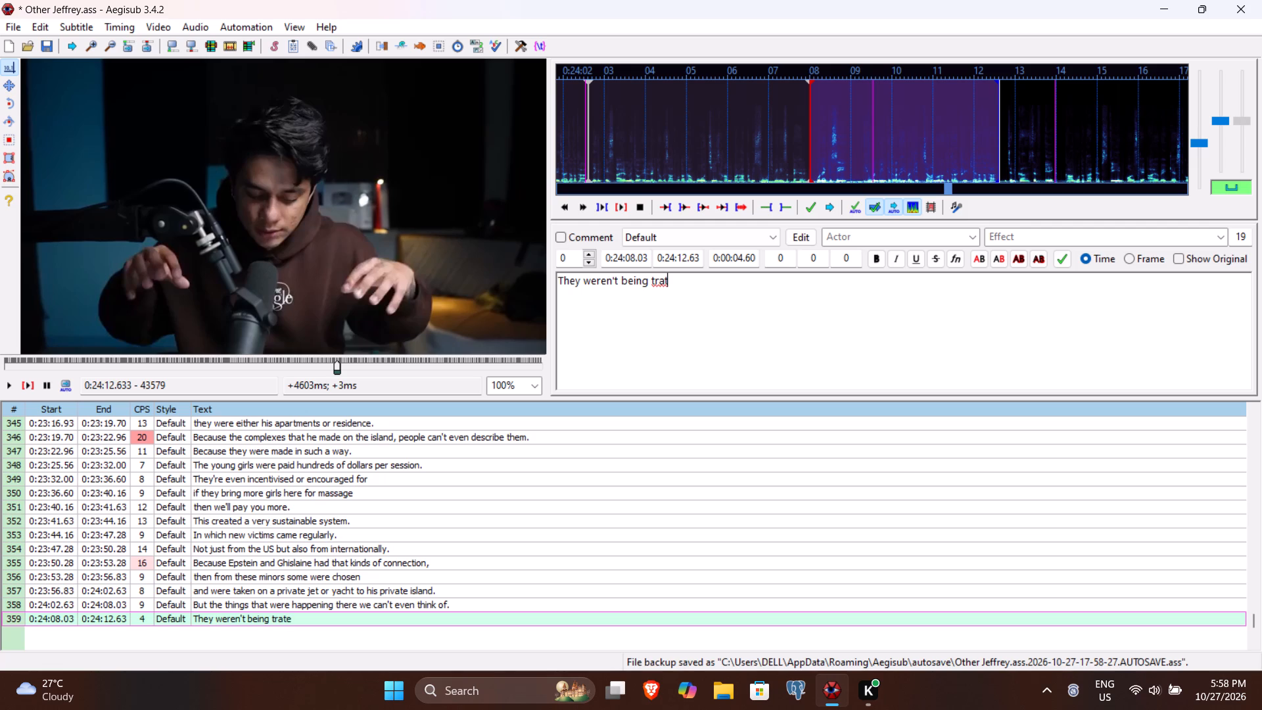
{"action": "key", "text": "BackSpace"}
{"action": "key", "text": "BackSpace"}
{"action": "key", "text": "BackSpace"}
{"action": "type", "text": "eated"}
{"action": "key", "text": "space"}
{"action": "type", "text": "as"}
{"action": "key", "text": "space"}
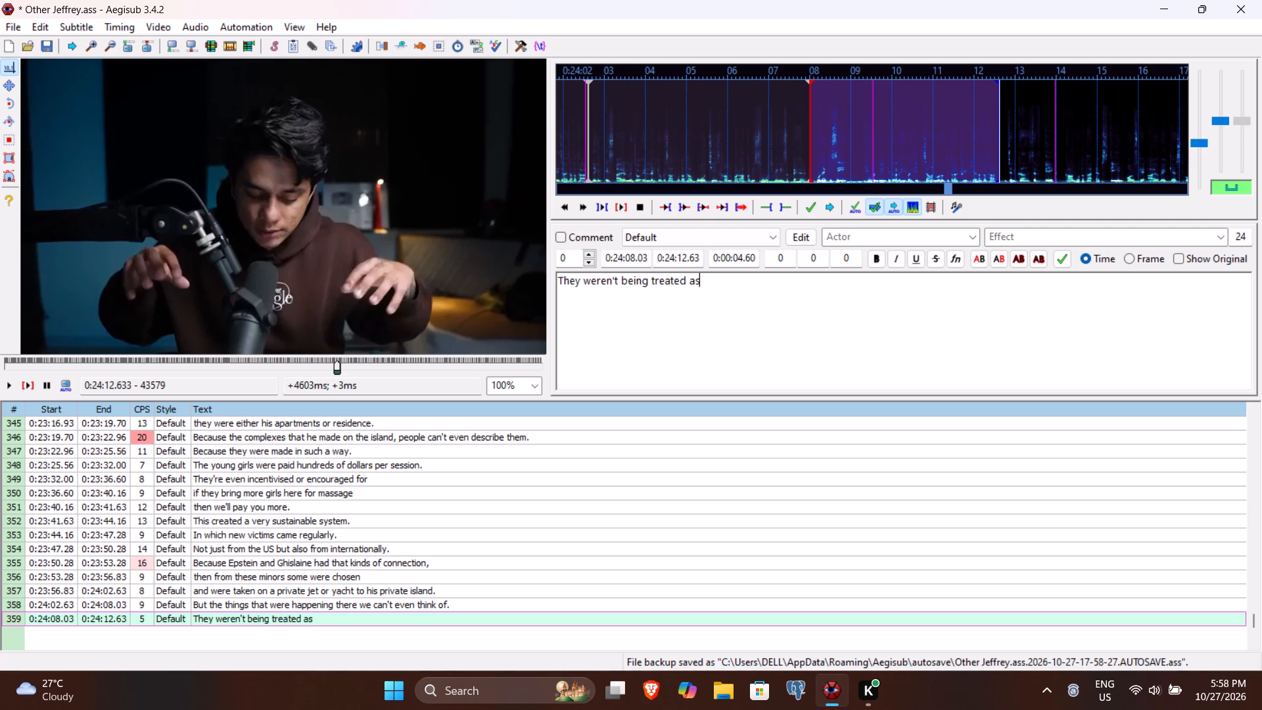
{"action": "type", "text": "human"}
{"action": "key", "text": "space"}
{"action": "key", "text": "BackSpace"}
{"action": "type", "text": "s but as anima"}
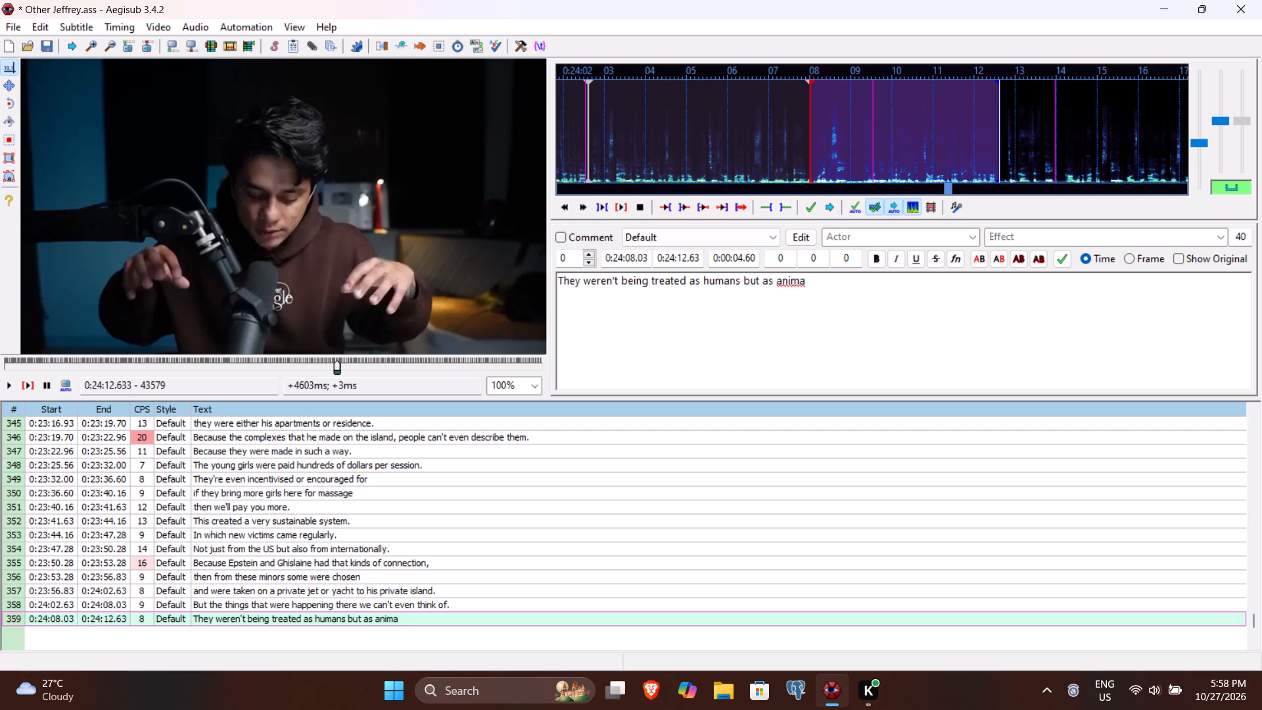
{"action": "type", "text": "ls"}
{"action": "key", "text": "period"}
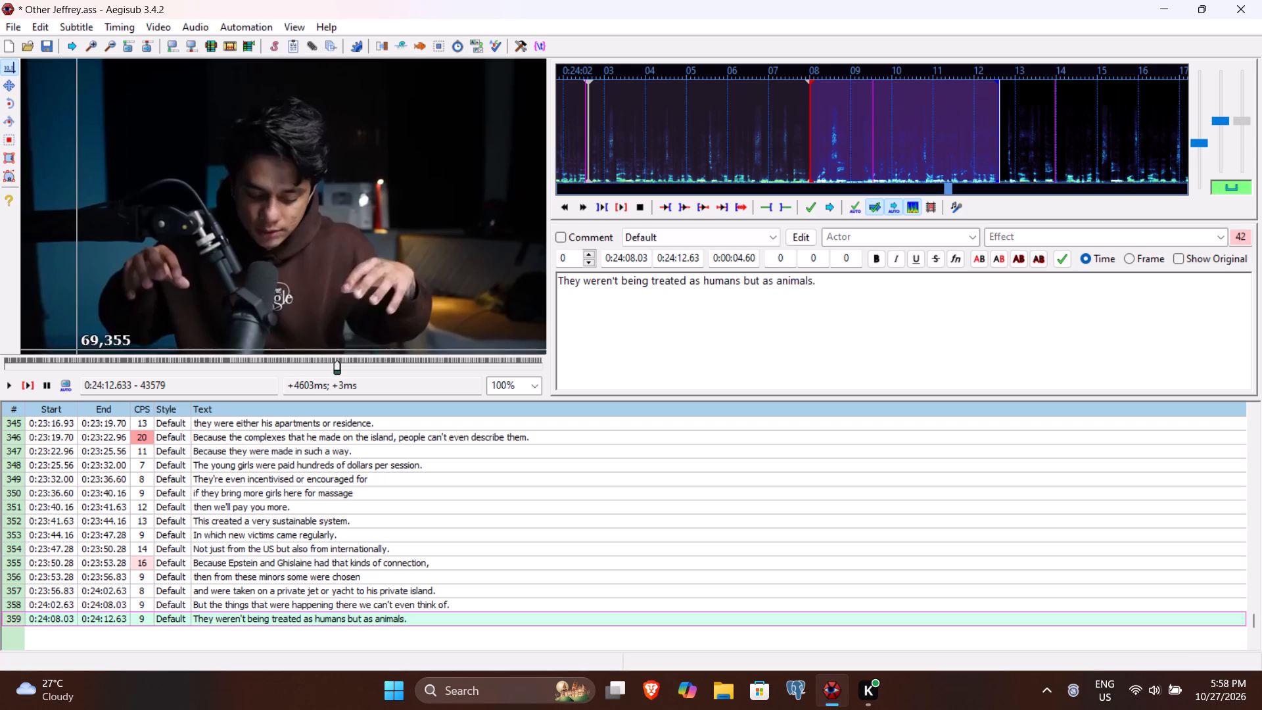
Play line 359 back with its subtitle text and commit it.
{"action": "double_click", "coordinate": [32, 389]}
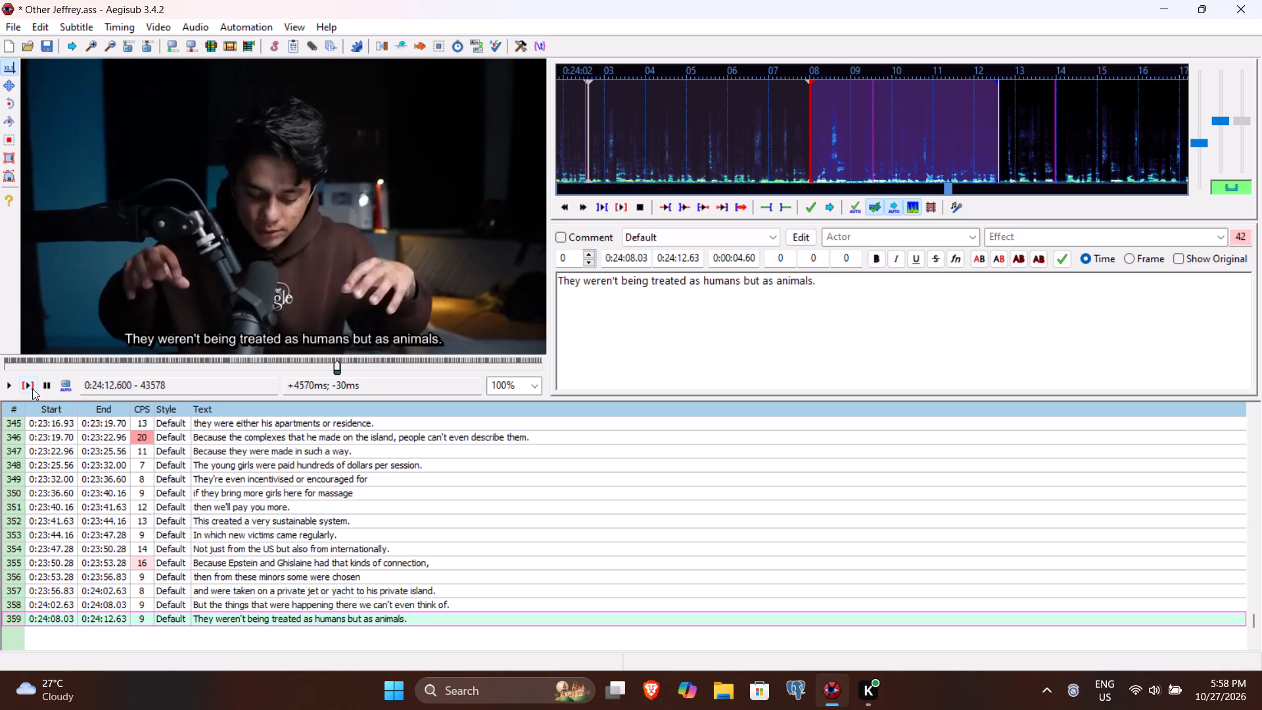
{"action": "key", "text": "Return"}
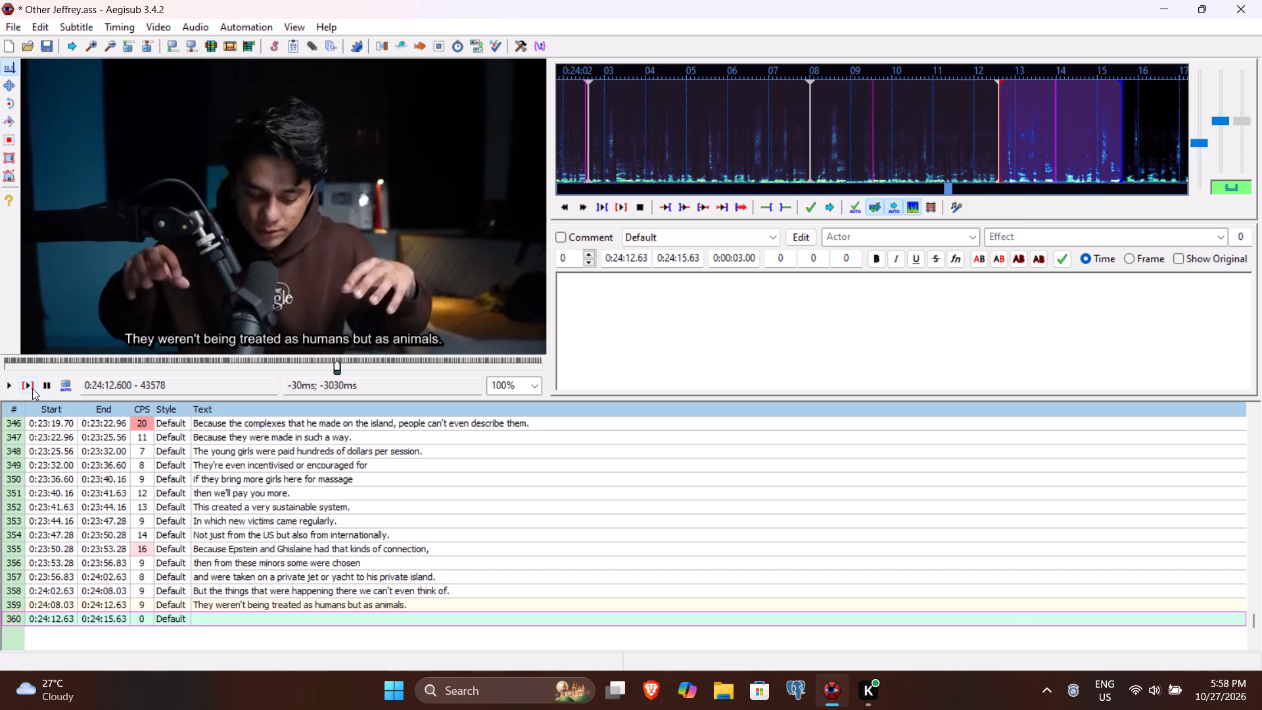
Play line 360 to find where the spoken phrase ends and set its end time to 0:24:14.83.
{"action": "left_click", "coordinate": [30, 384]}
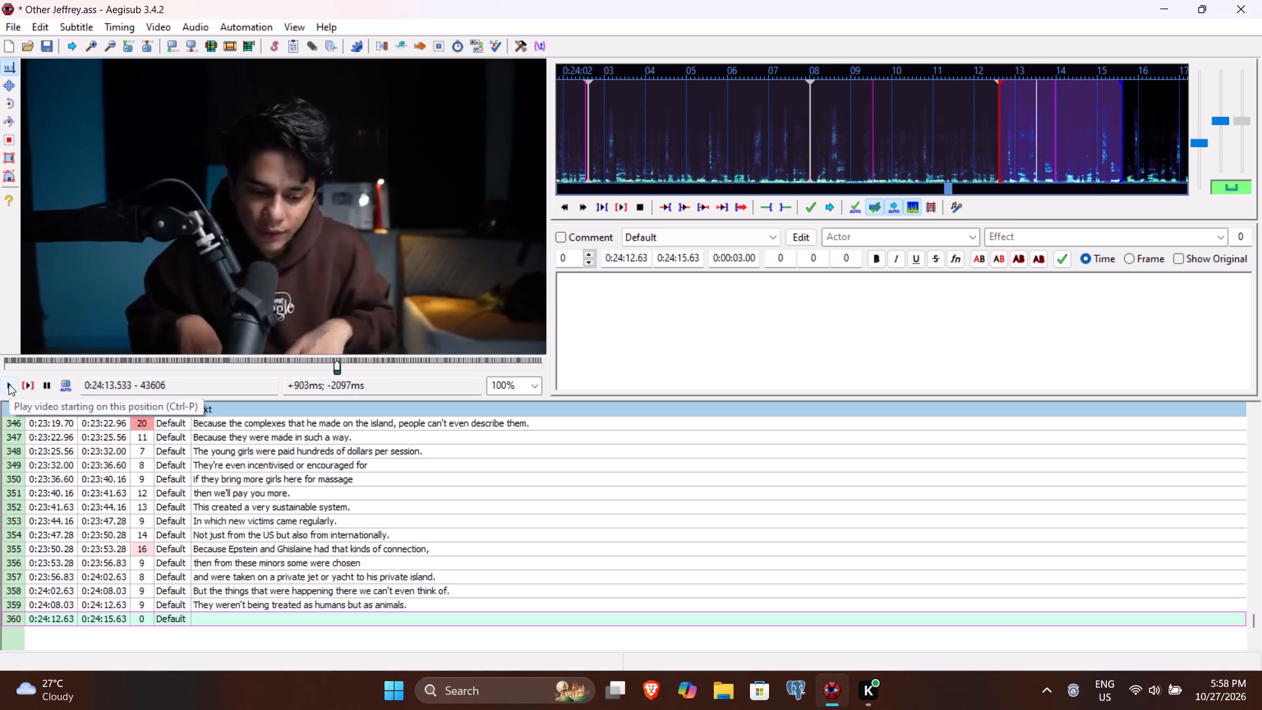
{"action": "left_click", "coordinate": [9, 384]}
{"action": "left_click", "coordinate": [9, 384]}
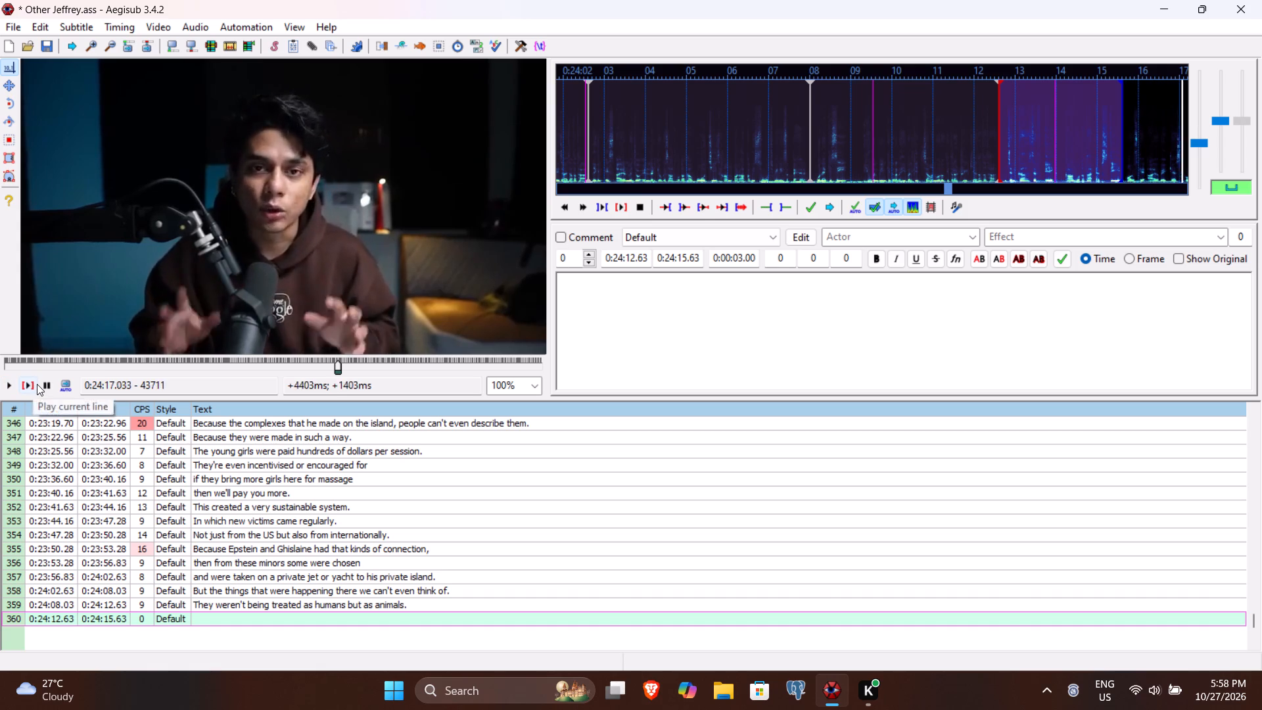
{"action": "left_click", "coordinate": [37, 384]}
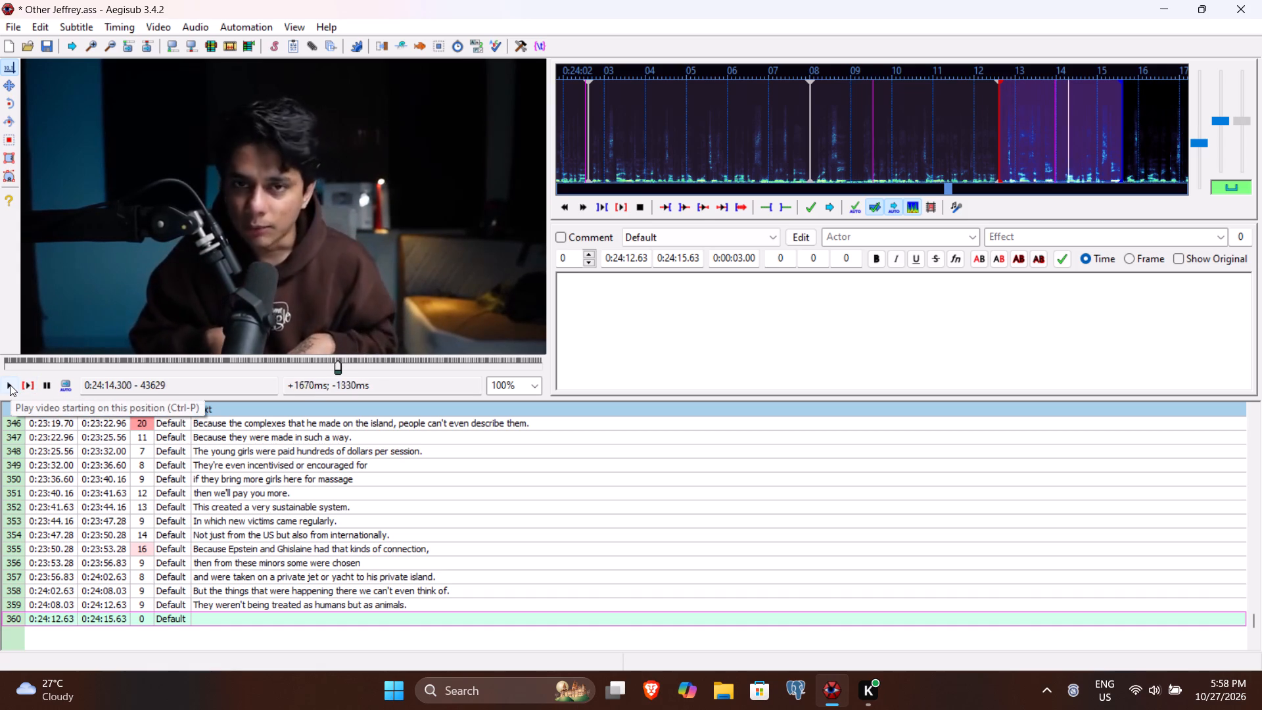
{"action": "left_click", "coordinate": [10, 385]}
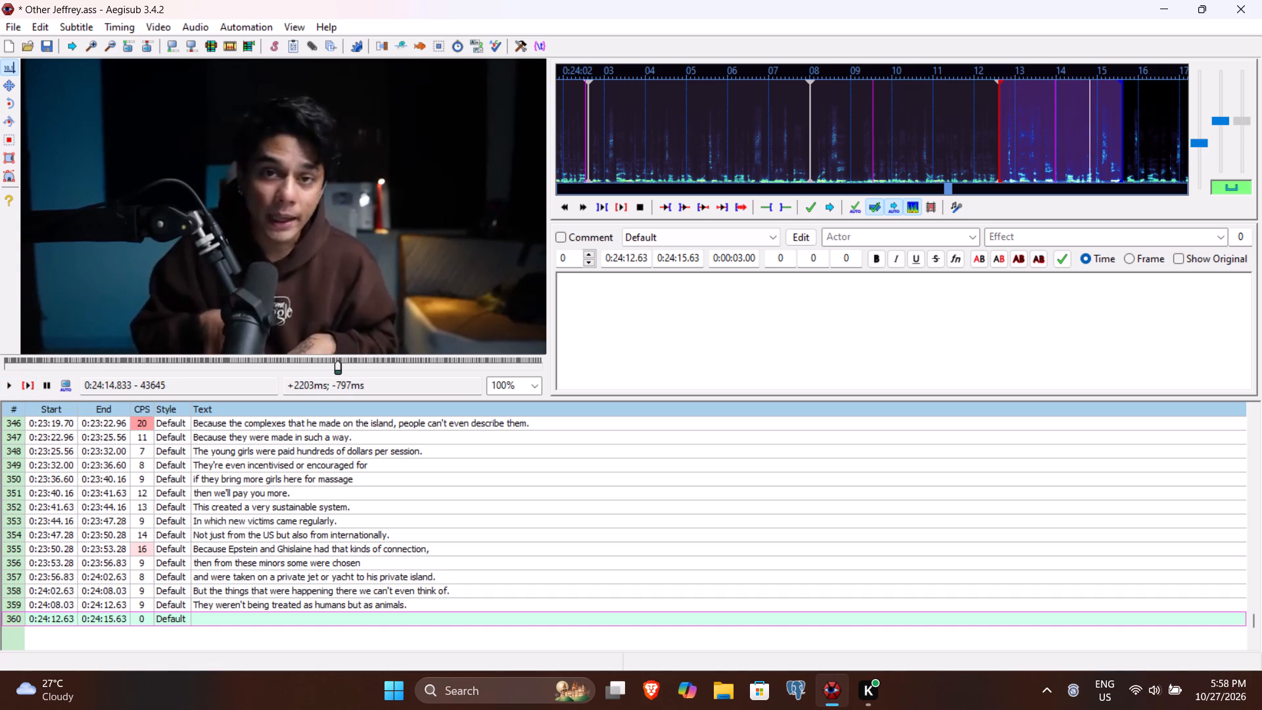
{"action": "left_click", "coordinate": [684, 257]}
{"action": "key", "text": "BackSpace"}
{"action": "key", "text": "4"}
{"action": "type", "text": "84"}
{"action": "key", "text": "BackSpace"}
{"action": "key", "text": "3"}
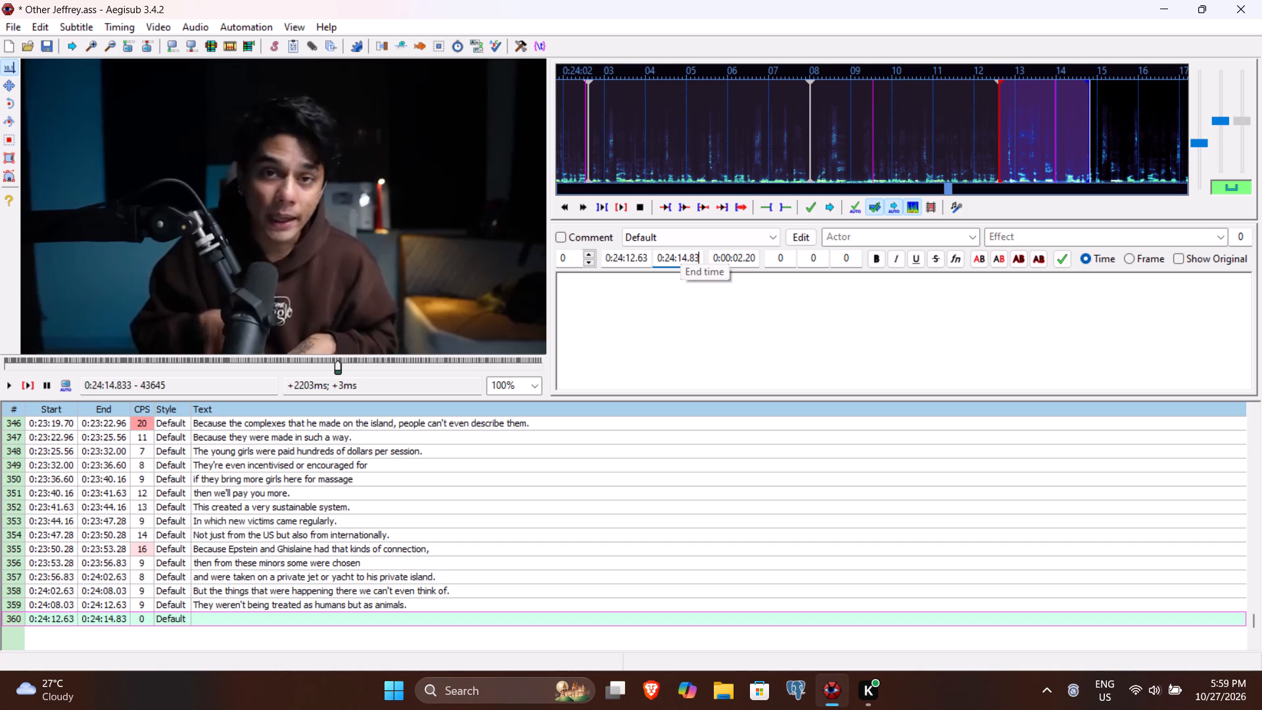
Enter "Who only had one job," as the text of line 360, play it back and commit it.
{"action": "left_click", "coordinate": [654, 348]}
{"action": "type", "text": "Who"}
{"action": "key", "text": "space"}
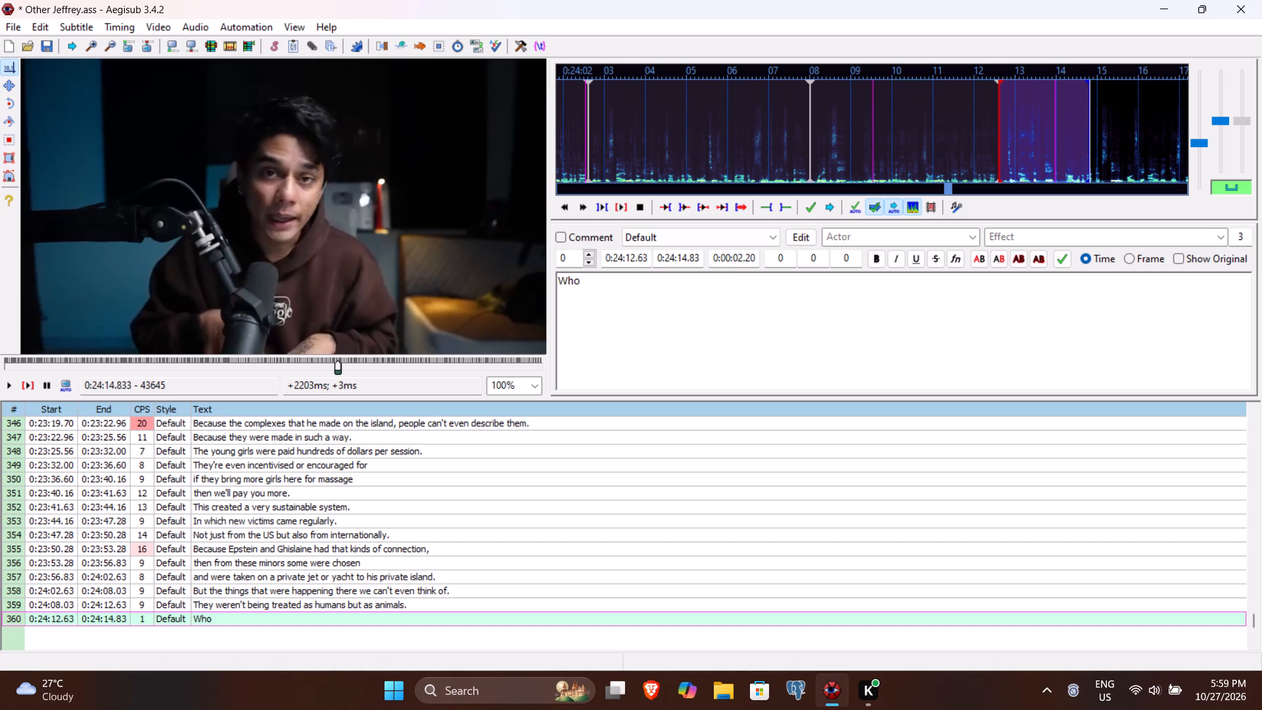
{"action": "type", "text": "only"}
{"action": "key", "text": "space"}
{"action": "type", "text": "had o"}
{"action": "type", "text": "ne"}
{"action": "key", "text": "space"}
{"action": "type", "text": "job"}
{"action": "key", "text": "comma"}
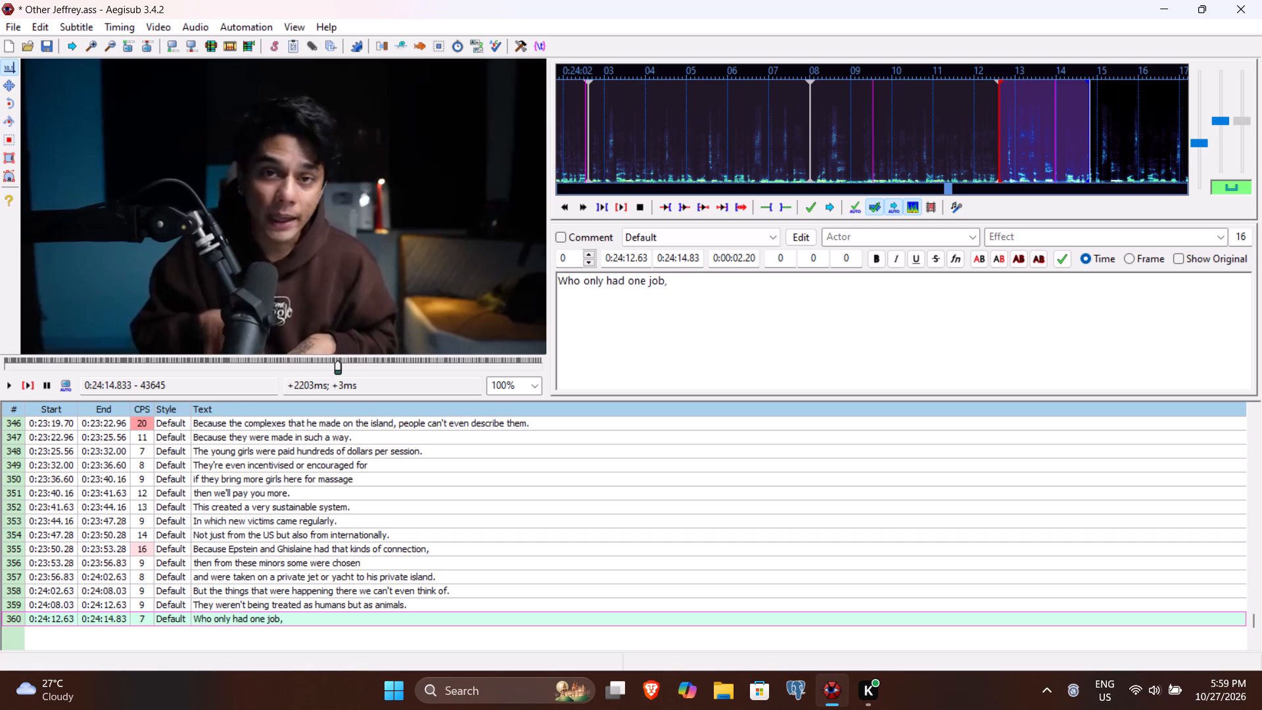
{"action": "left_click", "coordinate": [28, 386]}
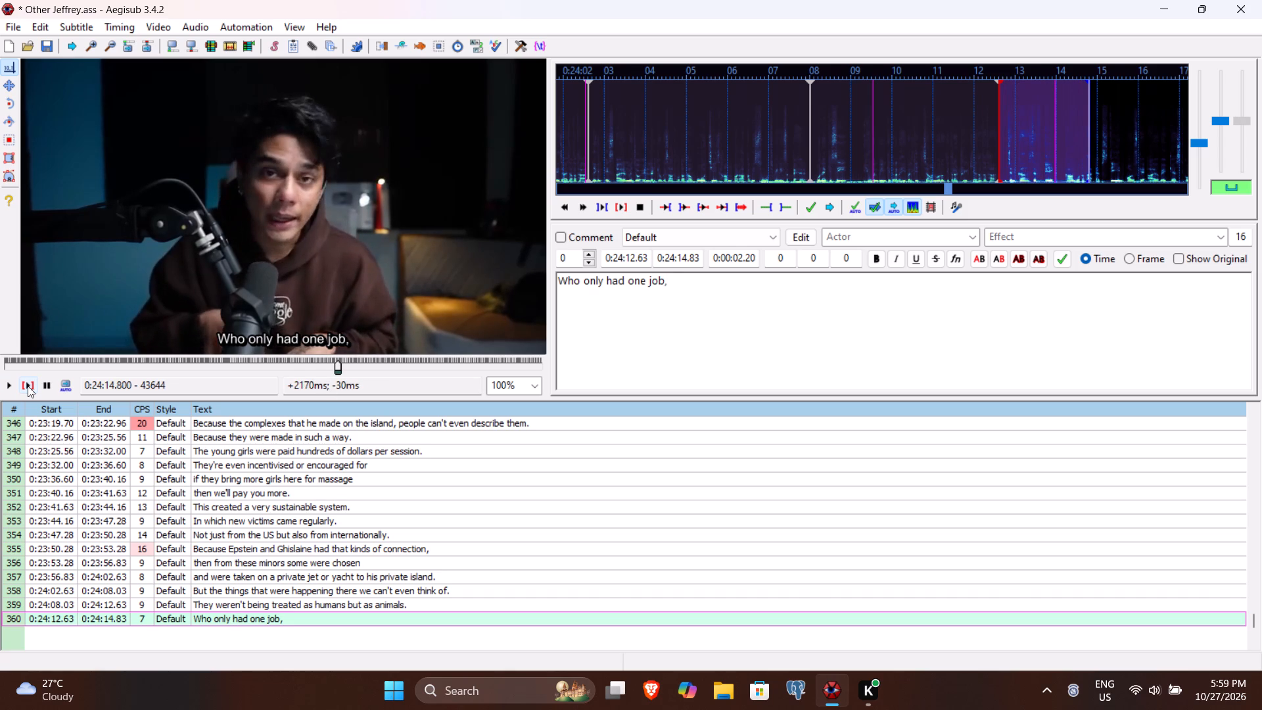
{"action": "key", "text": "Return"}
Play line 361 through the end of the spoken phrase and set its end time to 0:24:18.16.
{"action": "left_click", "coordinate": [28, 386]}
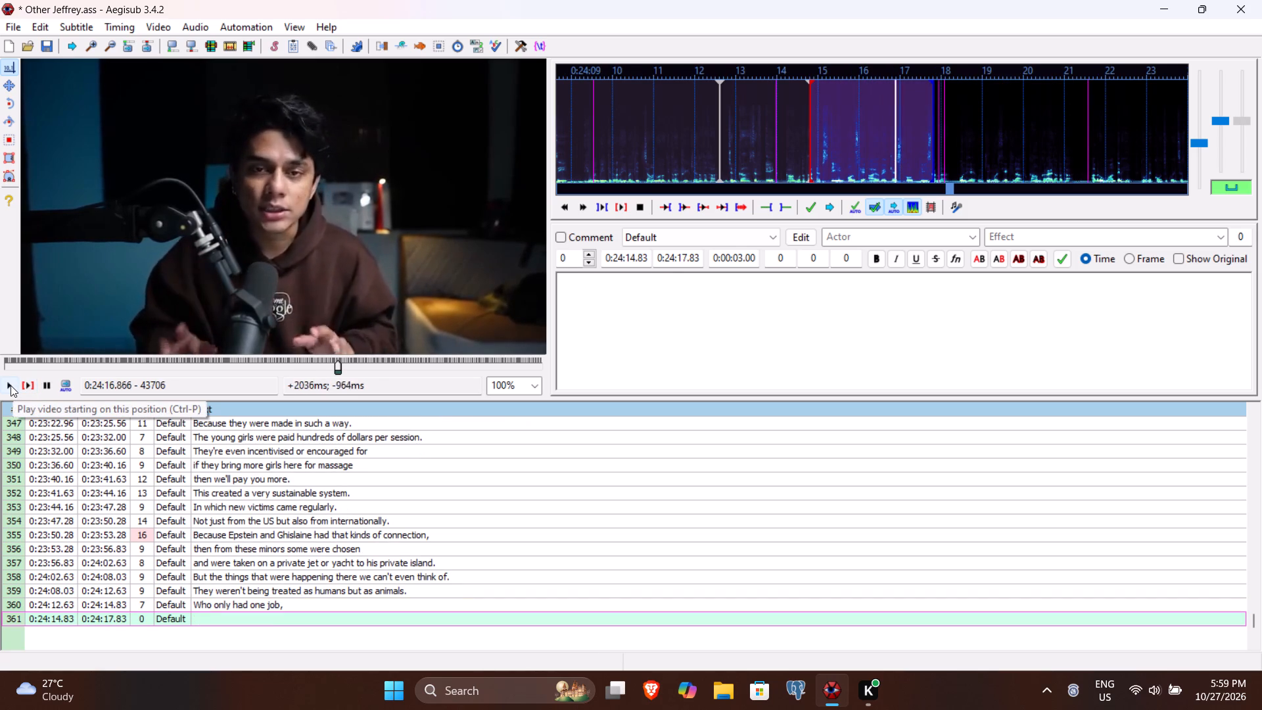
{"action": "left_click", "coordinate": [11, 385]}
{"action": "left_click", "coordinate": [11, 385]}
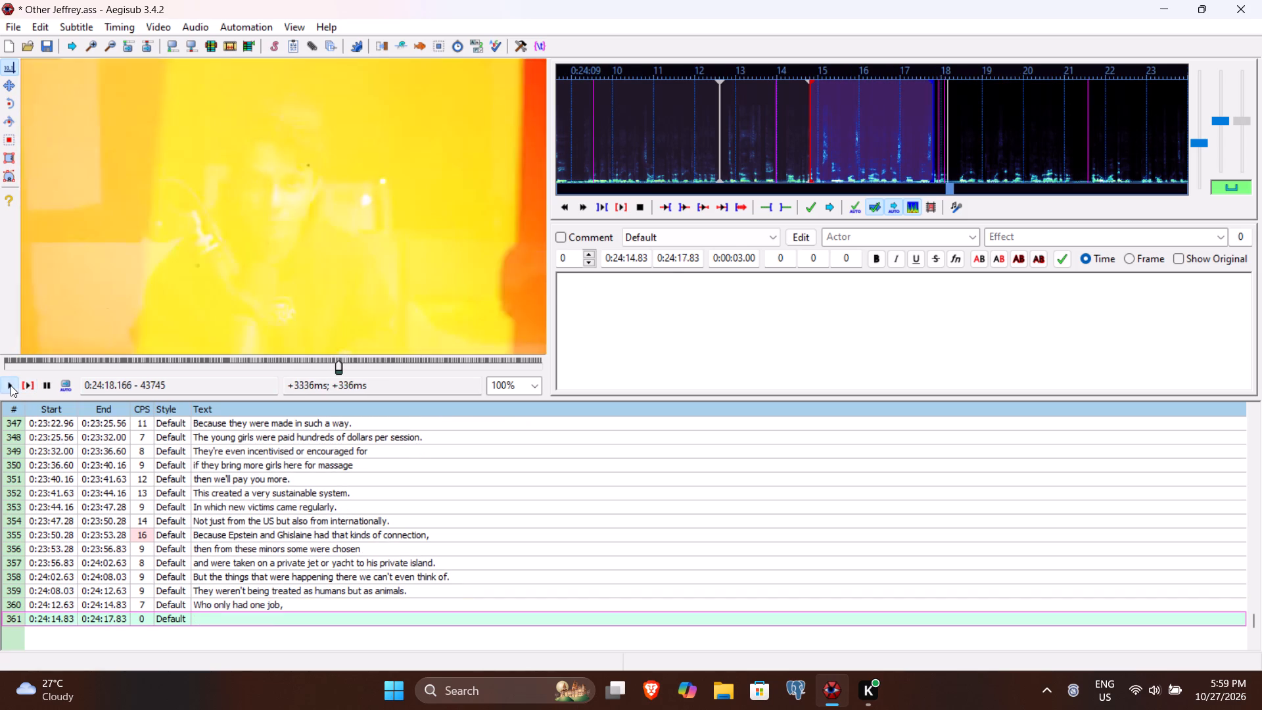
{"action": "left_click", "coordinate": [684, 259]}
{"action": "key", "text": "8"}
{"action": "type", "text": "16"}
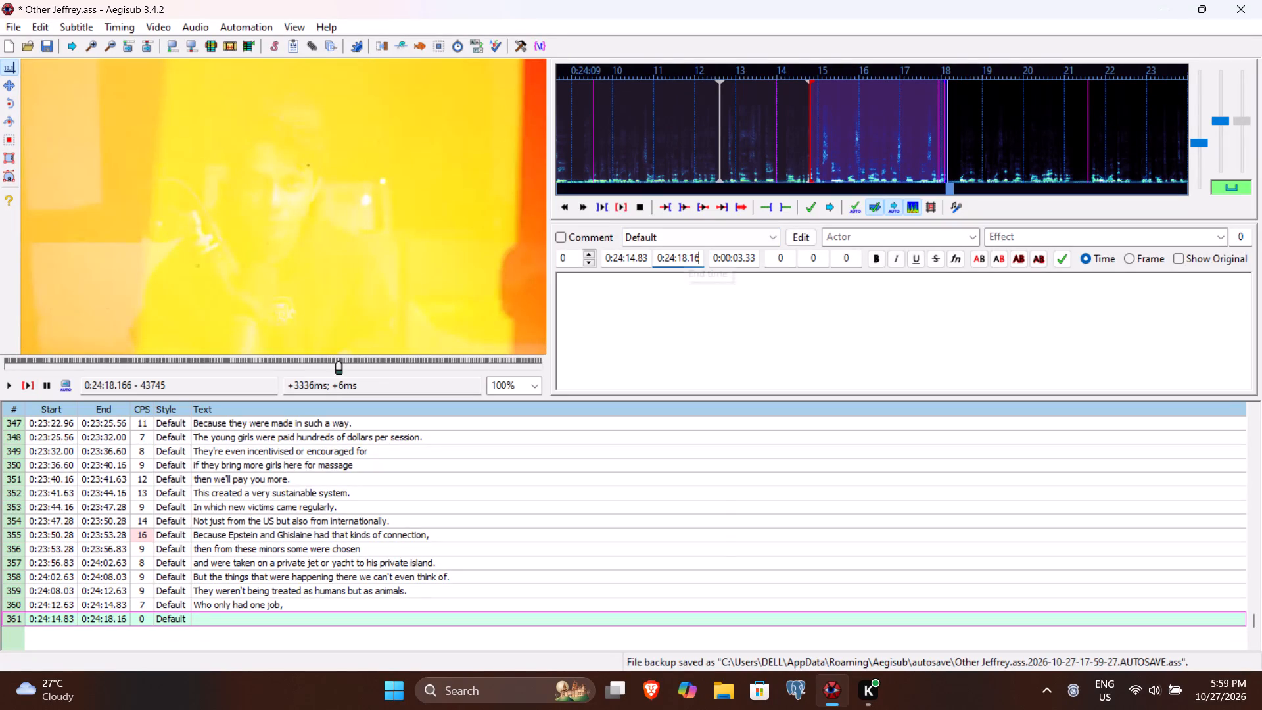
Enter "to please Epstein and his guests." as the text of line 361, play it back and commit it.
{"action": "left_click", "coordinate": [665, 355]}
{"action": "type", "text": "to please"}
{"action": "key", "text": "space"}
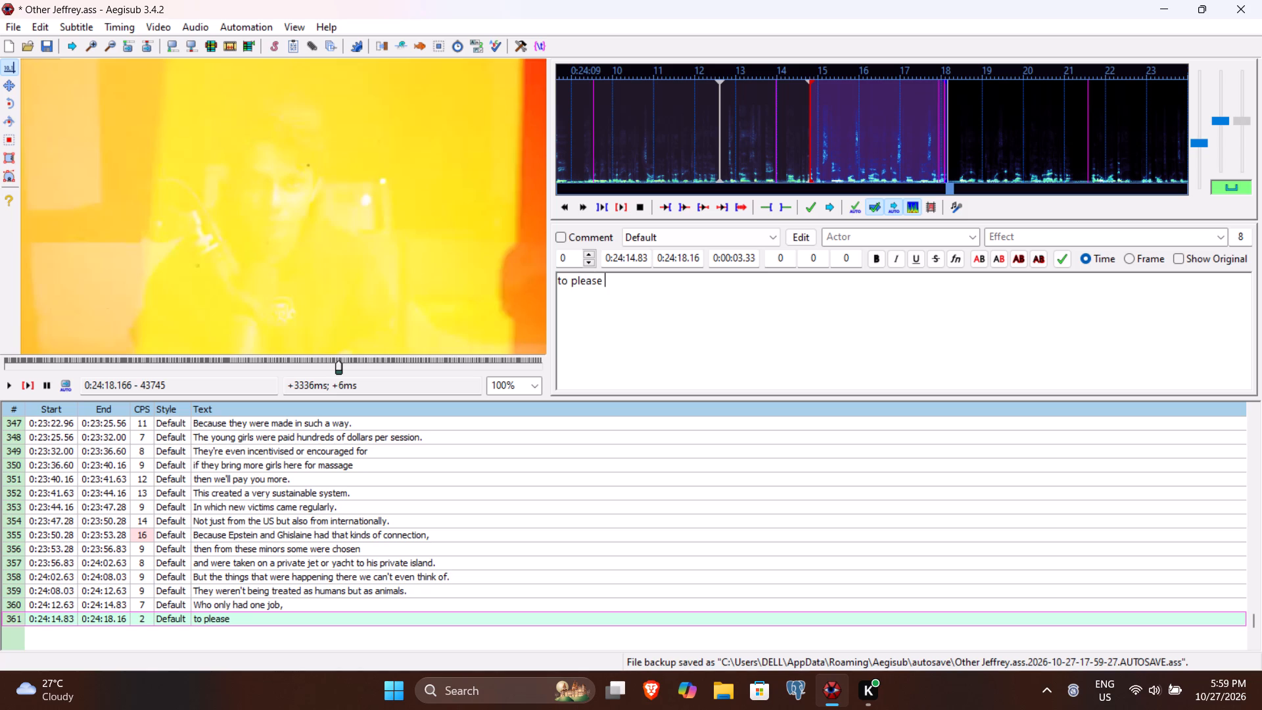
{"action": "key", "text": "e"}
{"action": "key", "text": "BackSpace"}
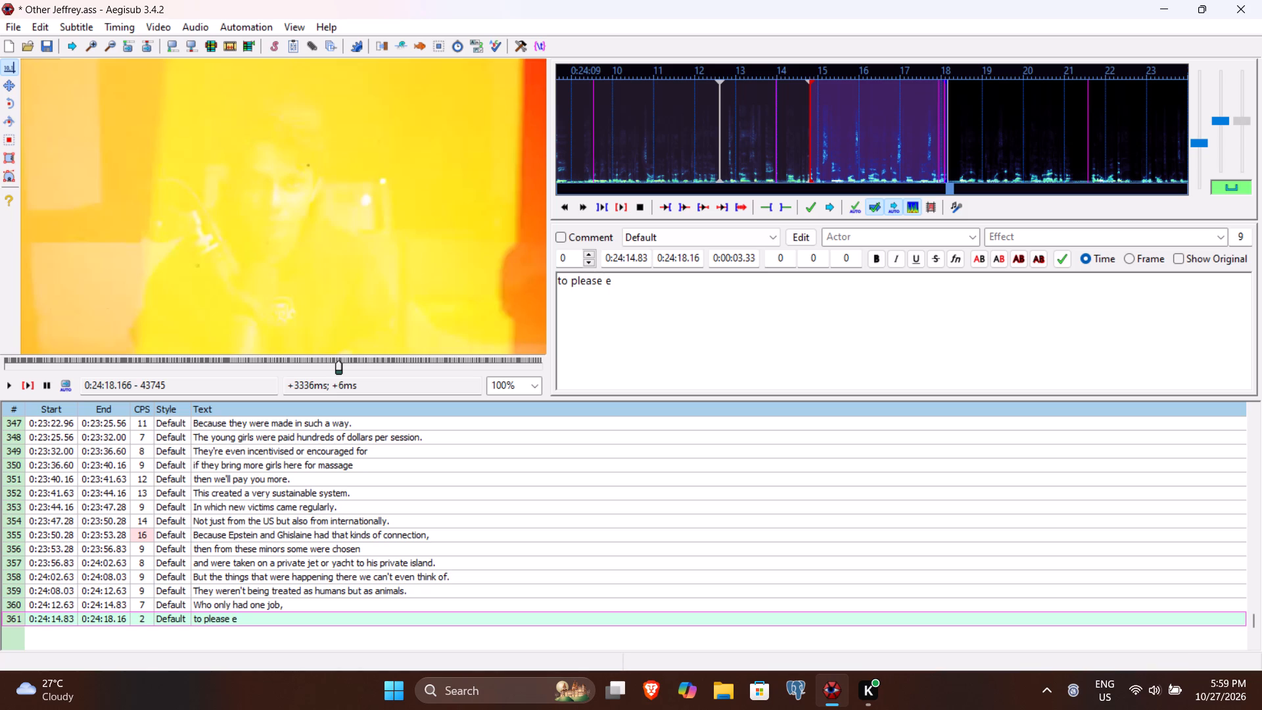
{"action": "key", "text": "shift+e"}
{"action": "type", "text": "psteinn"}
{"action": "key", "text": "BackSpace"}
{"action": "key", "text": "space"}
{"action": "type", "text": "and his guests."}
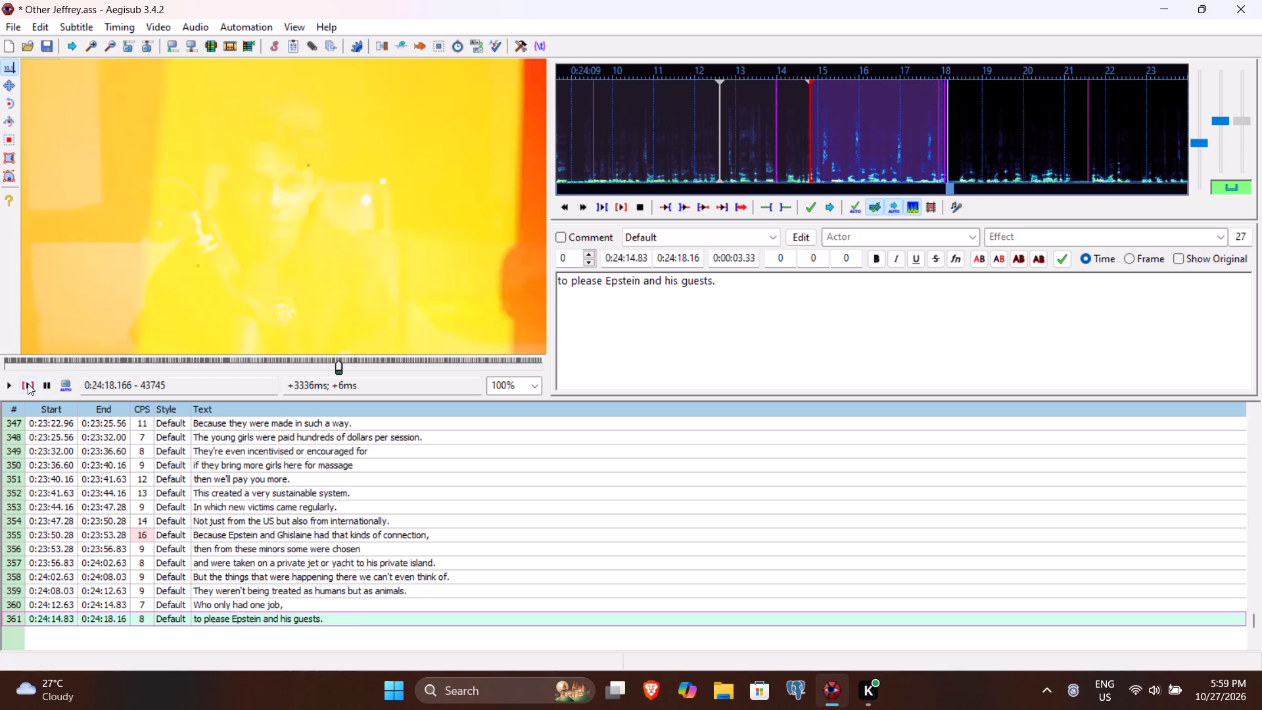
{"action": "left_click", "coordinate": [26, 383]}
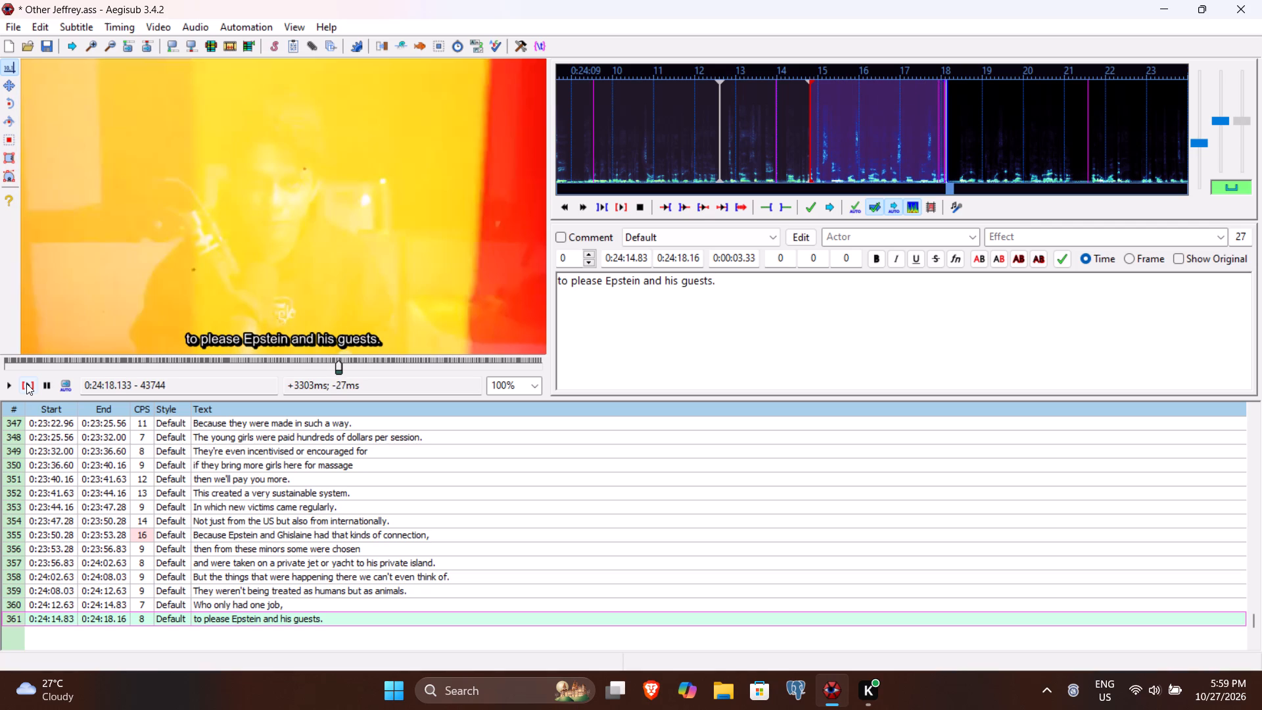
{"action": "key", "text": "Return"}
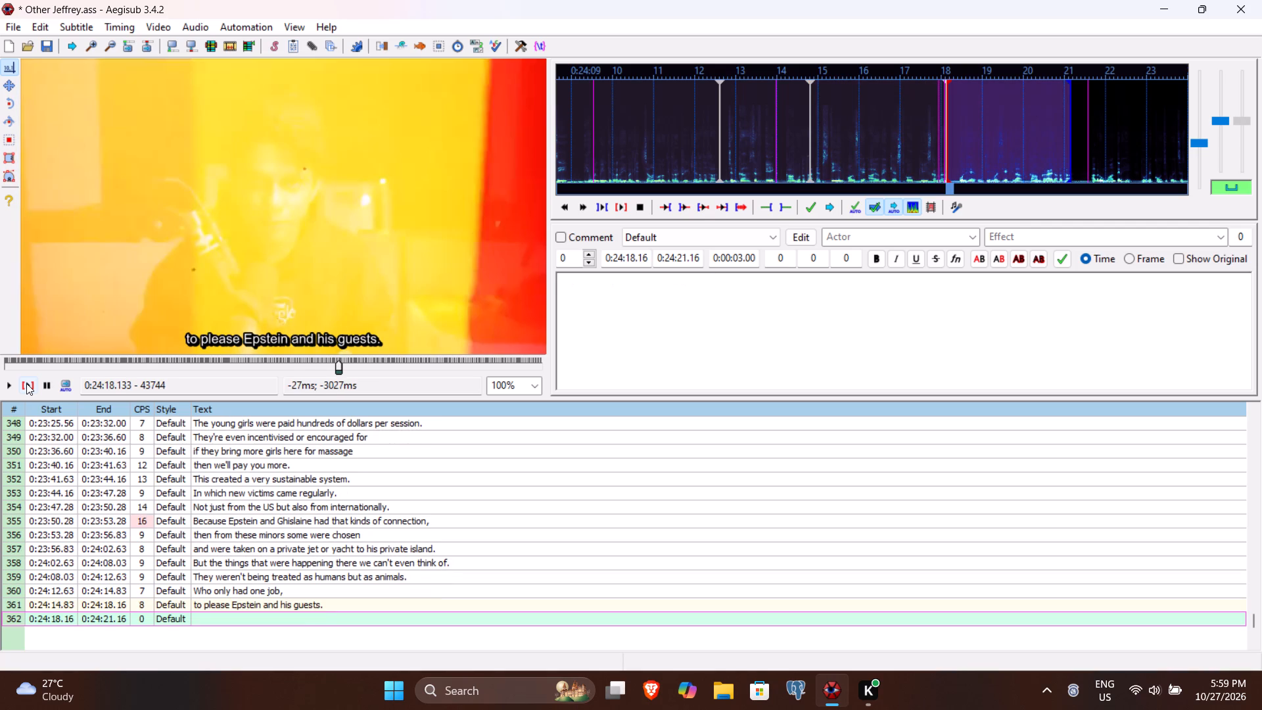
Play line 362 and set its start time to 0:24:18.40.
{"action": "left_click", "coordinate": [26, 383]}
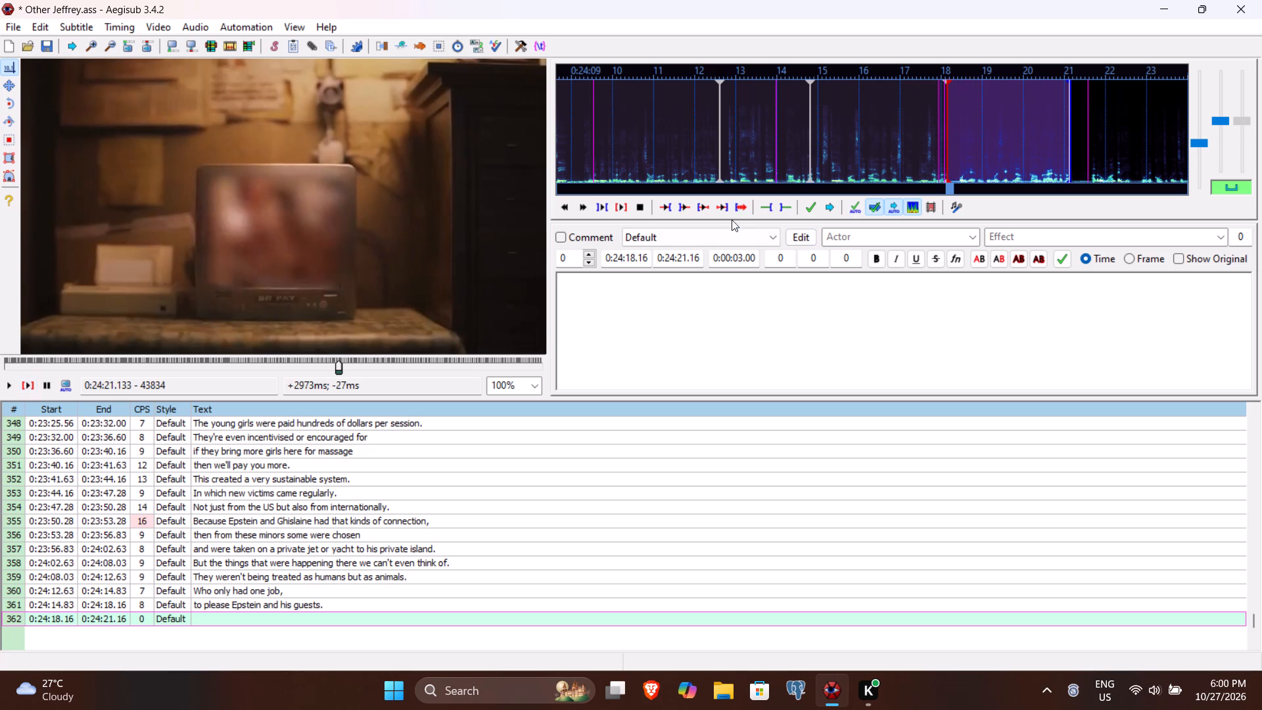
{"action": "left_click", "coordinate": [637, 259]}
{"action": "type", "text": "40"}
Enter "They were being forced to work." as the text of line 362, play it back and commit it.
{"action": "left_click", "coordinate": [619, 315]}
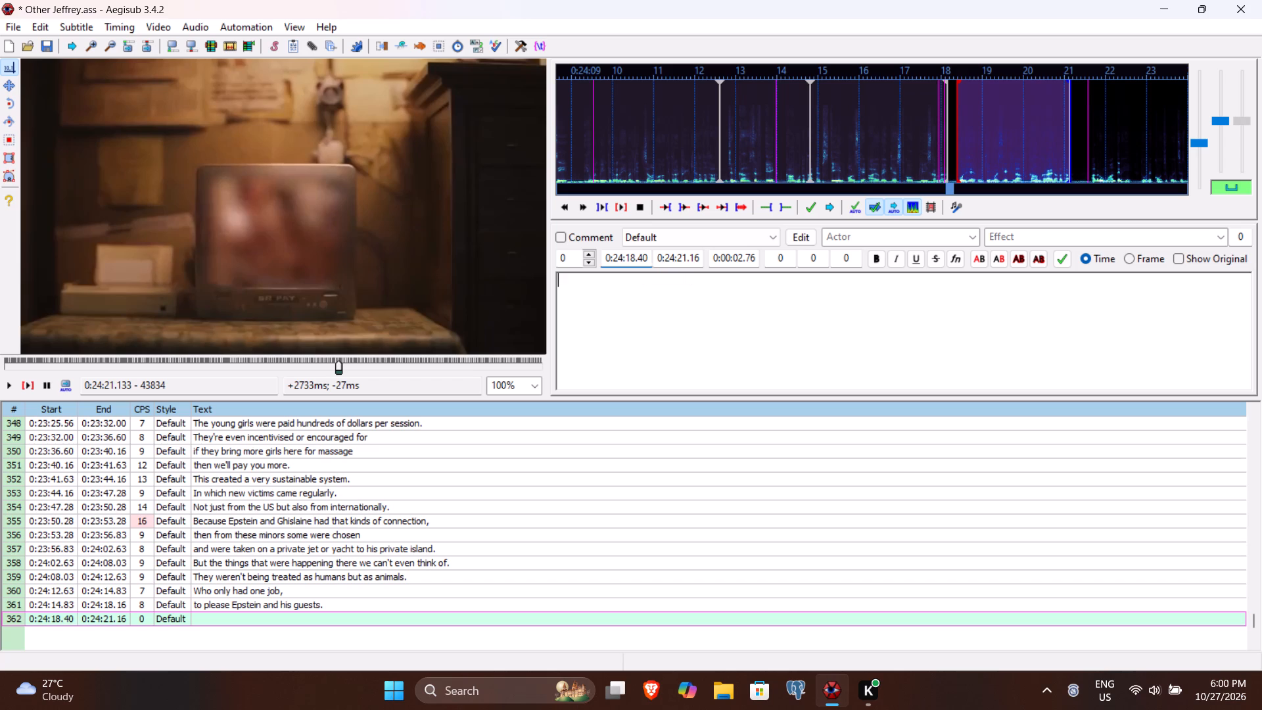
{"action": "type", "text": "They were"}
{"action": "key", "text": "space"}
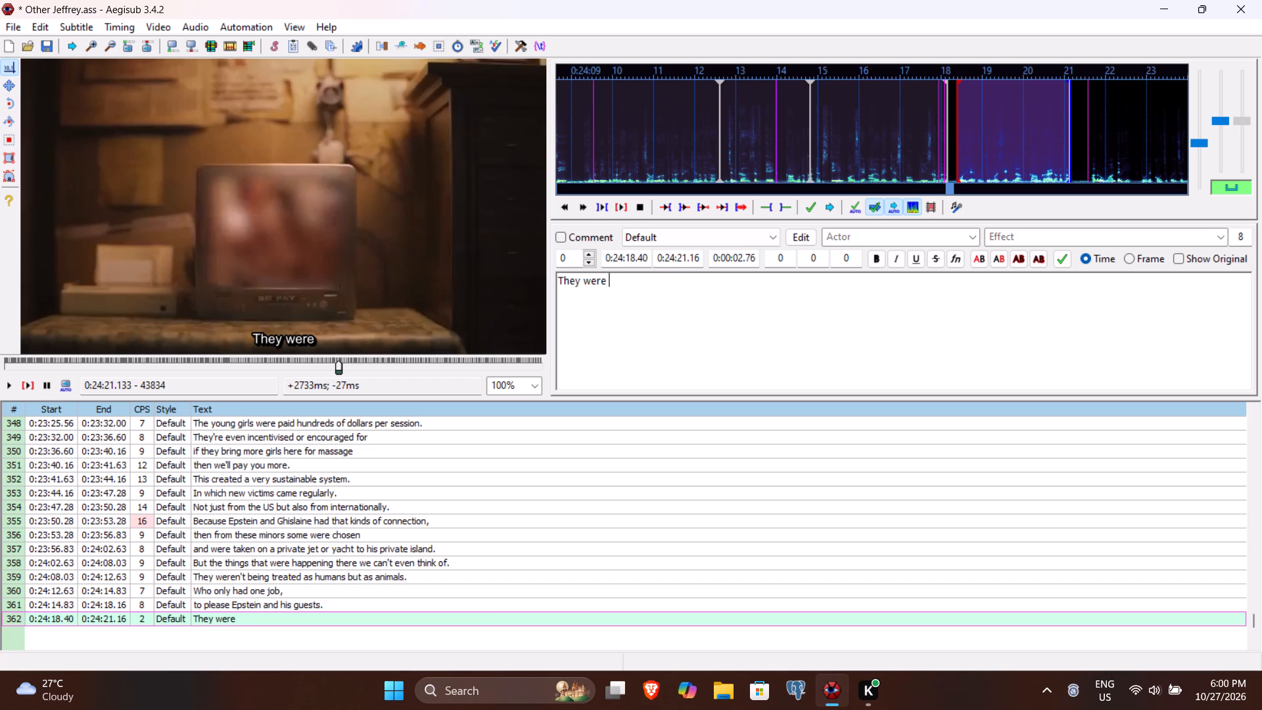
{"action": "type", "text": "beiin"}
{"action": "key", "text": "BackSpace"}
{"action": "key", "text": "BackSpace"}
{"action": "type", "text": "ng fr"}
{"action": "key", "text": "BackSpace"}
{"action": "type", "text": "or"}
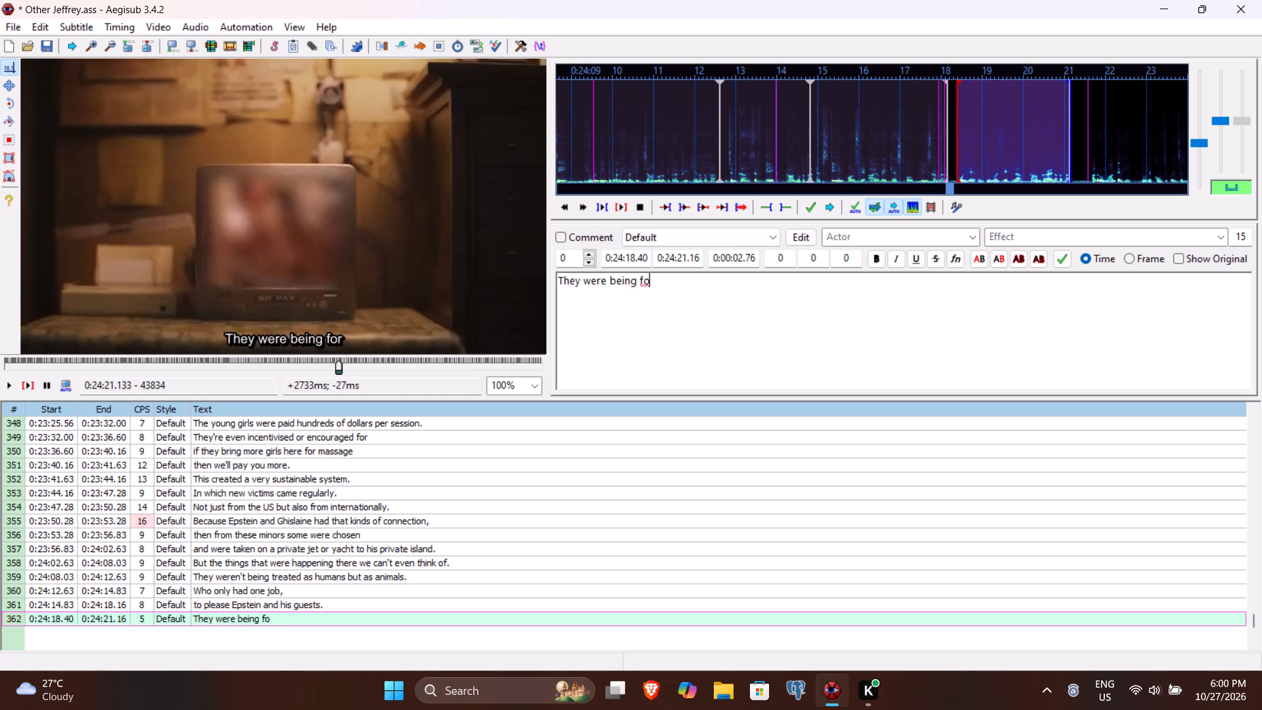
{"action": "type", "text": "ced to o"}
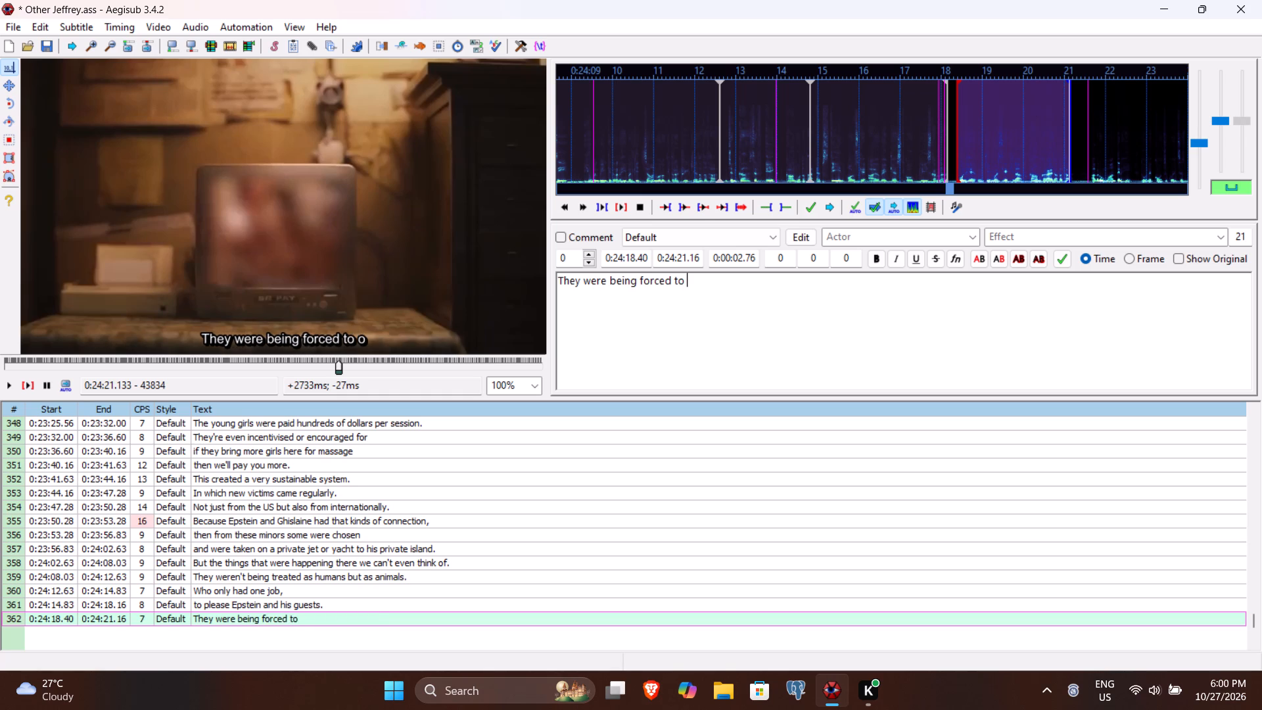
{"action": "key", "text": "BackSpace"}
{"action": "type", "text": "work."}
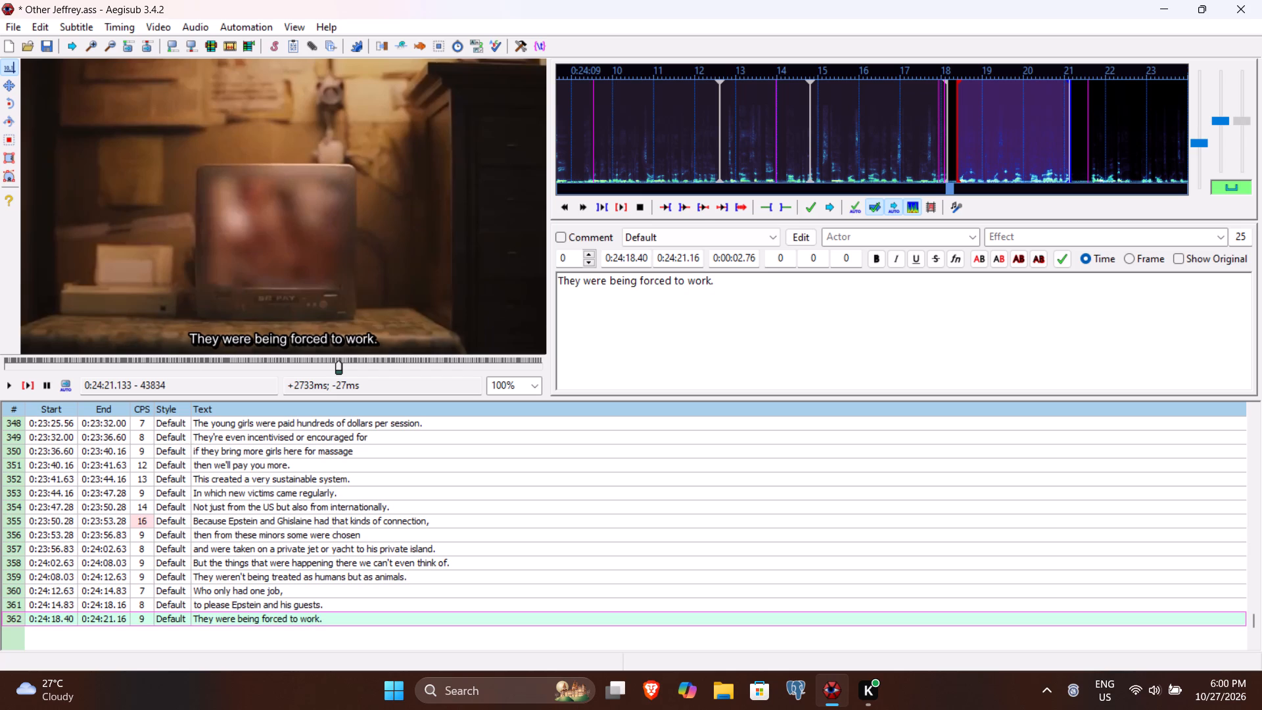
{"action": "left_click", "coordinate": [33, 382]}
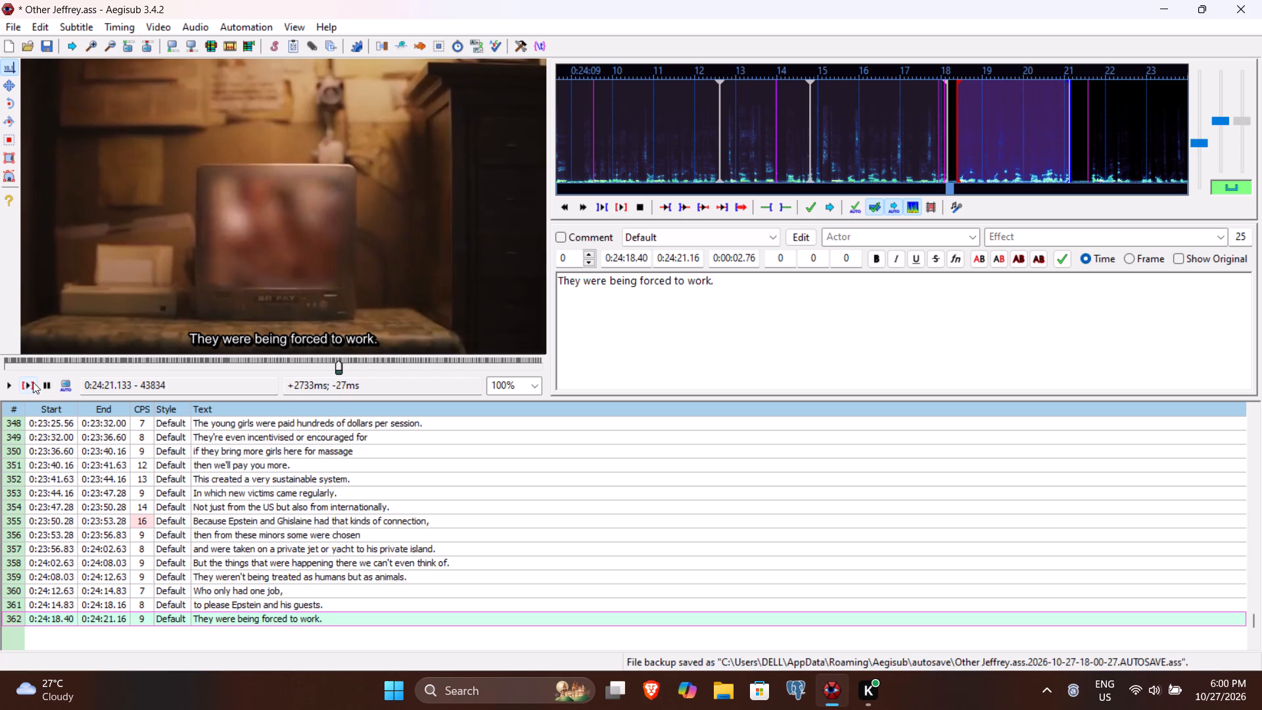
{"action": "key", "text": "Return"}
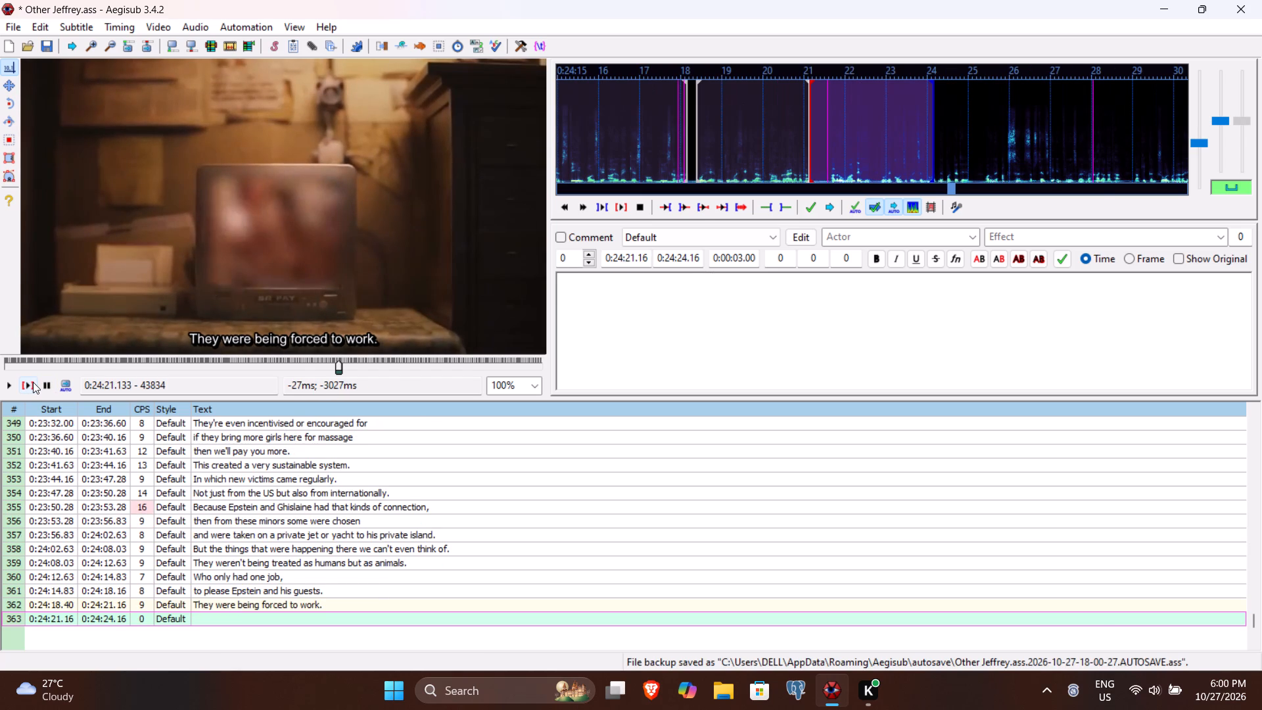
Play line 363 through the end of the spoken phrase and set its end time to 0:24:25.06.
{"action": "left_click", "coordinate": [30, 382]}
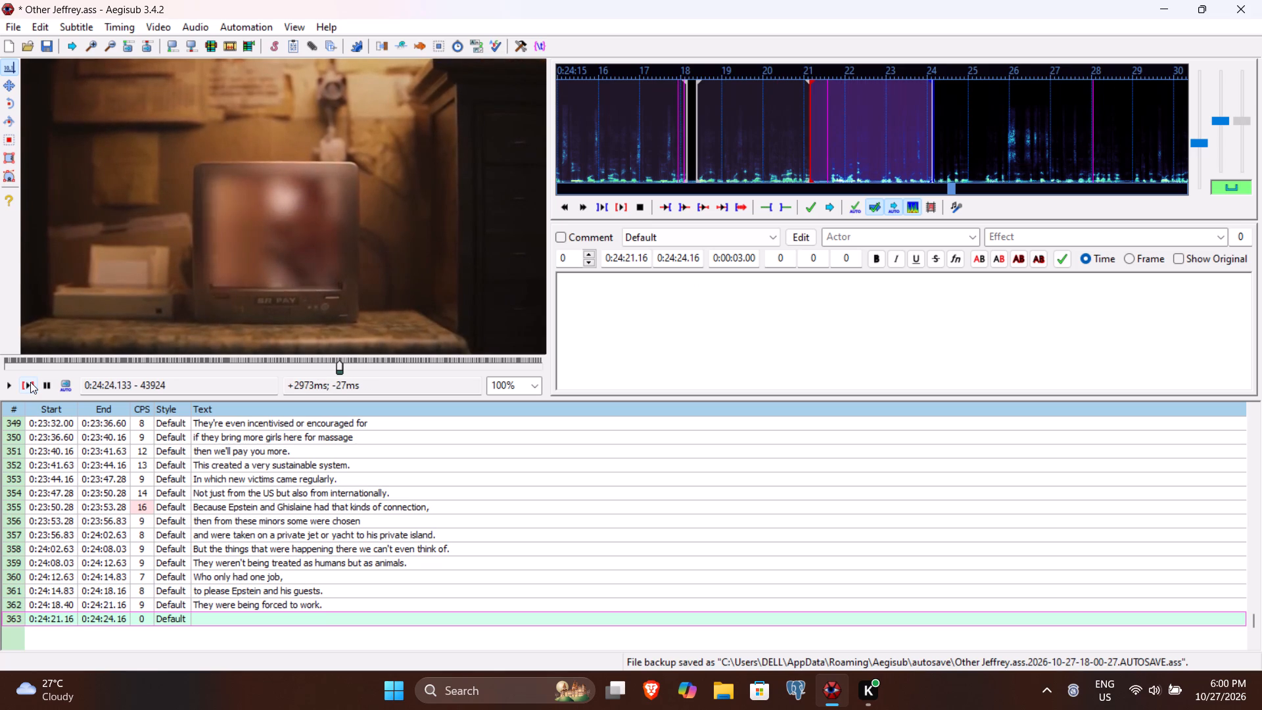
{"action": "left_click", "coordinate": [4, 385]}
{"action": "left_click", "coordinate": [4, 385]}
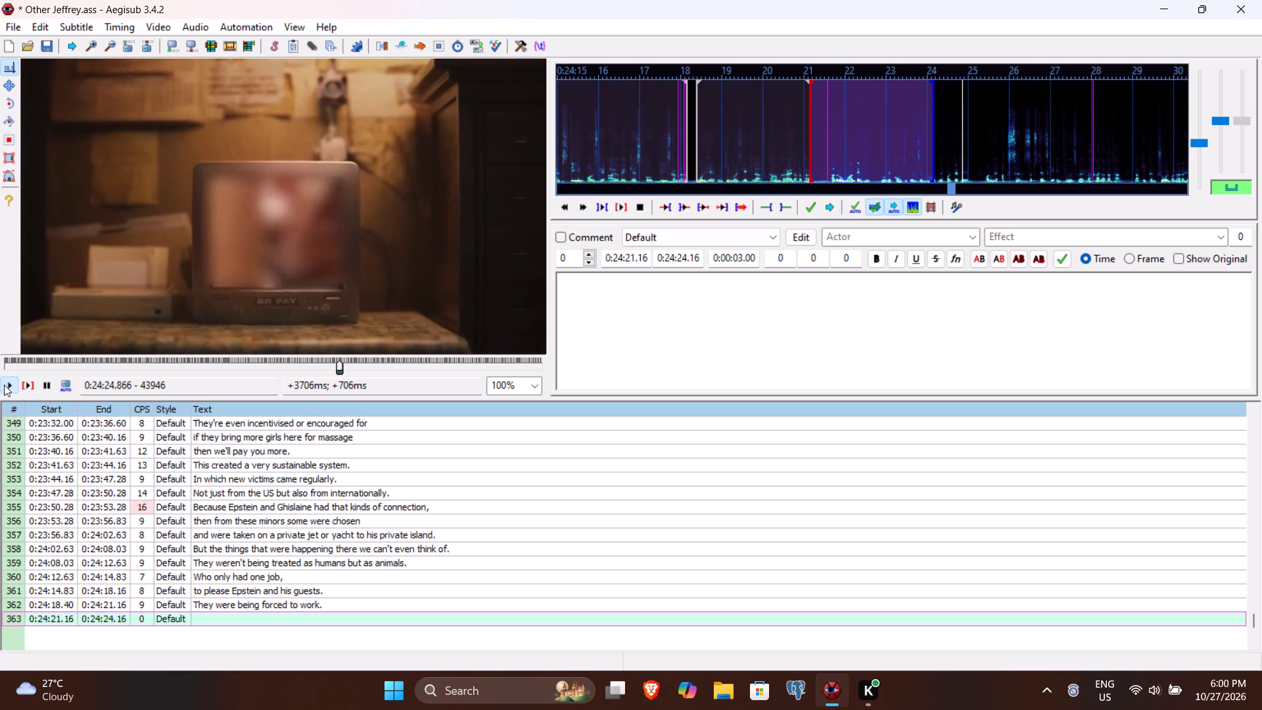
{"action": "double_click", "coordinate": [4, 385]}
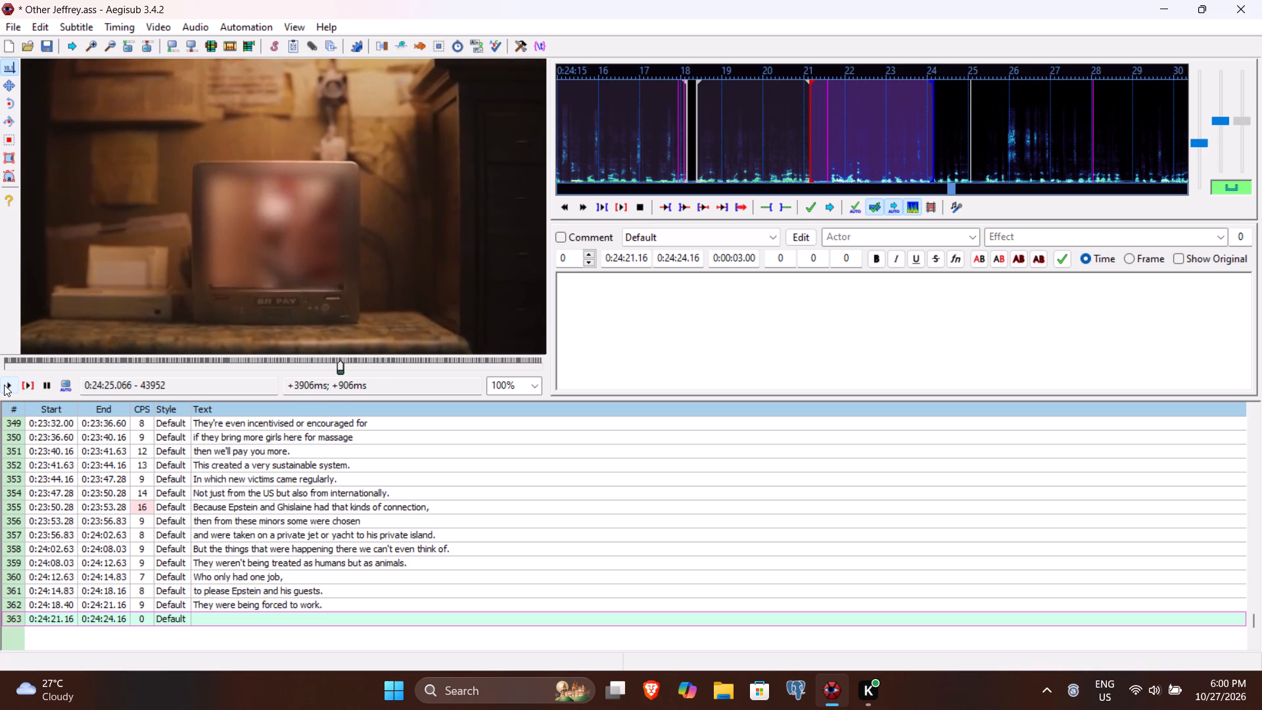
{"action": "left_click", "coordinate": [685, 257]}
{"action": "key", "text": "BackSpace"}
{"action": "key", "text": "5"}
{"action": "type", "text": "06"}
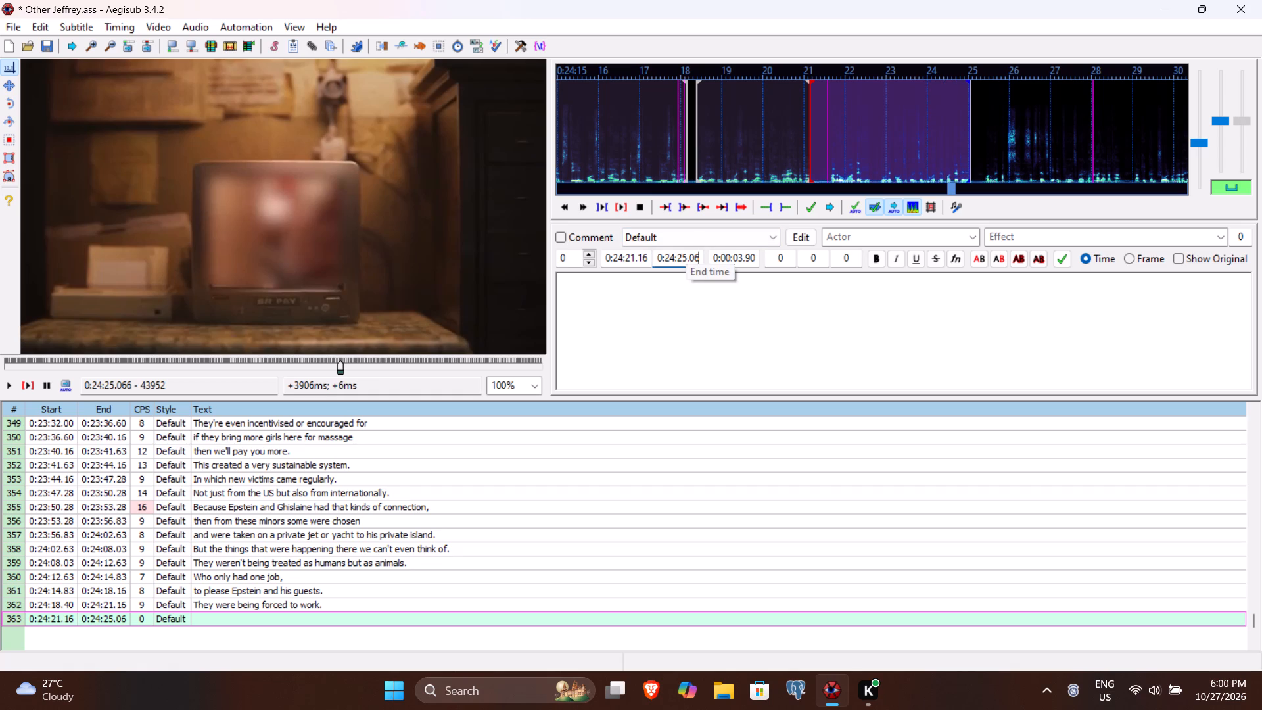
Enter "If they don't agree they faced consequences." as the text of line 363 and commit it.
{"action": "left_click", "coordinate": [683, 314]}
{"action": "type", "text": "If they don't"}
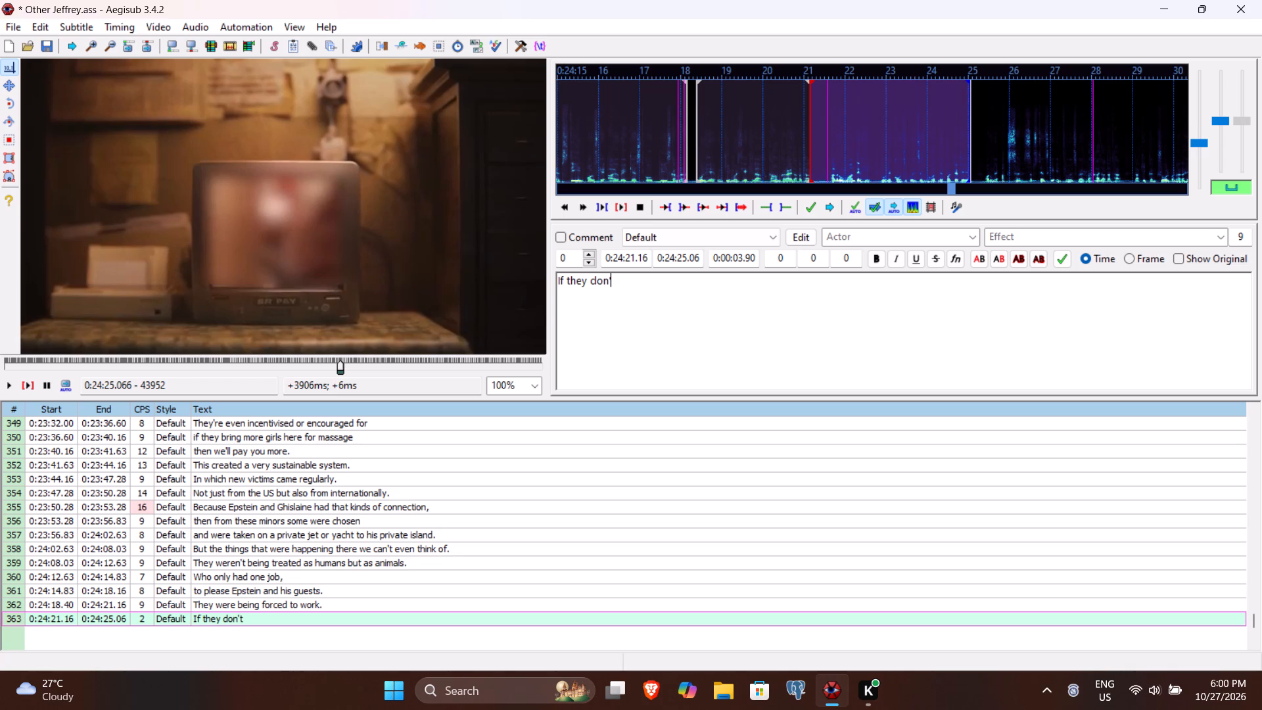
{"action": "key", "text": "space"}
{"action": "type", "text": "agree they faced consequences"}
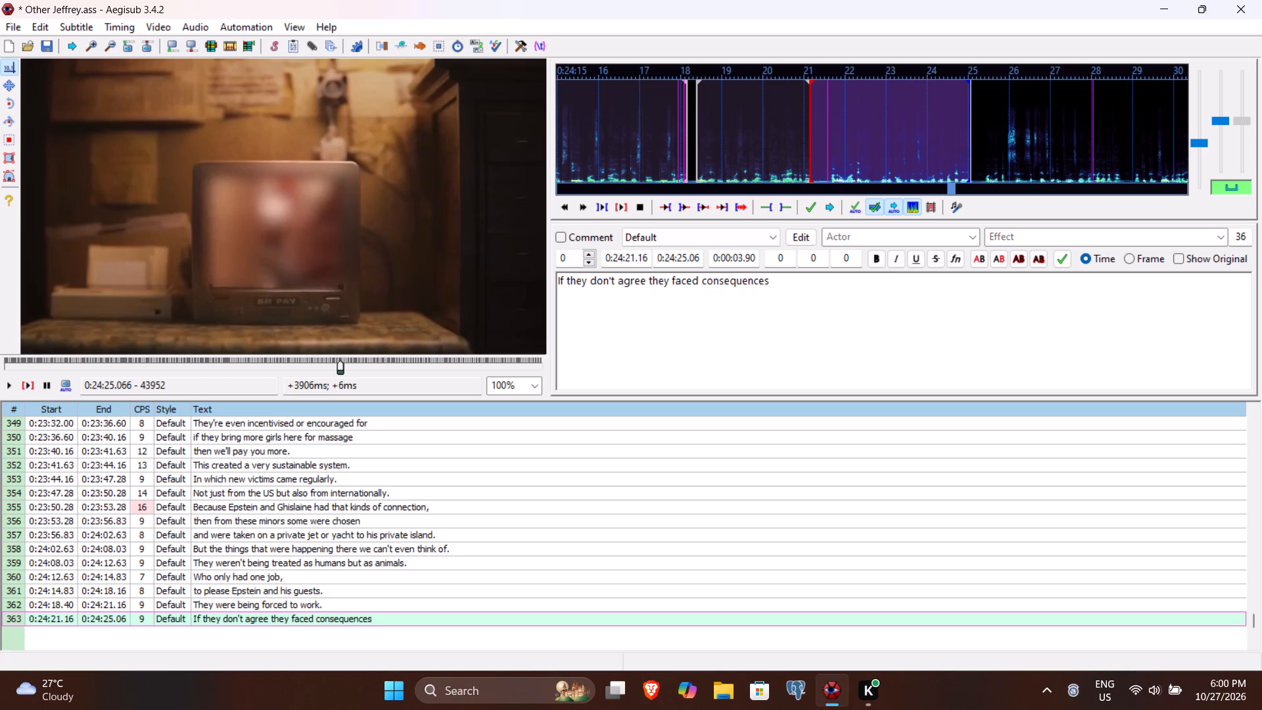
{"action": "key", "text": "period"}
{"action": "key", "text": "Return"}
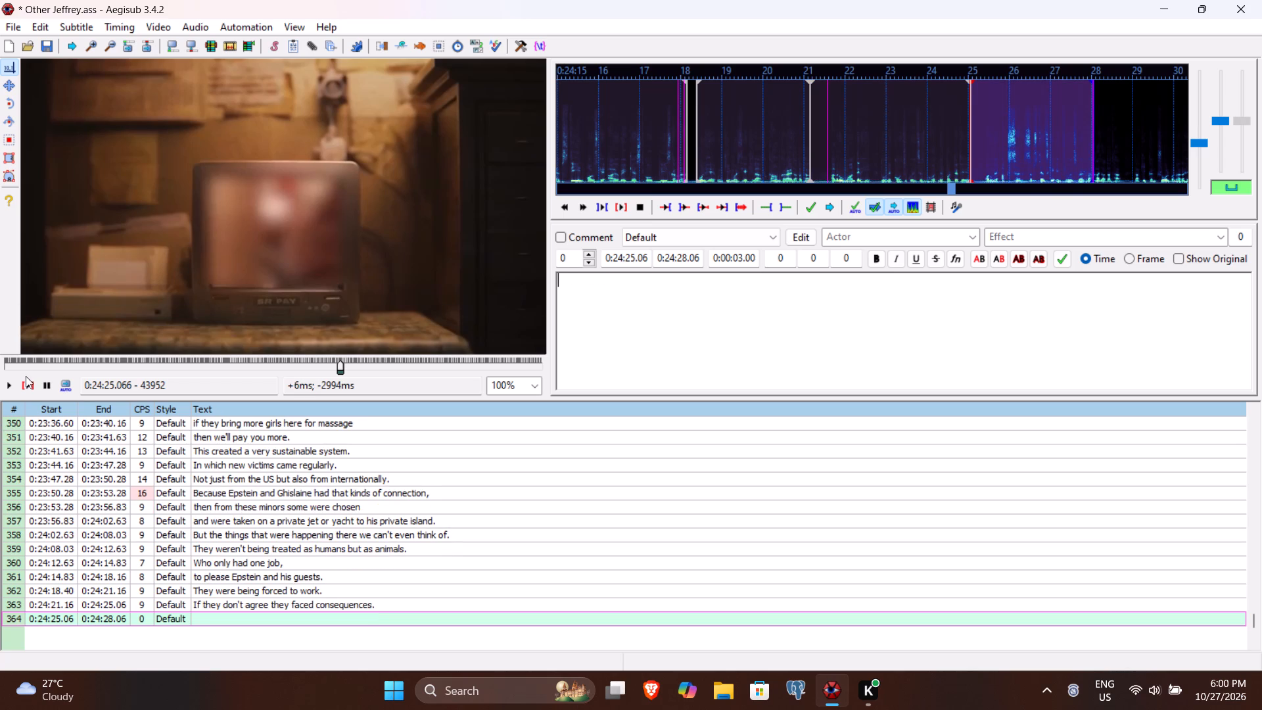
Play line 364 through the spoken phrase and set its end time to 0:24:28.83 and start time to 0:24:25.38.
{"action": "left_click", "coordinate": [28, 381]}
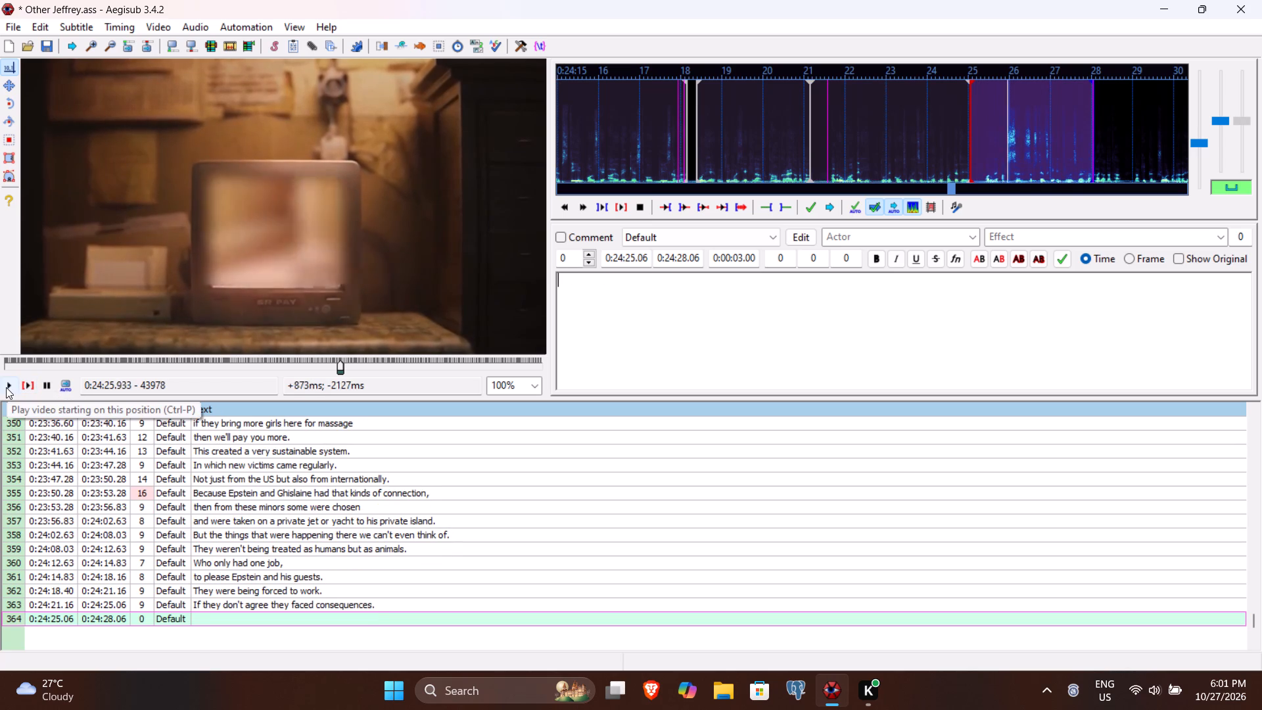
{"action": "left_click", "coordinate": [6, 387]}
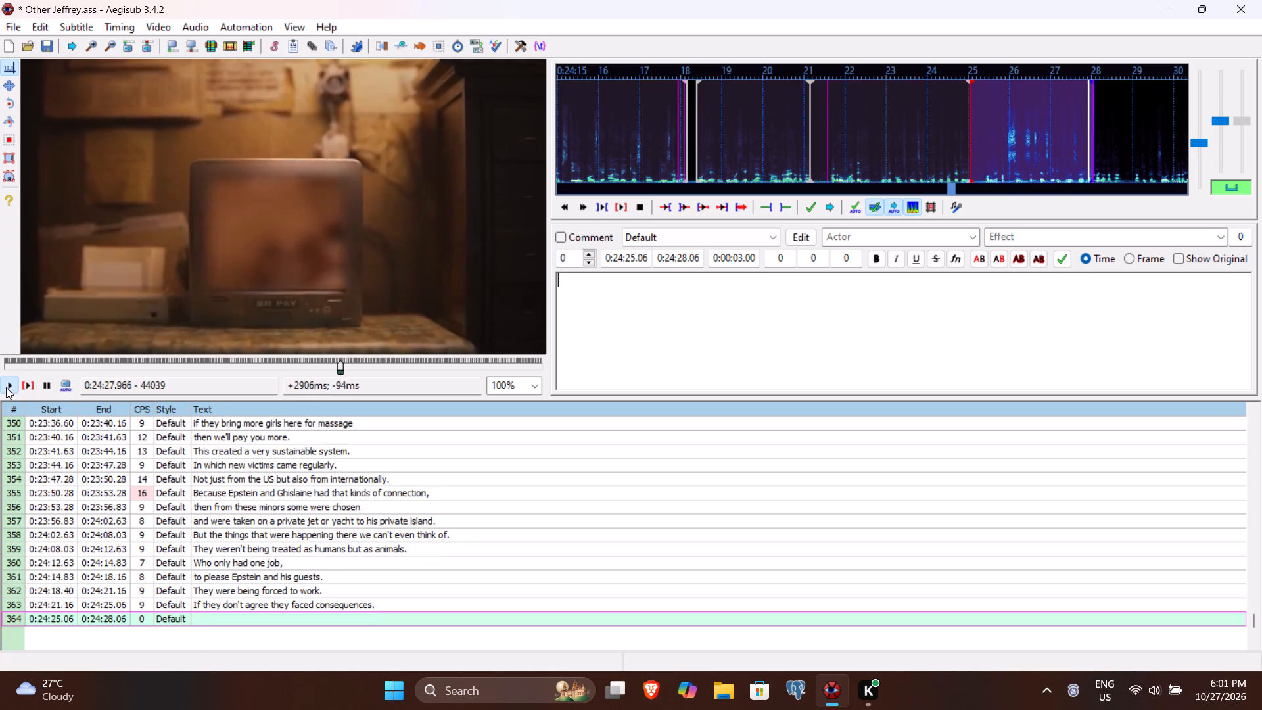
{"action": "left_click", "coordinate": [6, 387]}
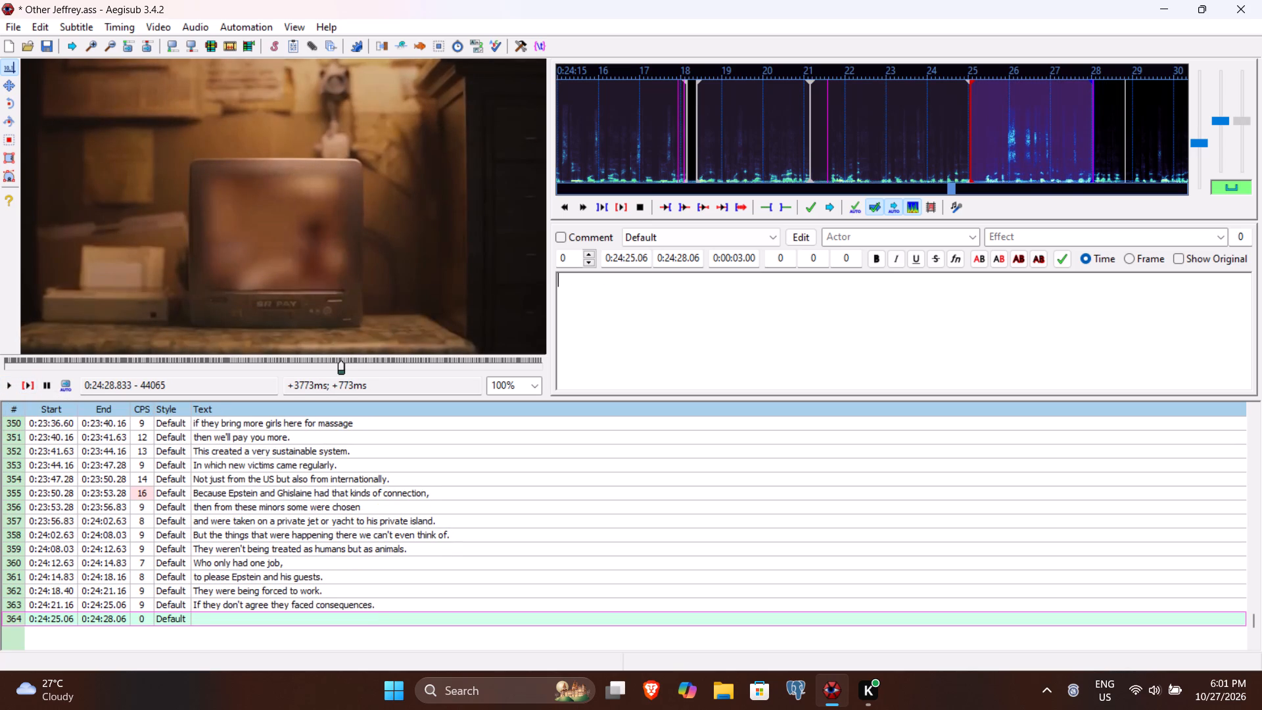
{"action": "left_click", "coordinate": [689, 258]}
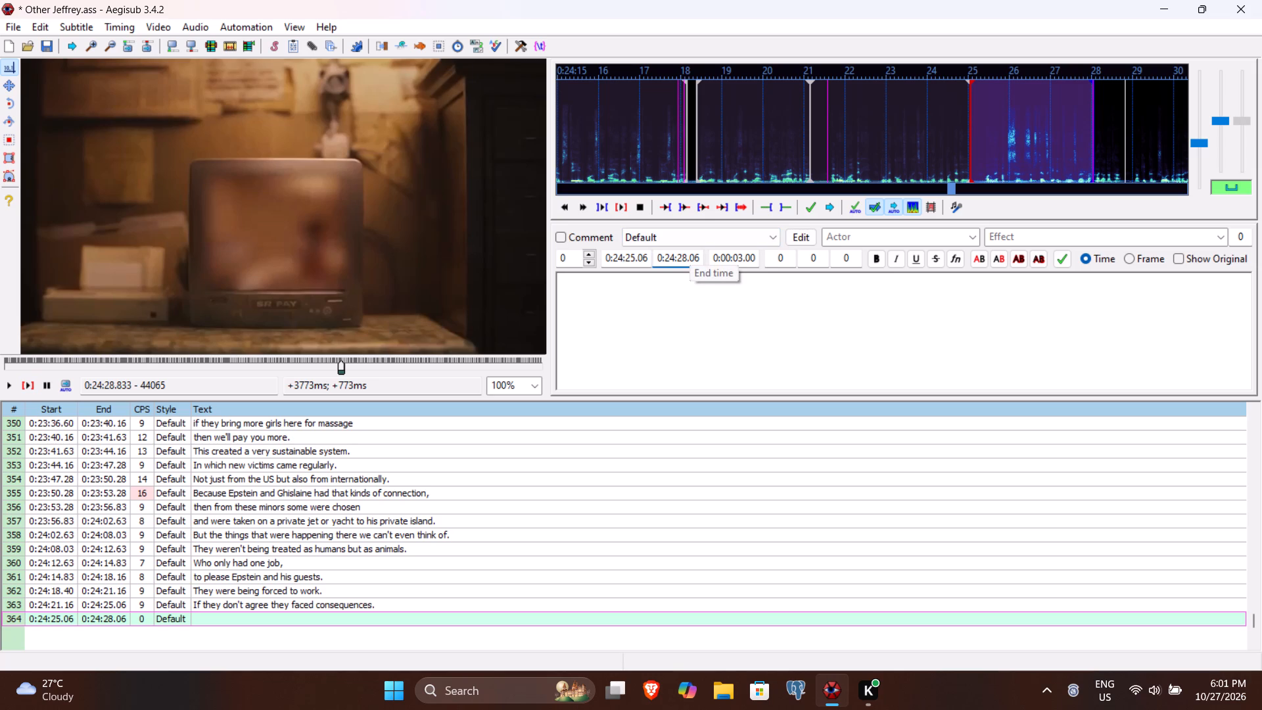
{"action": "type", "text": "83"}
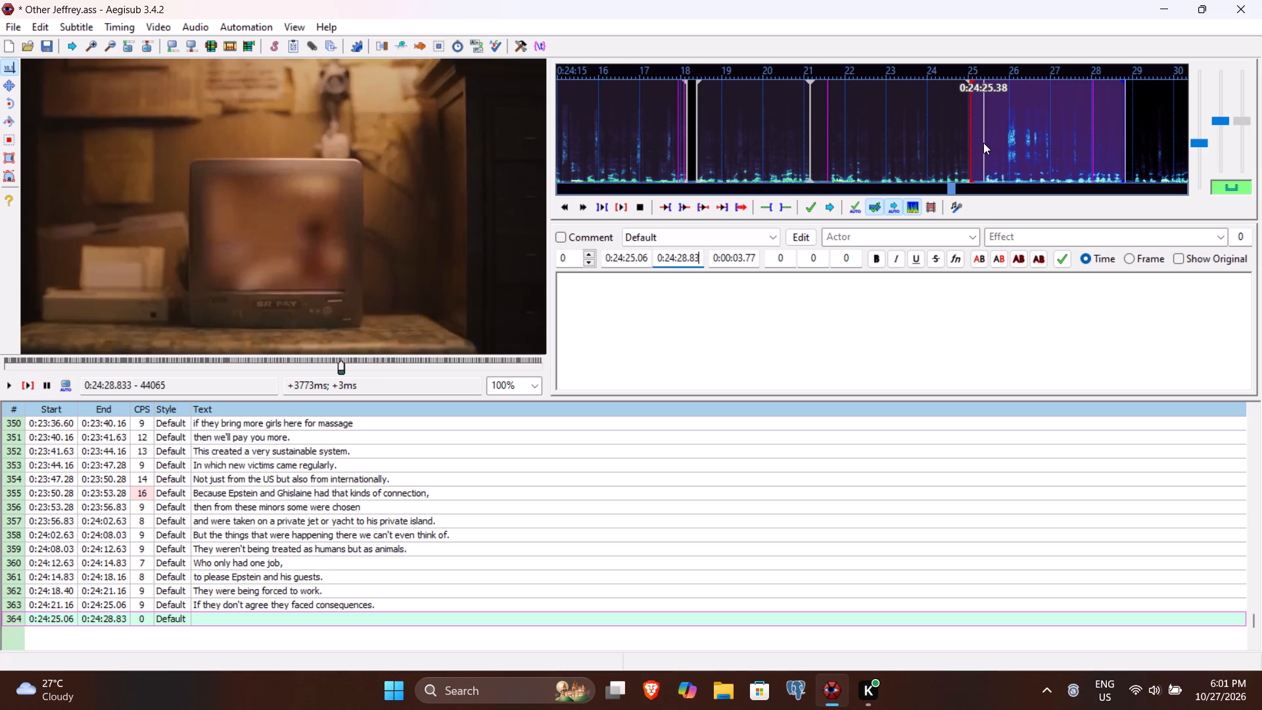
{"action": "left_click", "coordinate": [640, 258]}
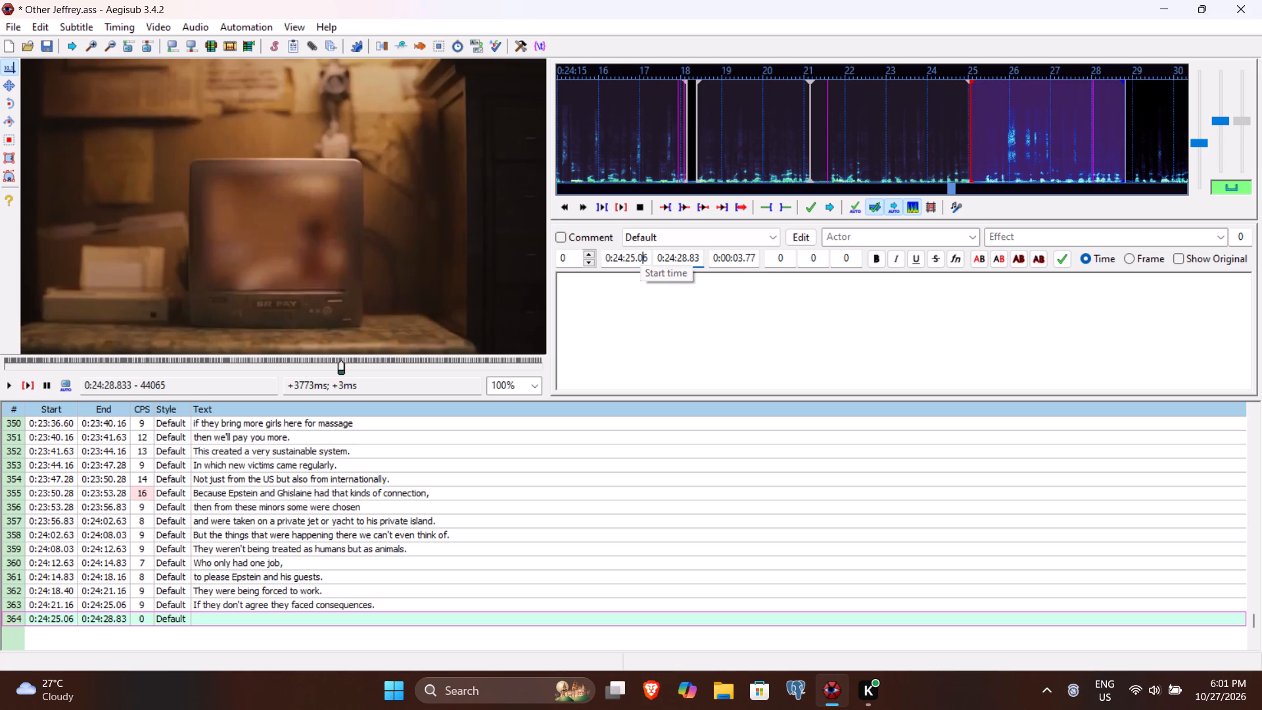
{"action": "key", "text": "BackSpace"}
{"action": "type", "text": "38"}
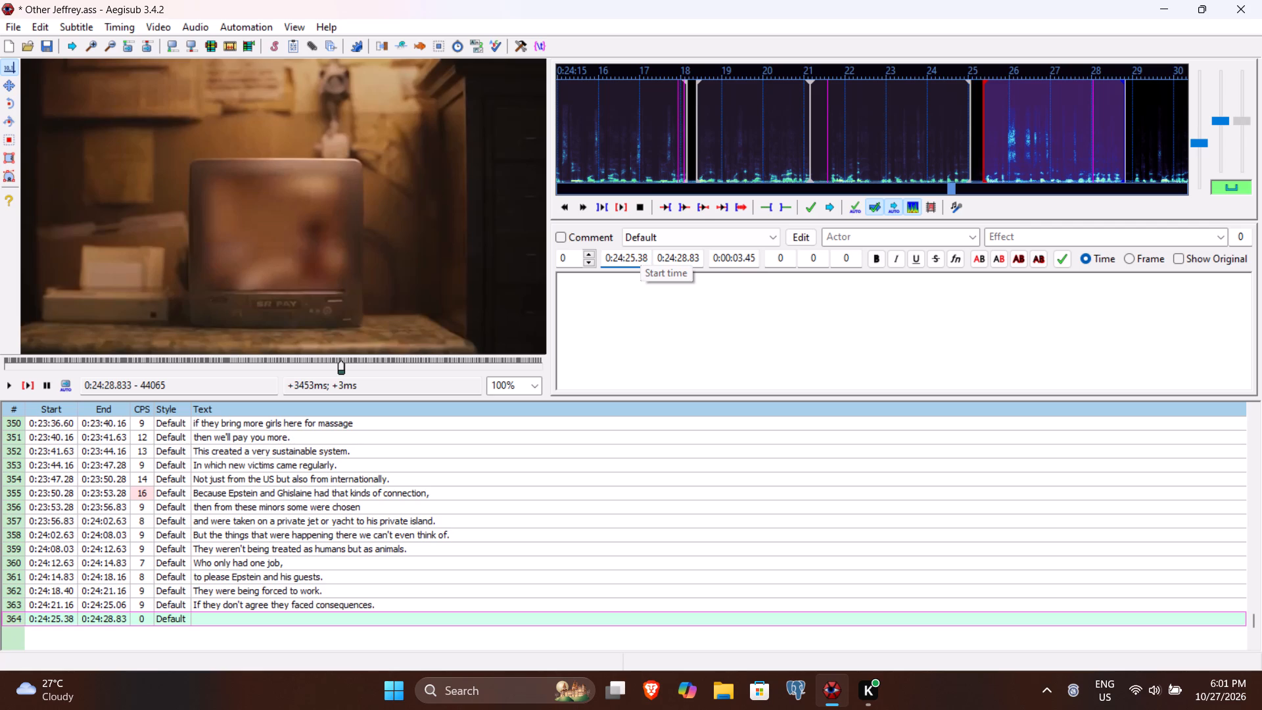
Enter "They were mostly kept on drugs." as the text of line 364, play it back and commit it.
{"action": "left_click", "coordinate": [620, 336]}
{"action": "type", "text": "They were mostly kept on"}
{"action": "key", "text": "space"}
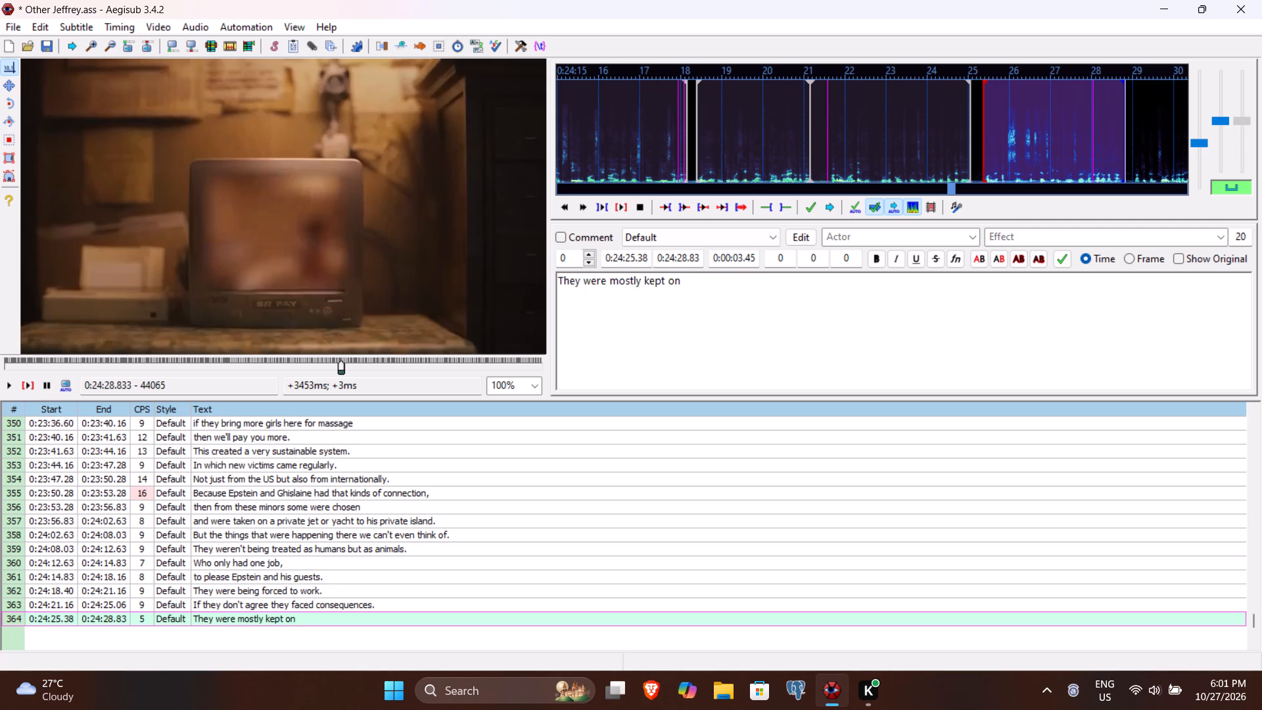
{"action": "type", "text": "drugs"}
{"action": "key", "text": "period"}
{"action": "left_click", "coordinate": [20, 385]}
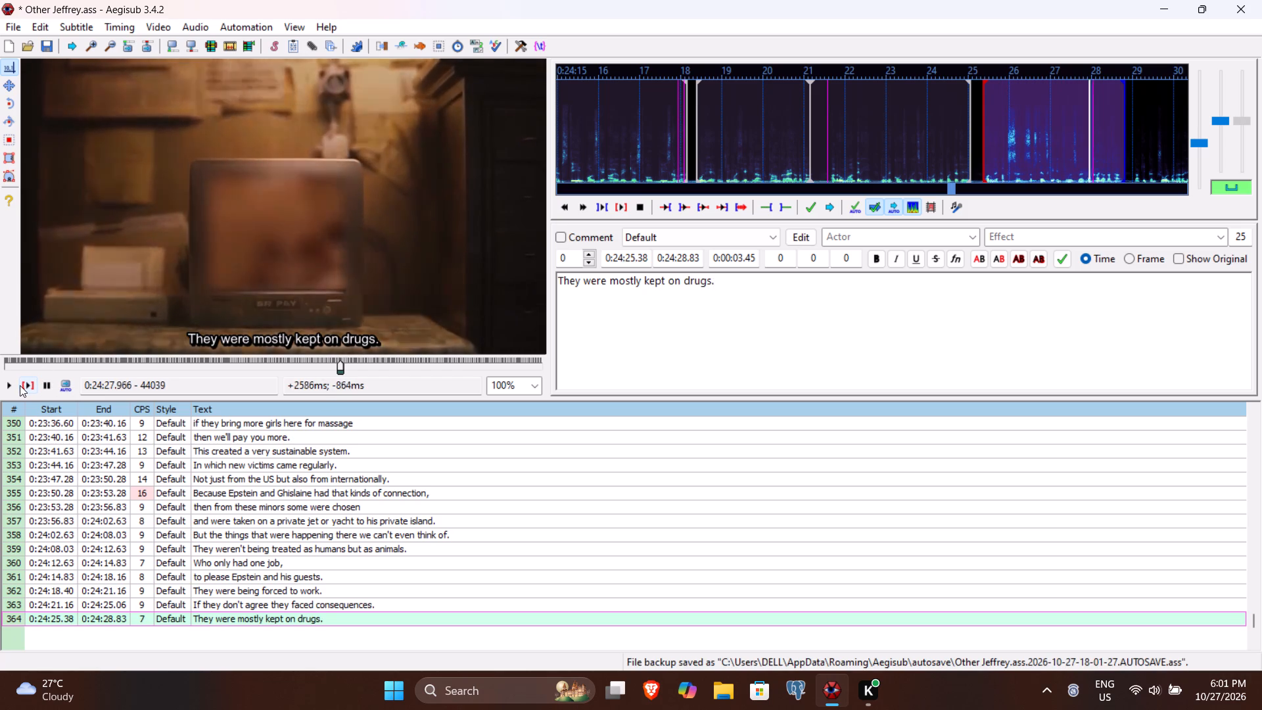
{"action": "key", "text": "Return"}
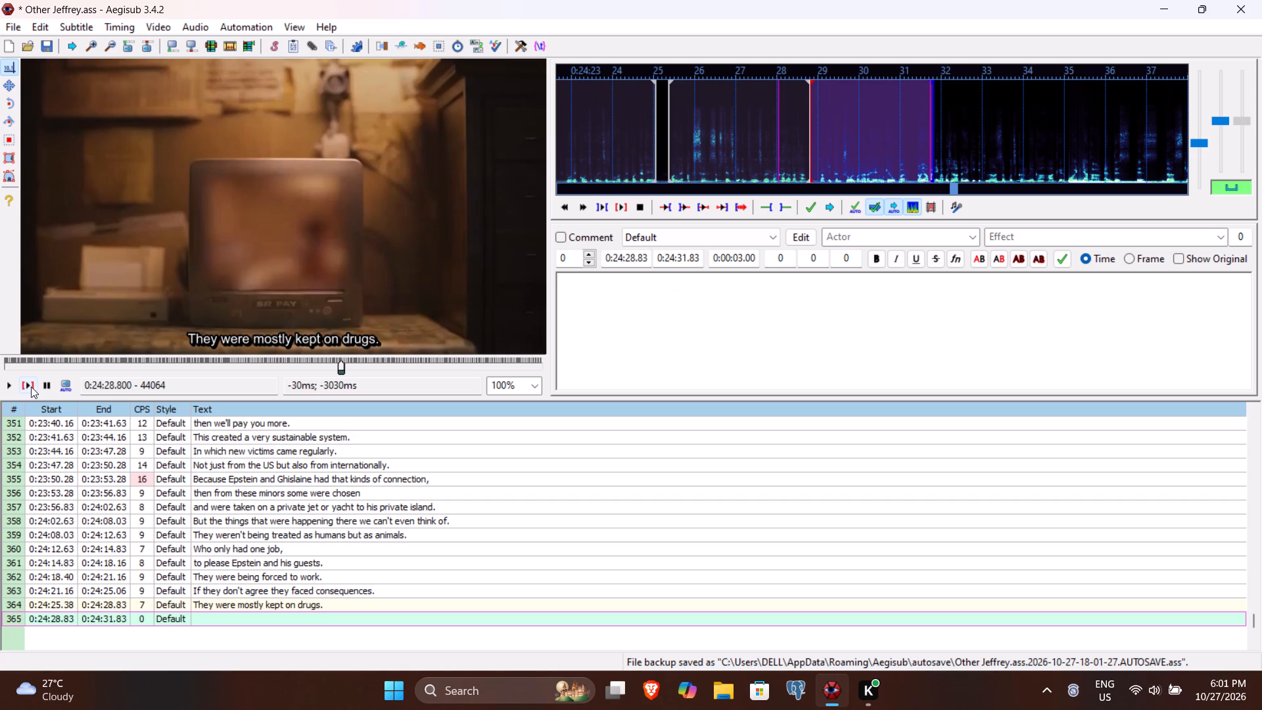
Play line 365 through the spoken phrase and set its end time to 0:24:31.22.
{"action": "left_click", "coordinate": [31, 387]}
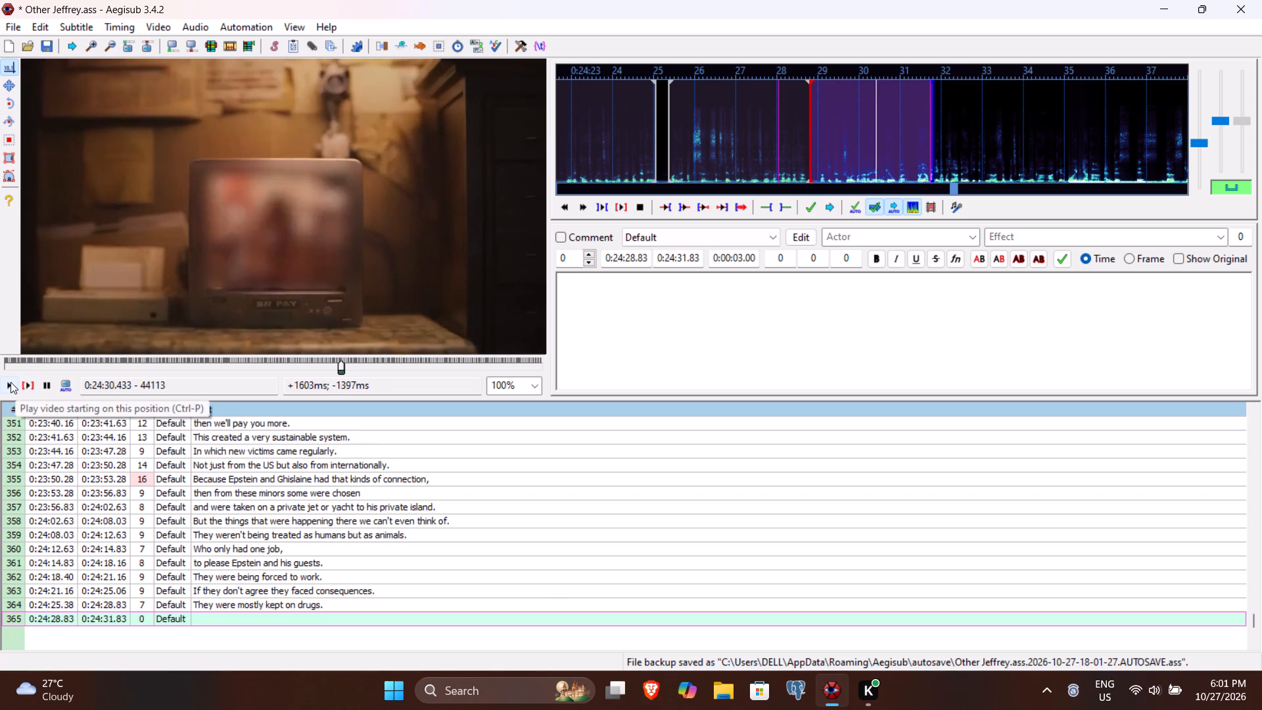
{"action": "left_click", "coordinate": [11, 382]}
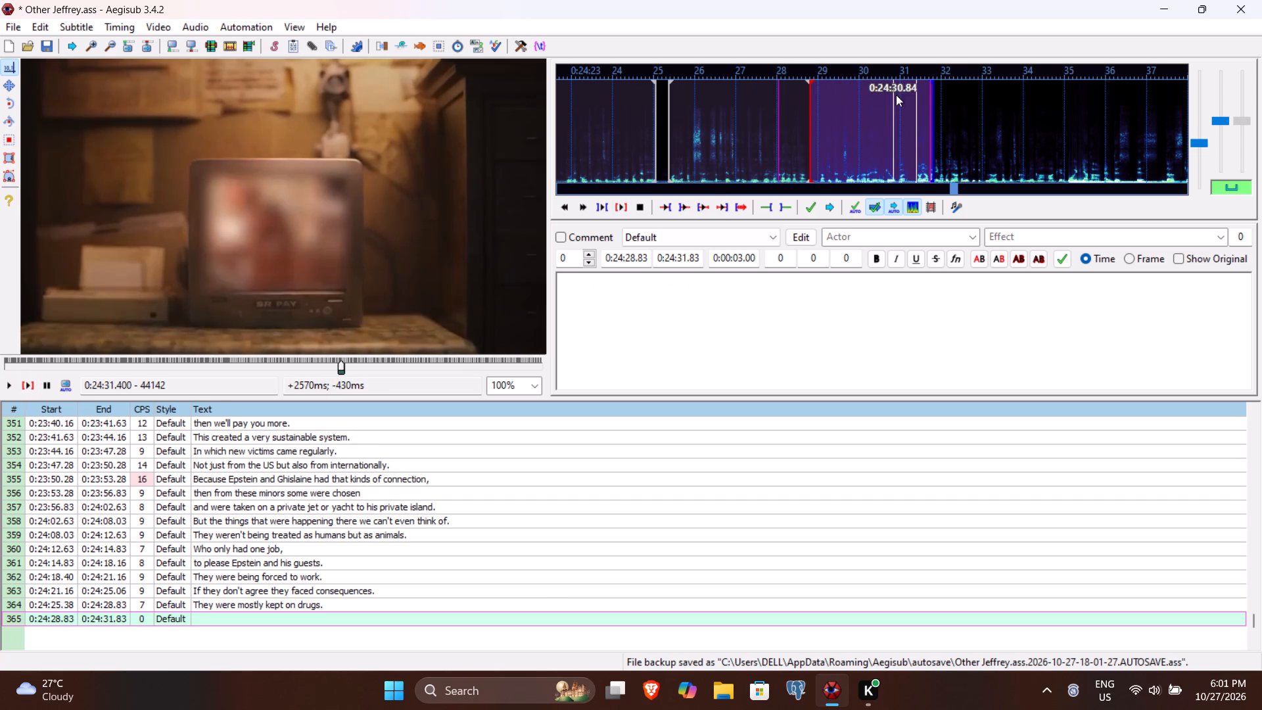
{"action": "left_click", "coordinate": [689, 258]}
{"action": "type", "text": "22"}
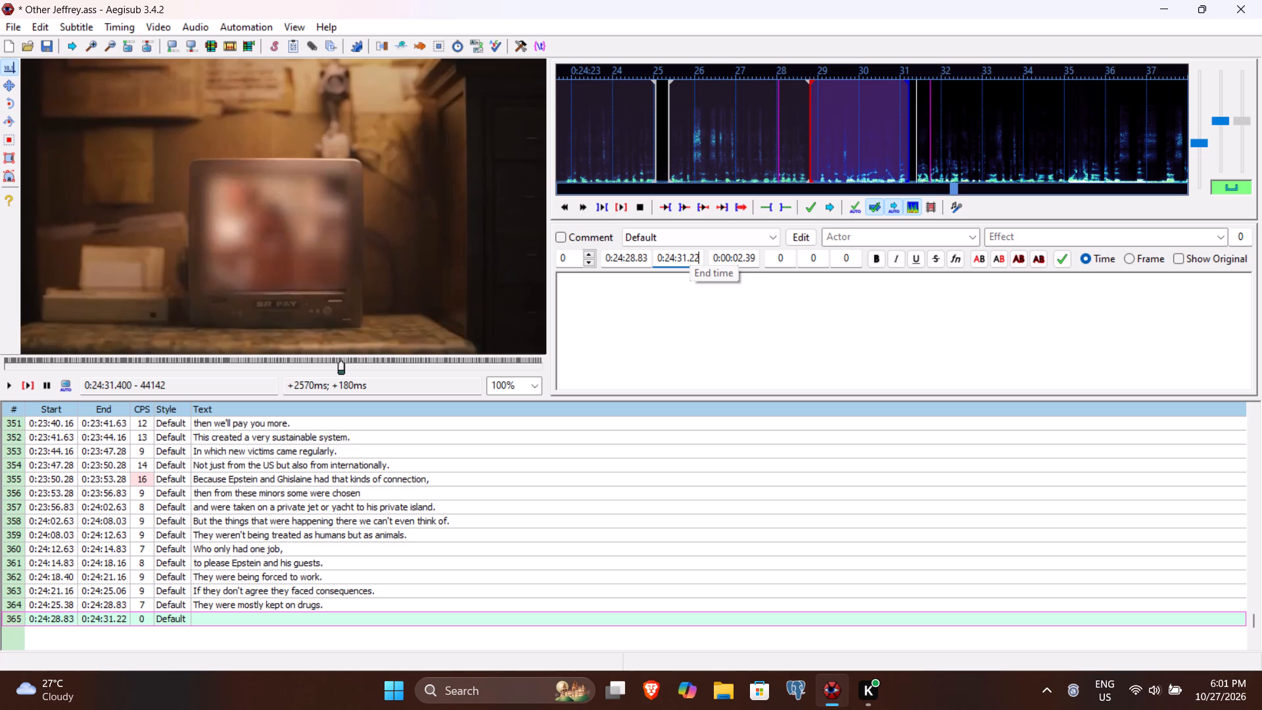
Enter "So they could keep them under their control." as the text of line 365, play it back and commit it.
{"action": "left_click", "coordinate": [657, 375]}
{"action": "type", "text": "so t"}
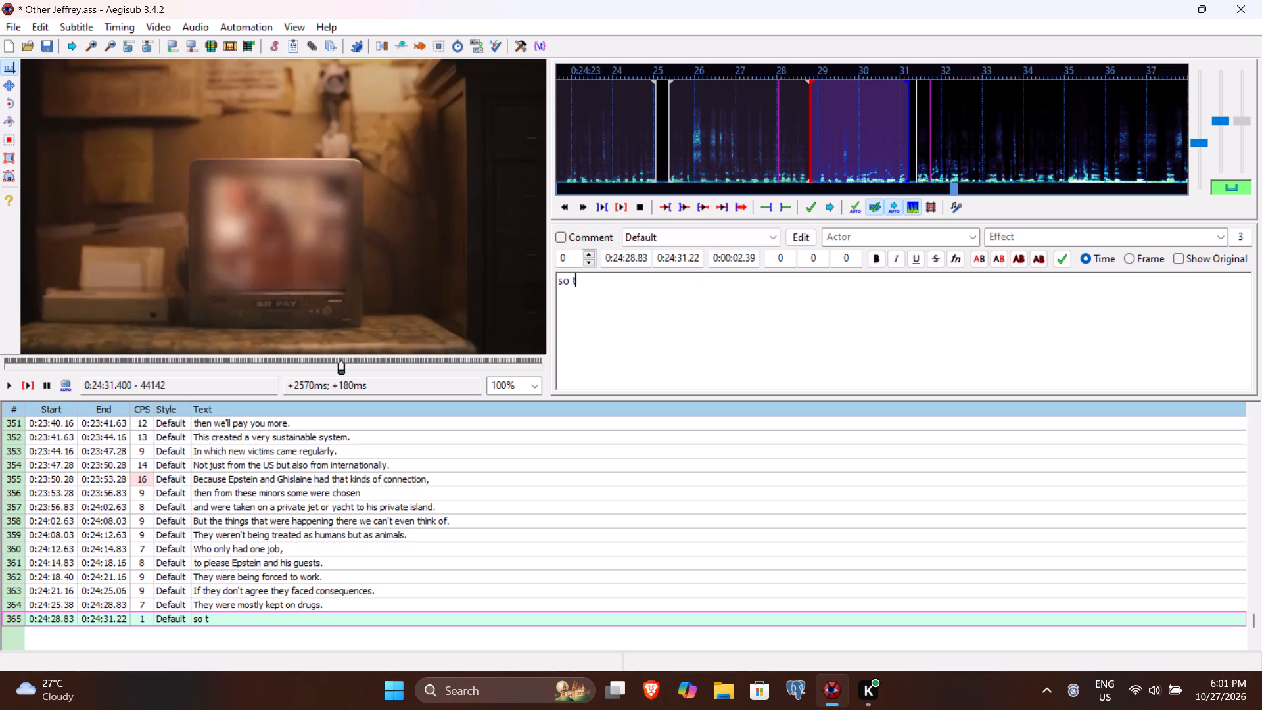
{"action": "key", "text": "BackSpace"}
{"action": "key", "text": "BackSpace"}
{"action": "key", "text": "BackSpace"}
{"action": "key", "text": "BackSpace"}
{"action": "type", "text": "So they could keep them under their c"}
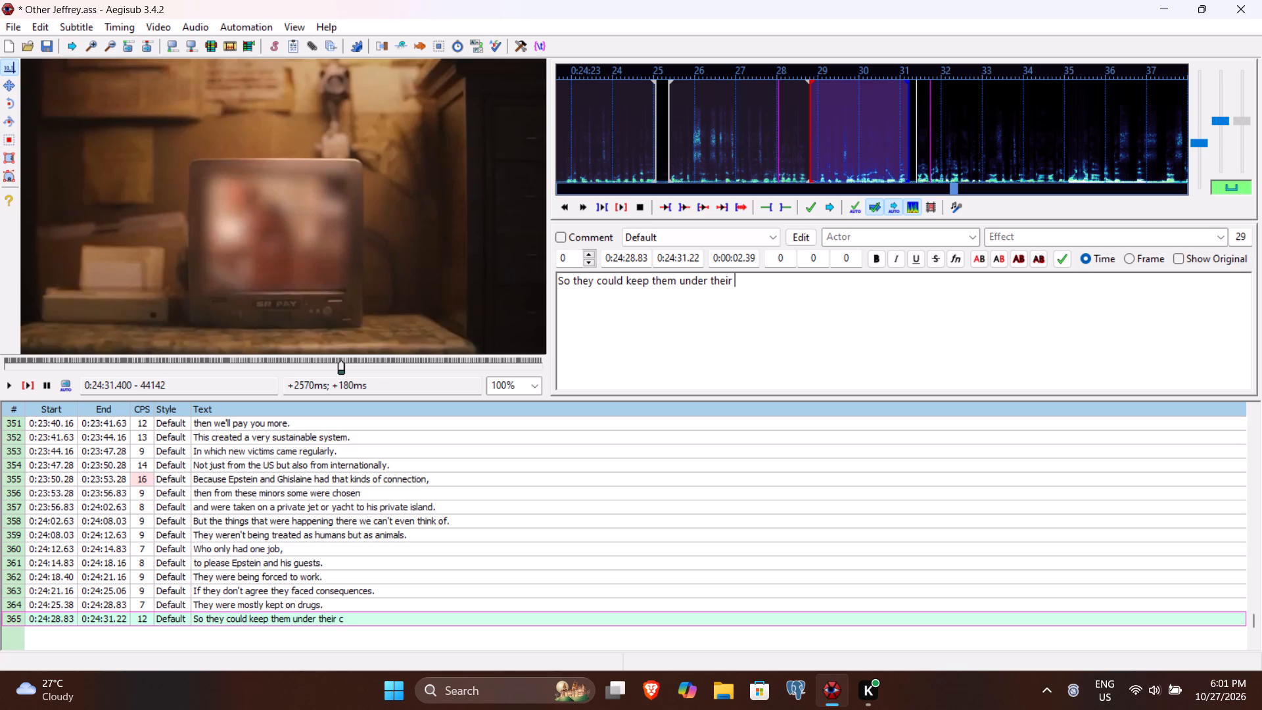
{"action": "type", "text": "n"}
{"action": "key", "text": "BackSpace"}
{"action": "type", "text": "ont"}
{"action": "type", "text": "rol"}
{"action": "key", "text": "period"}
{"action": "left_click", "coordinate": [32, 385]}
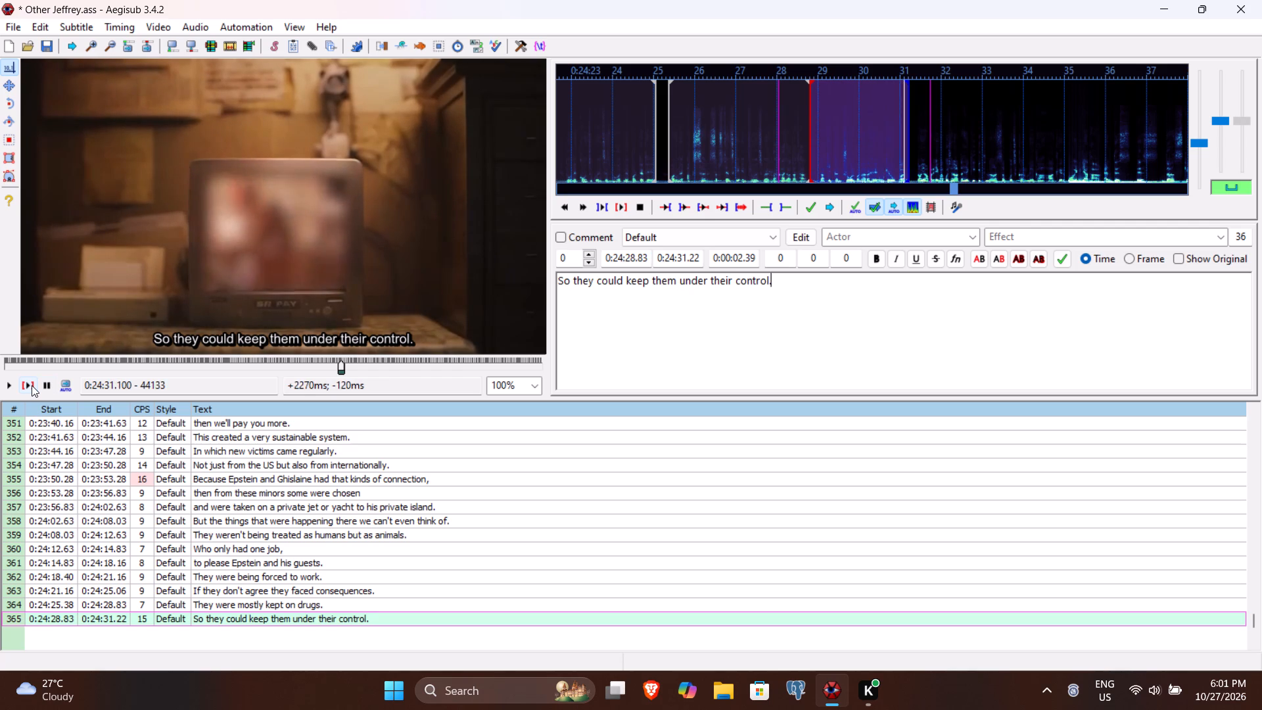
{"action": "key", "text": "Return"}
Play line 366 through the end of the spoken phrase and set its end time to 0:24:35.94.
{"action": "left_click", "coordinate": [32, 385]}
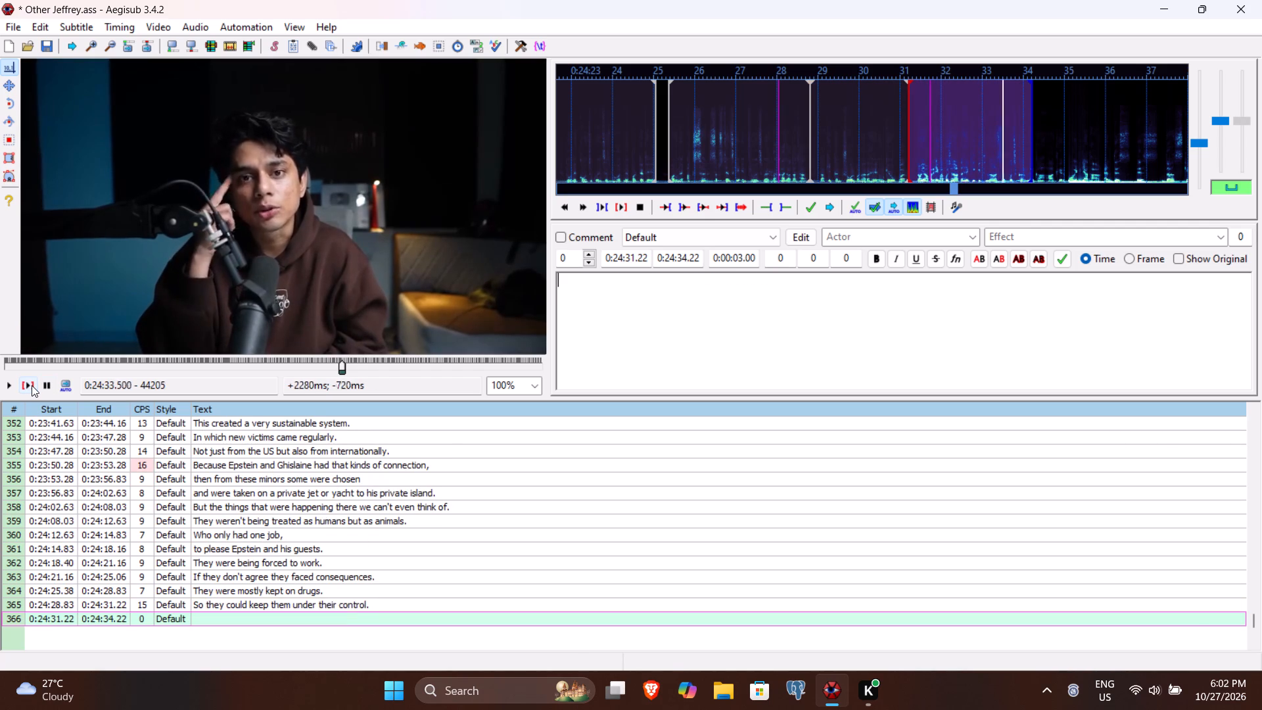
{"action": "left_click", "coordinate": [7, 383]}
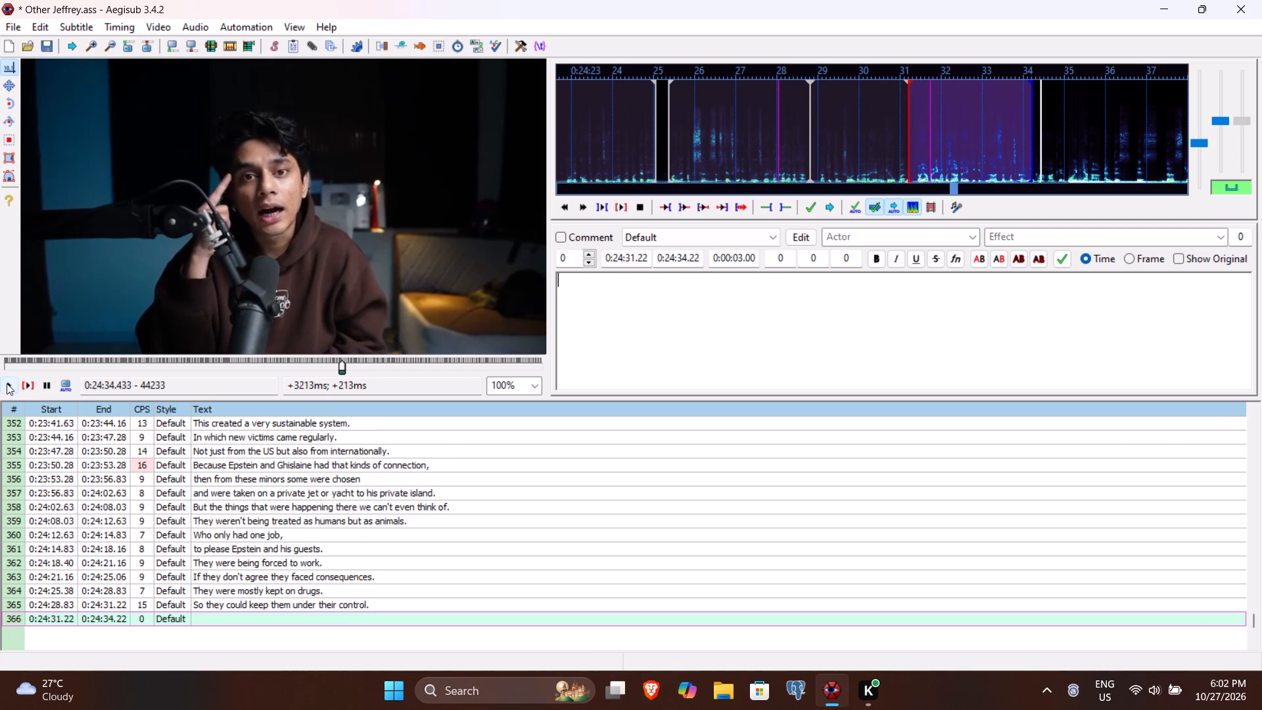
{"action": "left_click", "coordinate": [7, 383]}
{"action": "left_click", "coordinate": [7, 383]}
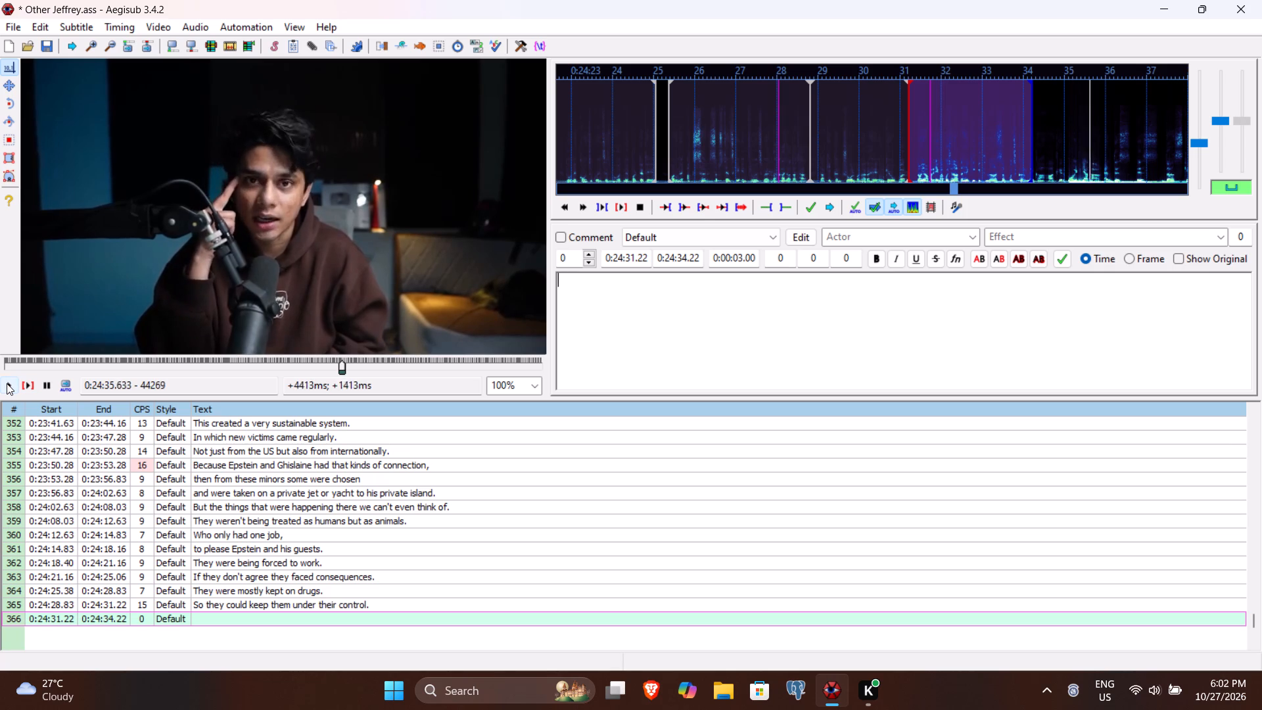
{"action": "left_click", "coordinate": [7, 383]}
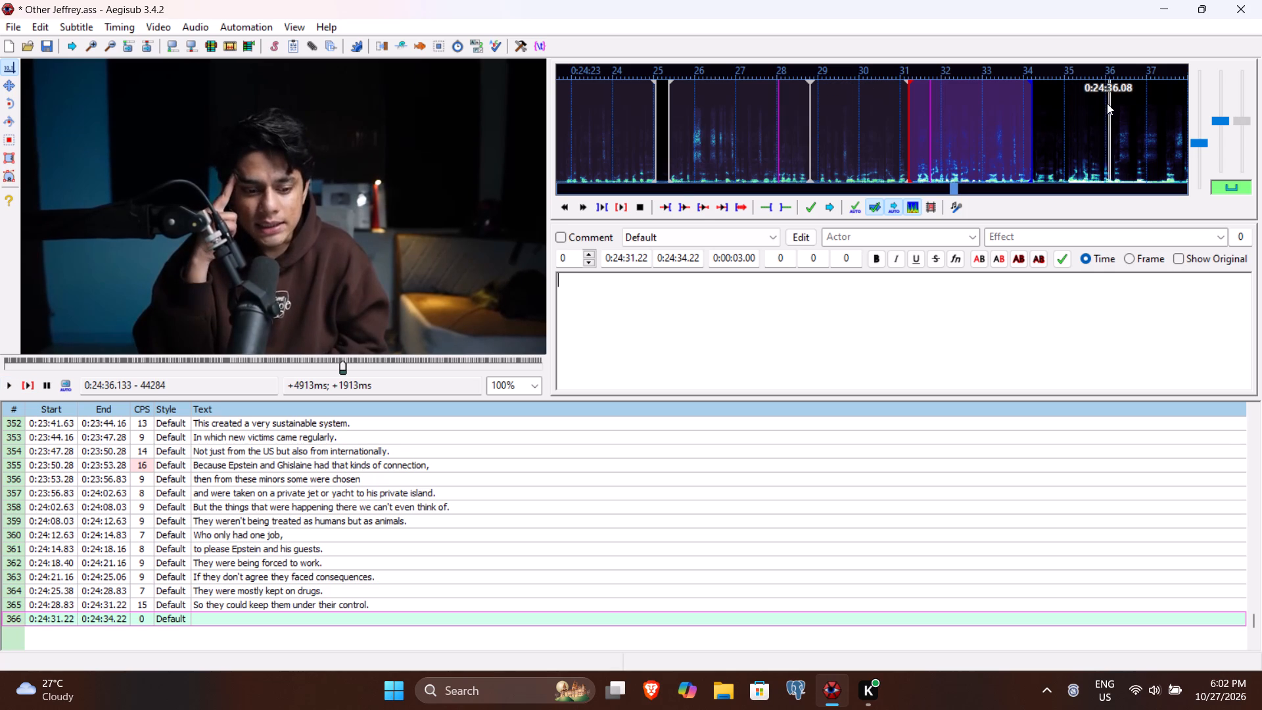
{"action": "left_click", "coordinate": [684, 258]}
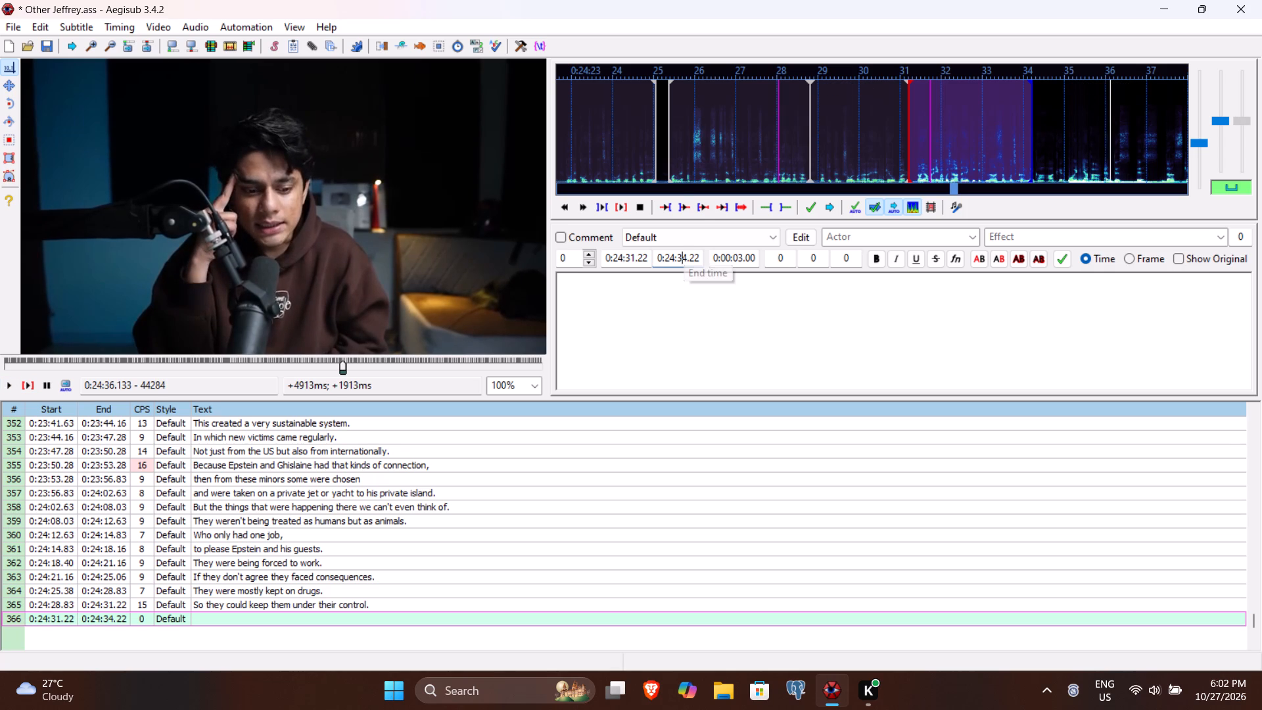
{"action": "type", "text": "594"}
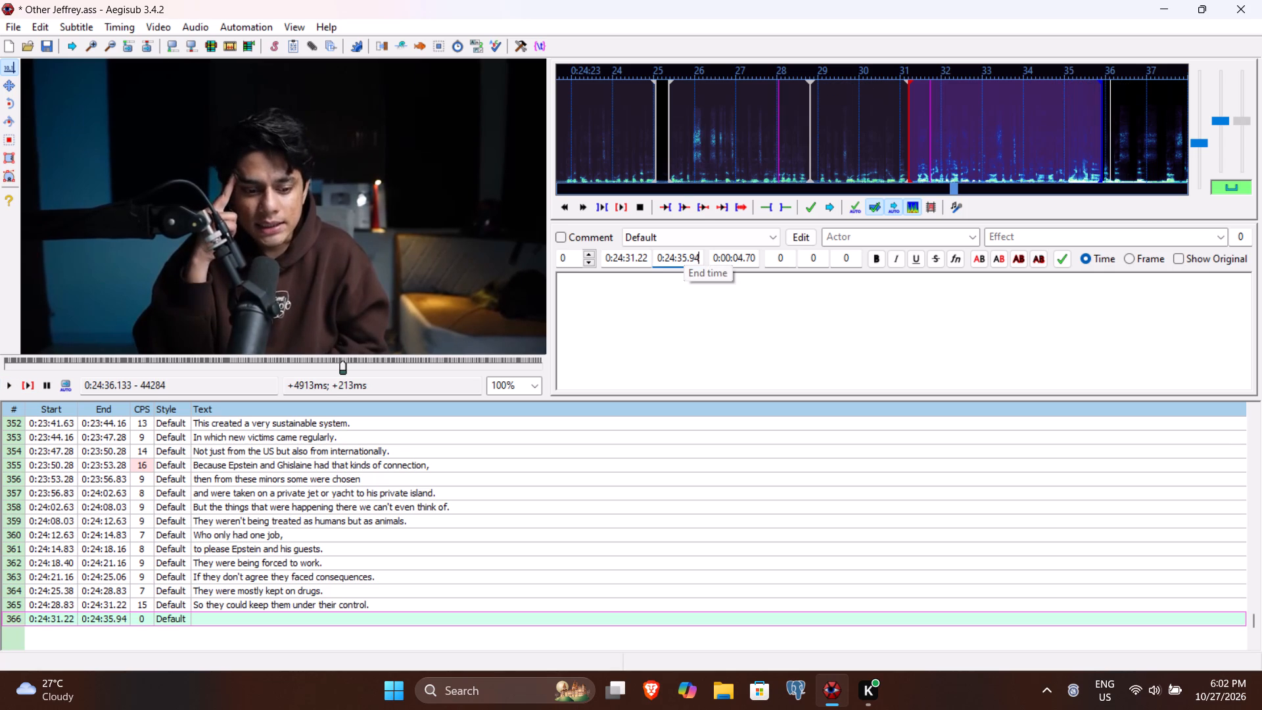
Enter "Here comes a question, what's the point to do all this?" as the text of line 366, play it back and commit it.
{"action": "left_click", "coordinate": [659, 344]}
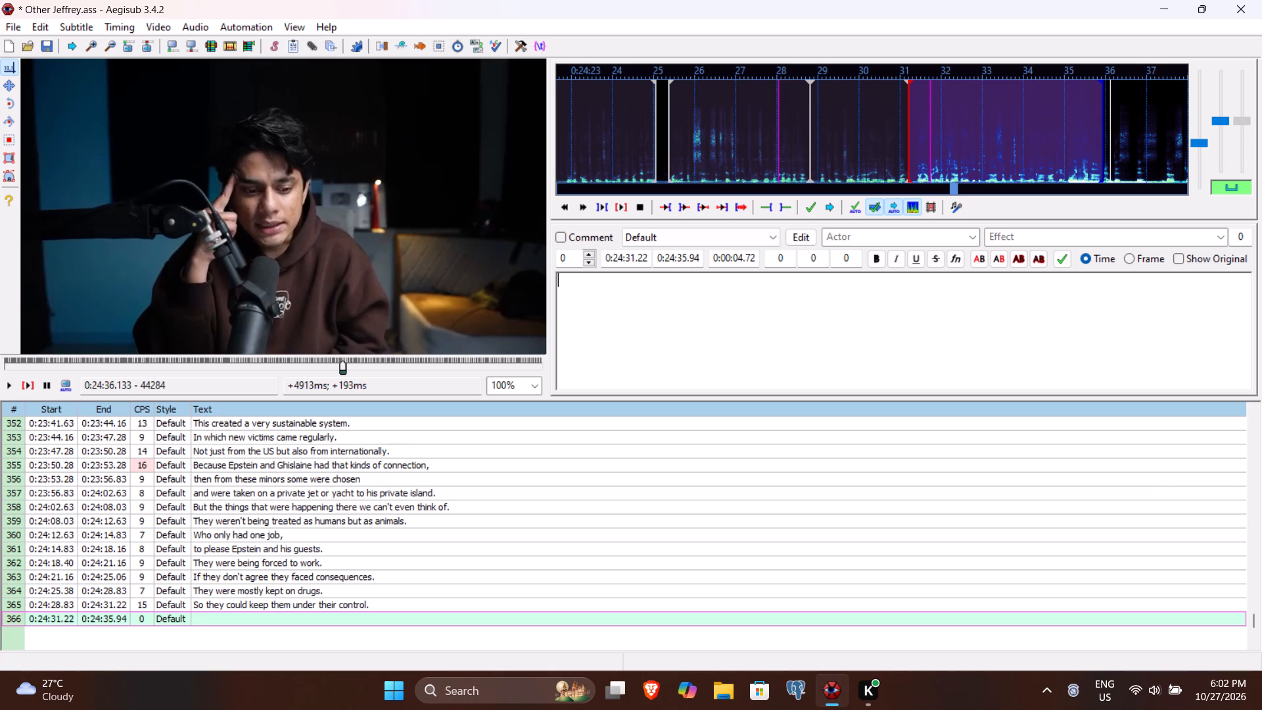
{"action": "type", "text": "Here comes a"}
{"action": "key", "text": "space"}
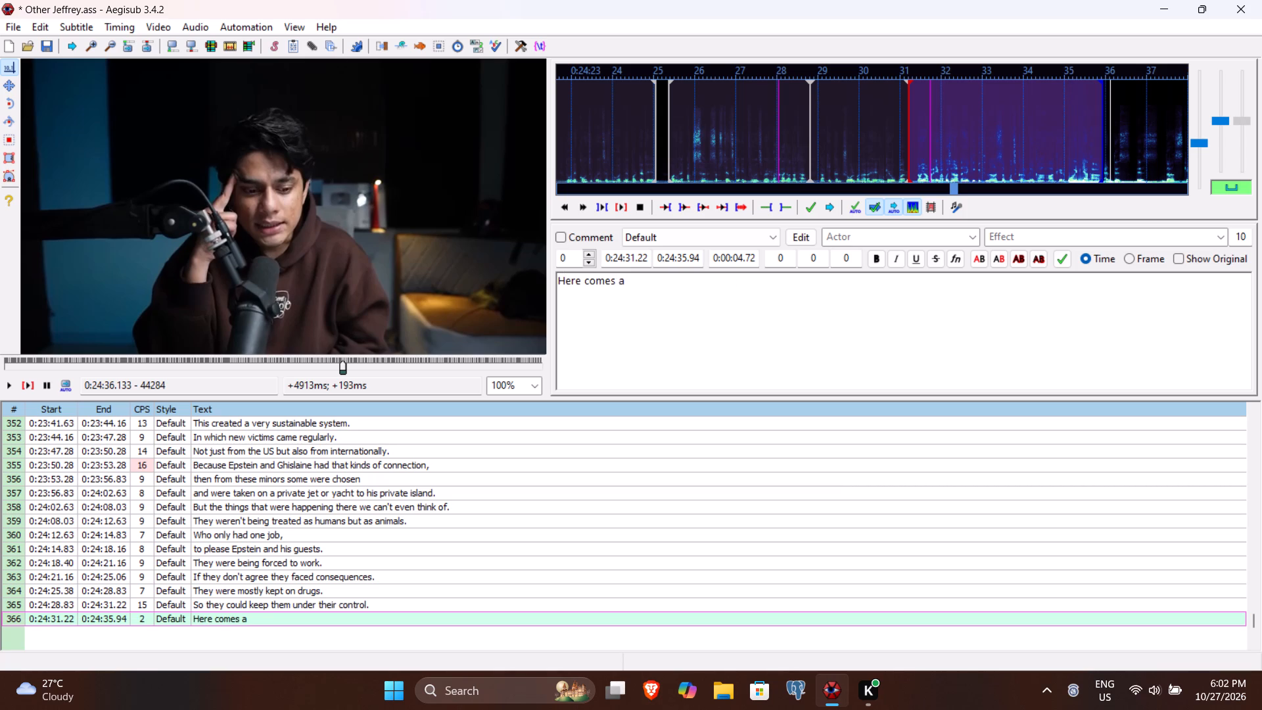
{"action": "type", "text": "question, what's the point to"}
{"action": "key", "text": "space"}
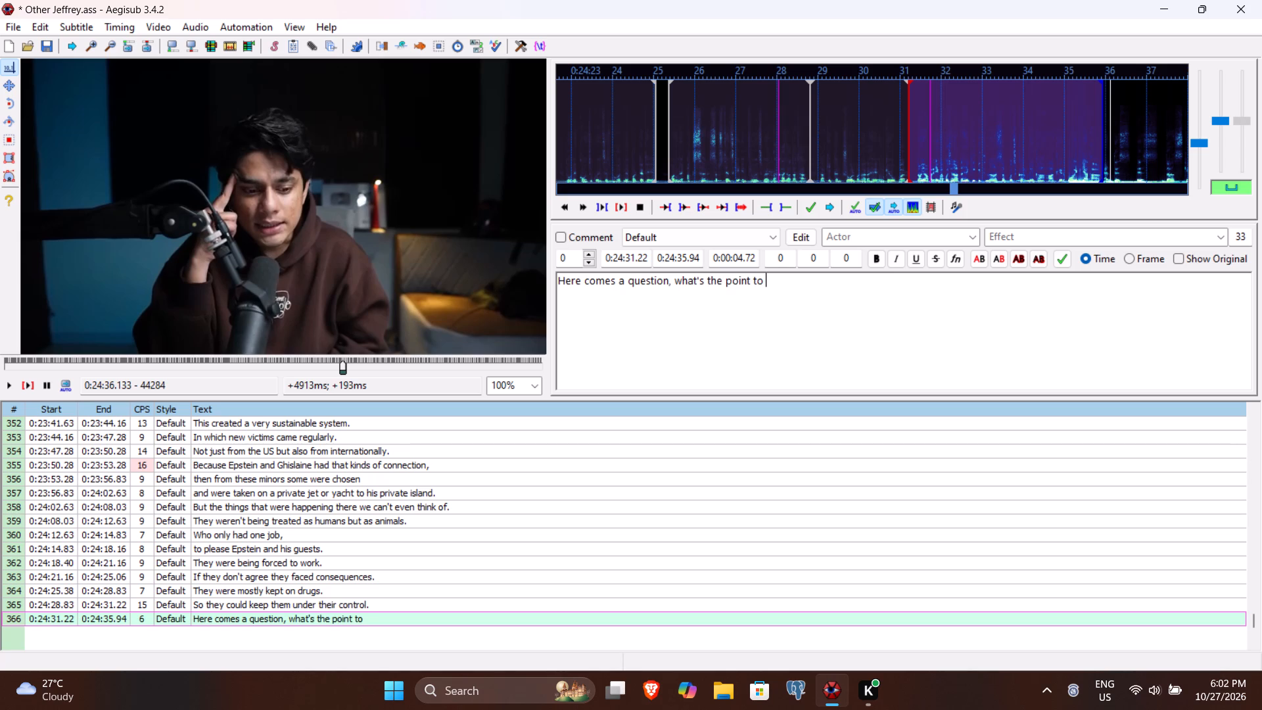
{"action": "type", "text": "do all this"}
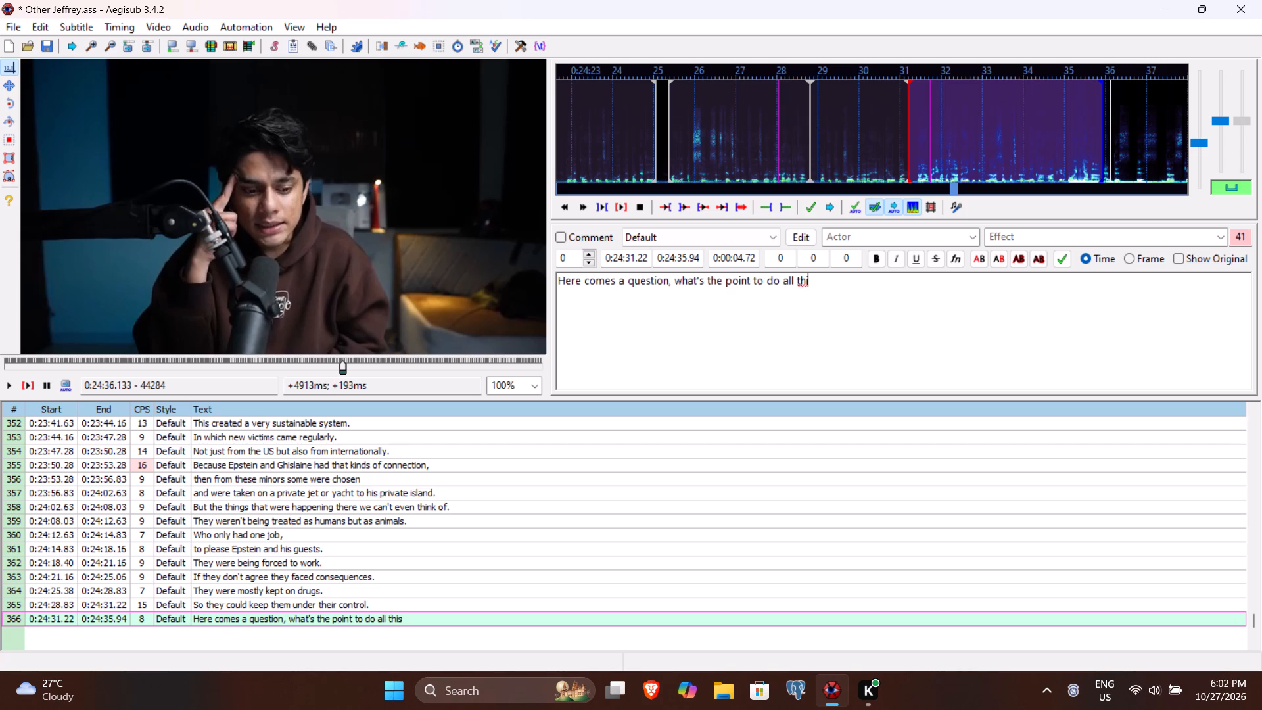
{"action": "key", "text": "shift+question"}
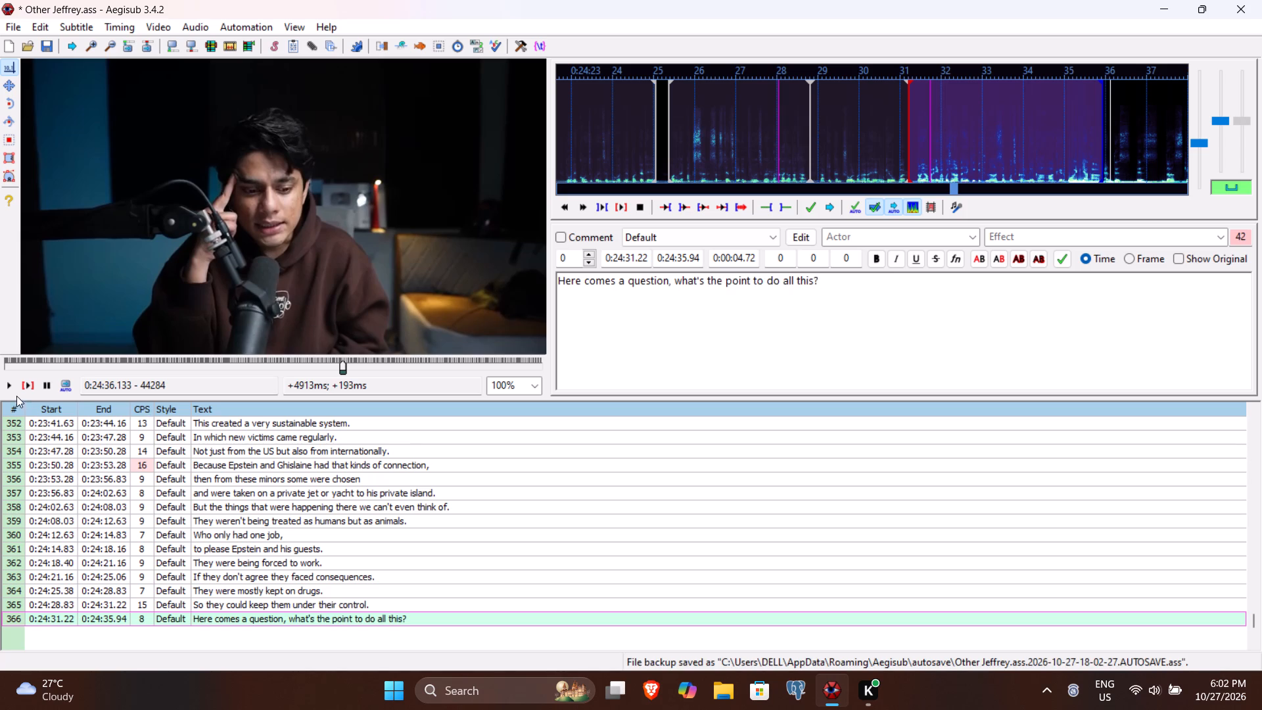
{"action": "left_click", "coordinate": [27, 389]}
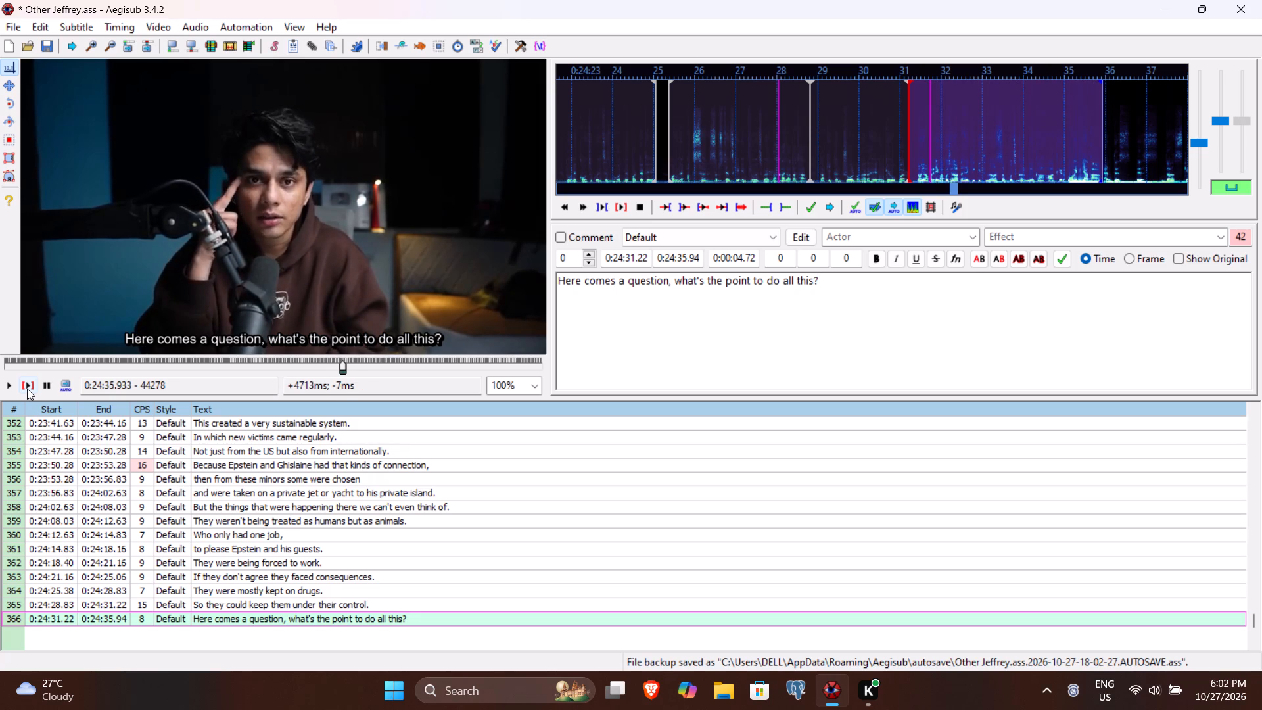
{"action": "key", "text": "Return"}
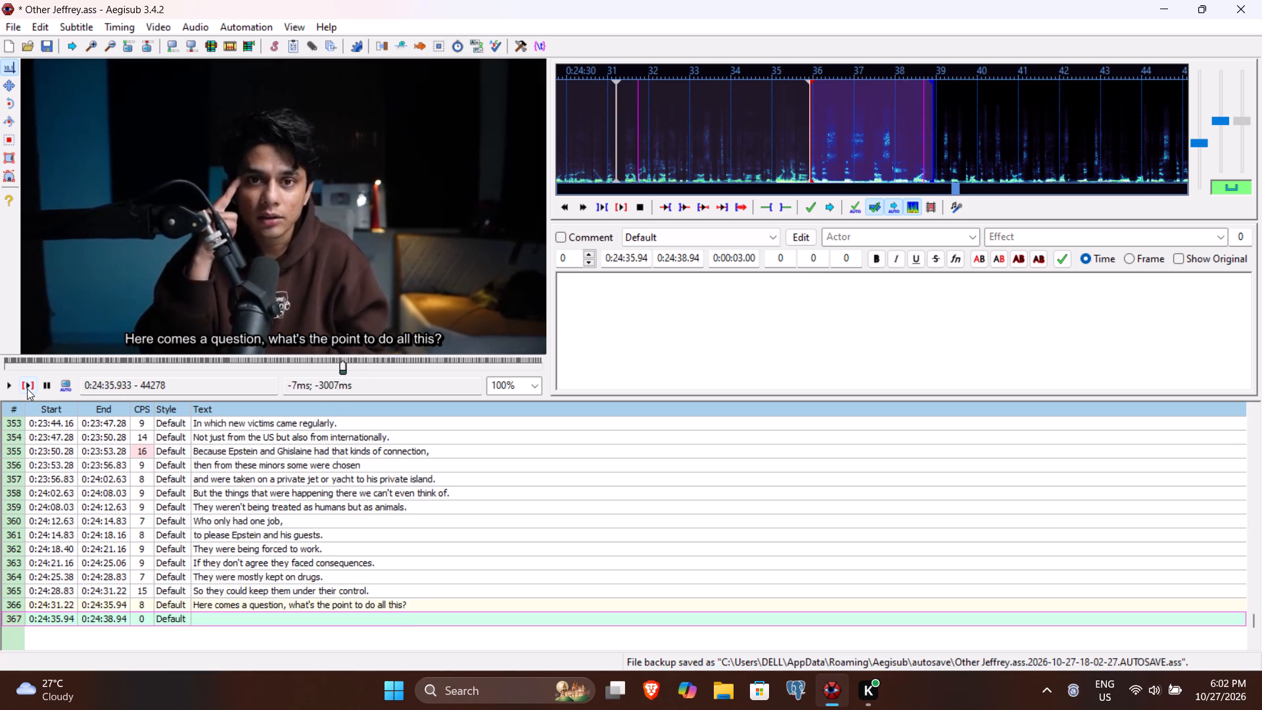
Play line 367 through the end of the spoken phrase and set its end time to 0:24:41.10.
{"action": "left_click", "coordinate": [27, 389]}
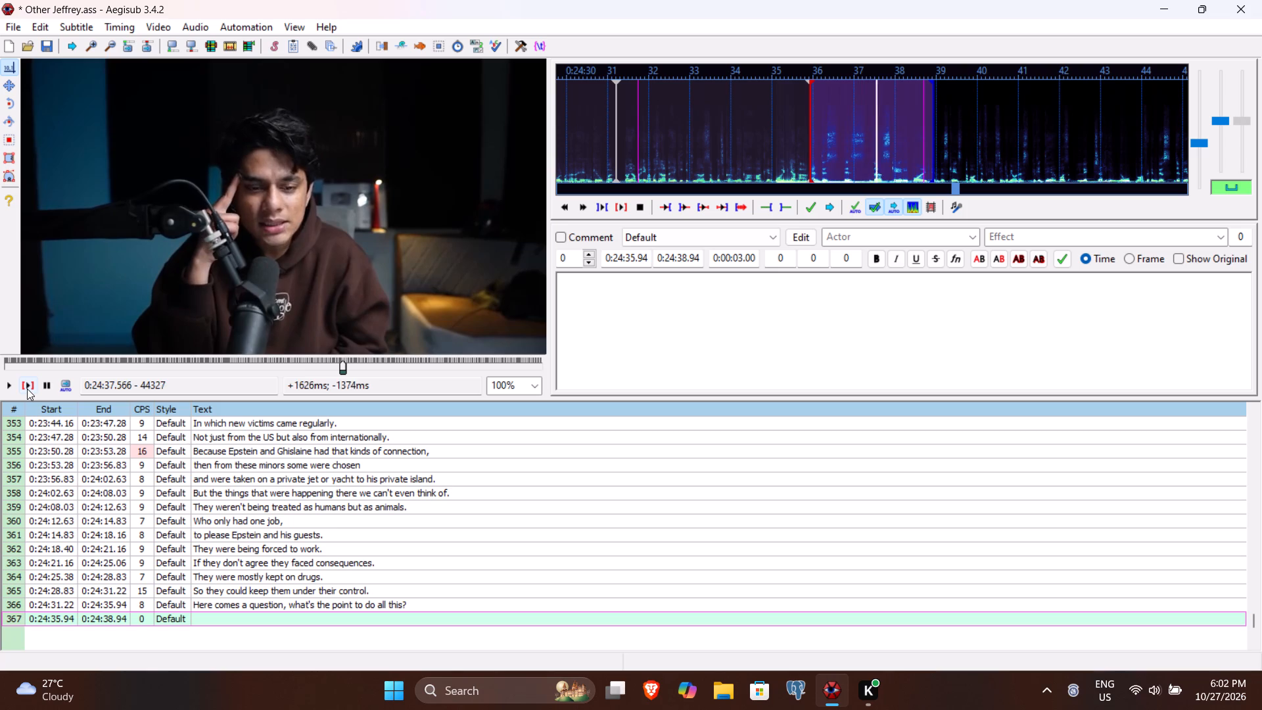
{"action": "left_click", "coordinate": [6, 386]}
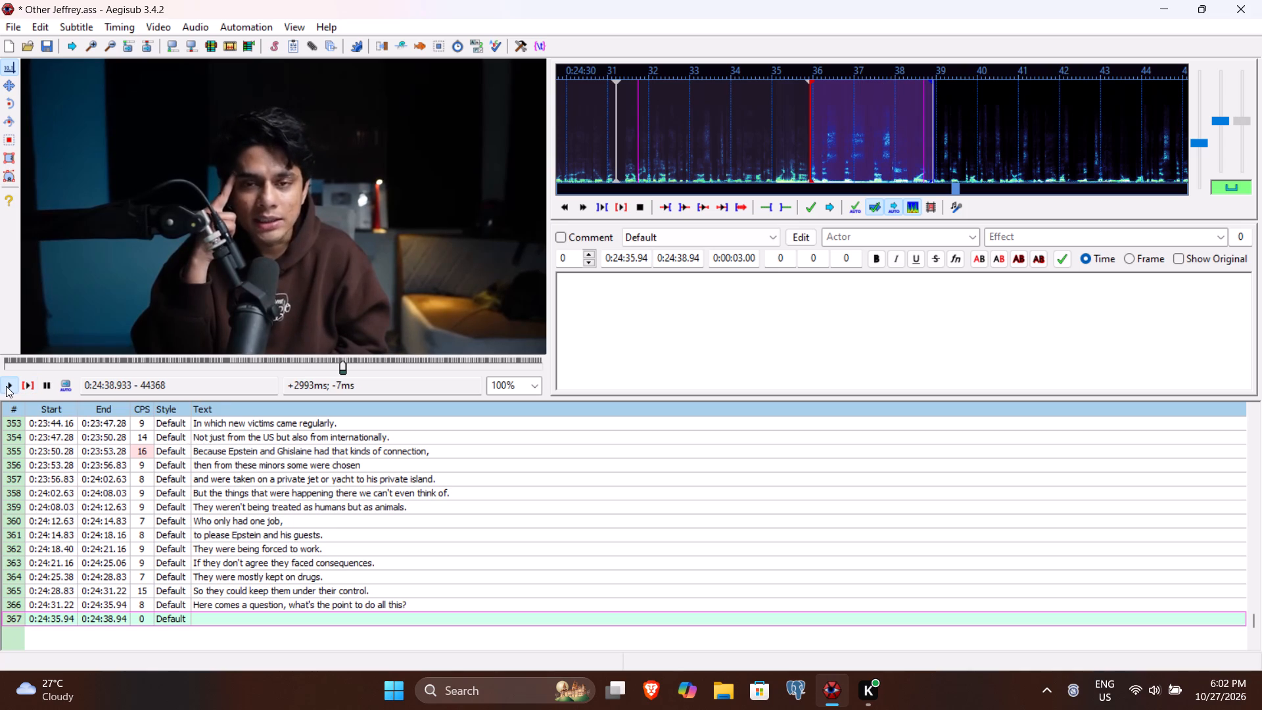
{"action": "left_click", "coordinate": [6, 386]}
{"action": "left_click", "coordinate": [6, 386]}
{"action": "left_click", "coordinate": [6, 386]}
{"action": "left_click", "coordinate": [6, 386]}
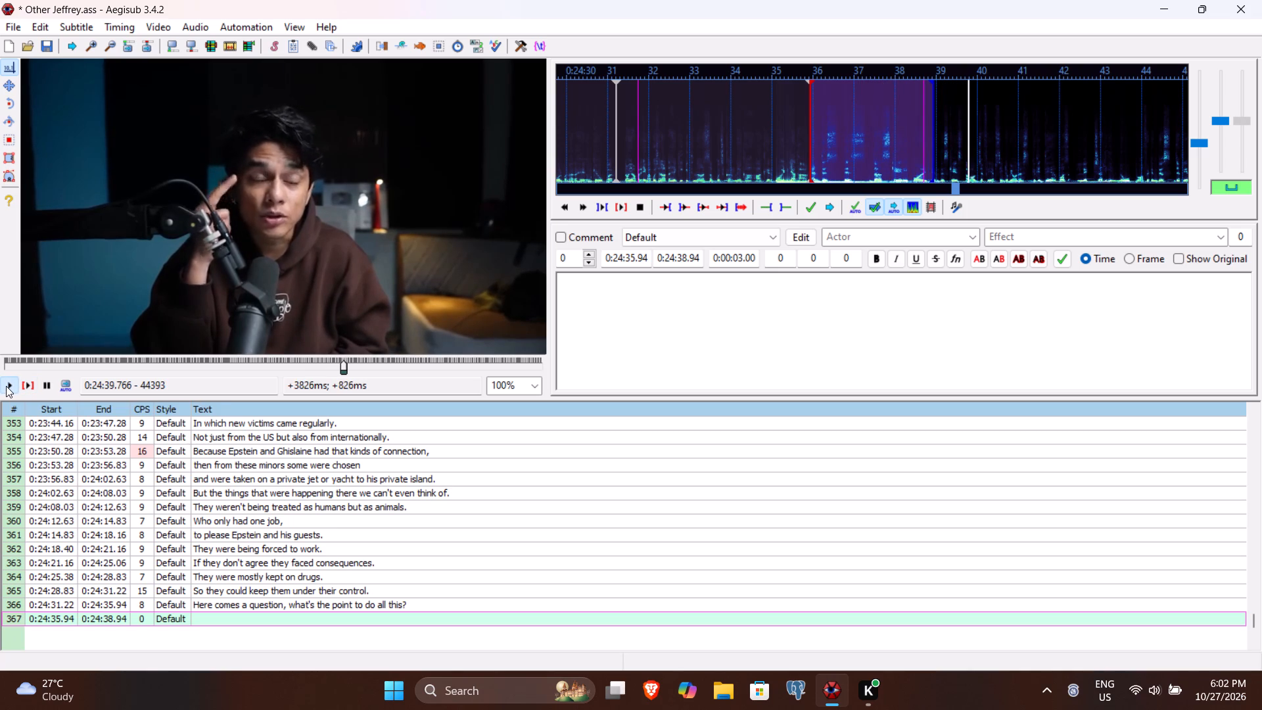
{"action": "left_click", "coordinate": [6, 386]}
{"action": "left_click", "coordinate": [6, 386]}
{"action": "left_click", "coordinate": [6, 386]}
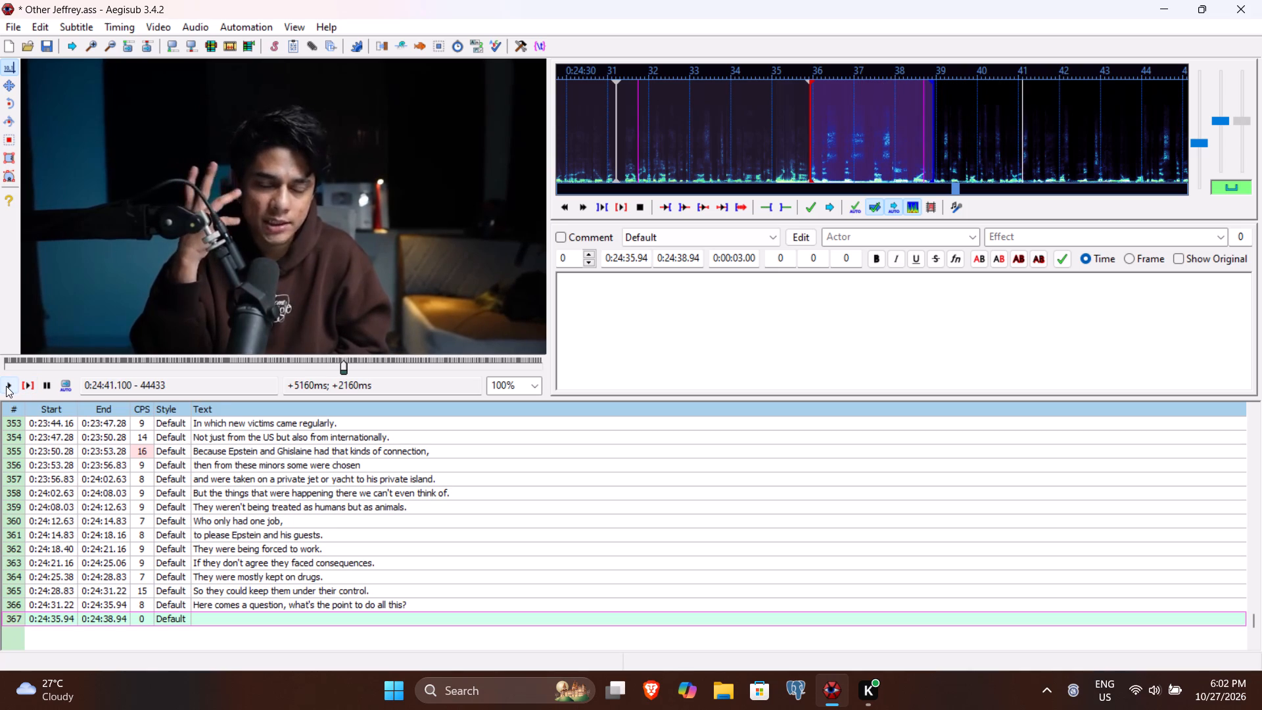
{"action": "left_click", "coordinate": [677, 260]}
{"action": "type", "text": "4110"}
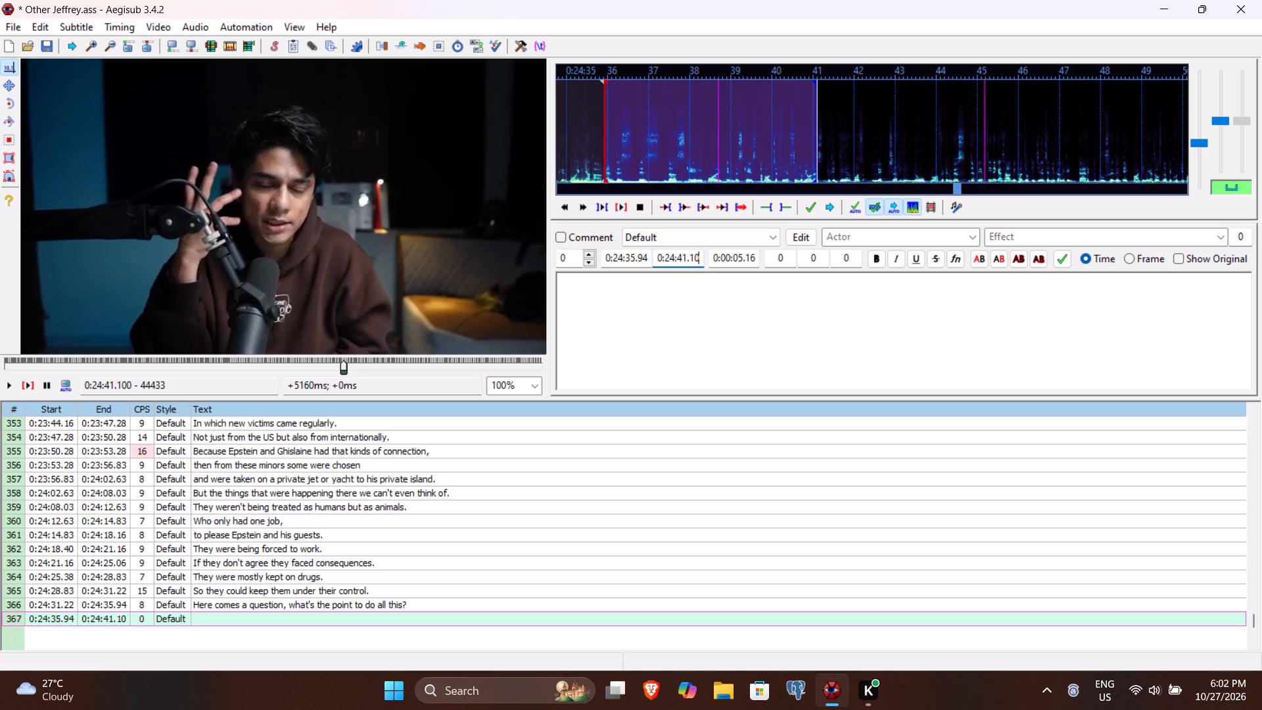
Enter "And this was actually the scariest part of this case to be honest." as the text of line 367, play it back and commit it.
{"action": "left_click", "coordinate": [665, 318]}
{"action": "type", "text": "an"}
{"action": "key", "text": "BackSpace"}
{"action": "key", "text": "BackSpace"}
{"action": "type", "text": "And this was actually the sac"}
{"action": "key", "text": "BackSpace"}
{"action": "key", "text": "BackSpace"}
{"action": "type", "text": "cariest parto"}
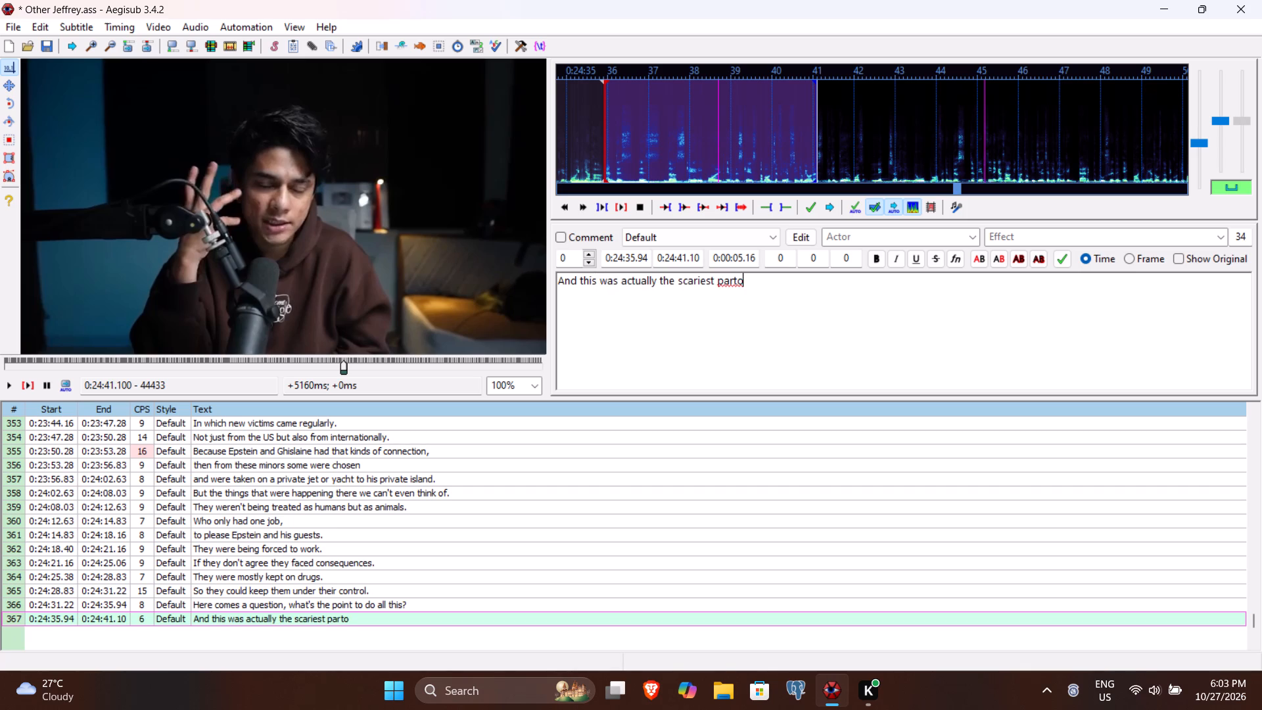
{"action": "key", "text": "BackSpace"}
{"action": "key", "text": "space"}
{"action": "type", "text": "of this case to be honest"}
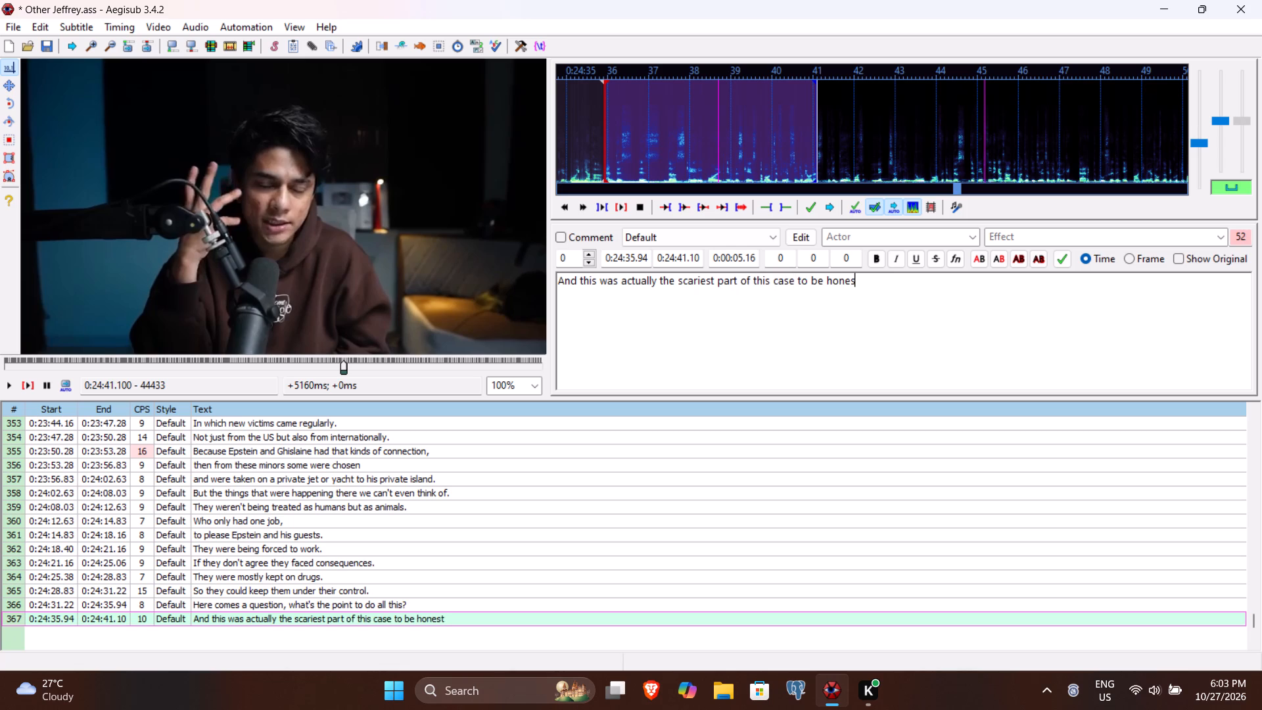
{"action": "key", "text": "period"}
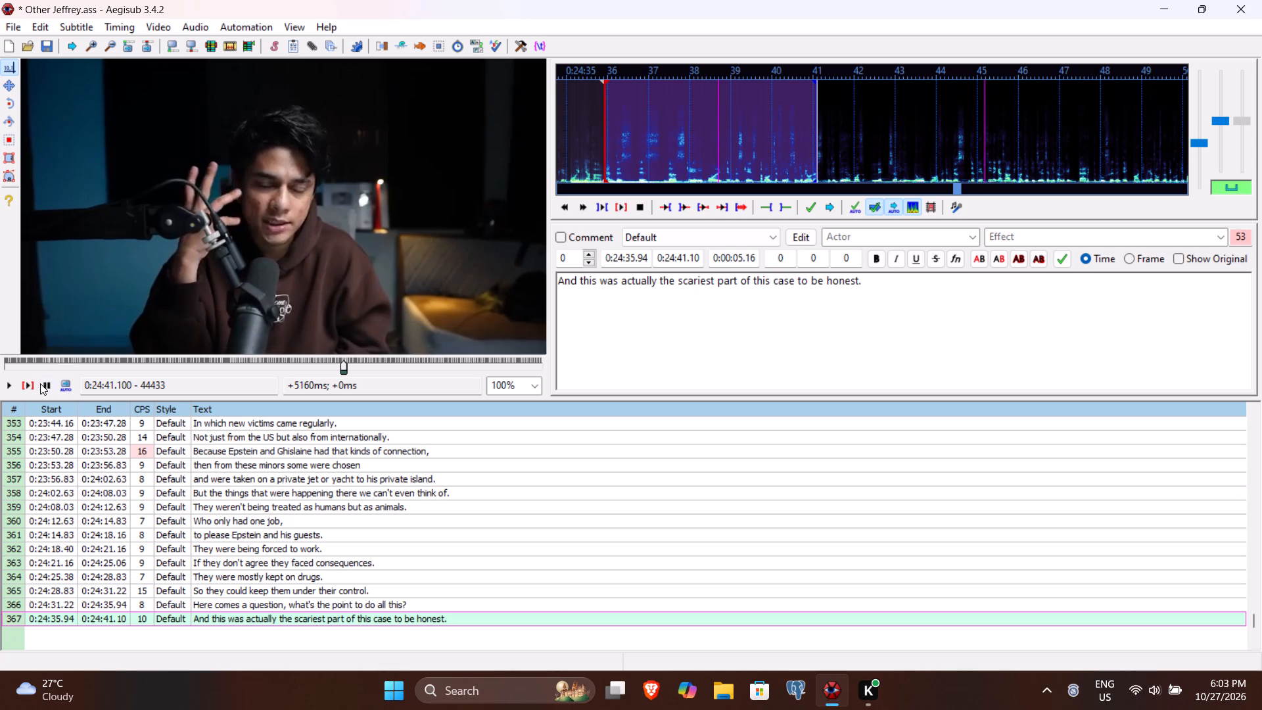
{"action": "left_click", "coordinate": [30, 383]}
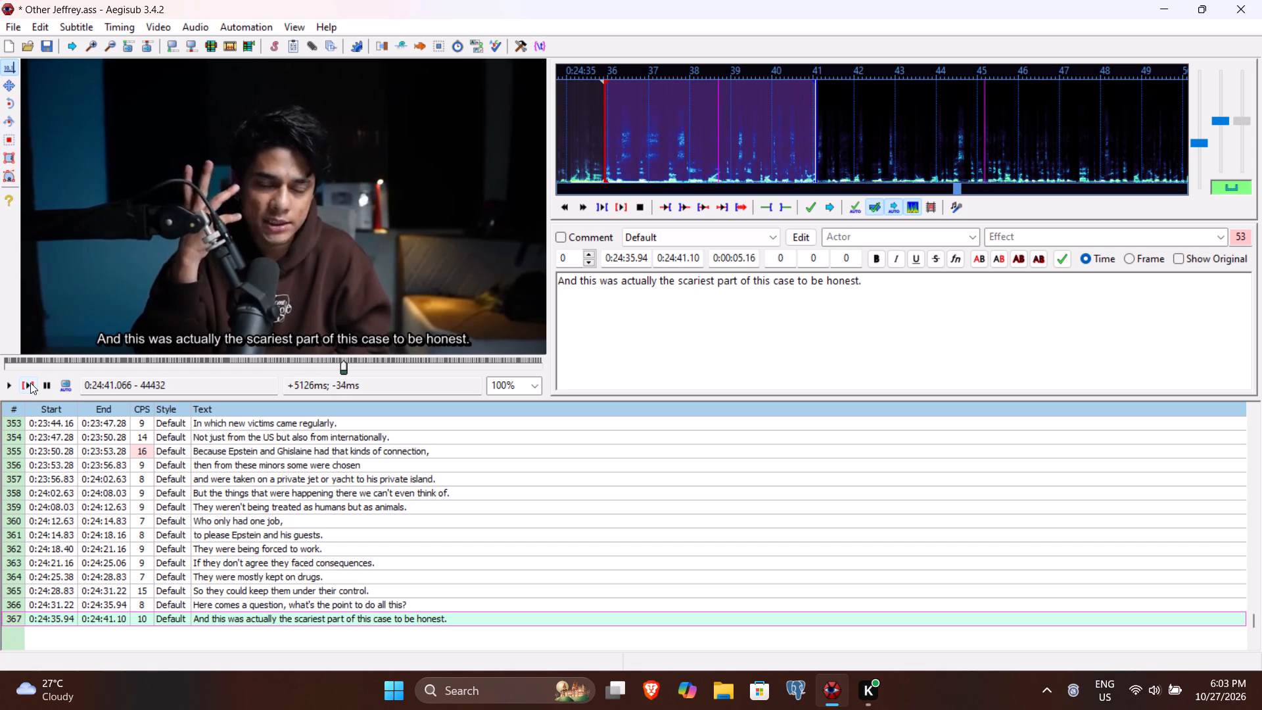
{"action": "key", "text": "Return"}
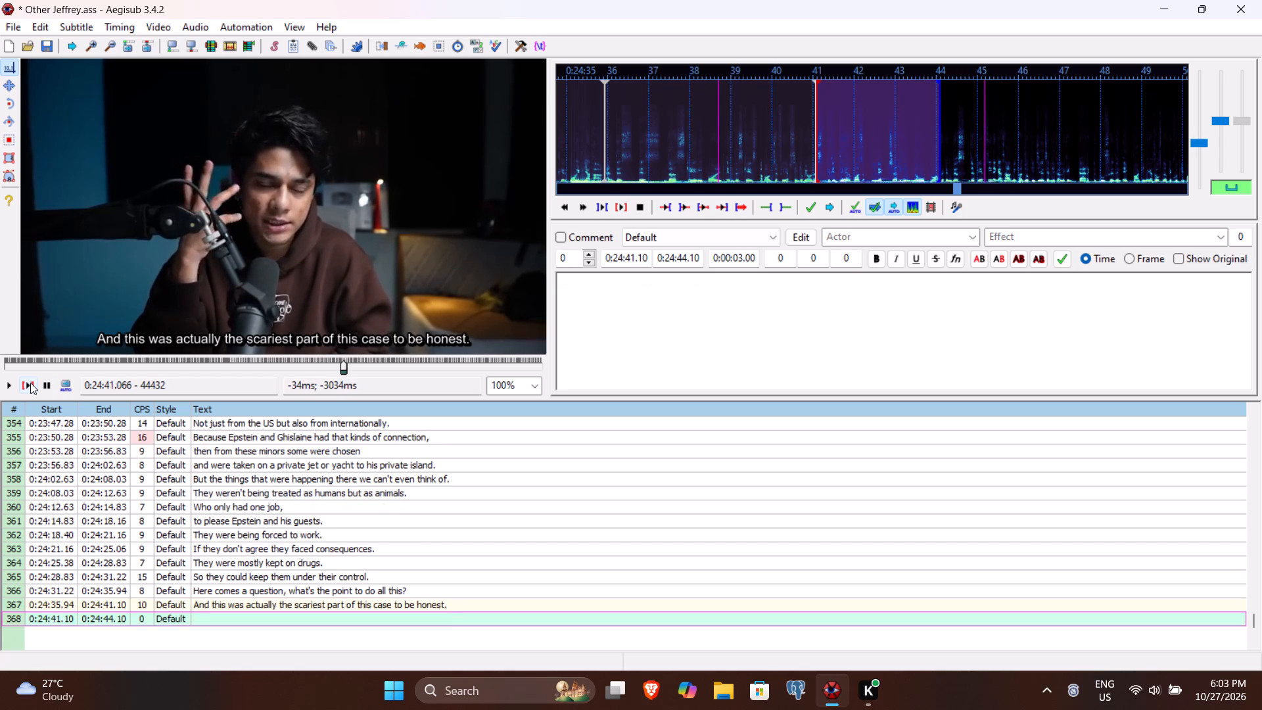
Play line 368 through the end of the spoken phrase and set its end time to 0:24:44.66.
{"action": "left_click", "coordinate": [30, 383]}
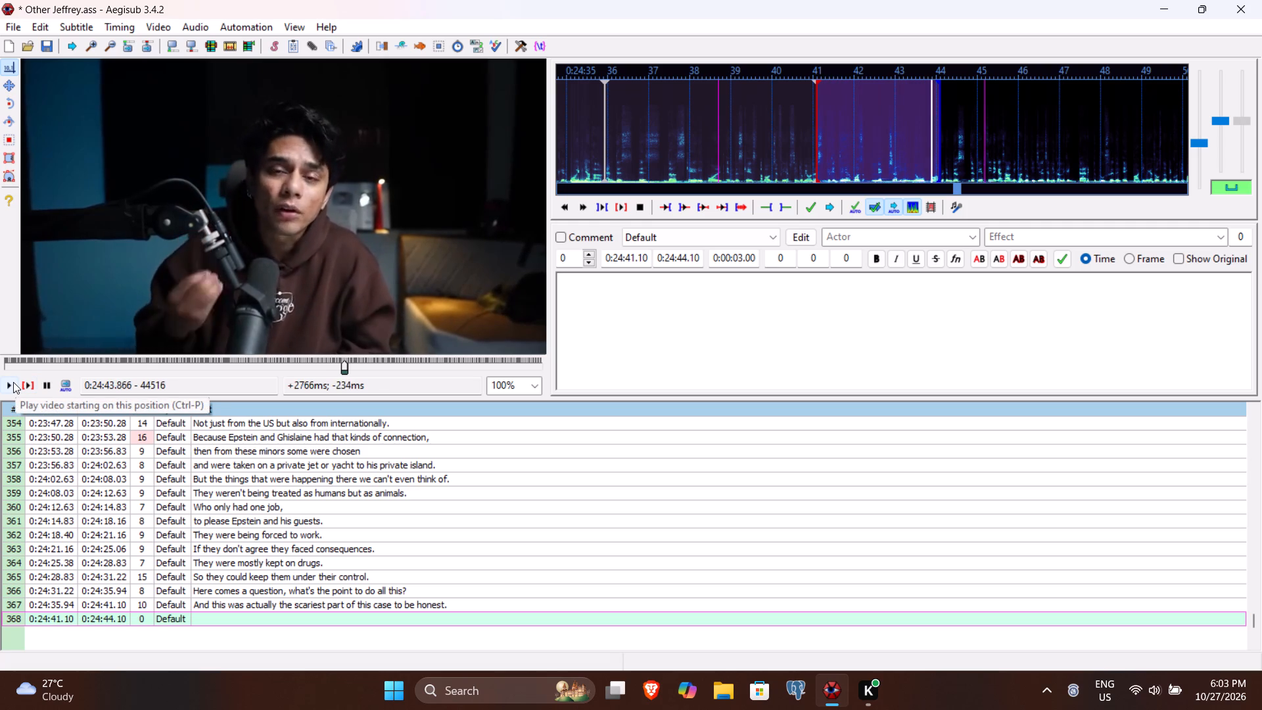
{"action": "left_click", "coordinate": [13, 382]}
{"action": "left_click", "coordinate": [13, 382]}
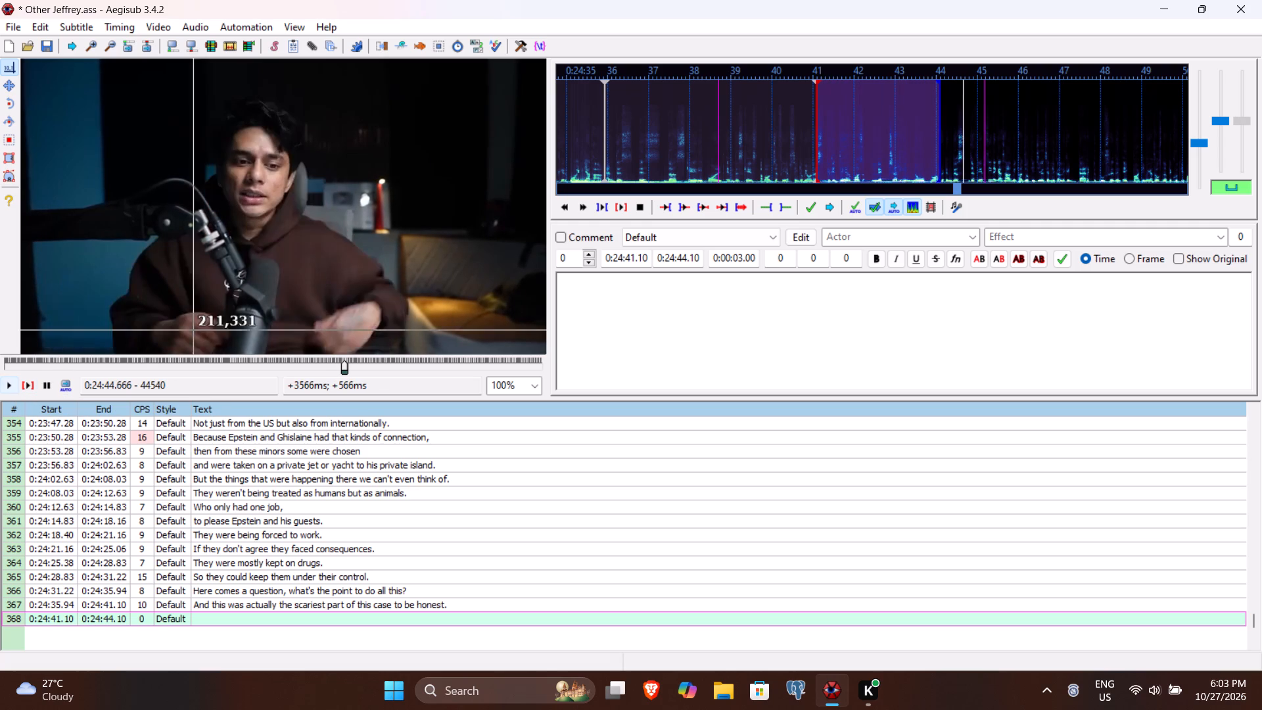
{"action": "left_click", "coordinate": [689, 257]}
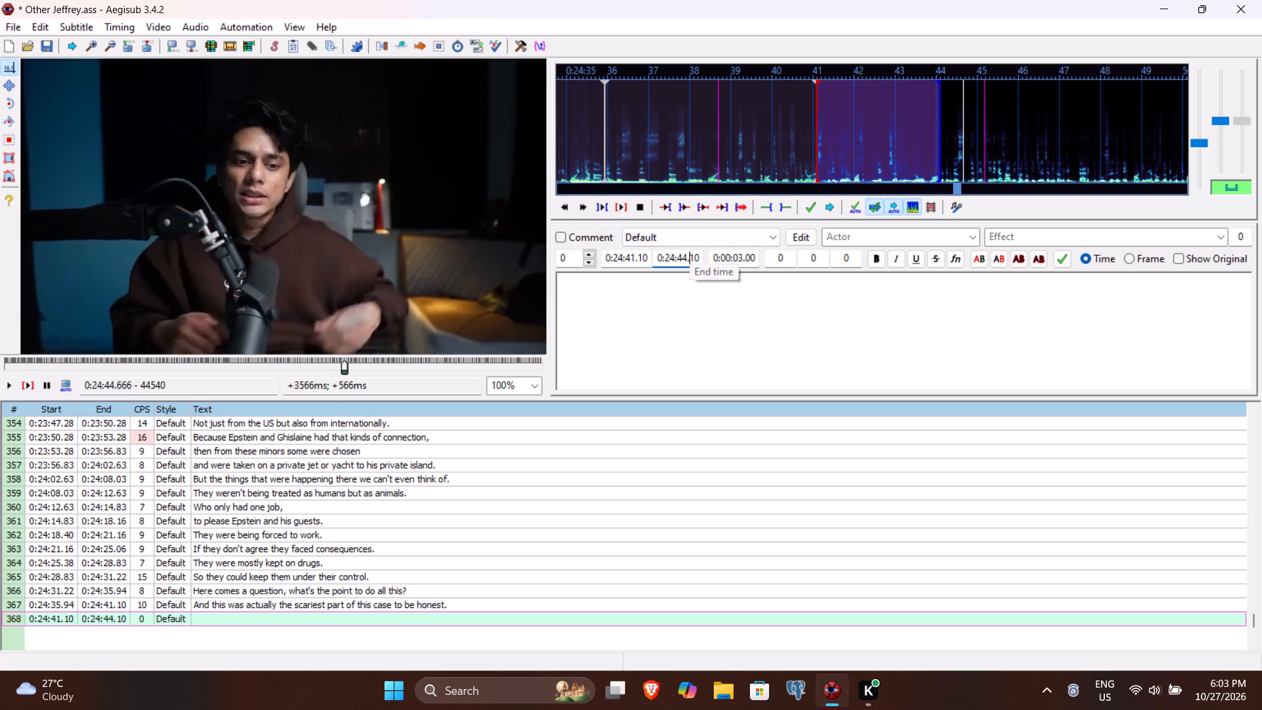
{"action": "type", "text": "66"}
Enter "Because there was literally no point in this." as the text of line 368 and play it back.
{"action": "left_click", "coordinate": [665, 335]}
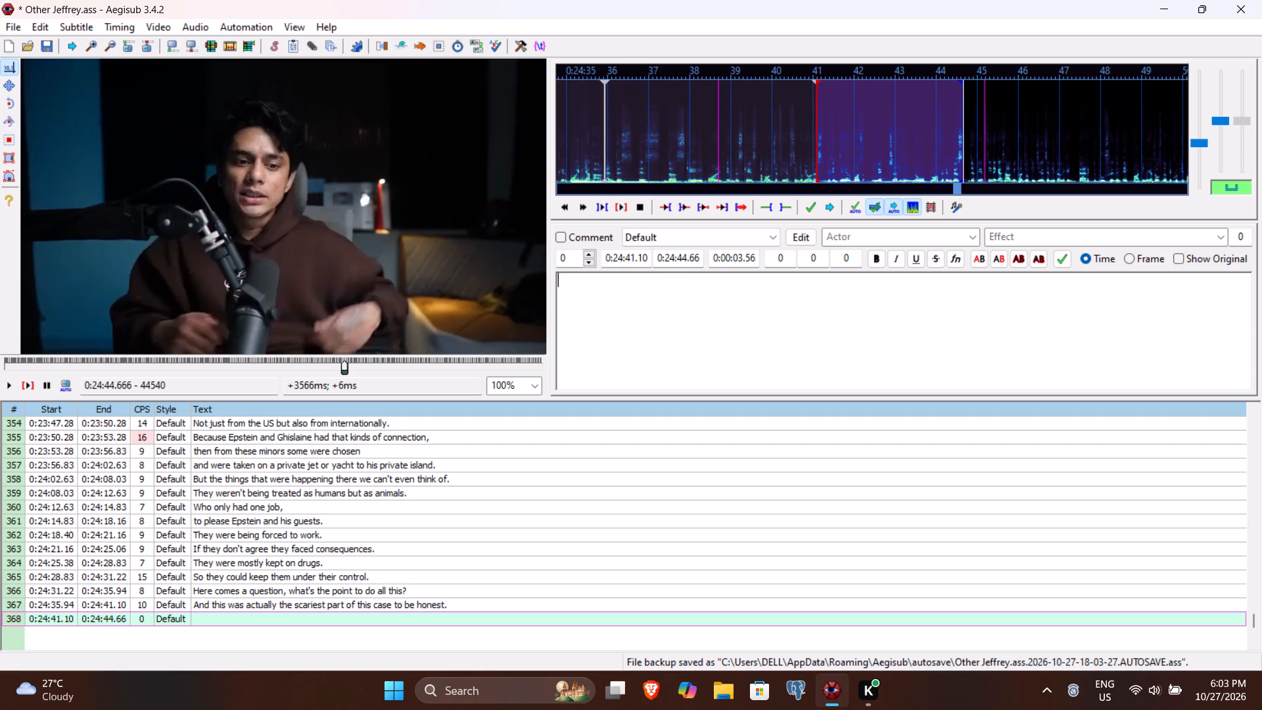
{"action": "type", "text": "Bee"}
{"action": "key", "text": "BackSpace"}
{"action": "type", "text": "cause there was literally no poiny"}
{"action": "key", "text": "space"}
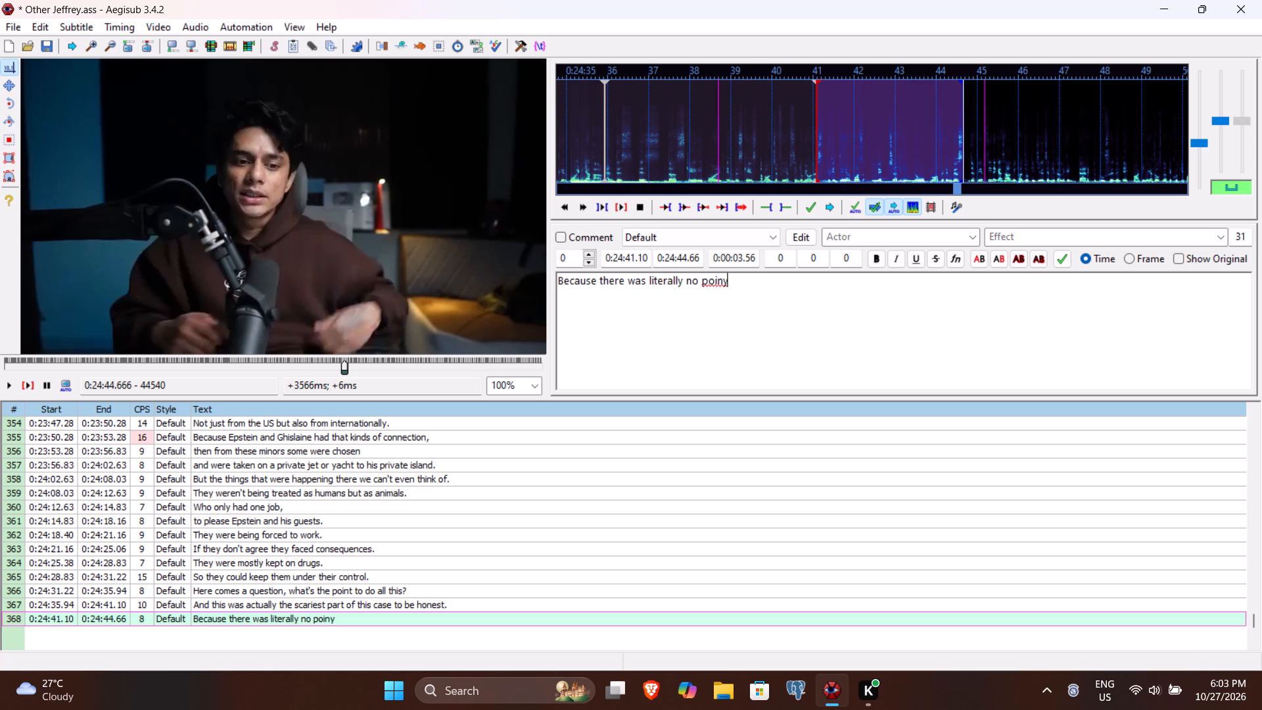
{"action": "key", "text": "BackSpace"}
{"action": "key", "text": "BackSpace"}
{"action": "type", "text": "t in this."}
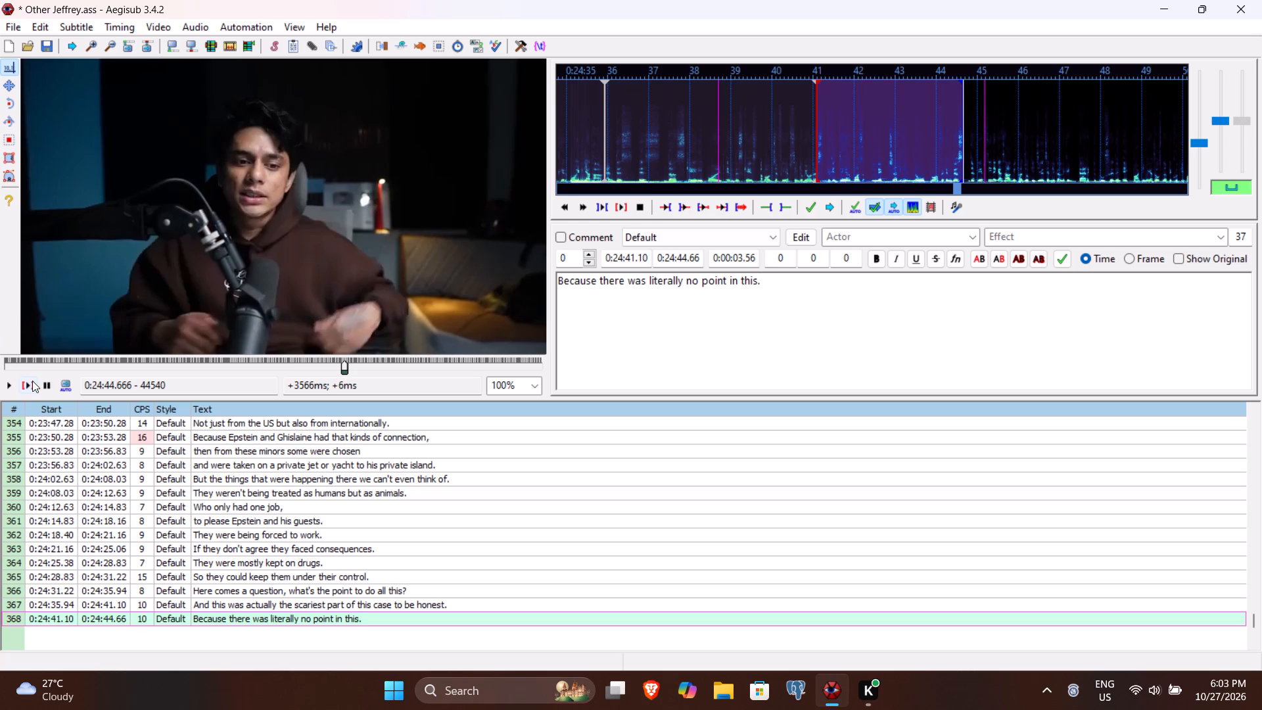
{"action": "left_click", "coordinate": [31, 382]}
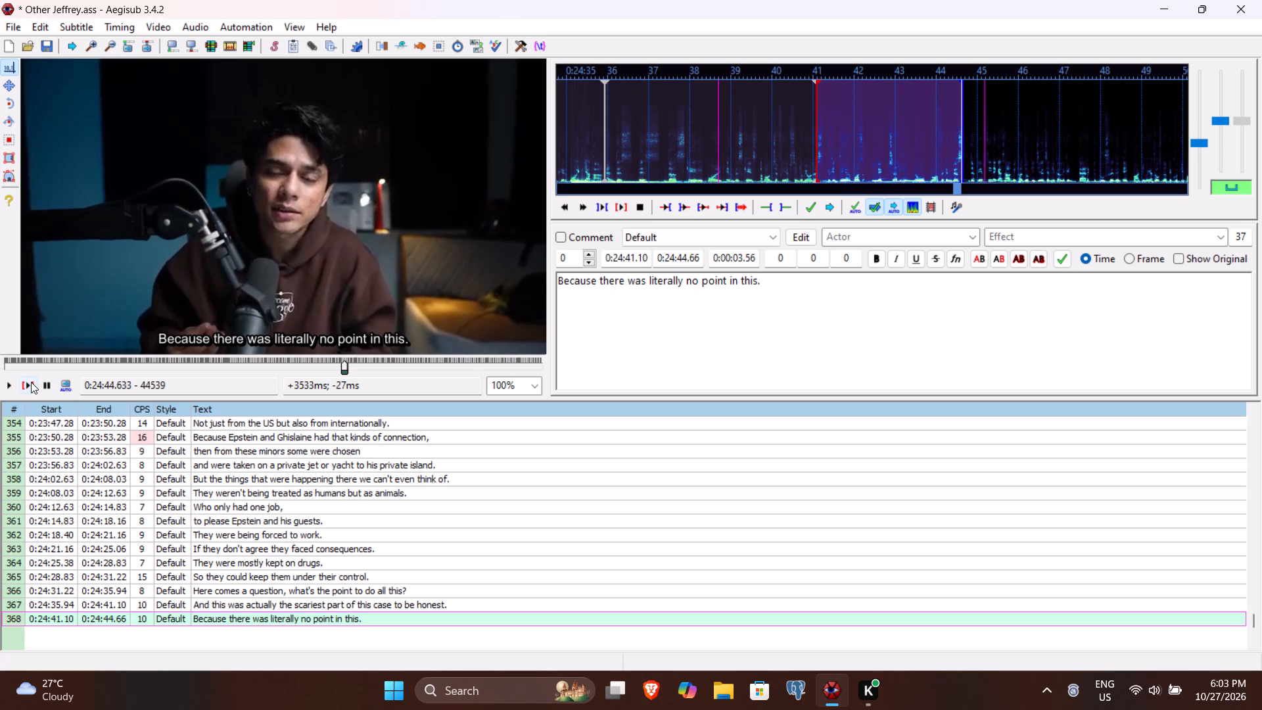
Replace the word "point" with "profit" in the text of line 368 and commit the line.
{"action": "double_click", "coordinate": [714, 287]}
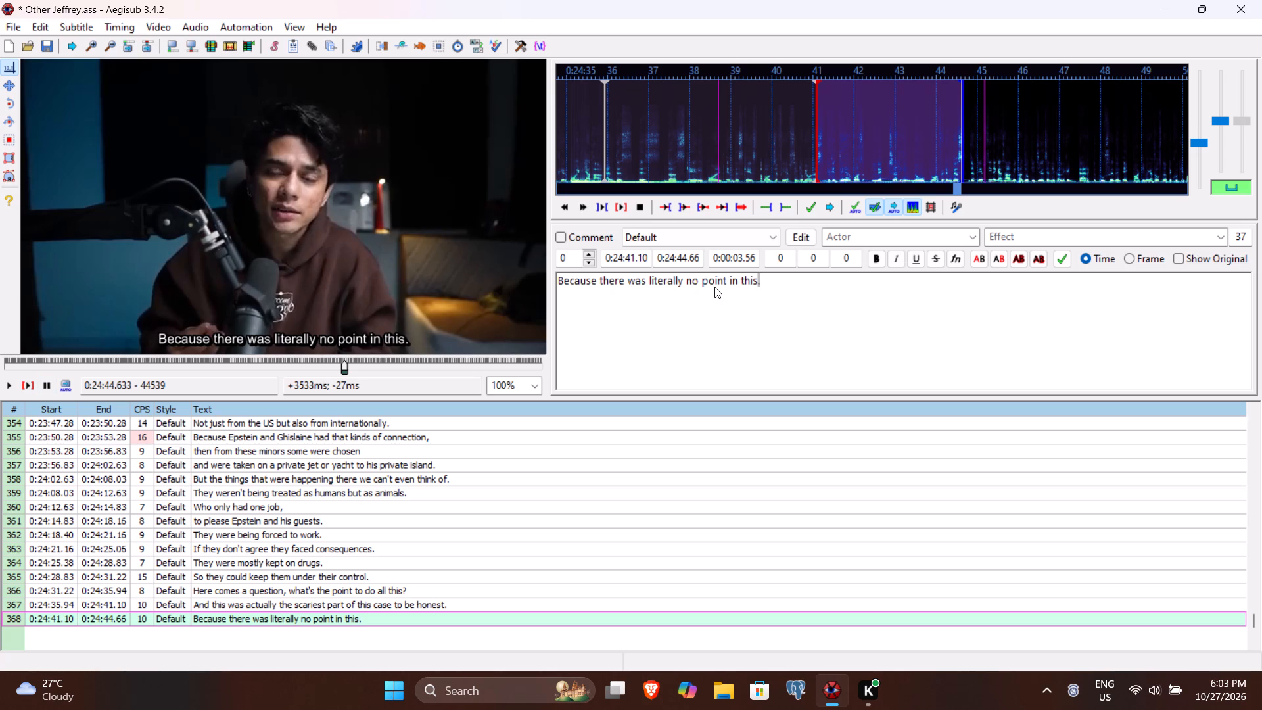
{"action": "double_click", "coordinate": [714, 279]}
{"action": "type", "text": "profit"}
{"action": "key", "text": "Return"}
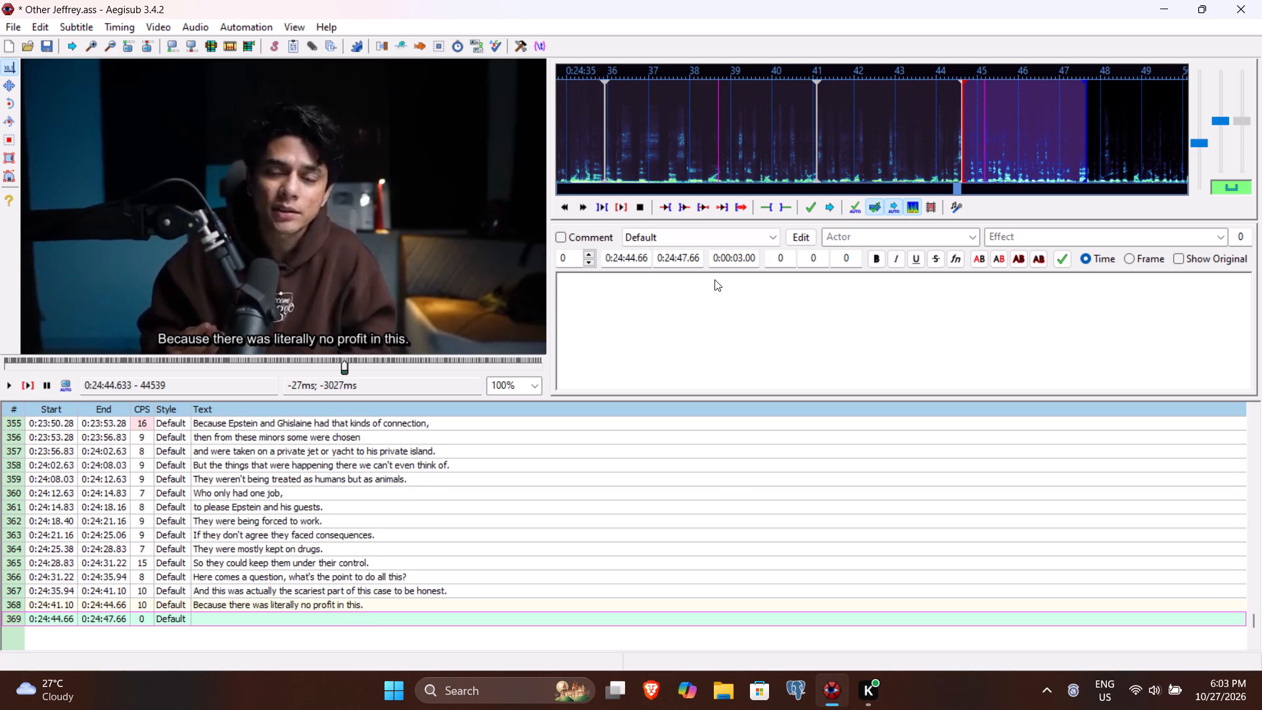
Play line 369 through the end of the spoken phrase and set its end time to 0:24:49.53.
{"action": "left_click", "coordinate": [30, 381]}
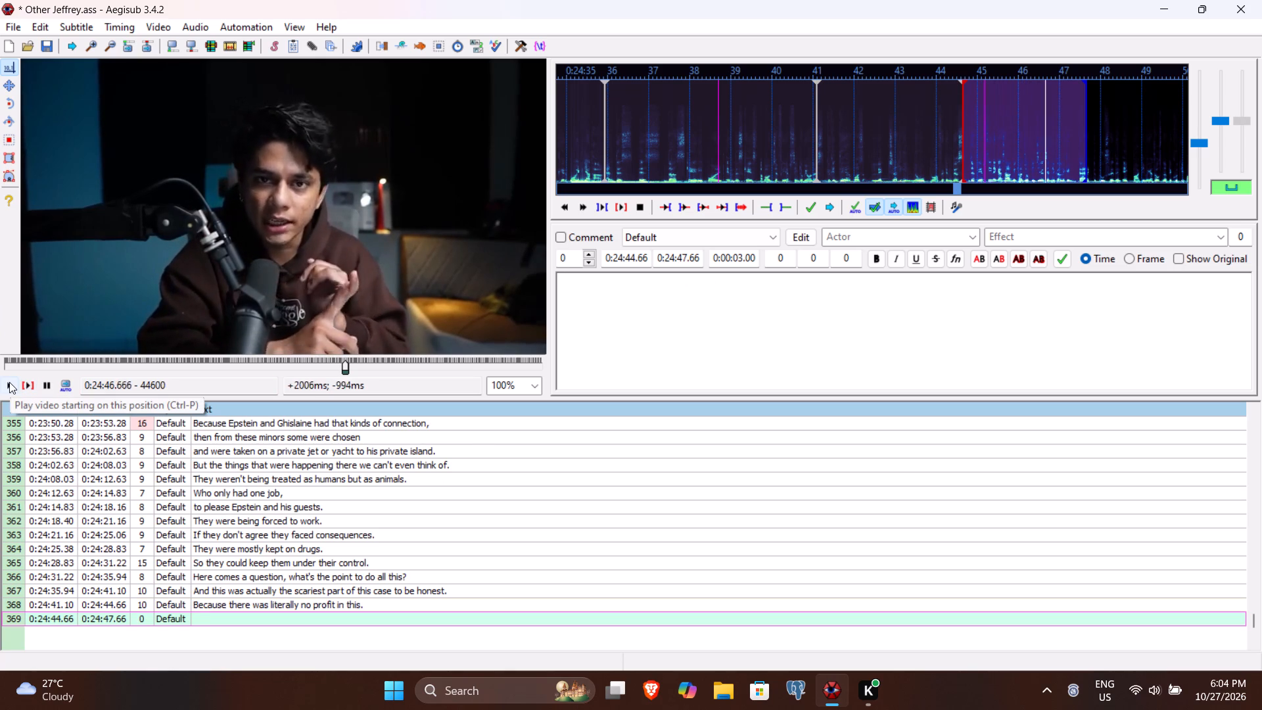
{"action": "left_click", "coordinate": [9, 382]}
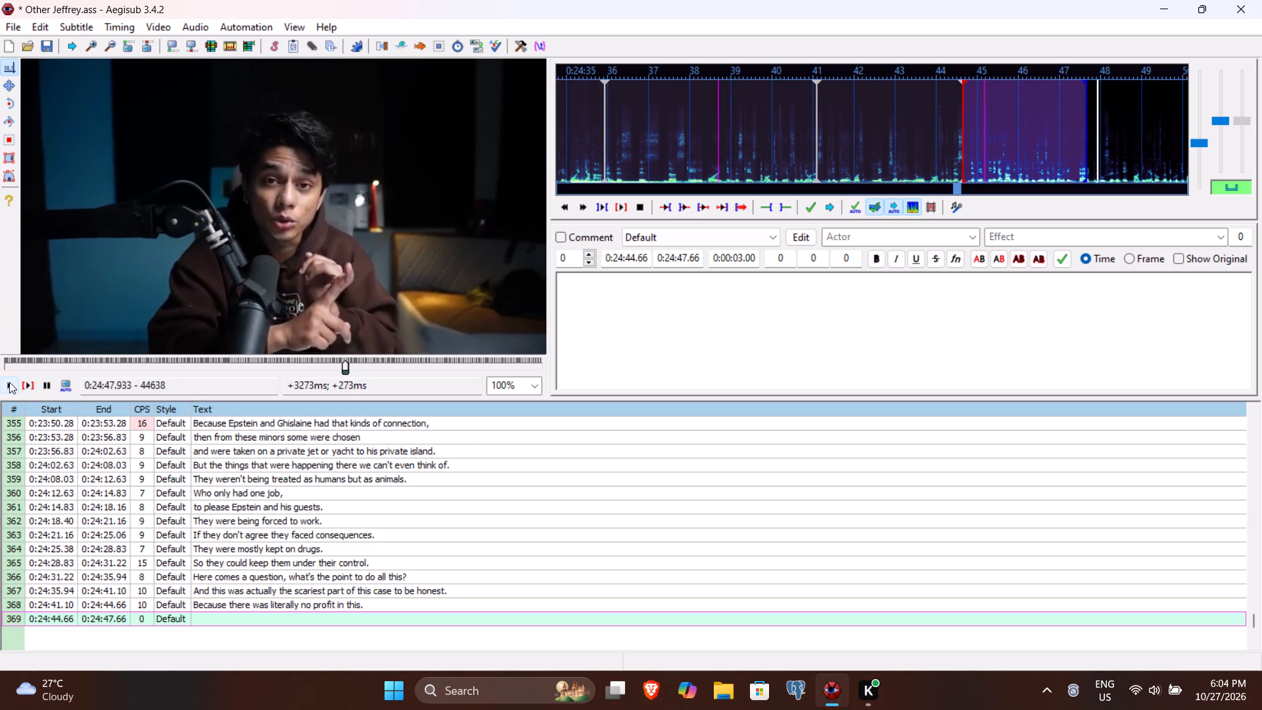
{"action": "left_click", "coordinate": [9, 382]}
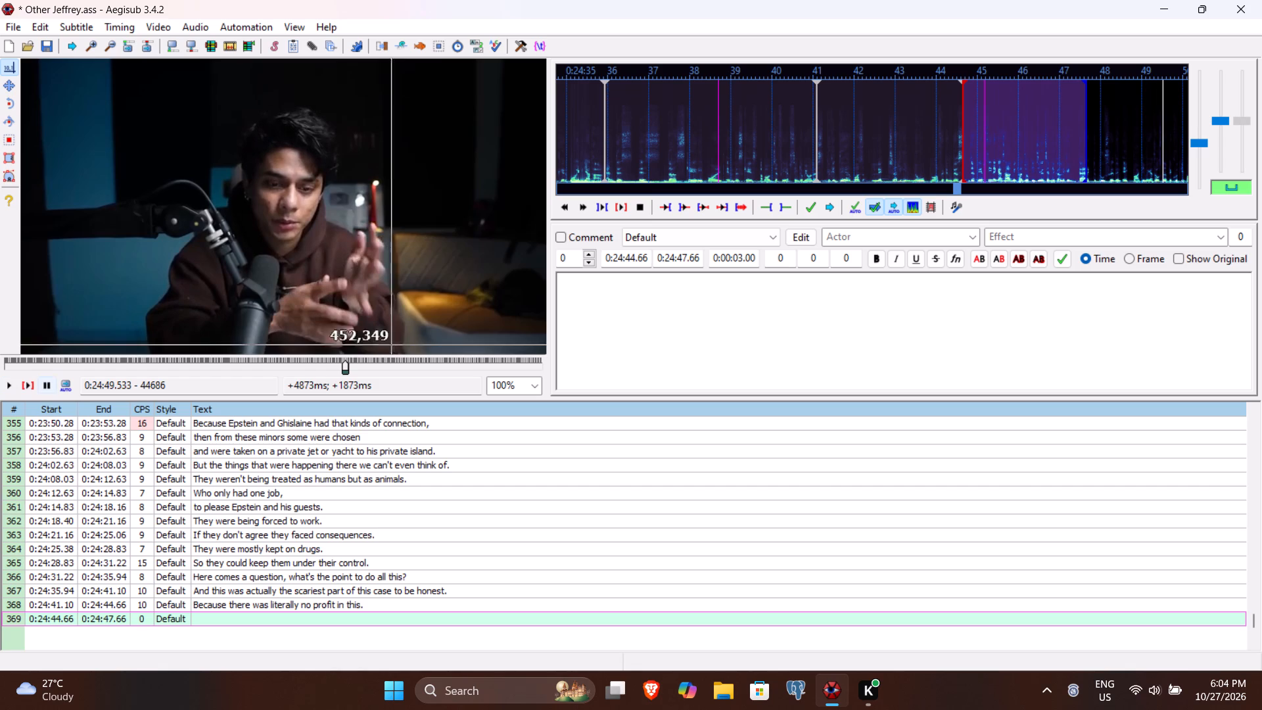
{"action": "left_click", "coordinate": [681, 262]}
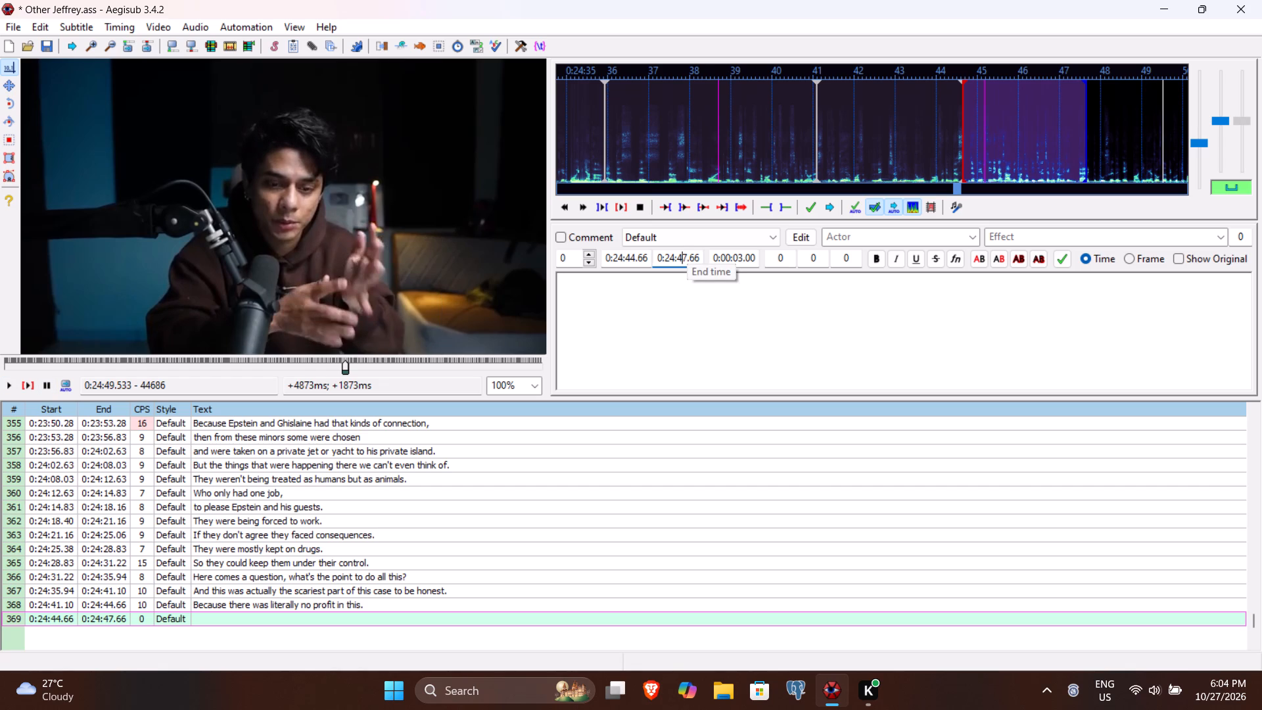
{"action": "key", "text": "9"}
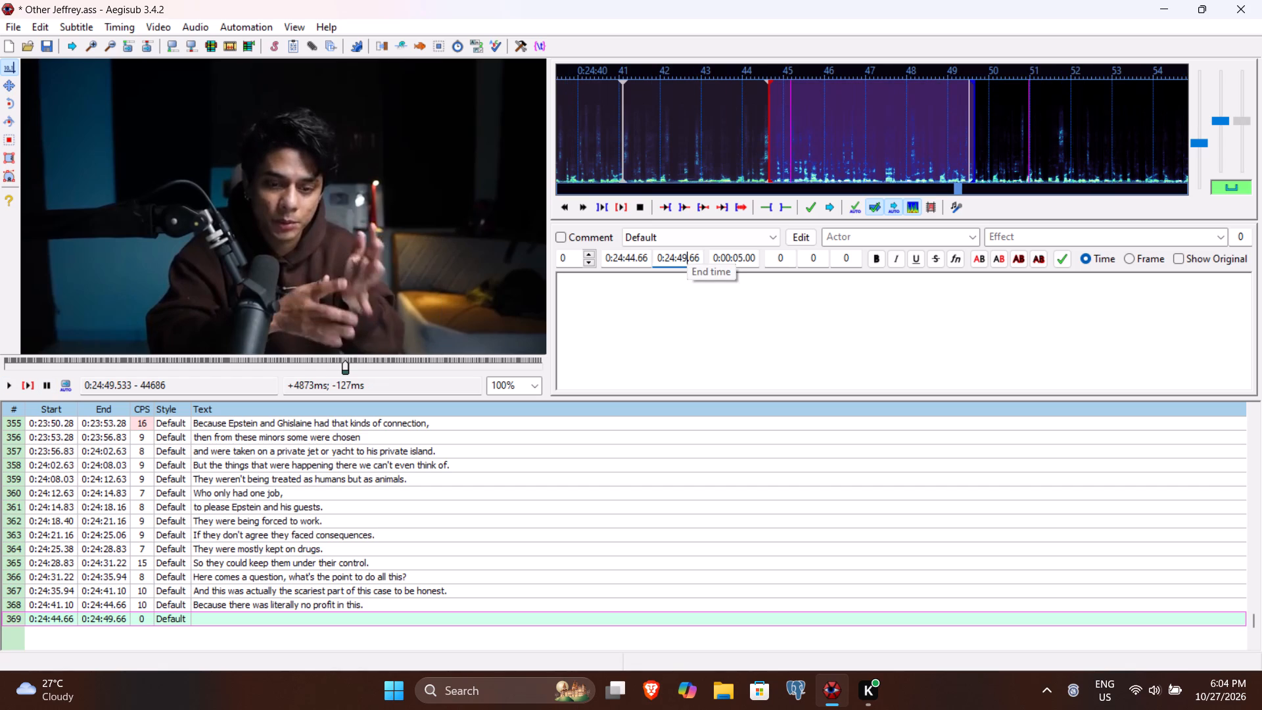
{"action": "type", "text": "53"}
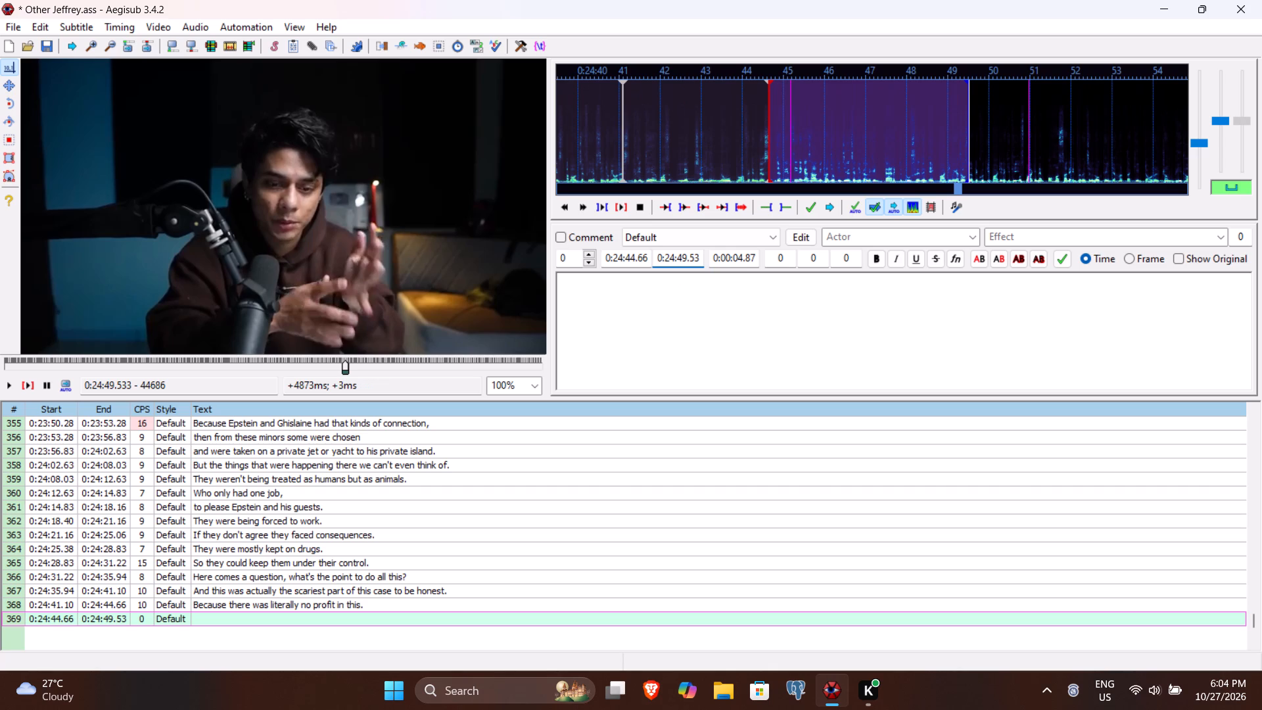
Enter "Jeffrey Epstein was that guy who went to a party the very next day he was released from jail," as line 369's text and play it back.
{"action": "left_click", "coordinate": [606, 307]}
{"action": "type", "text": "Jw"}
{"action": "key", "text": "BackSpace"}
{"action": "key", "text": "w"}
{"action": "key", "text": "BackSpace"}
{"action": "type", "text": "effrey Epstein was"}
{"action": "key", "text": "space"}
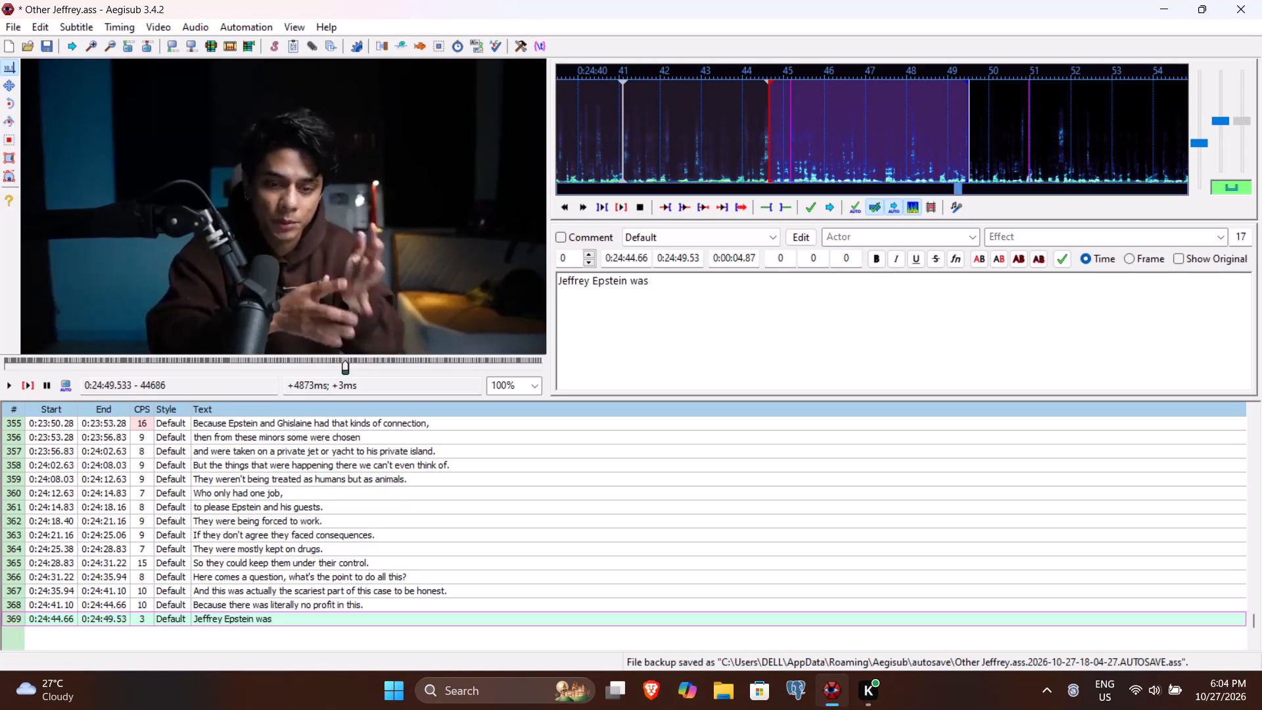
{"action": "type", "text": "that"}
{"action": "key", "text": "space"}
{"action": "type", "text": "guy who e"}
{"action": "key", "text": "BackSpace"}
{"action": "type", "text": "went to a part"}
{"action": "type", "text": "y the n"}
{"action": "key", "text": "BackSpace"}
{"action": "type", "text": "very next day"}
{"action": "key", "text": "space"}
{"action": "key", "text": "e"}
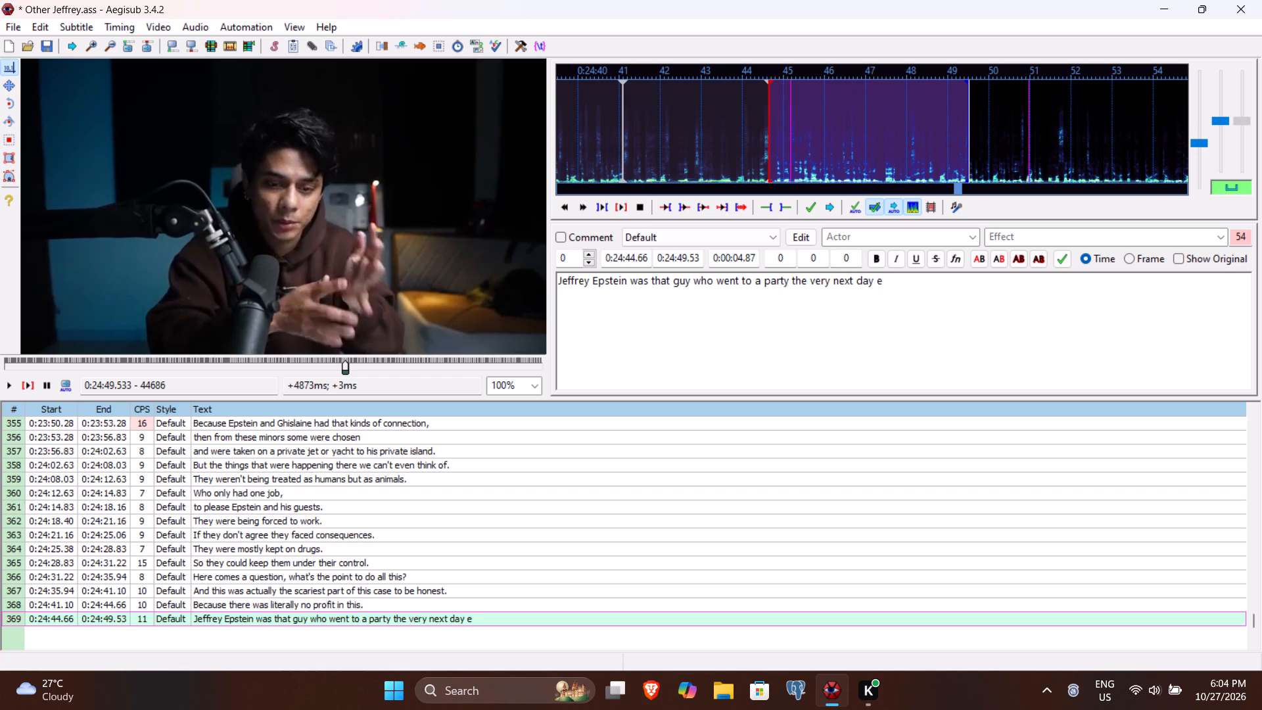
{"action": "key", "text": "BackSpace"}
{"action": "type", "text": "he was re"}
{"action": "type", "text": "leased fpr"}
{"action": "key", "text": "BackSpace"}
{"action": "key", "text": "BackSpace"}
{"action": "type", "text": "rom jail"}
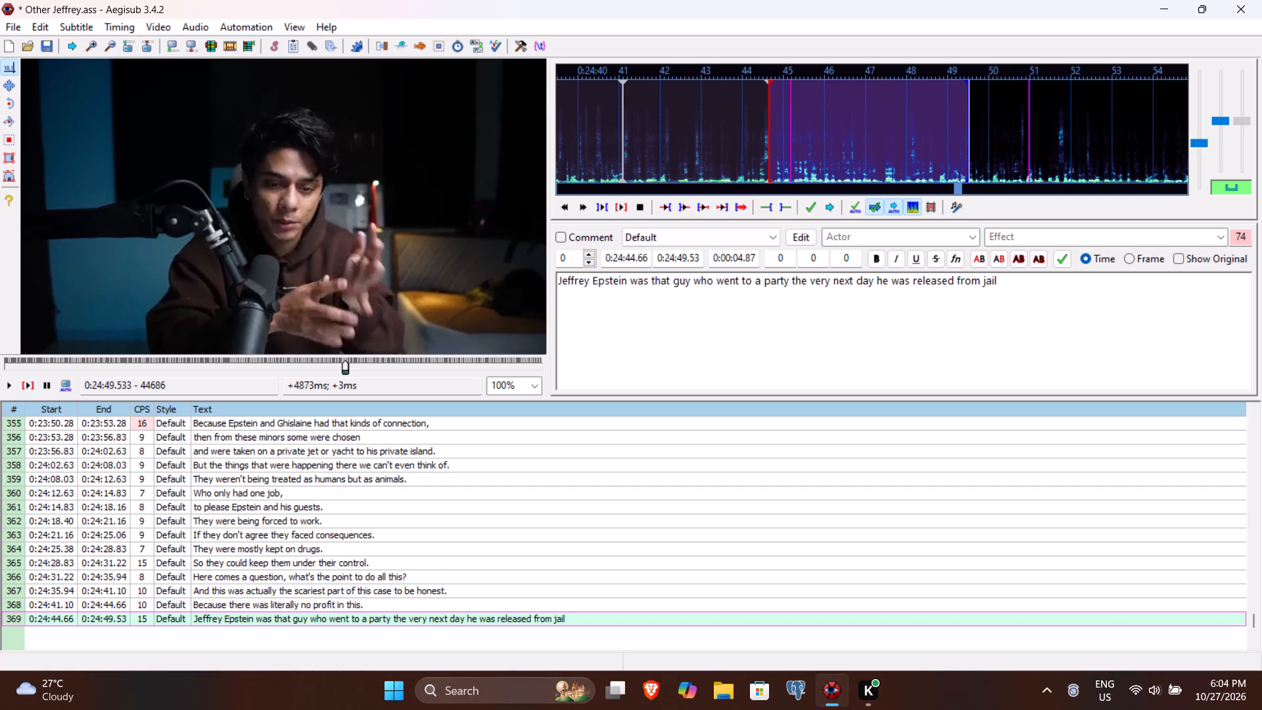
{"action": "key", "text": "comma"}
{"action": "left_click", "coordinate": [26, 385]}
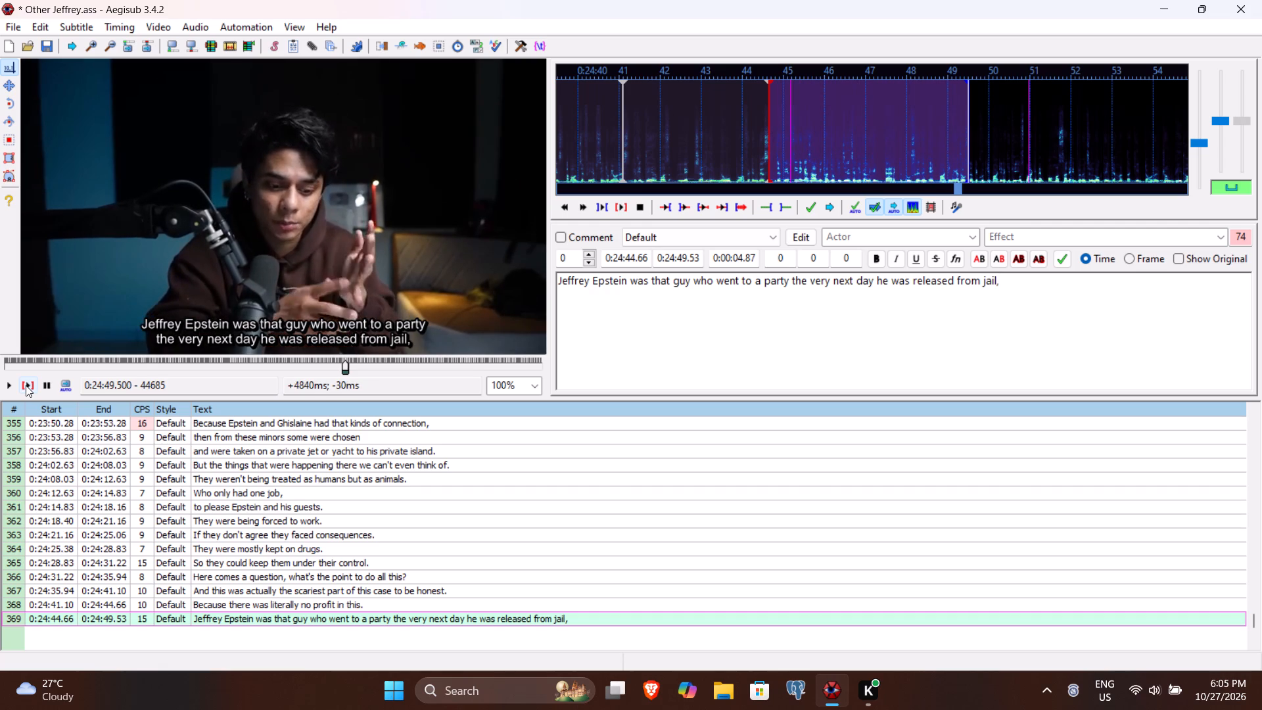
Commit line 369, and play line 370 to find where its phrase ends and set its end time to 0:24:50.93.
{"action": "key", "text": "Return"}
{"action": "left_click", "coordinate": [26, 385]}
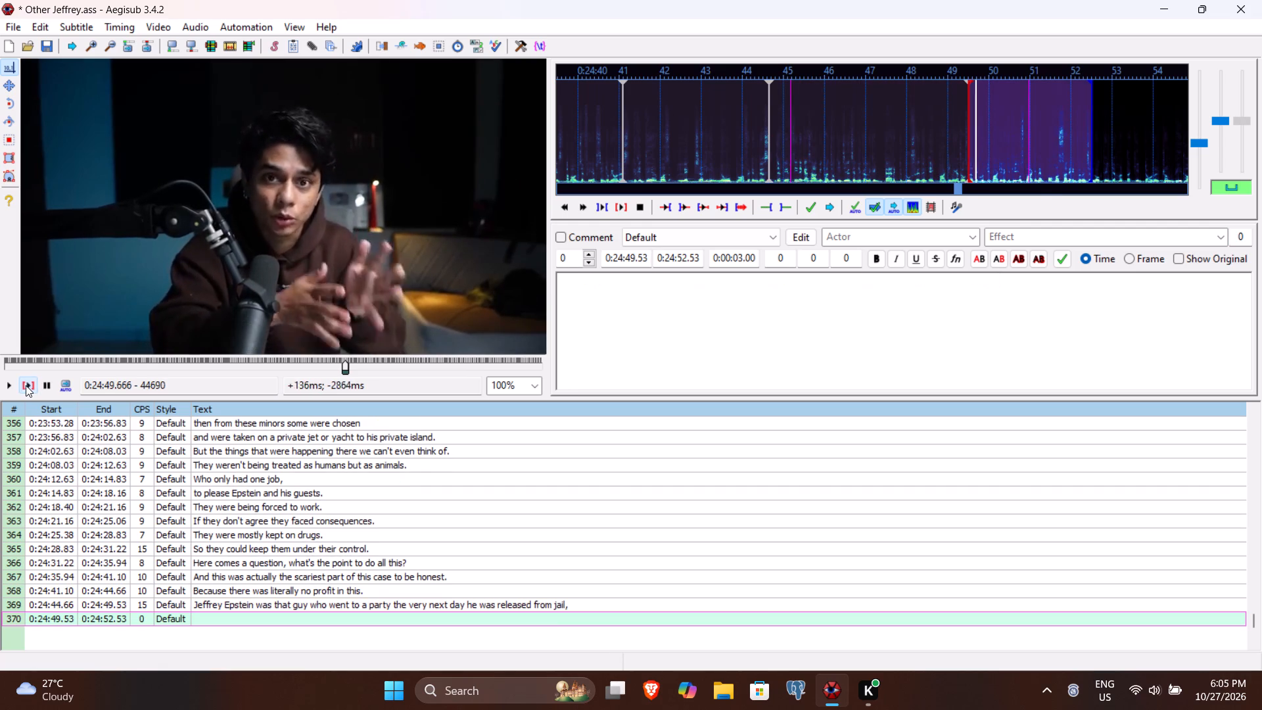
{"action": "left_click", "coordinate": [11, 385]}
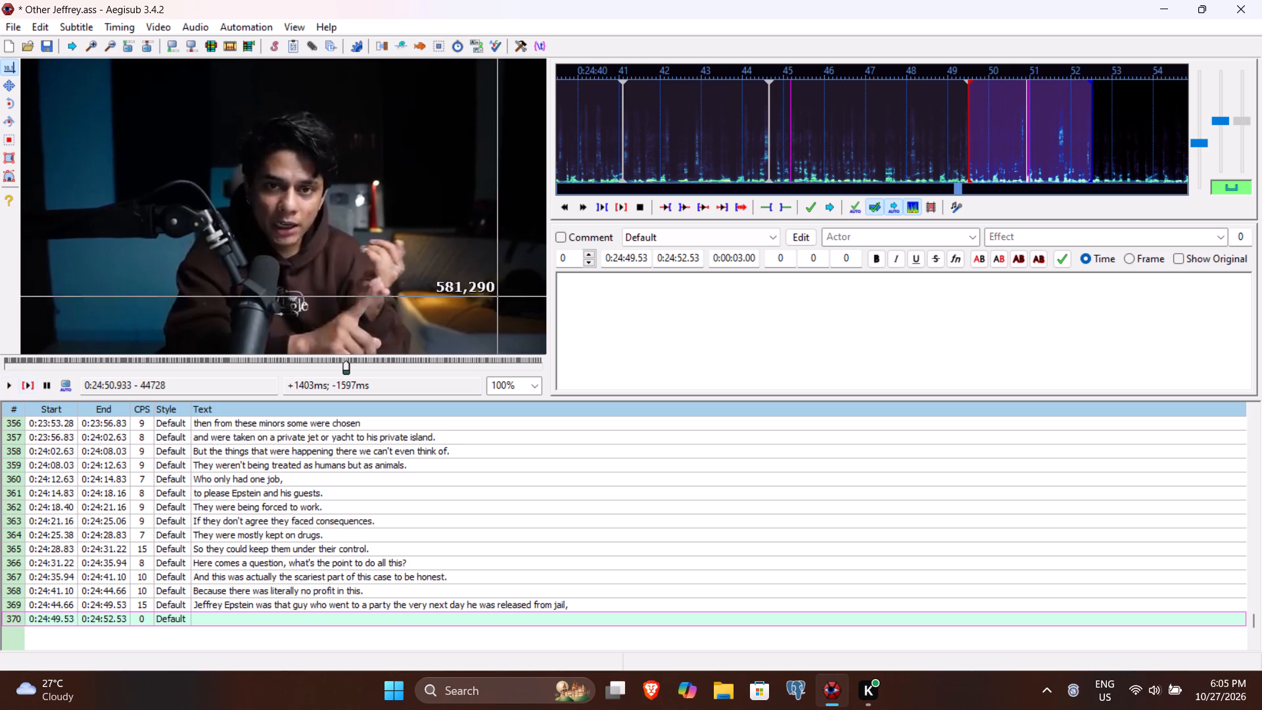
{"action": "left_click", "coordinate": [681, 261]}
{"action": "key", "text": "0"}
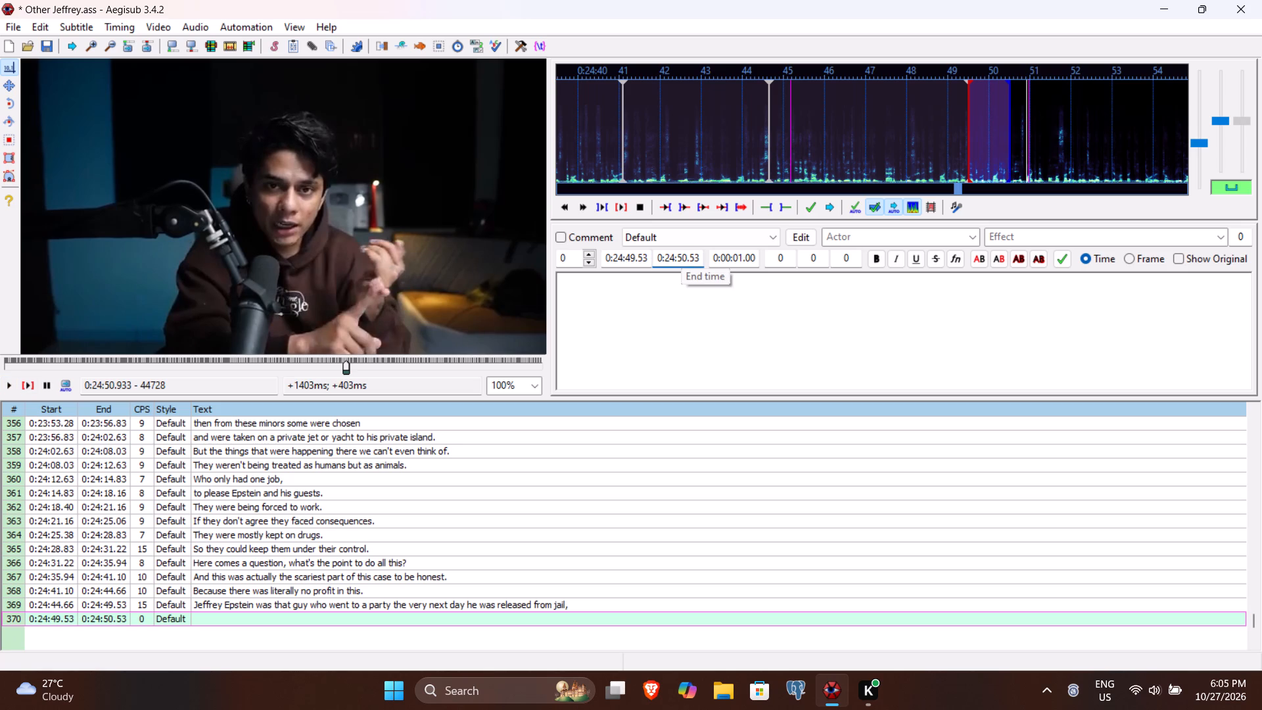
{"action": "type", "text": "93"}
Enter "which he hosted." as the text of line 370 and commit the line.
{"action": "left_click", "coordinate": [651, 331]}
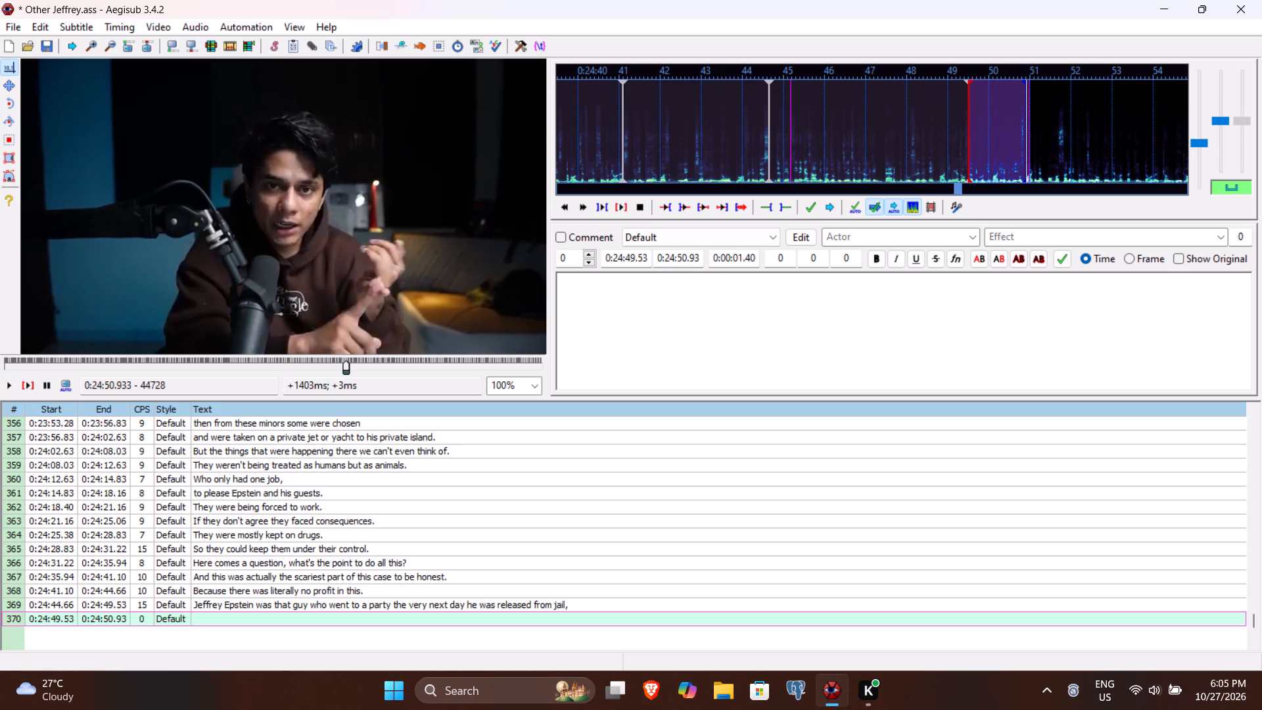
{"action": "type", "text": "which he hosted."}
{"action": "key", "text": "Return"}
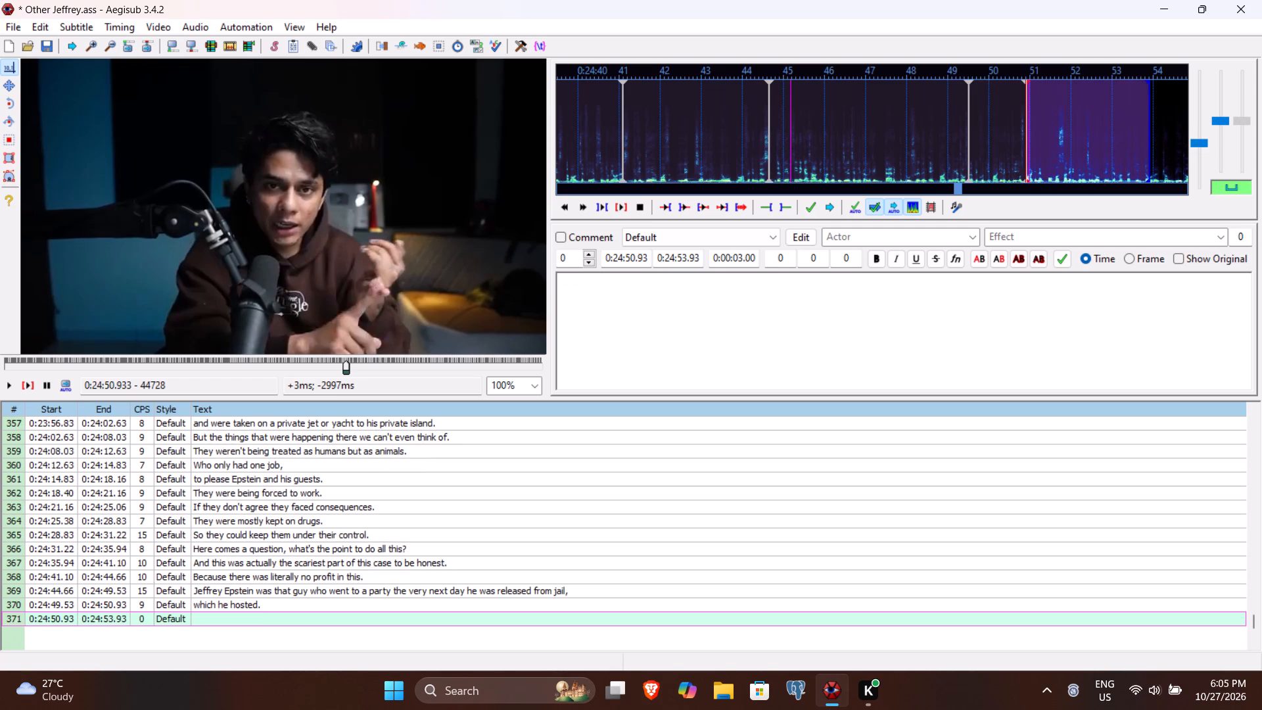
Play line 371 to find the end of the spoken phrase and set its end time to 0:24:52.90.
{"action": "left_click", "coordinate": [34, 379]}
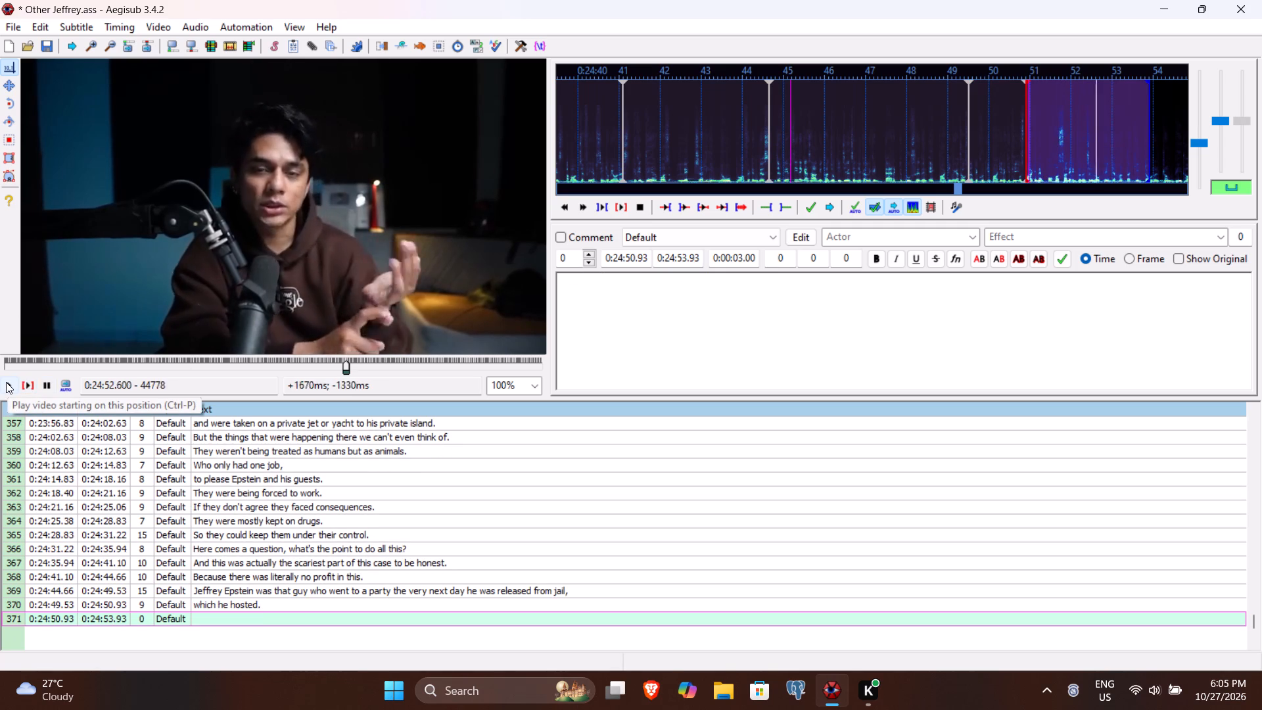
{"action": "left_click", "coordinate": [6, 382]}
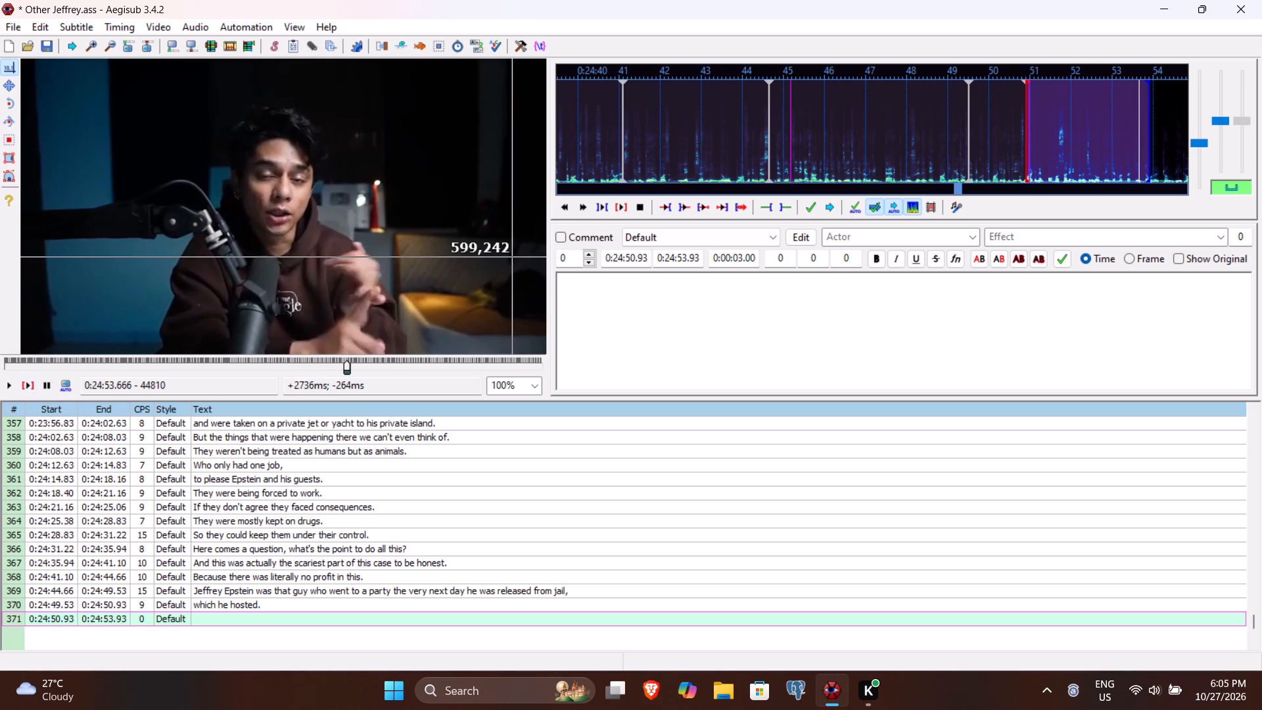
{"action": "left_click", "coordinate": [29, 391]}
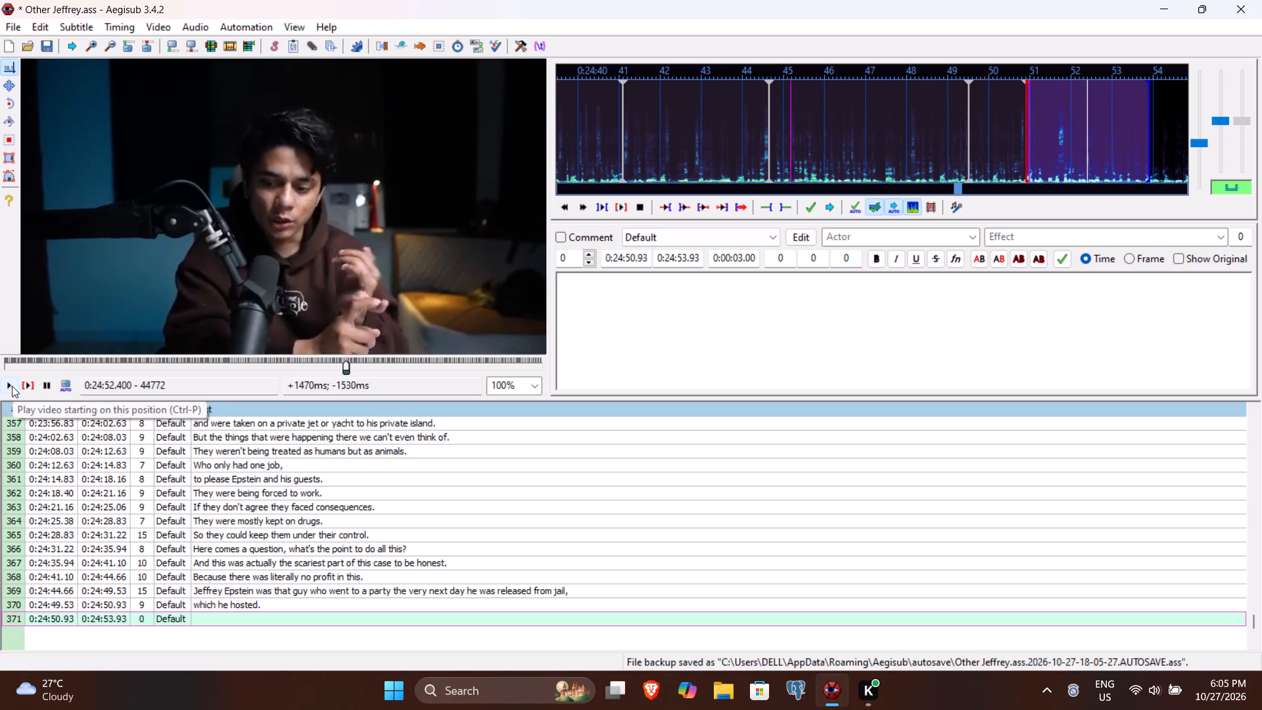
{"action": "left_click", "coordinate": [12, 386]}
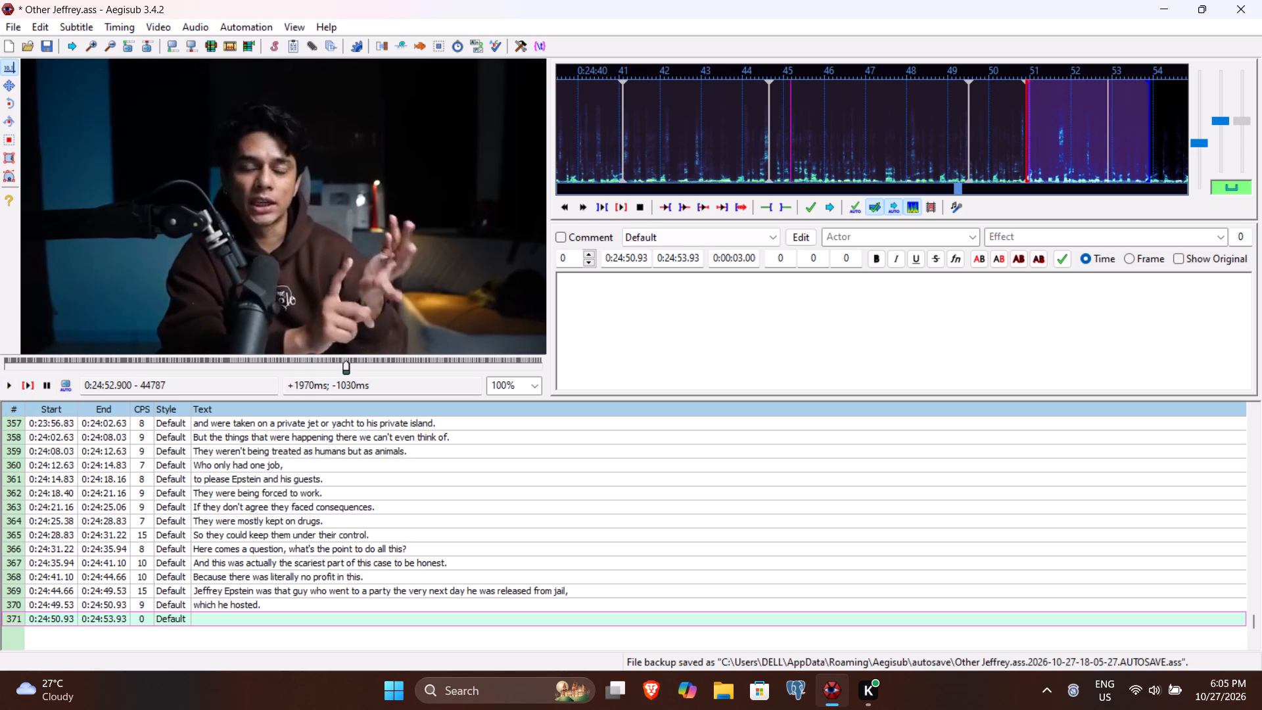
{"action": "left_click", "coordinate": [680, 259]}
{"action": "type", "text": "290"}
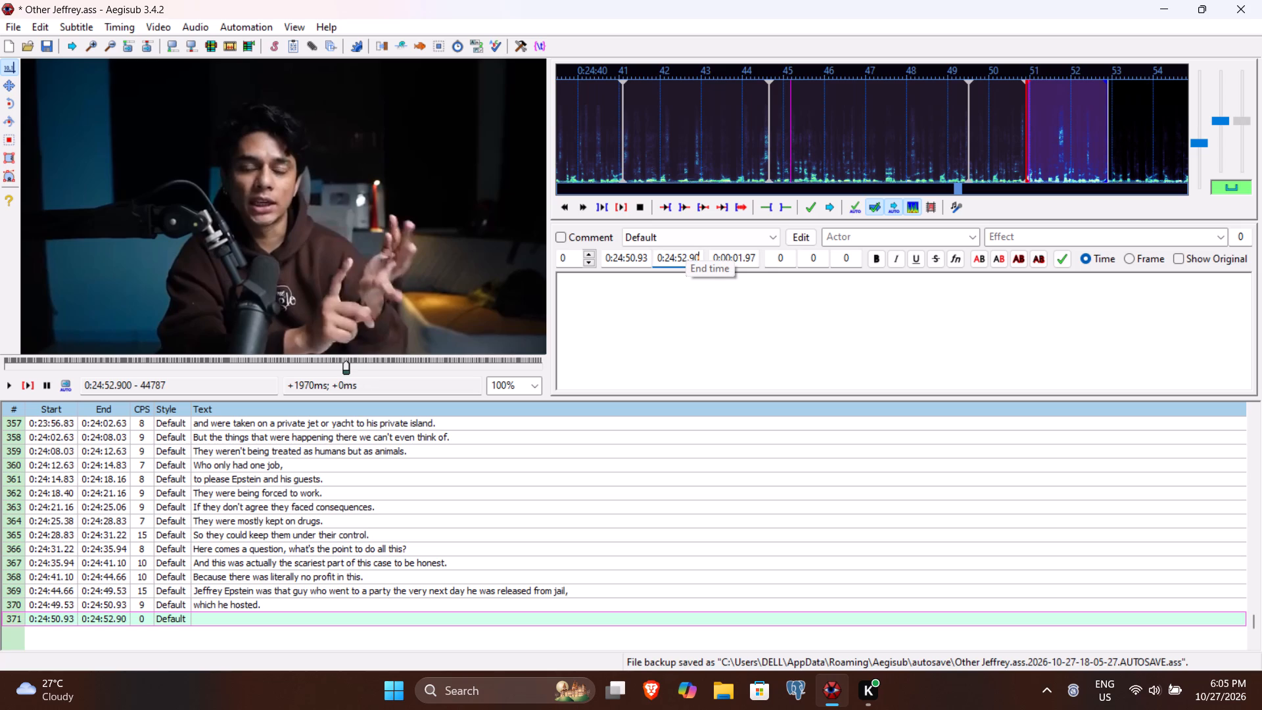
Enter "In the party many influential people were present" as the text of line 371 and commit the line.
{"action": "left_click", "coordinate": [674, 295]}
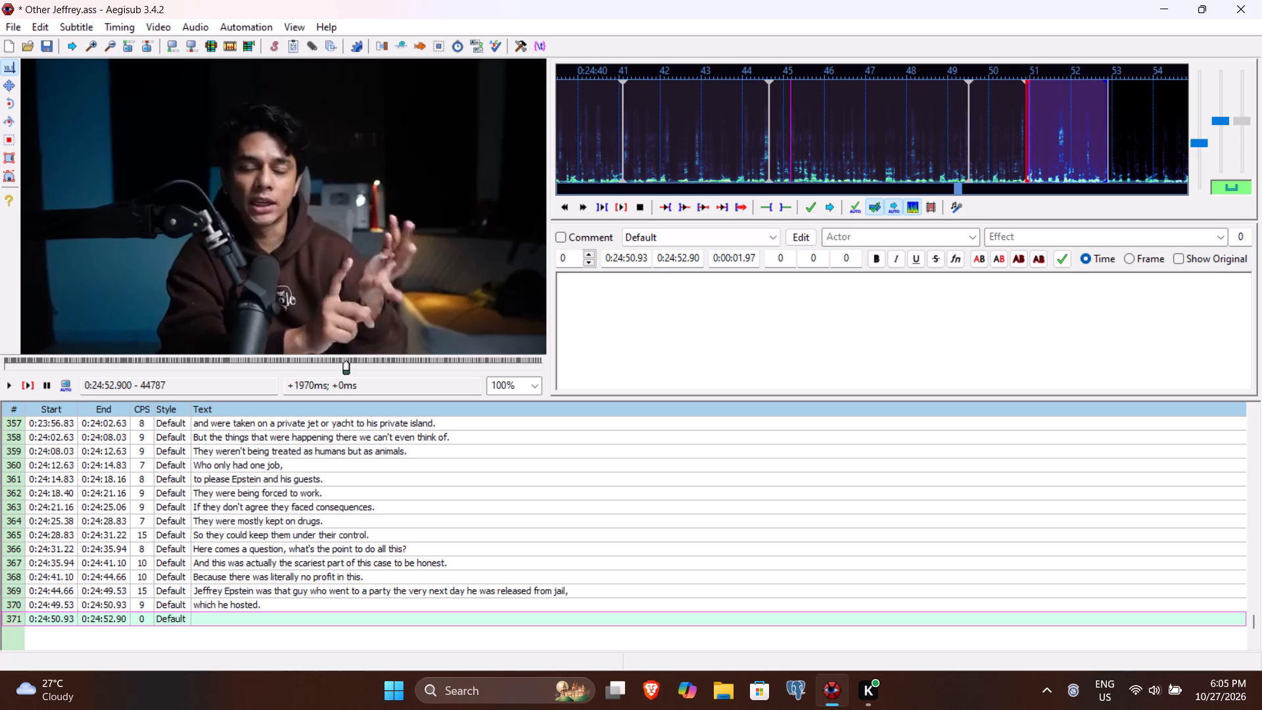
{"action": "type", "text": "In"}
{"action": "key", "text": "space"}
{"action": "type", "text": "the party"}
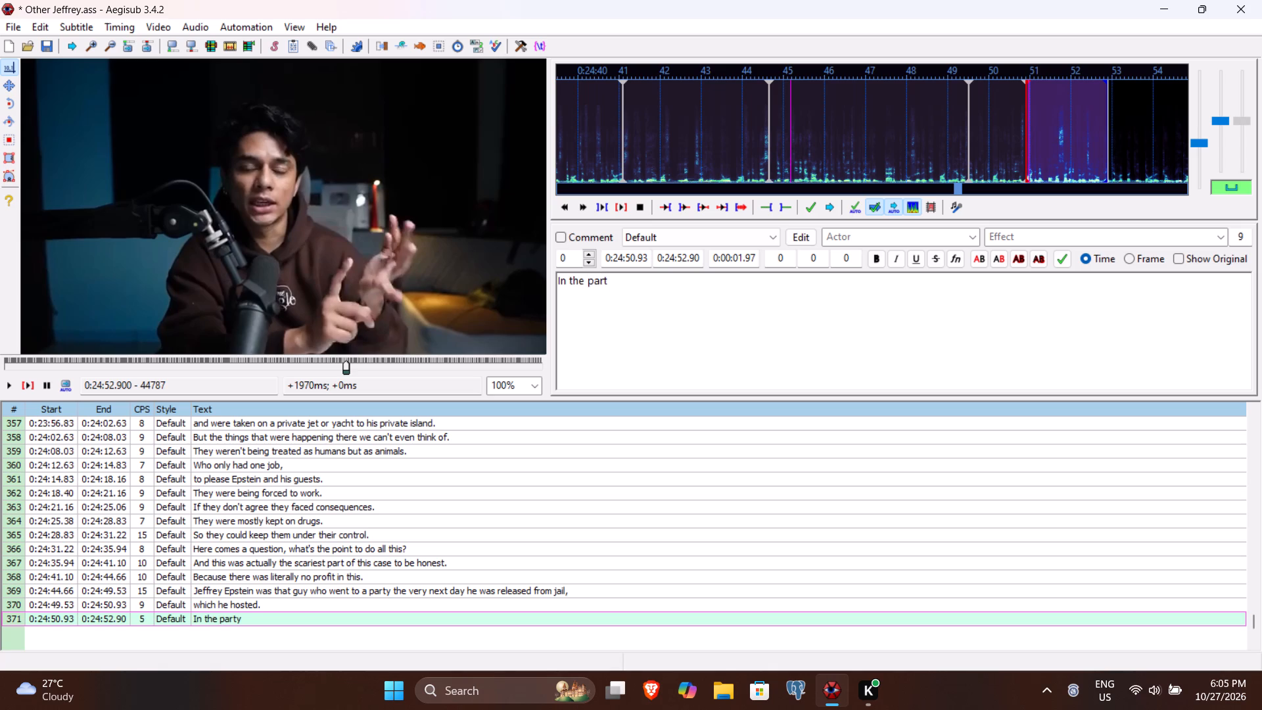
{"action": "key", "text": "space"}
{"action": "type", "text": "many influec"}
{"action": "key", "text": "BackSpace"}
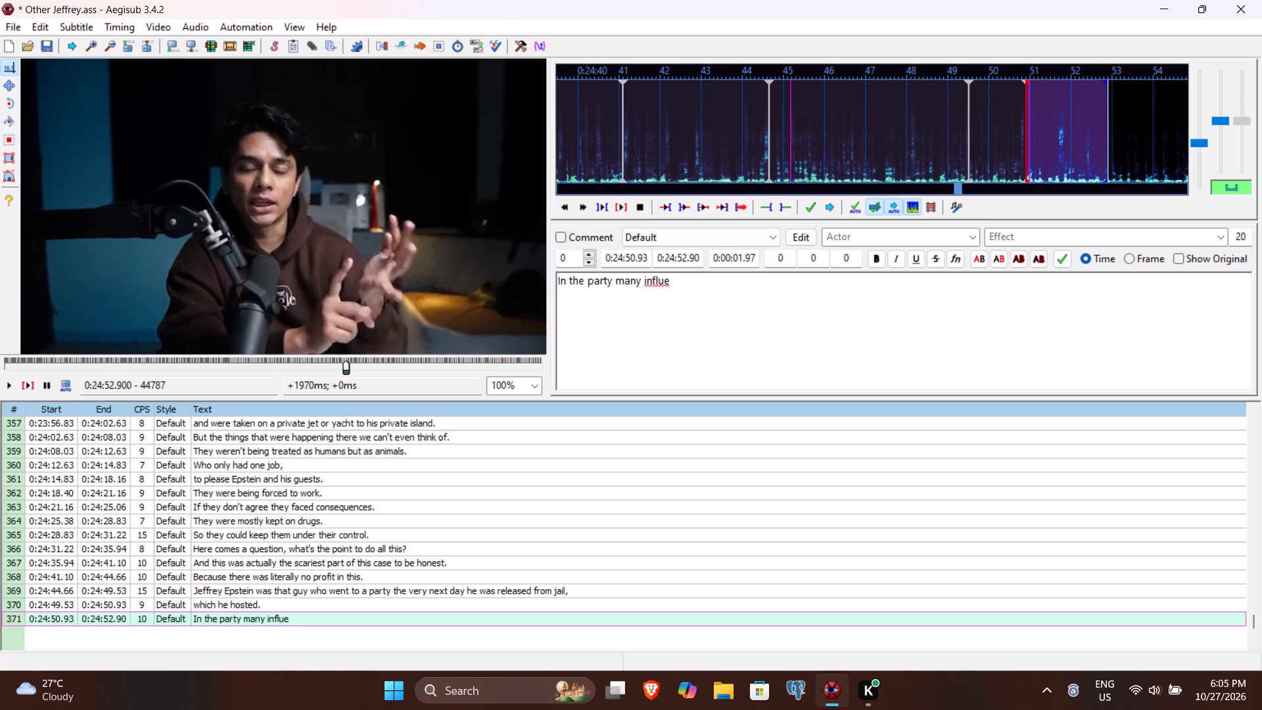
{"action": "type", "text": "ntial"}
{"action": "key", "text": "space"}
{"action": "type", "text": "people were present"}
{"action": "key", "text": "Return"}
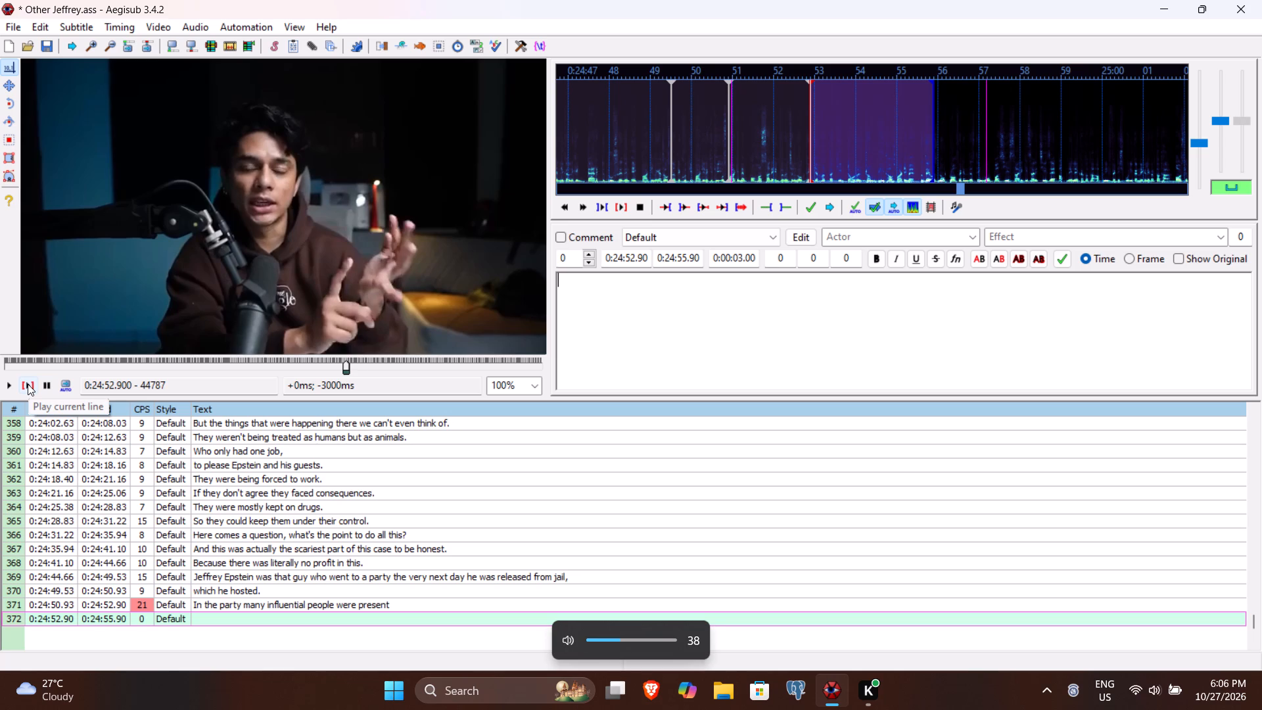
Play line 372 through the end of the spoken phrase and set its end time to 0:24:55.56.
{"action": "left_click", "coordinate": [28, 384]}
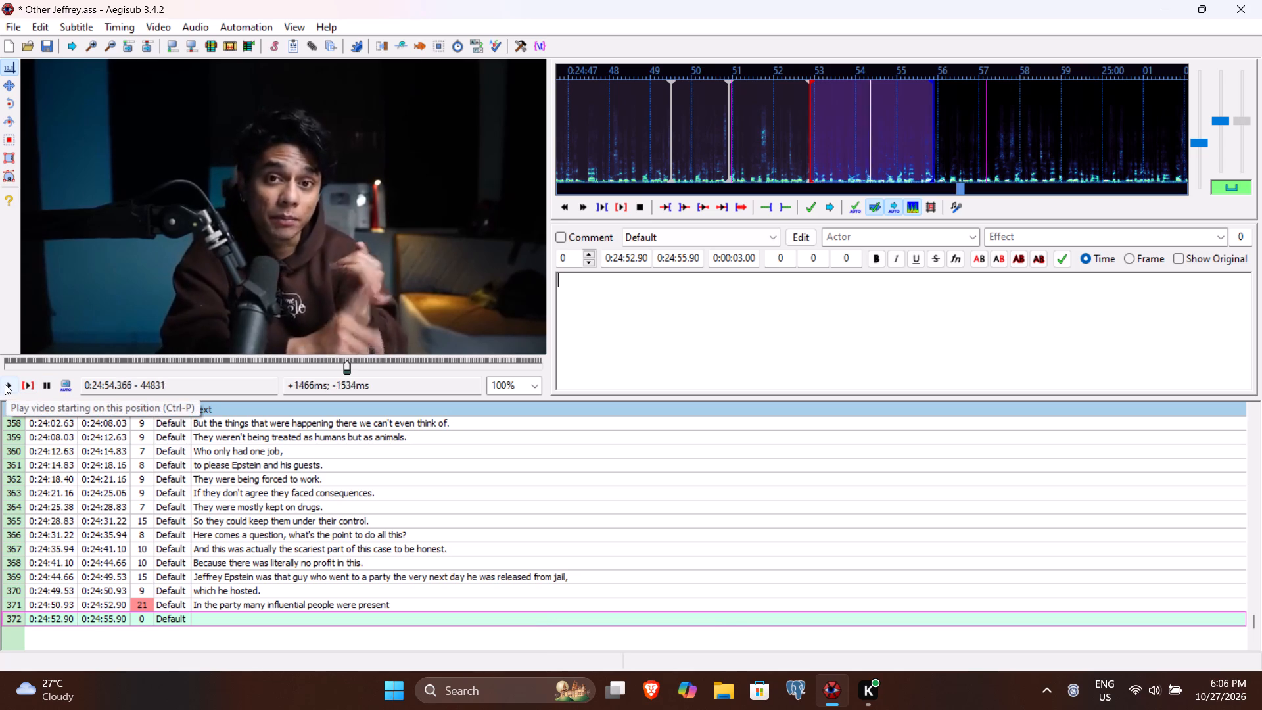
{"action": "left_click", "coordinate": [5, 384]}
{"action": "double_click", "coordinate": [5, 384]}
{"action": "left_click", "coordinate": [5, 384]}
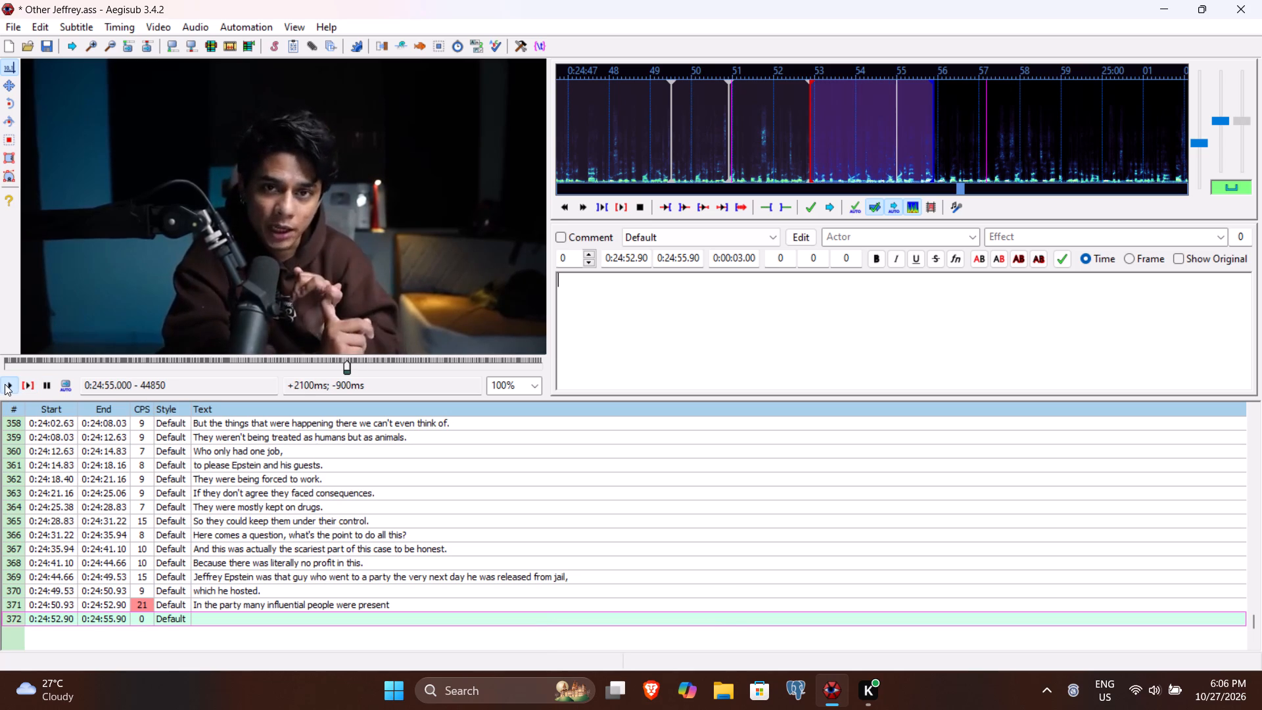
{"action": "left_click", "coordinate": [5, 384]}
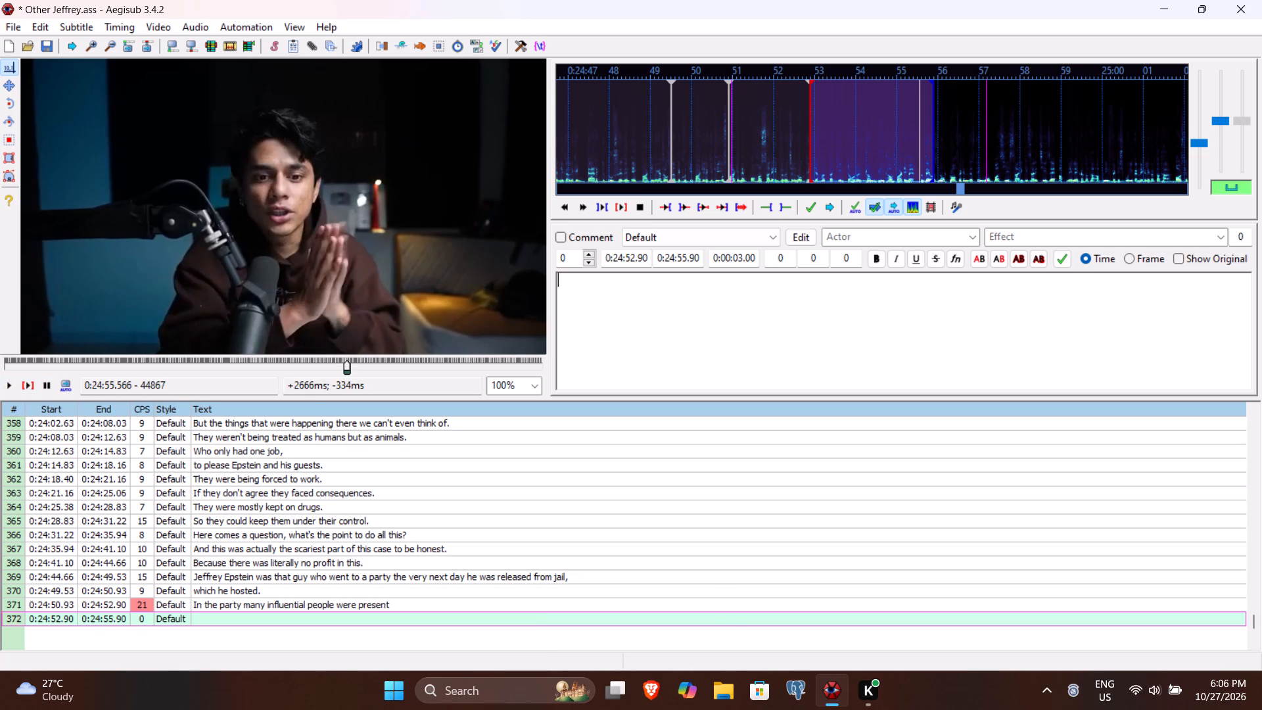
{"action": "left_click", "coordinate": [688, 257]}
{"action": "type", "text": "55"}
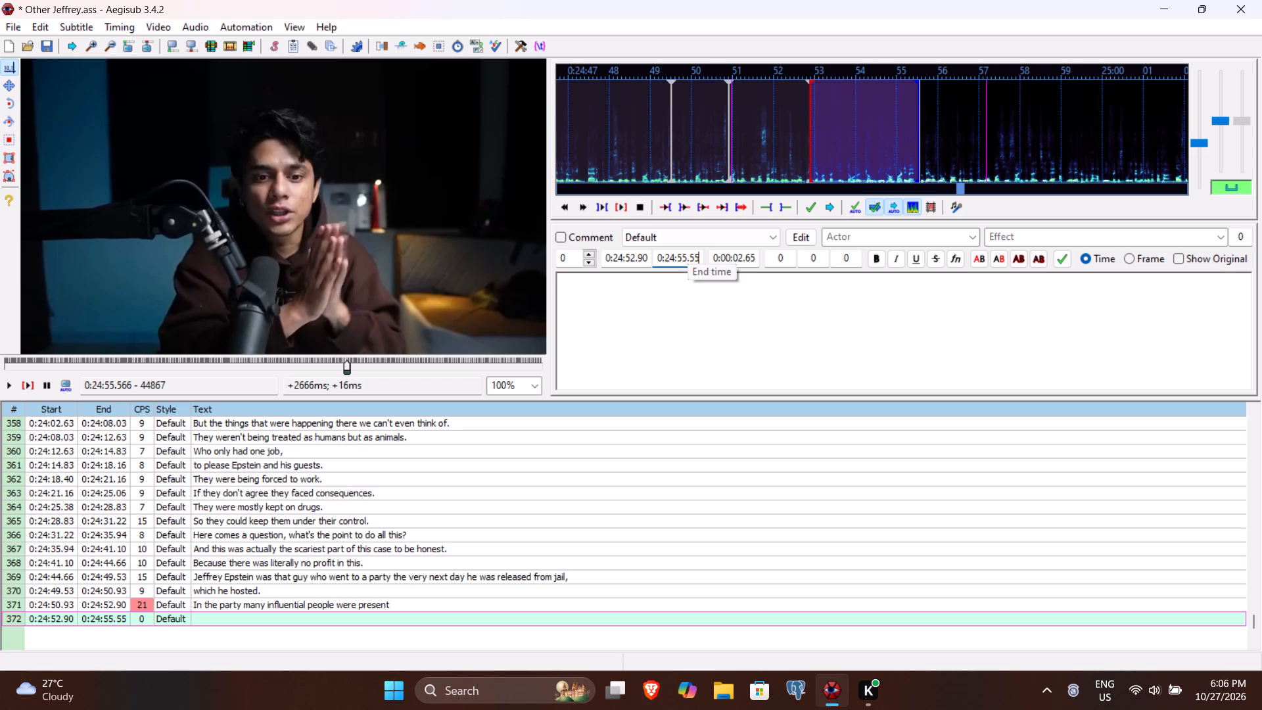
{"action": "key", "text": "BackSpace"}
{"action": "key", "text": "6"}
Enter "even Donald Trump was present in the party." as line 372's text, play it back and commit the line.
{"action": "left_click", "coordinate": [654, 322]}
{"action": "type", "text": "even d"}
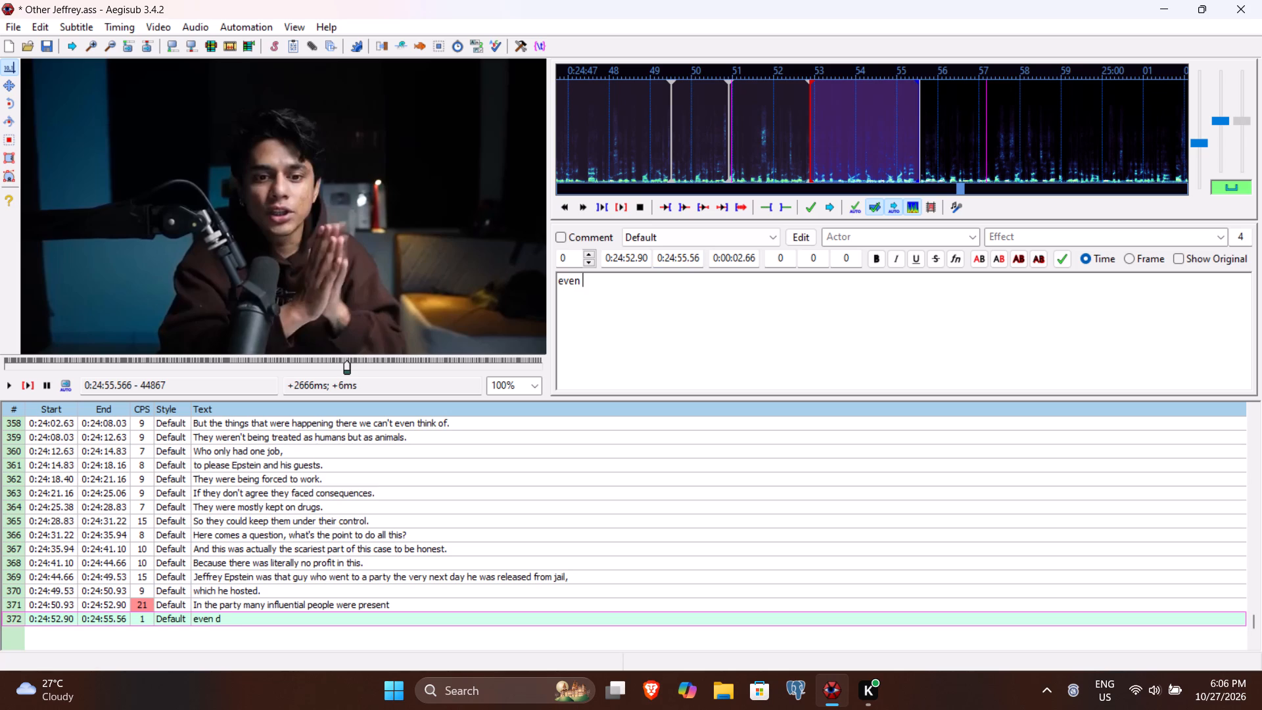
{"action": "key", "text": "BackSpace"}
{"action": "type", "text": "Dona"}
{"action": "type", "text": "ld Trump was pree"}
{"action": "key", "text": "BackSpace"}
{"action": "type", "text": "se"}
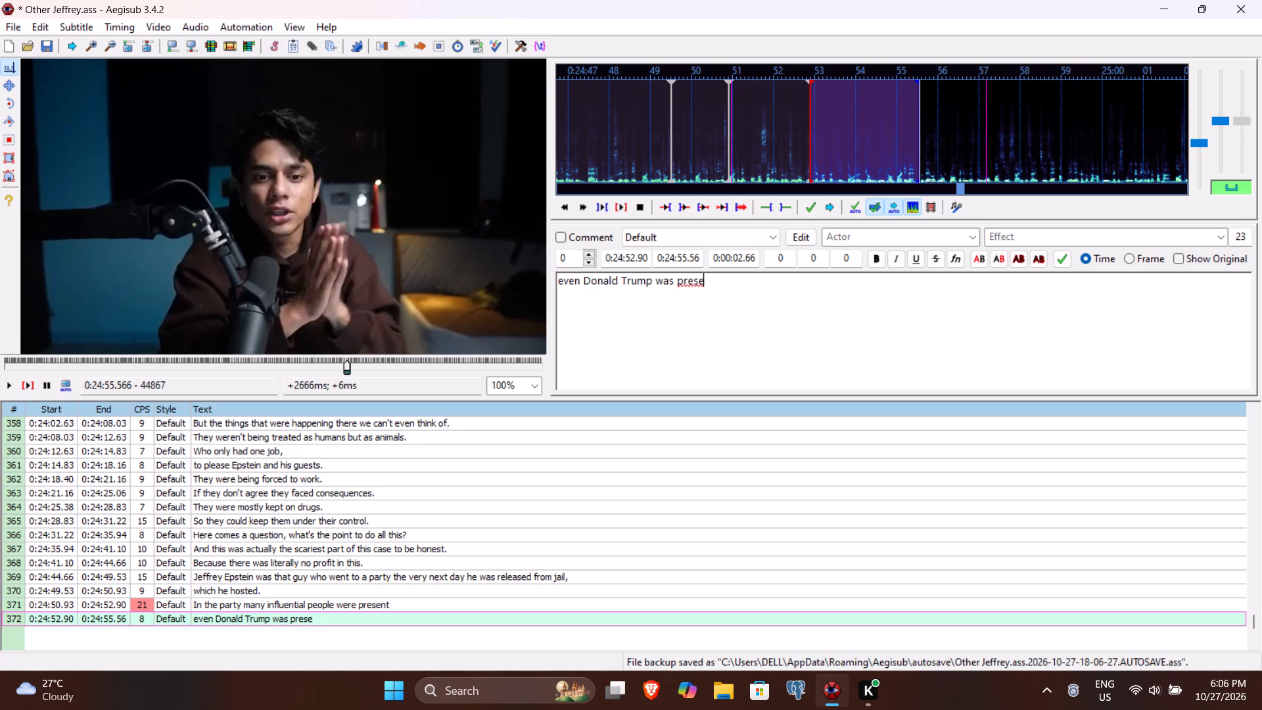
{"action": "type", "text": "nt in the part"}
{"action": "type", "text": "y."}
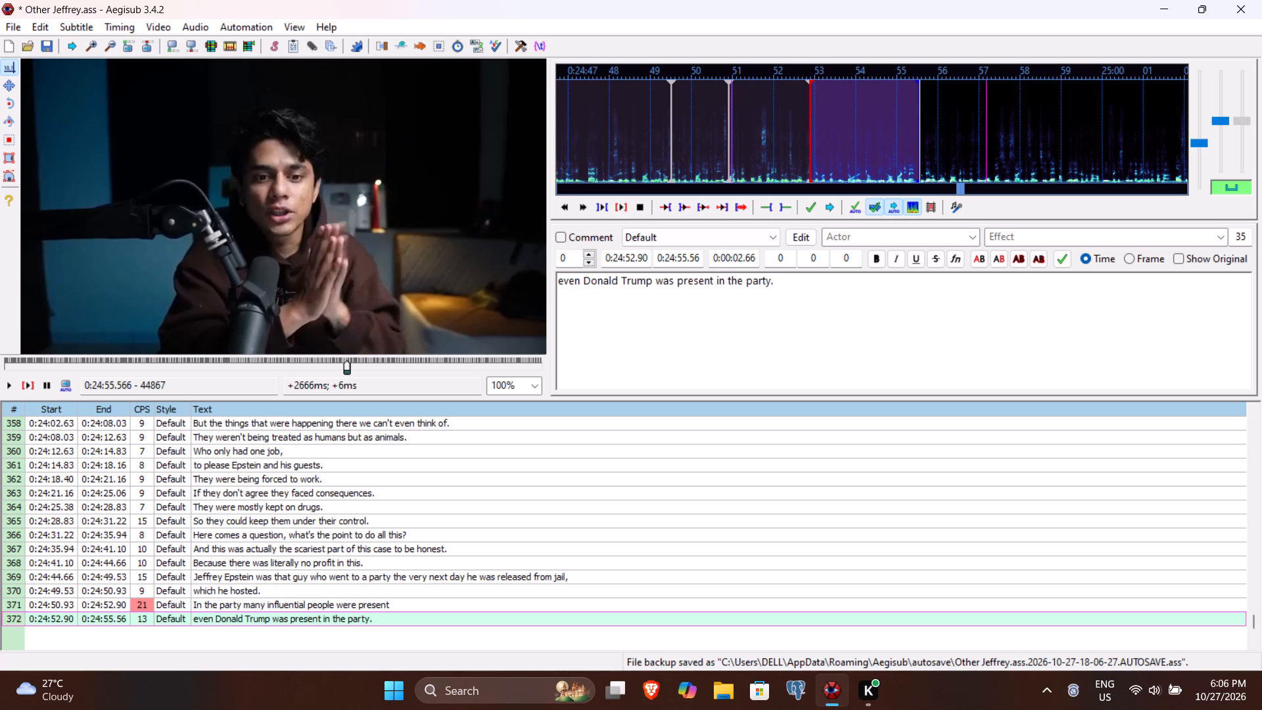
{"action": "left_click", "coordinate": [26, 385]}
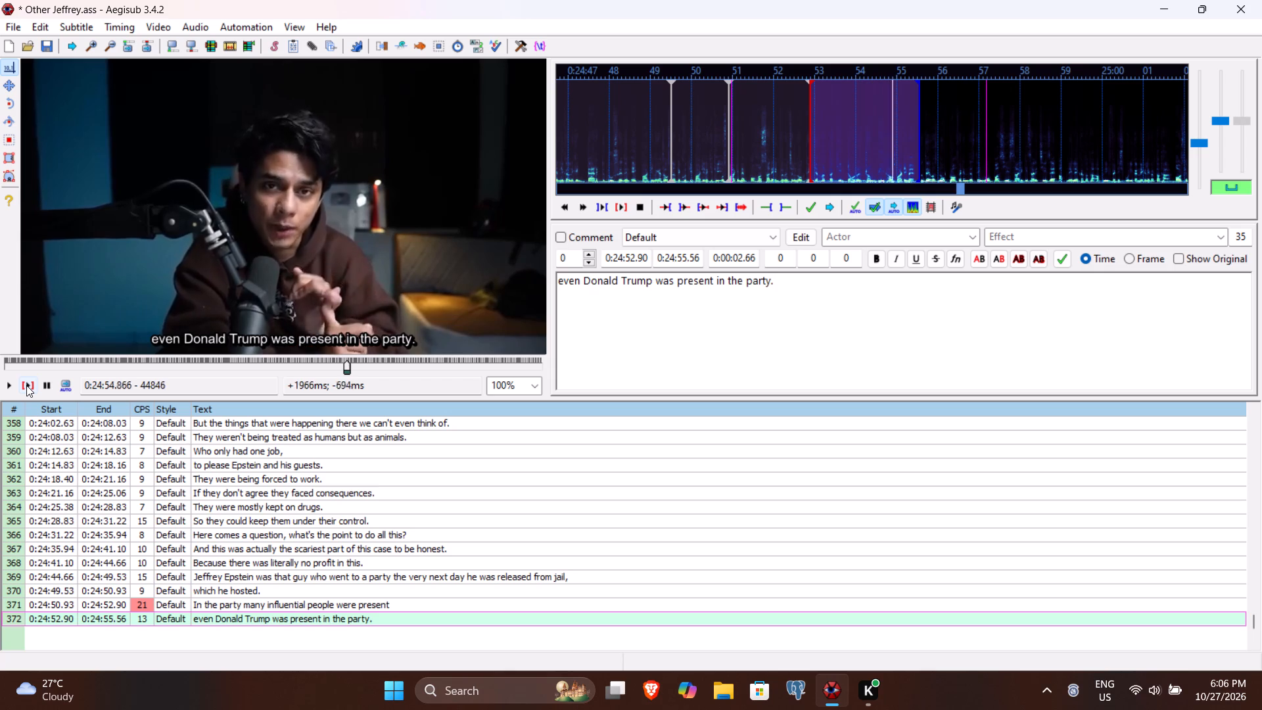
{"action": "key", "text": "Return"}
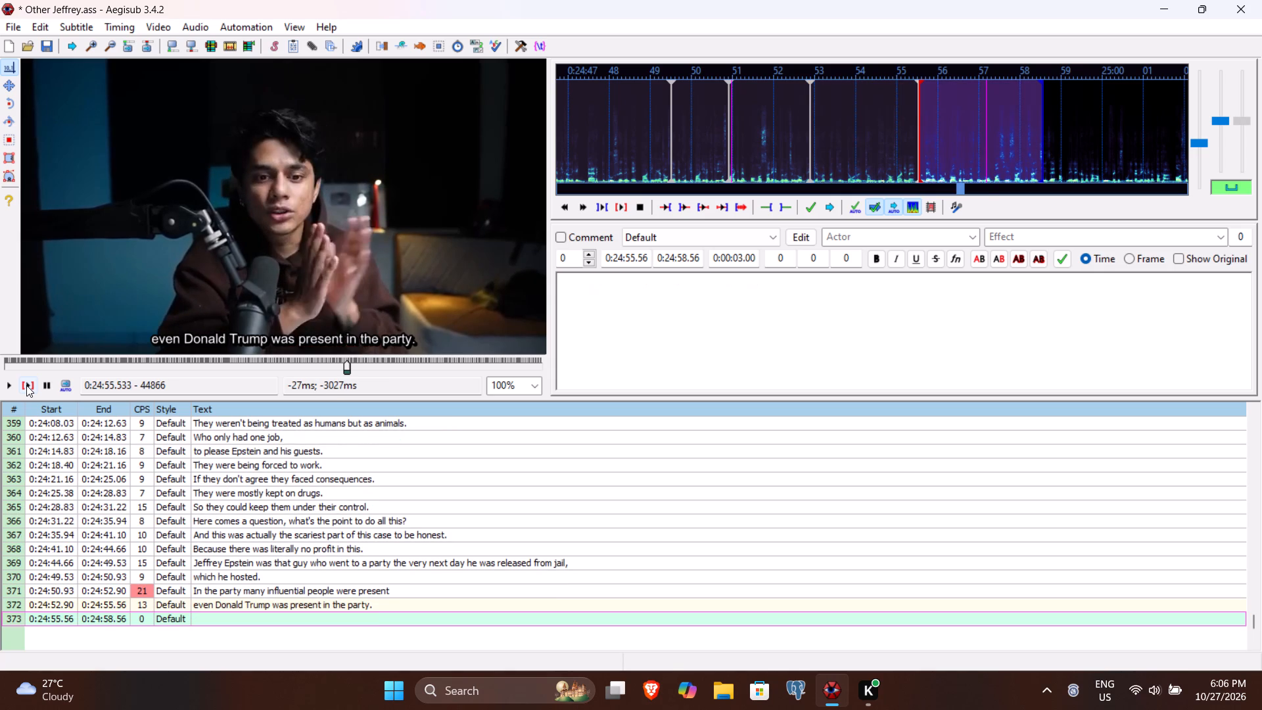
Save the "Other Jeffrey" subtitle file.
{"action": "key", "text": "ctrl+s"}
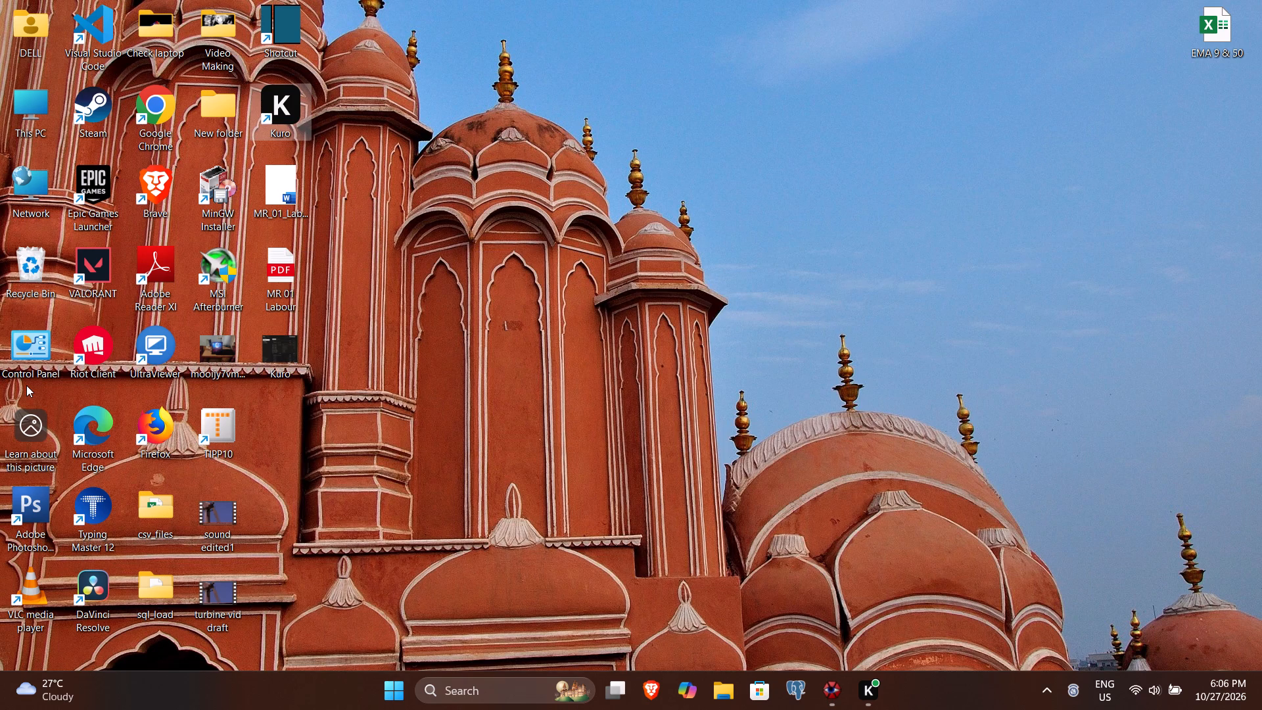
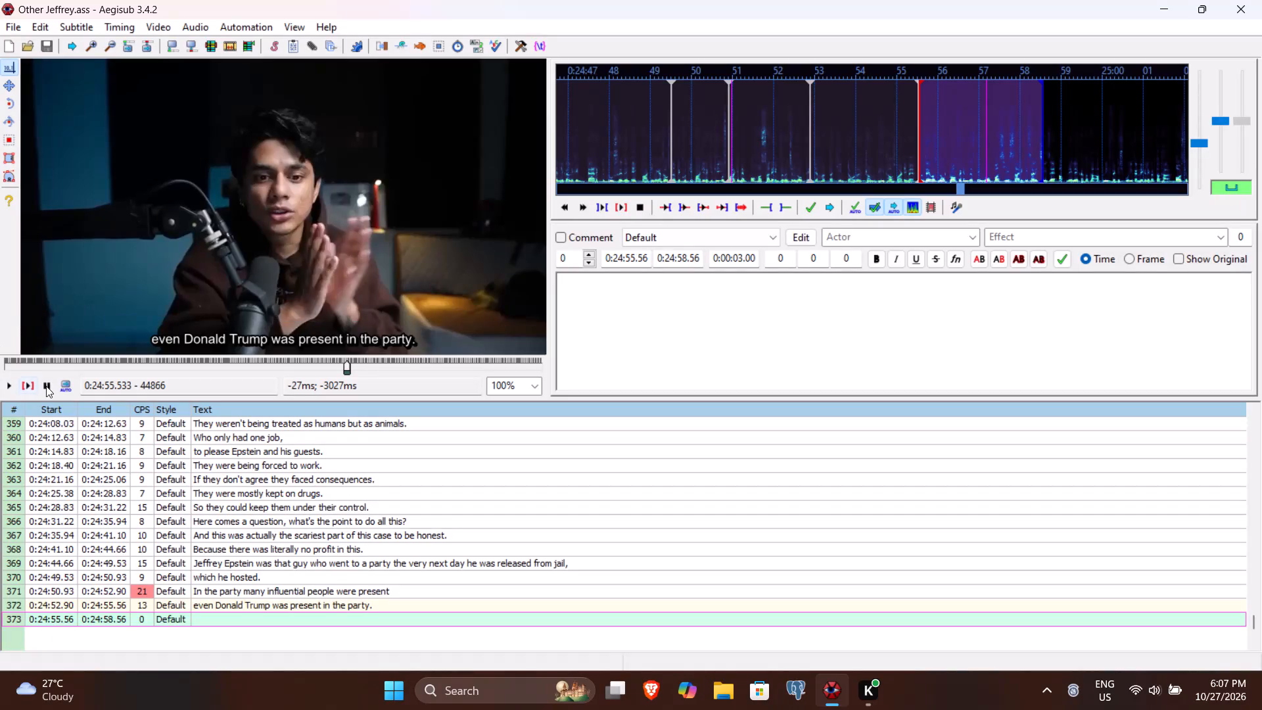
Play line 373 through the end of the spoken phrase and set its end time to 0:25:01.60.
{"action": "left_click", "coordinate": [24, 391]}
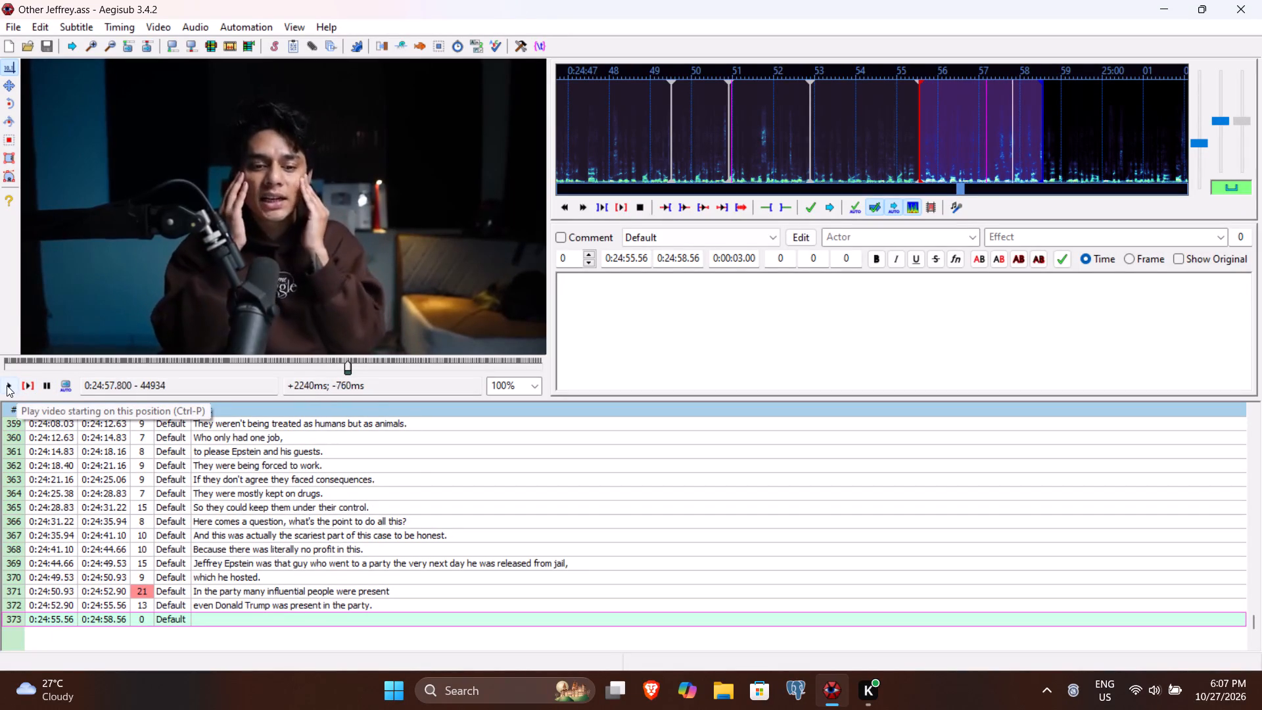
{"action": "left_click", "coordinate": [7, 385]}
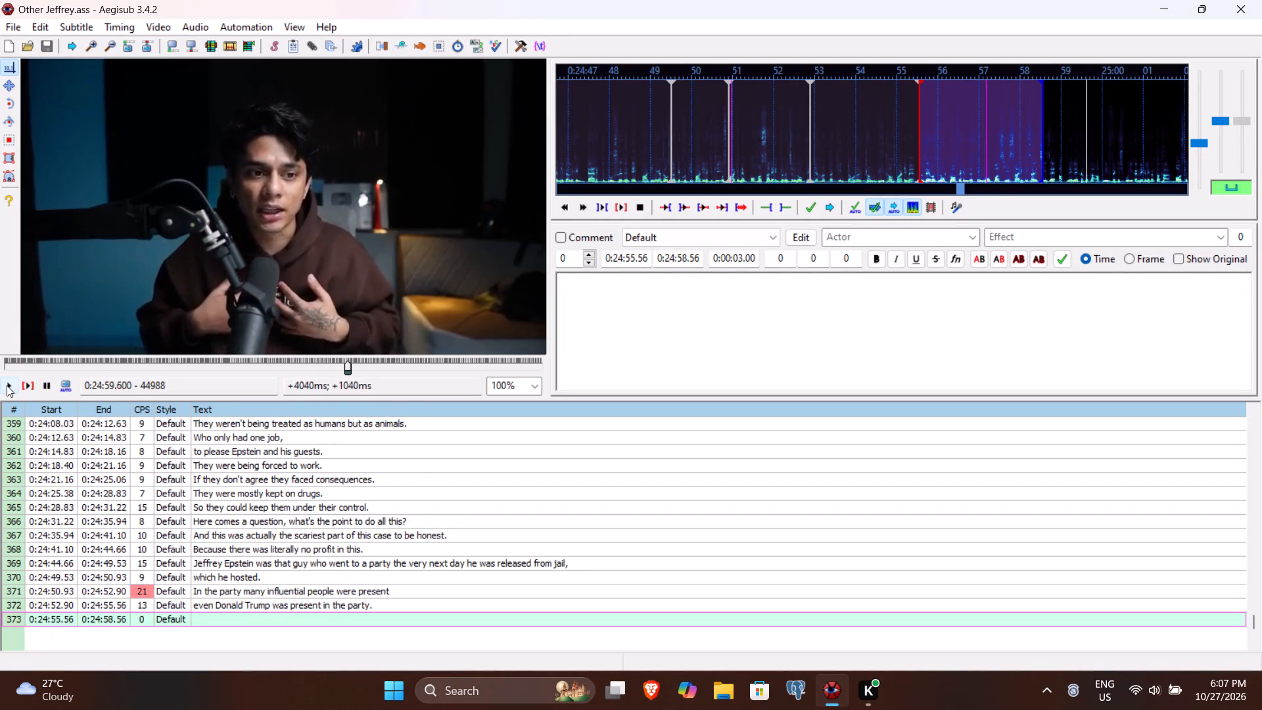
{"action": "left_click", "coordinate": [7, 385]}
{"action": "left_click", "coordinate": [7, 385]}
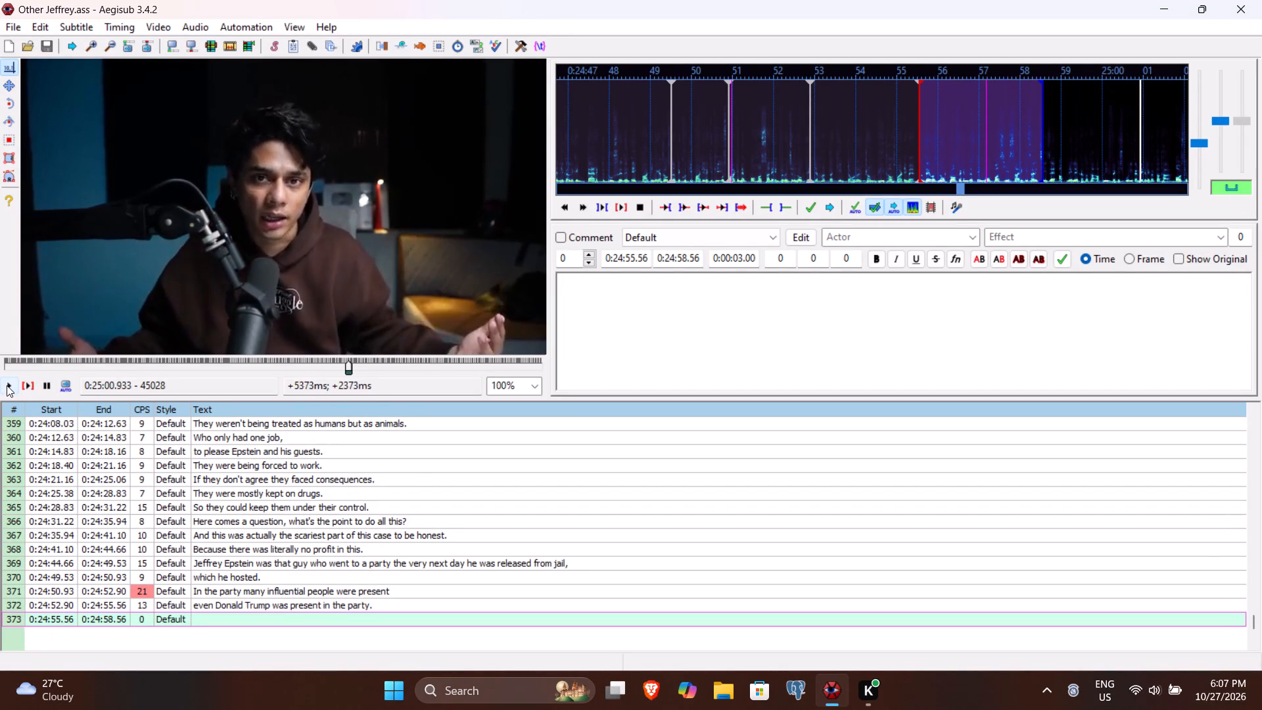
{"action": "left_click", "coordinate": [7, 385]}
{"action": "double_click", "coordinate": [7, 385]}
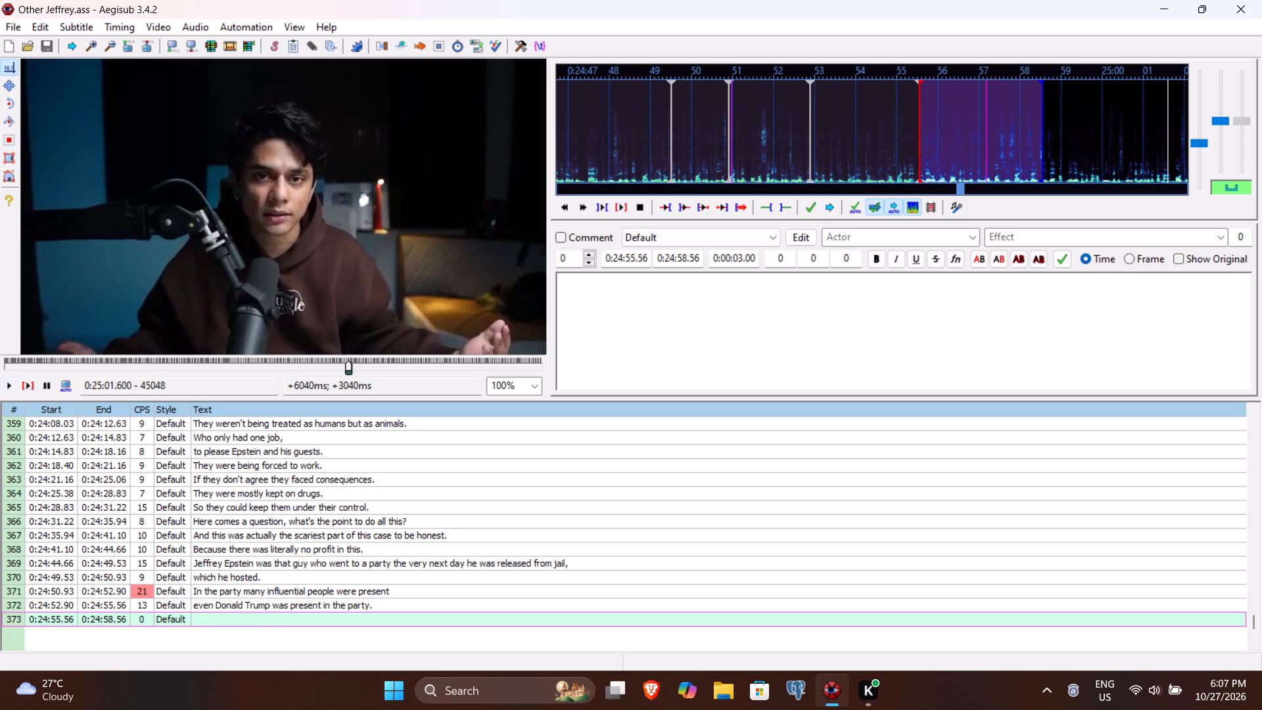
{"action": "left_click", "coordinate": [665, 260]}
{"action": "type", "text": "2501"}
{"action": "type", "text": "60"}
Enter "So there was no profit in this, he simply did it for his wishes to fulfill his fetishes." as line 373's text.
{"action": "left_click", "coordinate": [638, 323]}
{"action": "type", "text": "So there was no profit t"}
{"action": "key", "text": "BackSpace"}
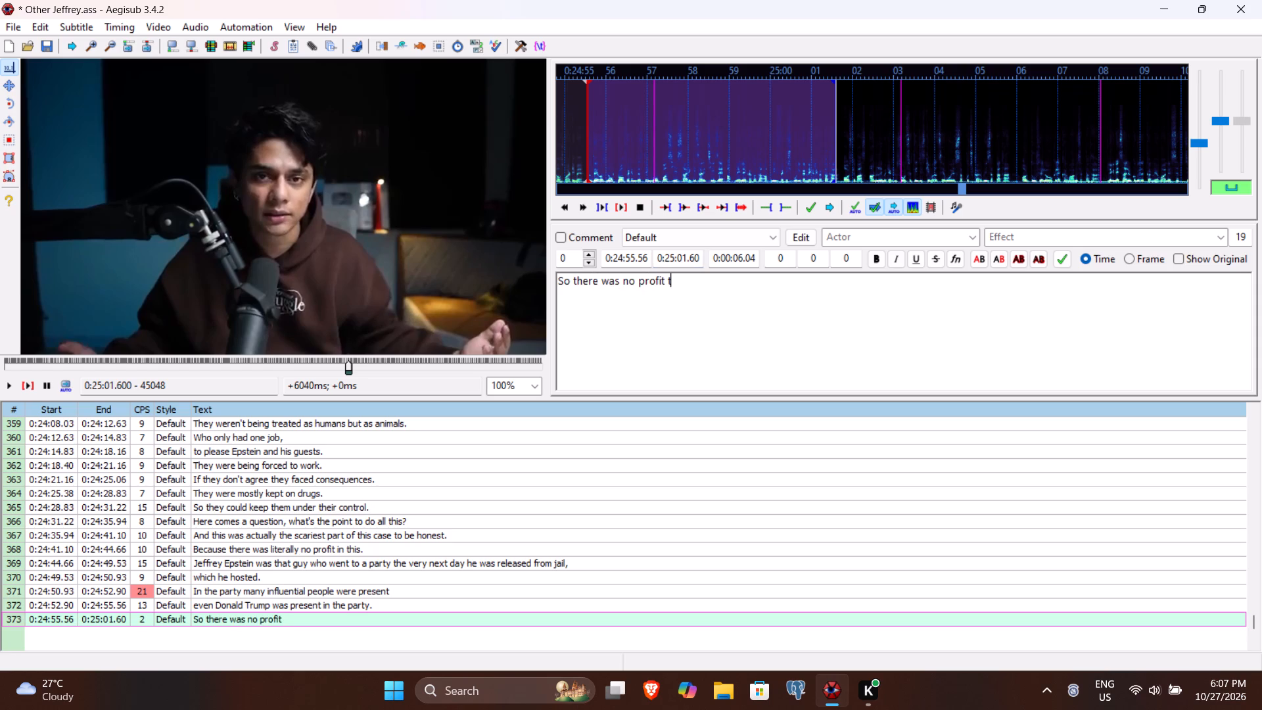
{"action": "type", "text": "in this"}
{"action": "key", "text": "space"}
{"action": "key", "text": "BackSpace"}
{"action": "type", "text": ", he simply did it for"}
{"action": "key", "text": "space"}
{"action": "key", "text": "h"}
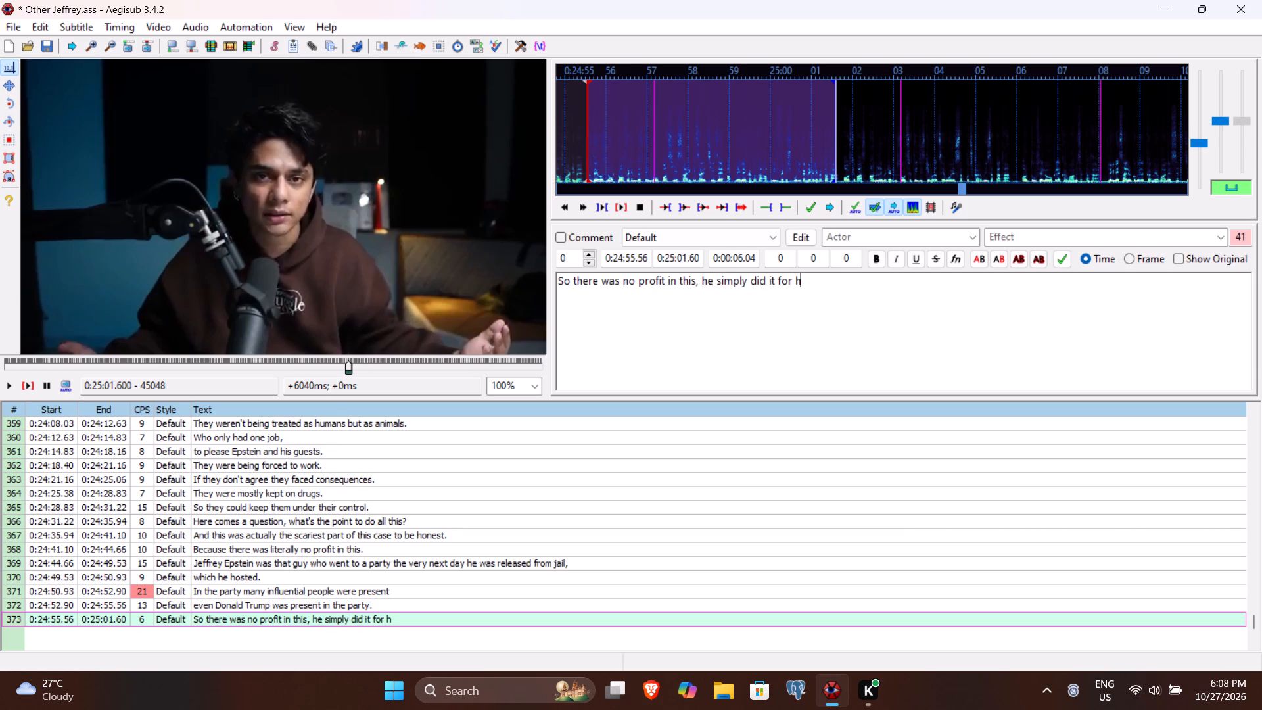
{"action": "type", "text": "is wise"}
{"action": "key", "text": "BackSpace"}
{"action": "type", "text": "hed"}
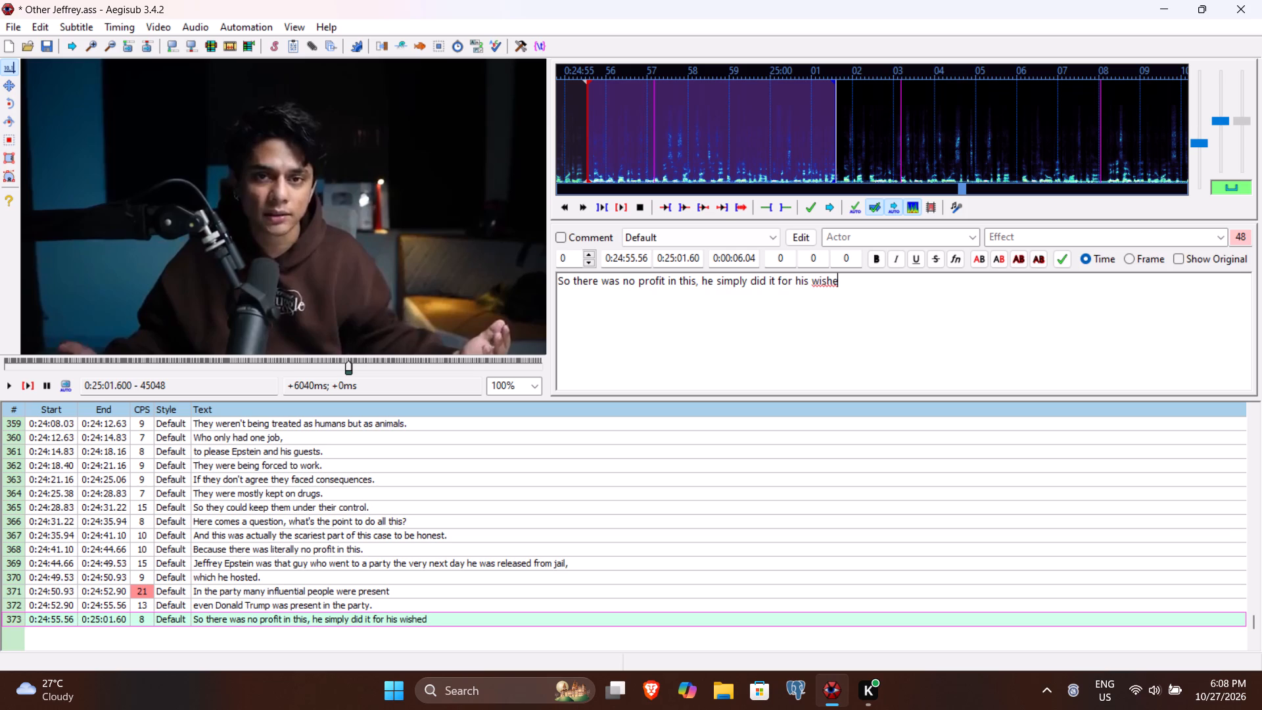
{"action": "key", "text": "BackSpace"}
{"action": "type", "text": "s to com"}
{"action": "key", "text": "BackSpace"}
{"action": "key", "text": "BackSpace"}
{"action": "key", "text": "BackSpace"}
{"action": "type", "text": "fulfill his fetished"}
{"action": "key", "text": "BackSpace"}
{"action": "key", "text": "s"}
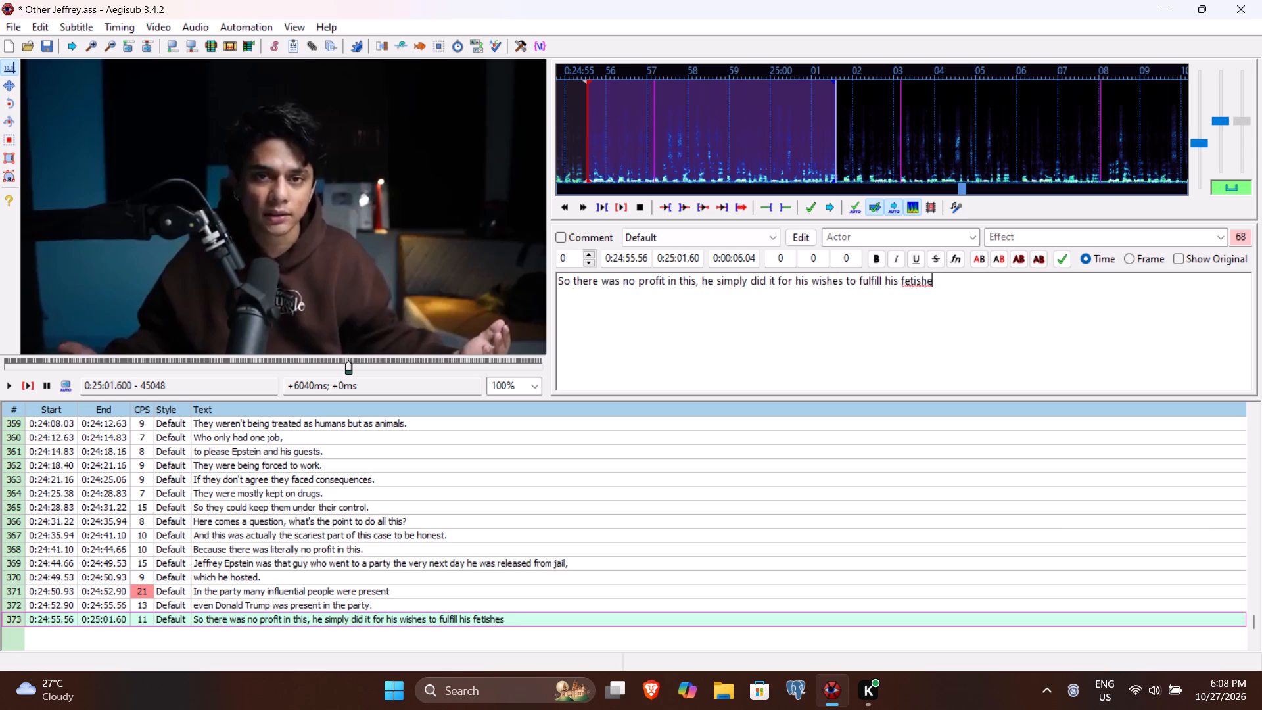
{"action": "key", "text": "period"}
Save the "Other Jeffrey" subtitle file and commit line 373.
{"action": "key", "text": "ctrl+s"}
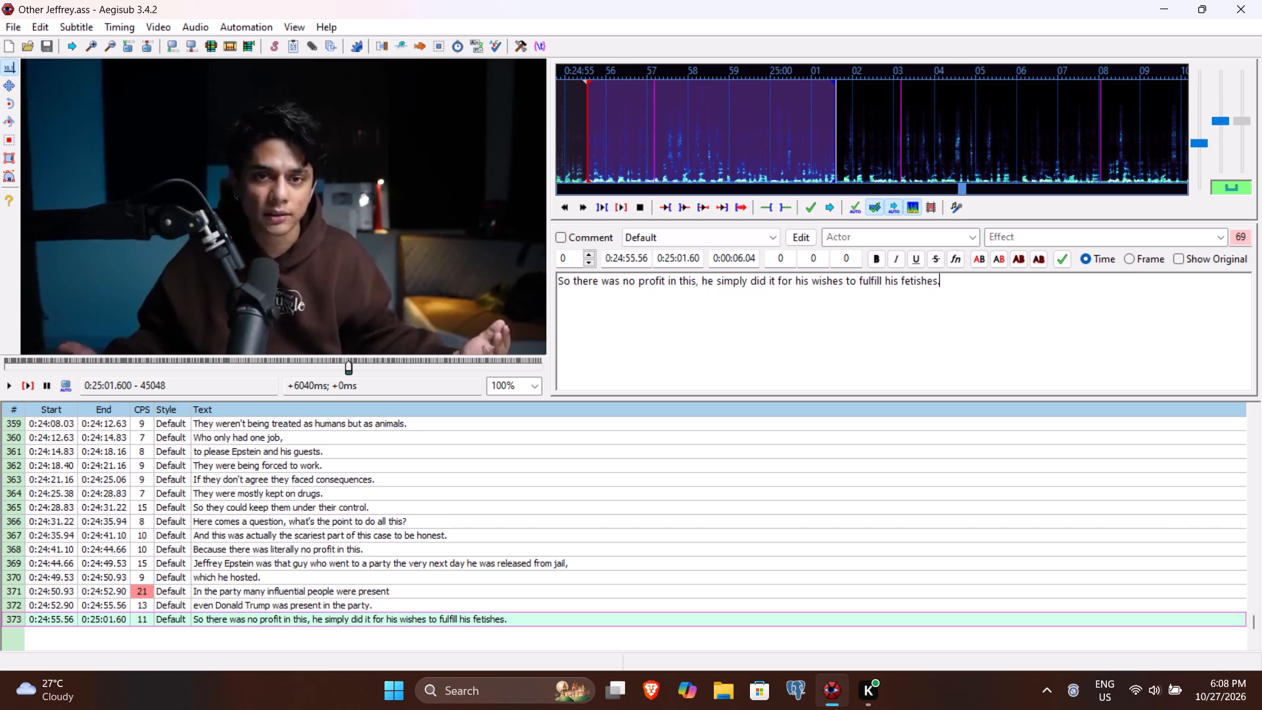
{"action": "key", "text": "Return"}
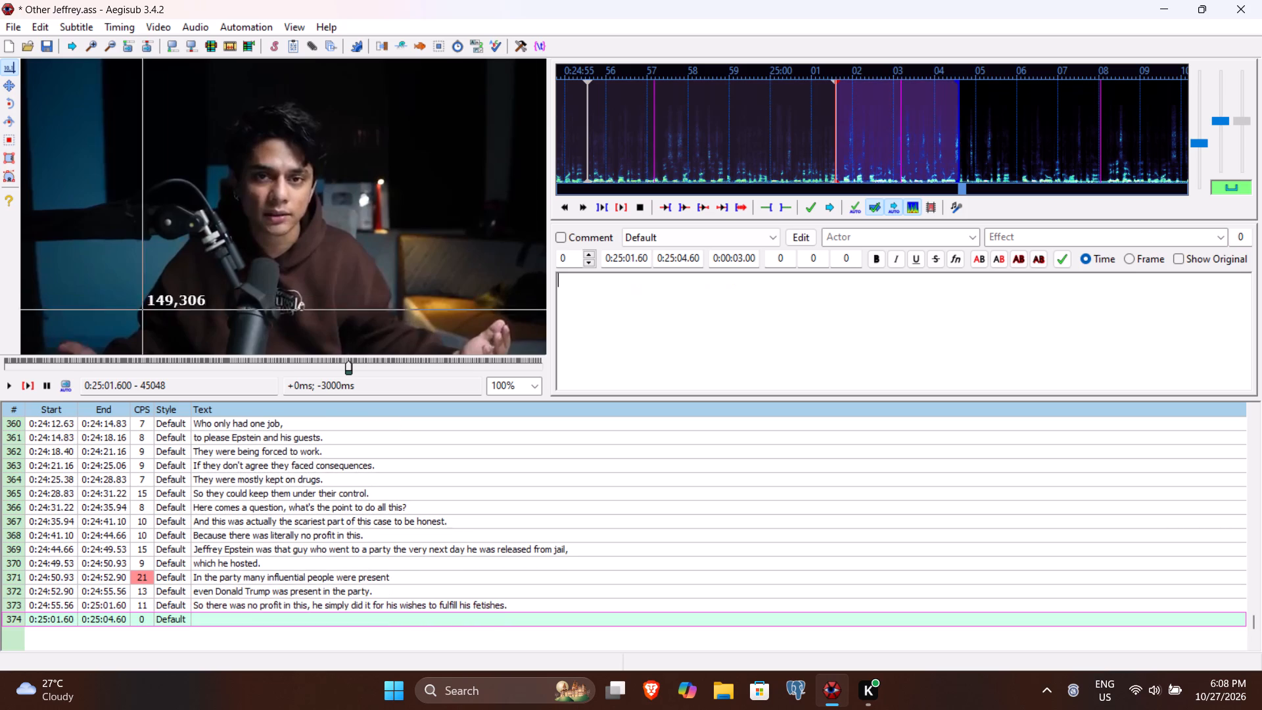
Play line 374 through the end of the spoken phrase and set its end time to 0:25:05.86.
{"action": "left_click", "coordinate": [28, 383]}
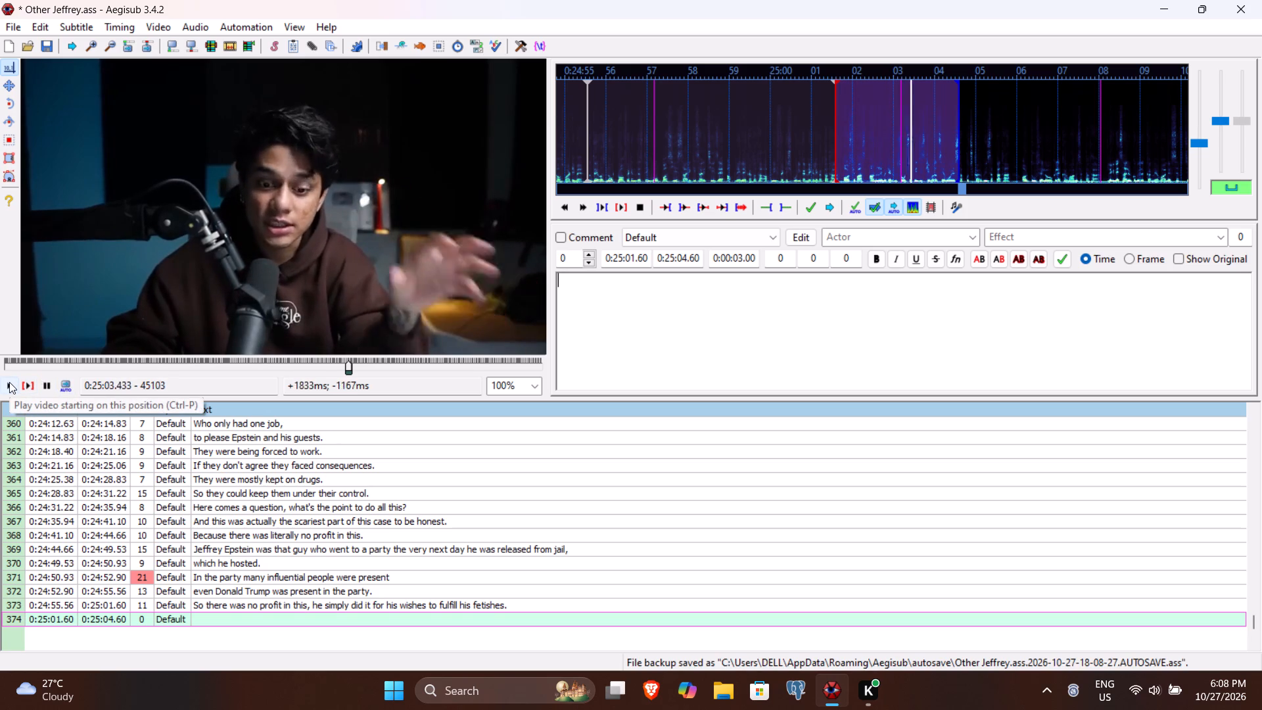
{"action": "left_click", "coordinate": [9, 382]}
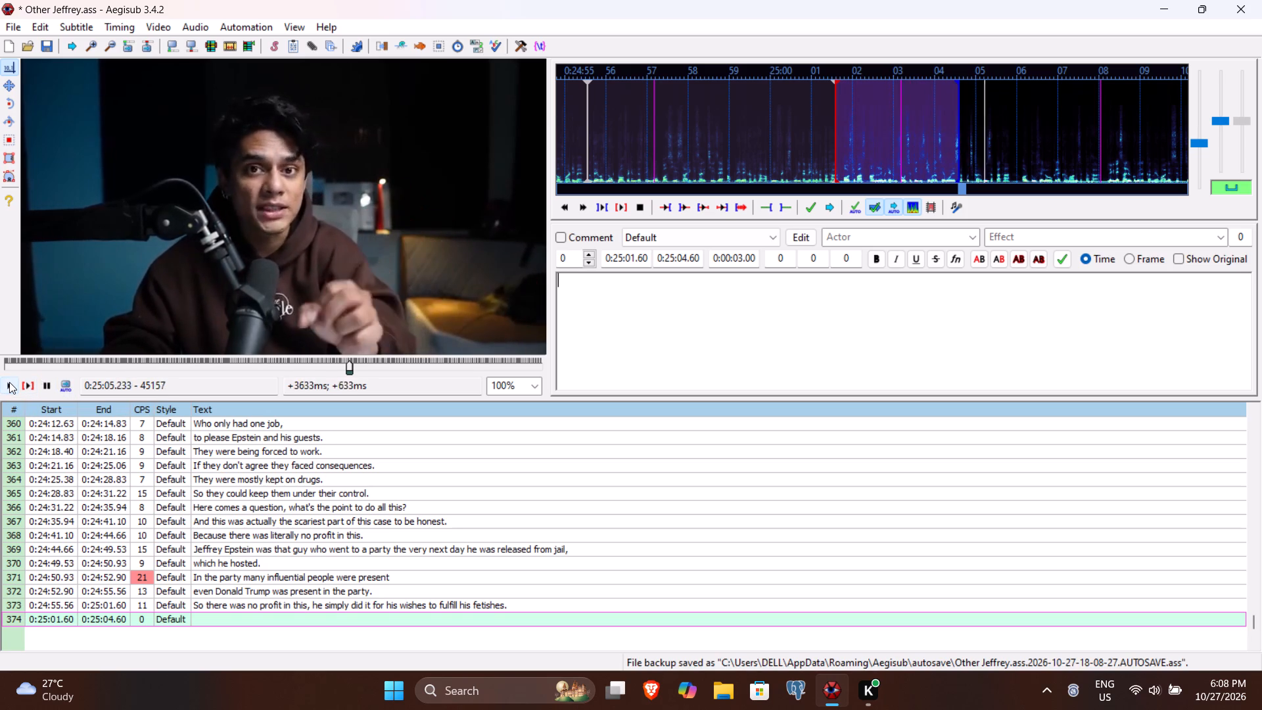
{"action": "left_click", "coordinate": [9, 382]}
{"action": "double_click", "coordinate": [9, 382]}
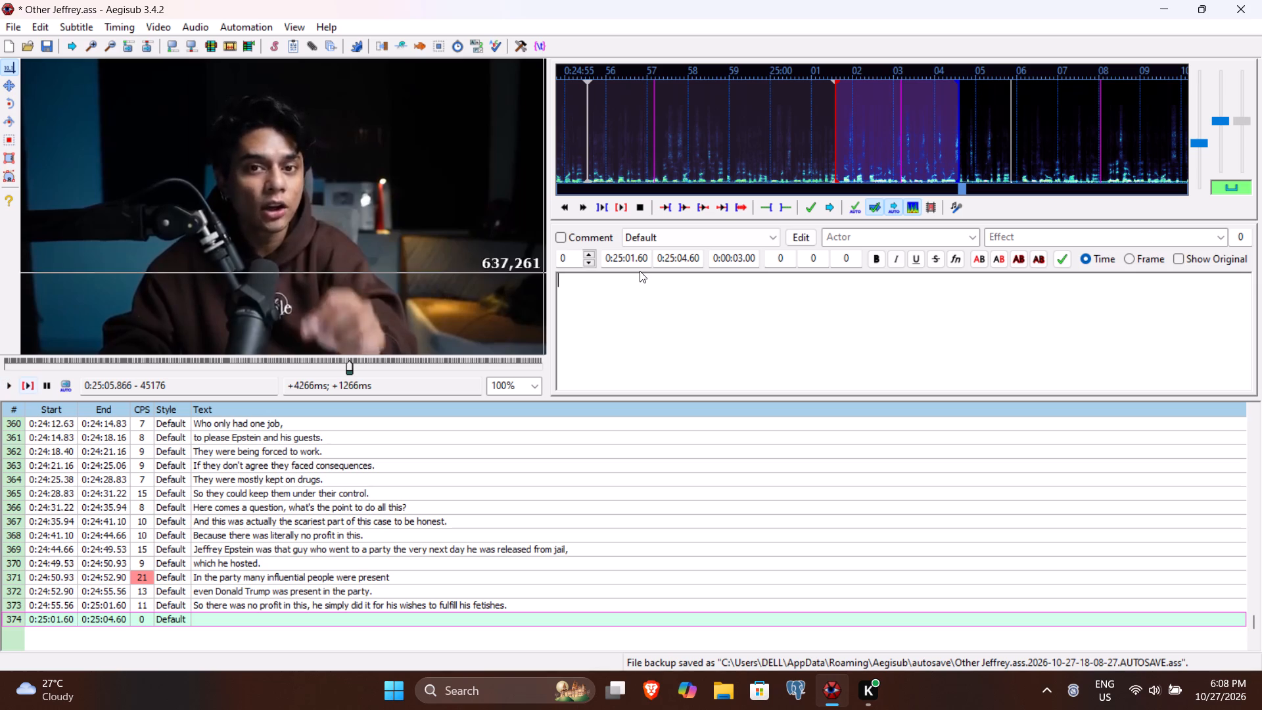
{"action": "left_click", "coordinate": [682, 259]}
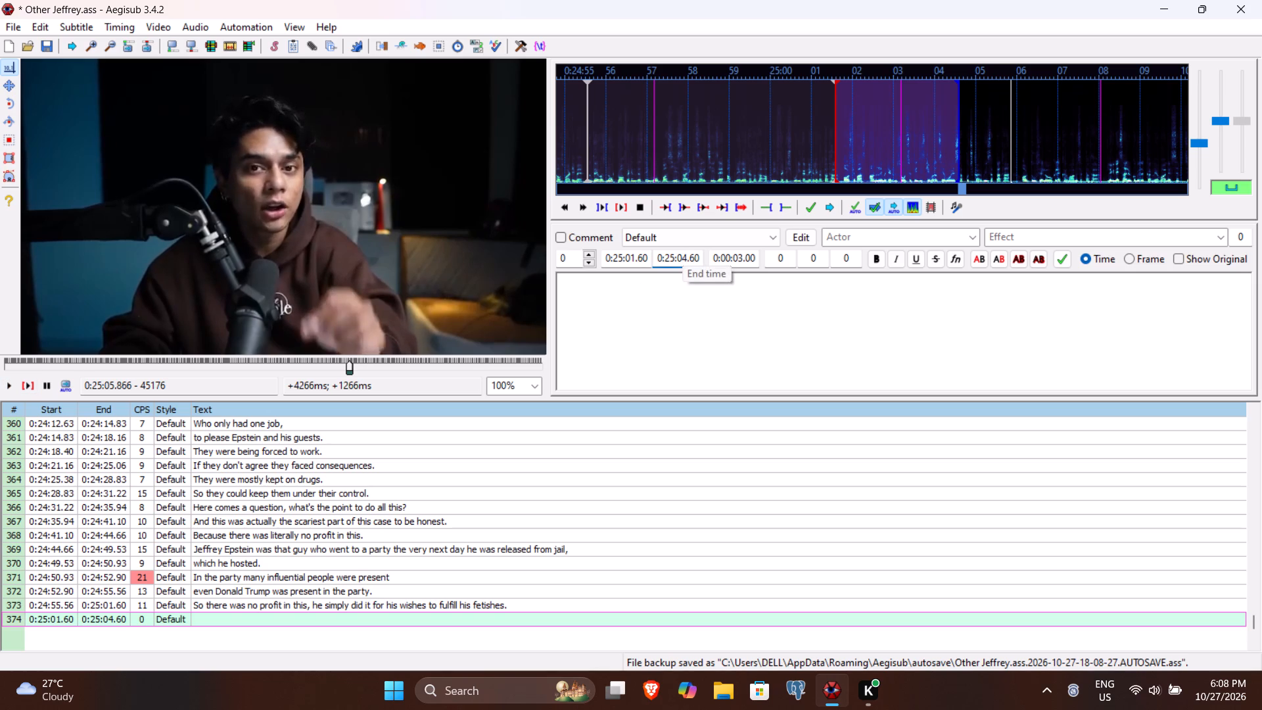
{"action": "type", "text": "586"}
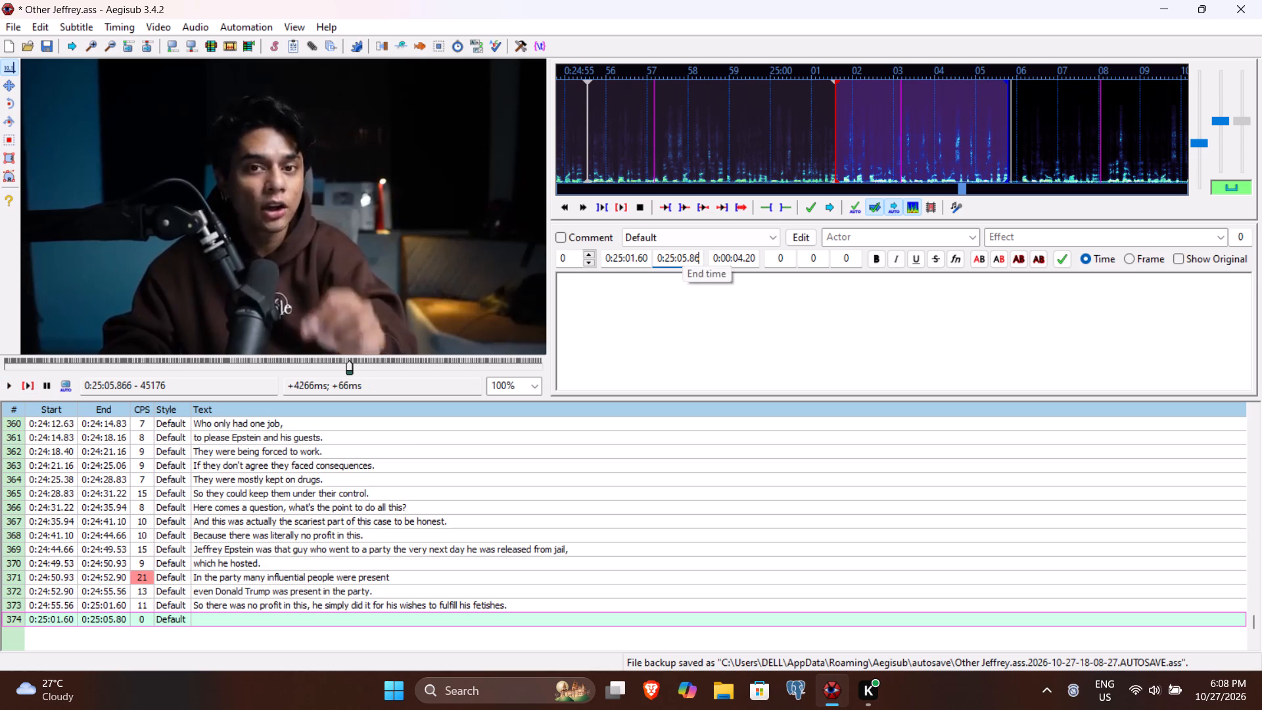
Enter "And he had unlimited resources to do all this," as line 374's text, replaying the line to check the wording, and commit it.
{"action": "left_click", "coordinate": [682, 326]}
{"action": "key", "text": "shift+a"}
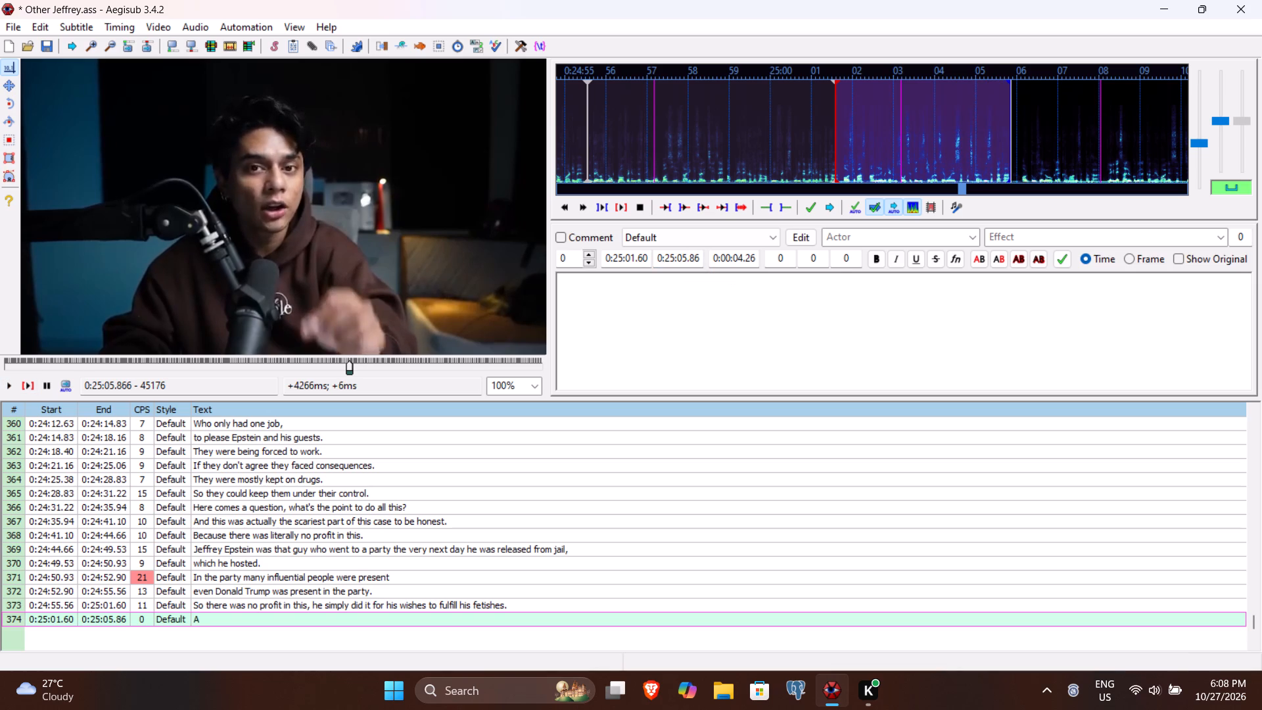
{"action": "type", "text": "nd he had unlimite"}
{"action": "type", "text": "d resi"}
{"action": "key", "text": "u"}
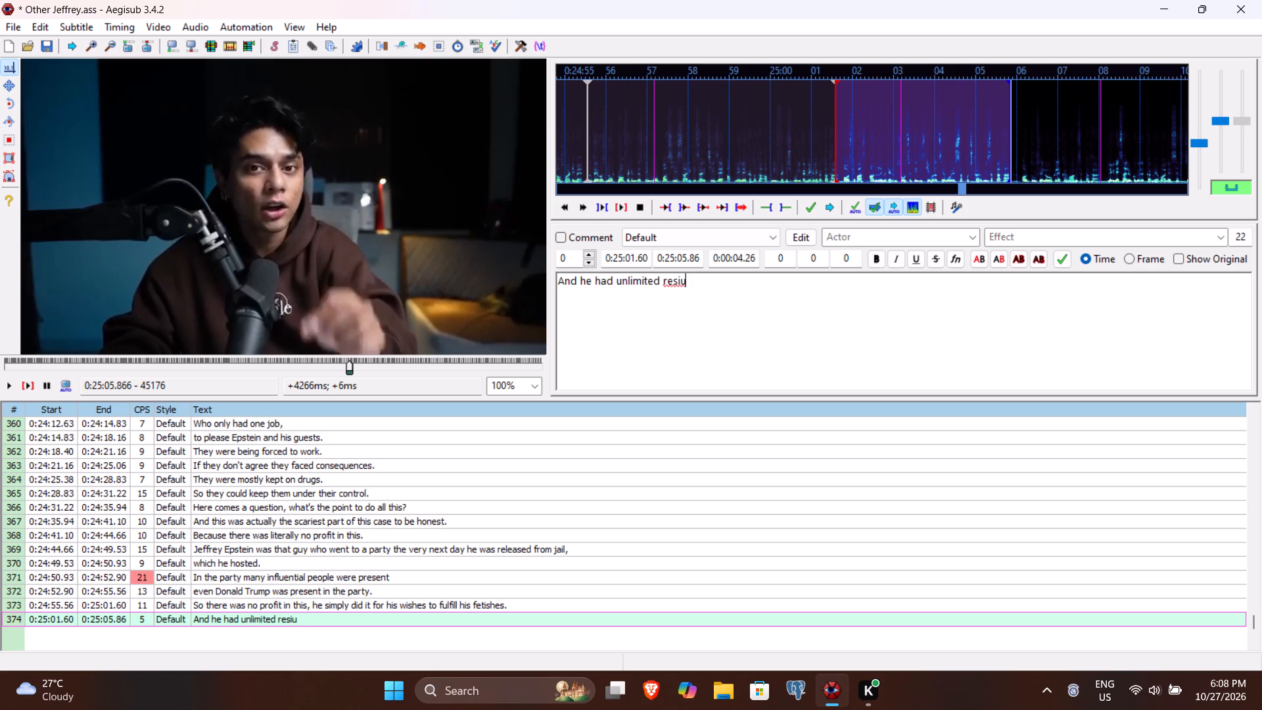
{"action": "key", "text": "BackSpace"}
{"action": "key", "text": "BackSpace"}
{"action": "type", "text": "oi"}
{"action": "key", "text": "BackSpace"}
{"action": "key", "text": "u"}
{"action": "type", "text": "rces"}
{"action": "key", "text": "space"}
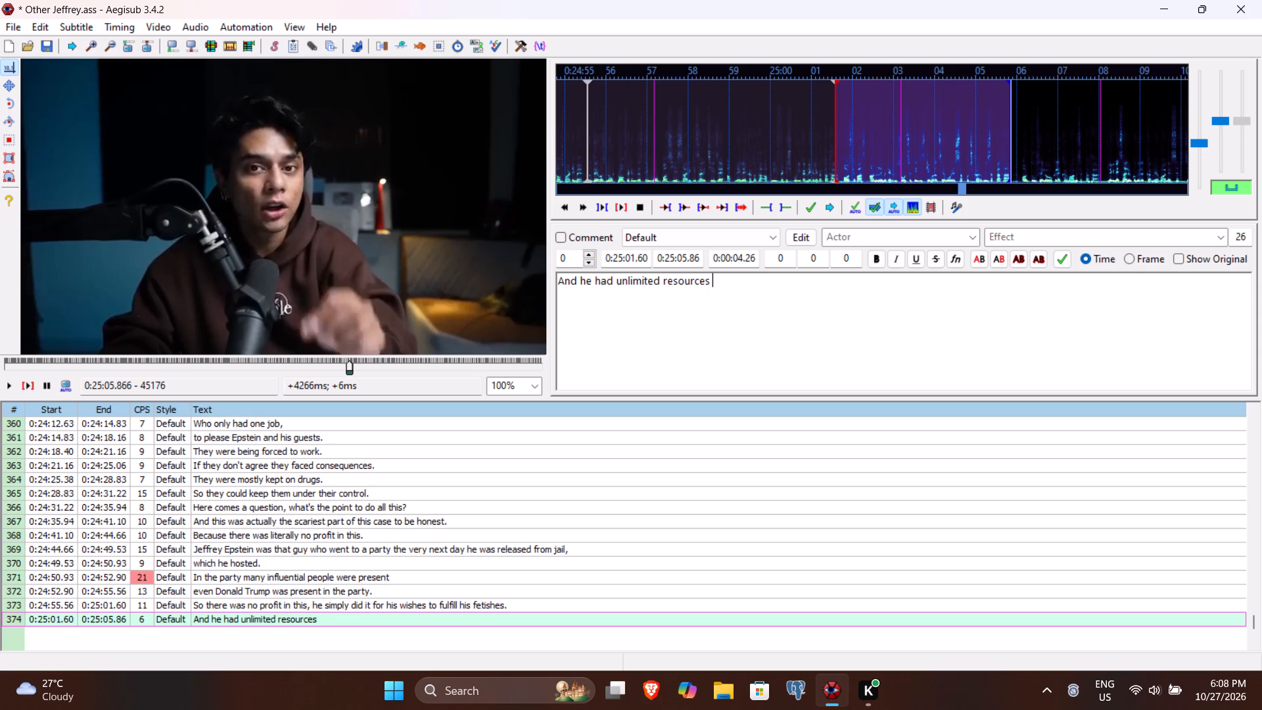
{"action": "type", "text": "to"}
{"action": "key", "text": "space"}
{"action": "left_click", "coordinate": [30, 381]}
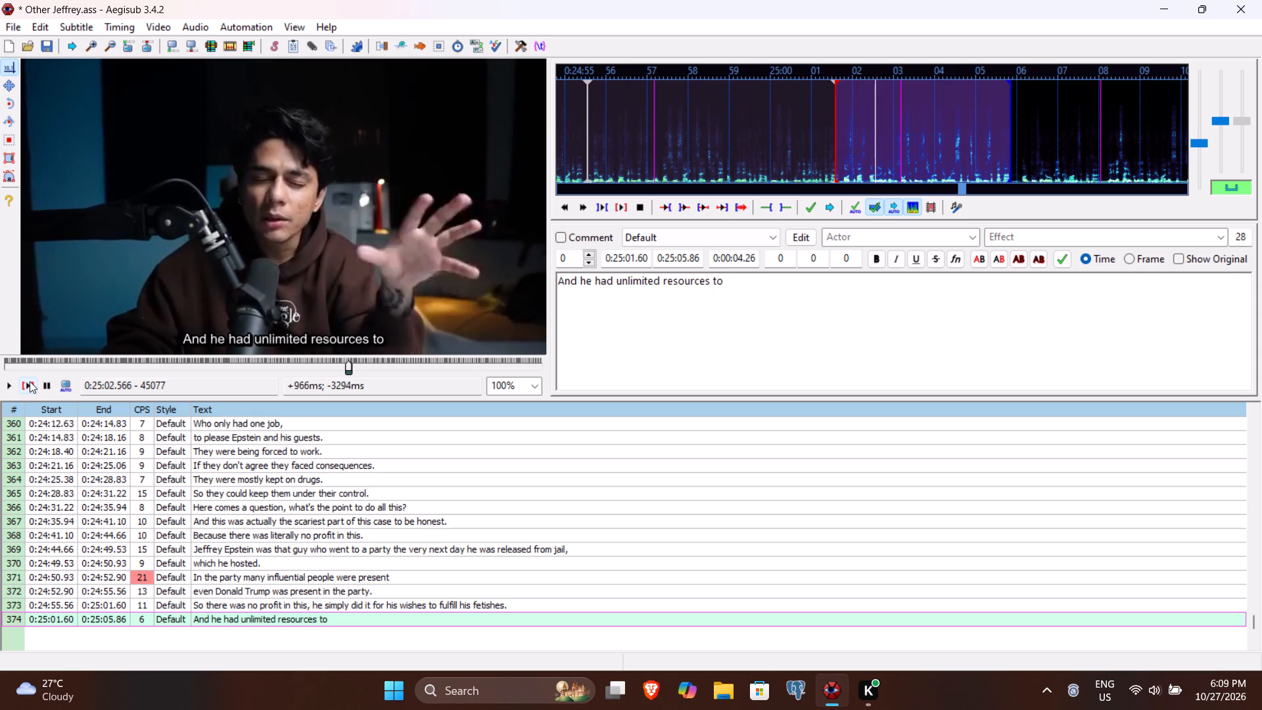
{"action": "key", "text": "f"}
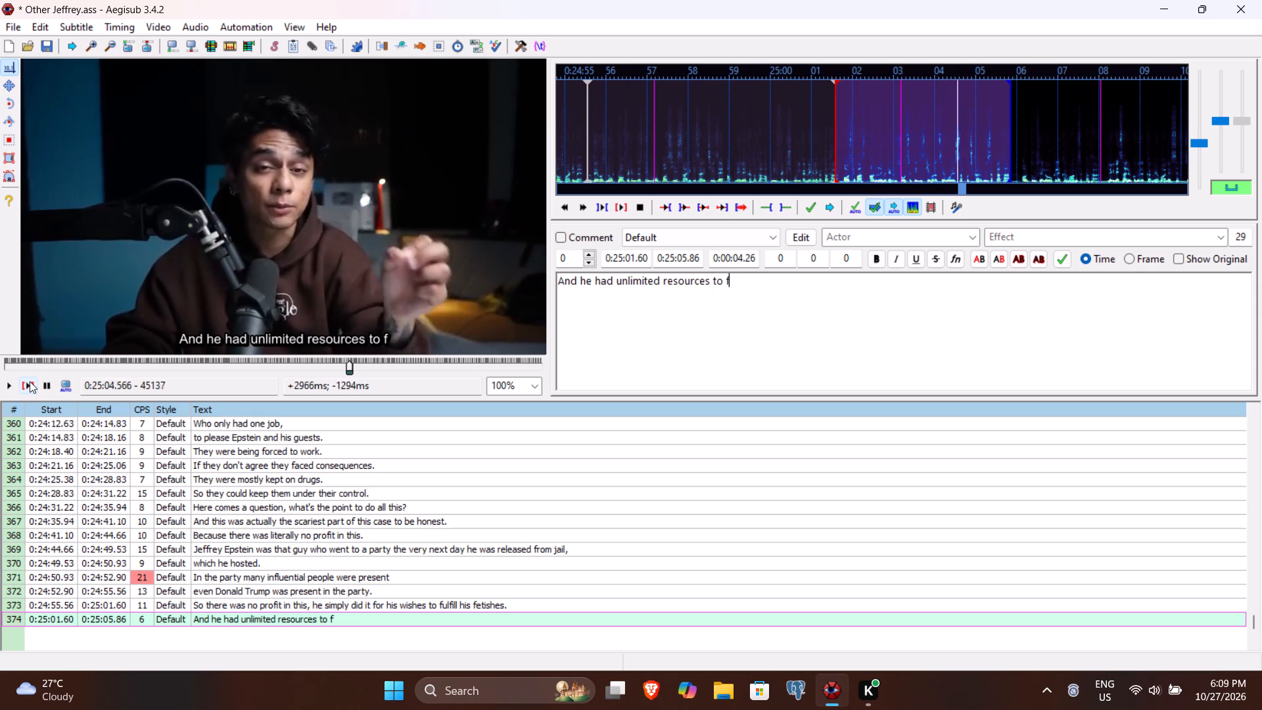
{"action": "type", "text": "ulfill"}
{"action": "key", "text": "space"}
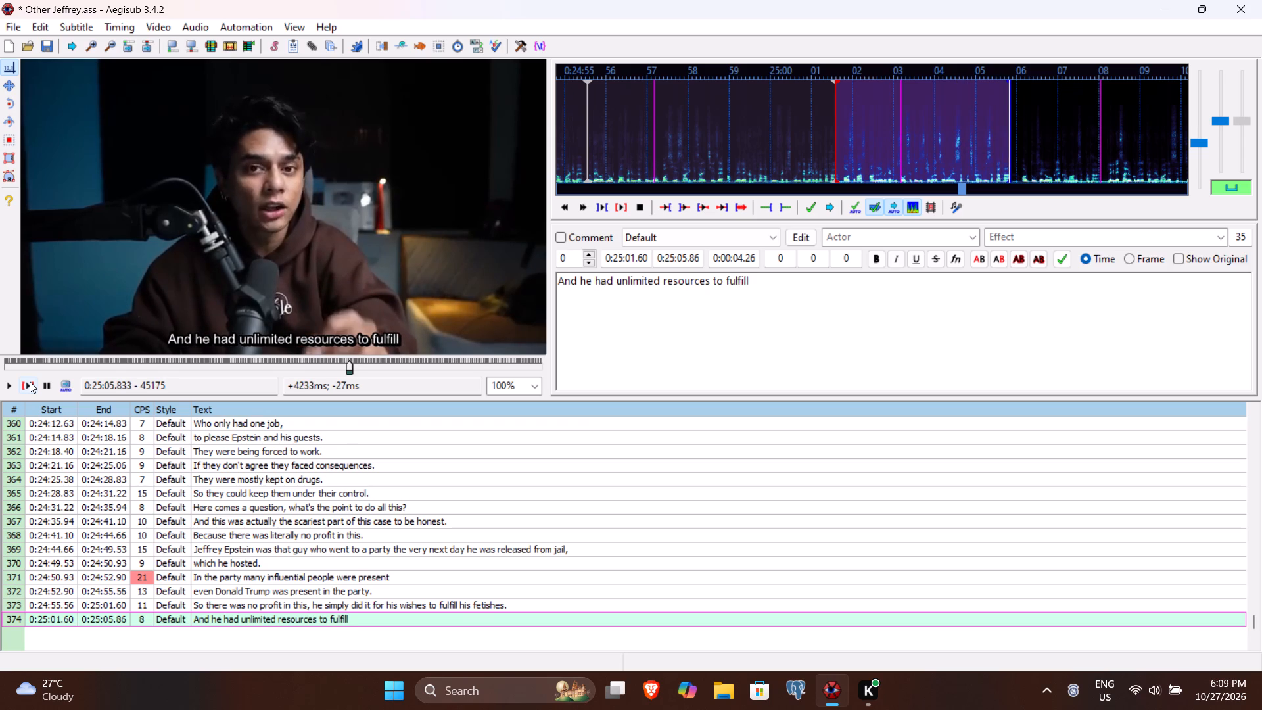
{"action": "key", "text": "ctrl+shift+Left"}
{"action": "type", "text": "do all this,"}
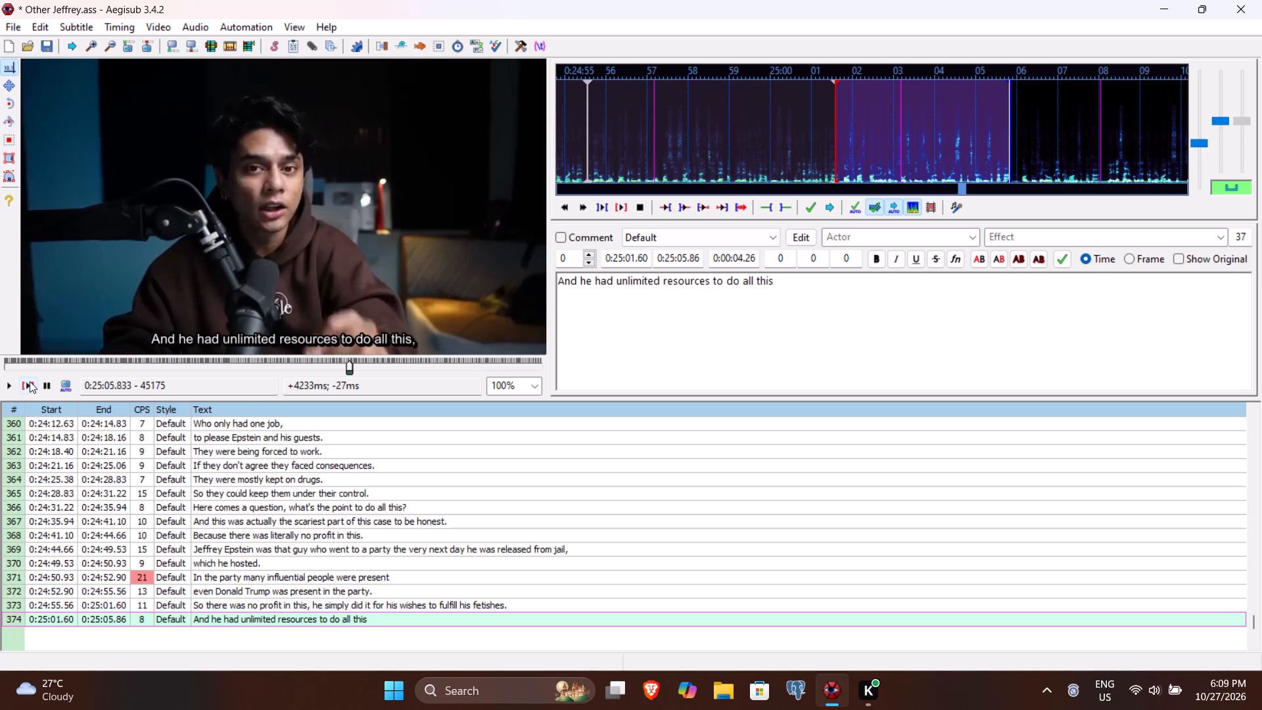
{"action": "key", "text": "Return"}
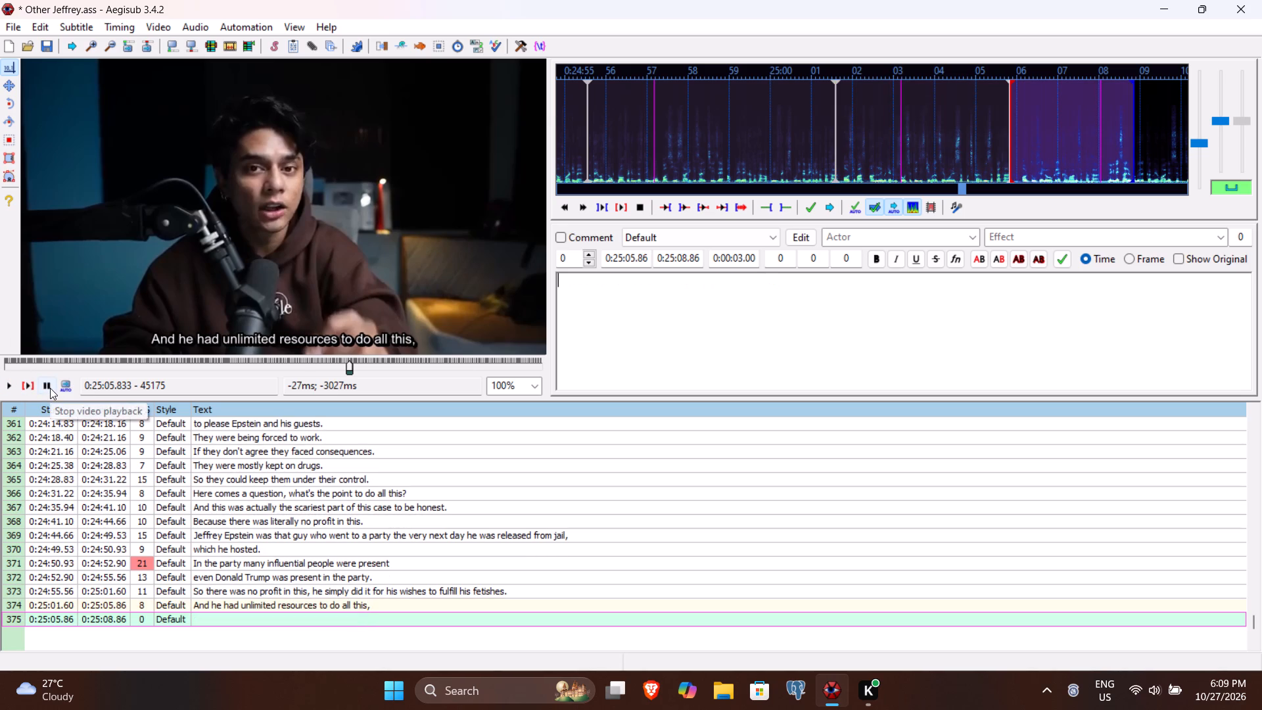
Play line 375's spoken phrase and set its end time to 0:25:08.06 and its start time to 0:25:06.08.
{"action": "left_click", "coordinate": [26, 387]}
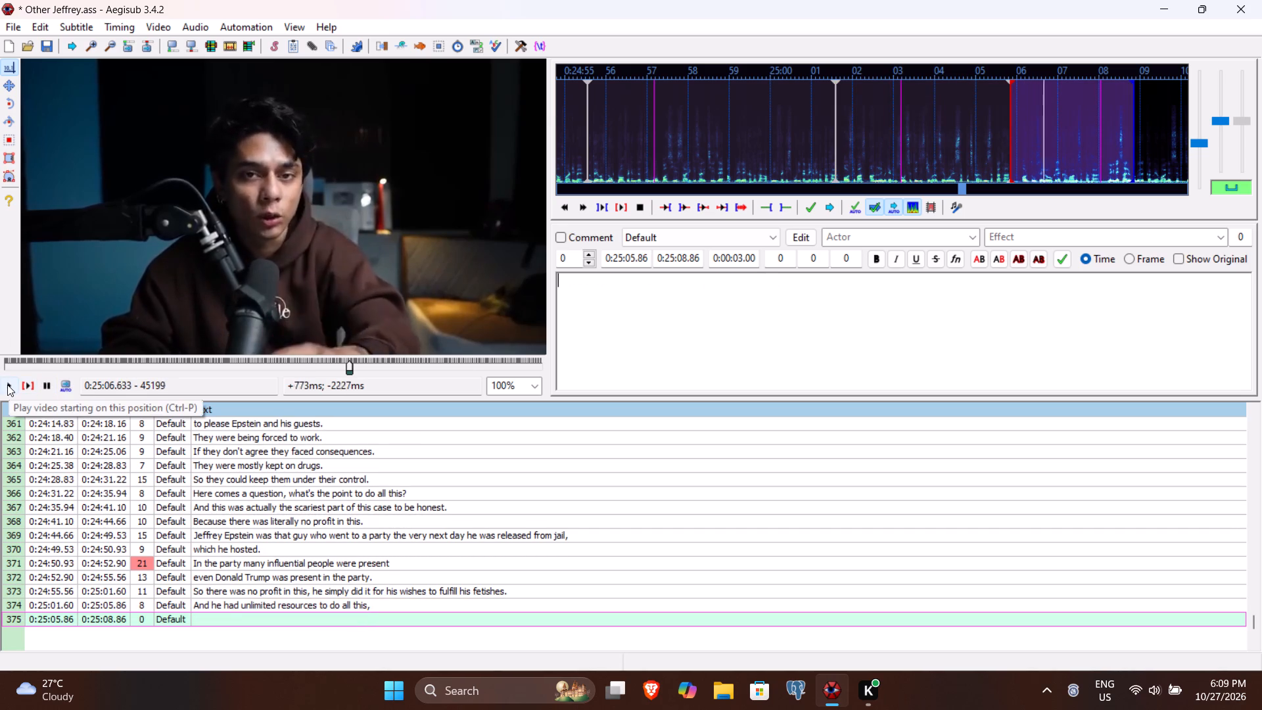
{"action": "left_click", "coordinate": [7, 385]}
{"action": "double_click", "coordinate": [7, 385]}
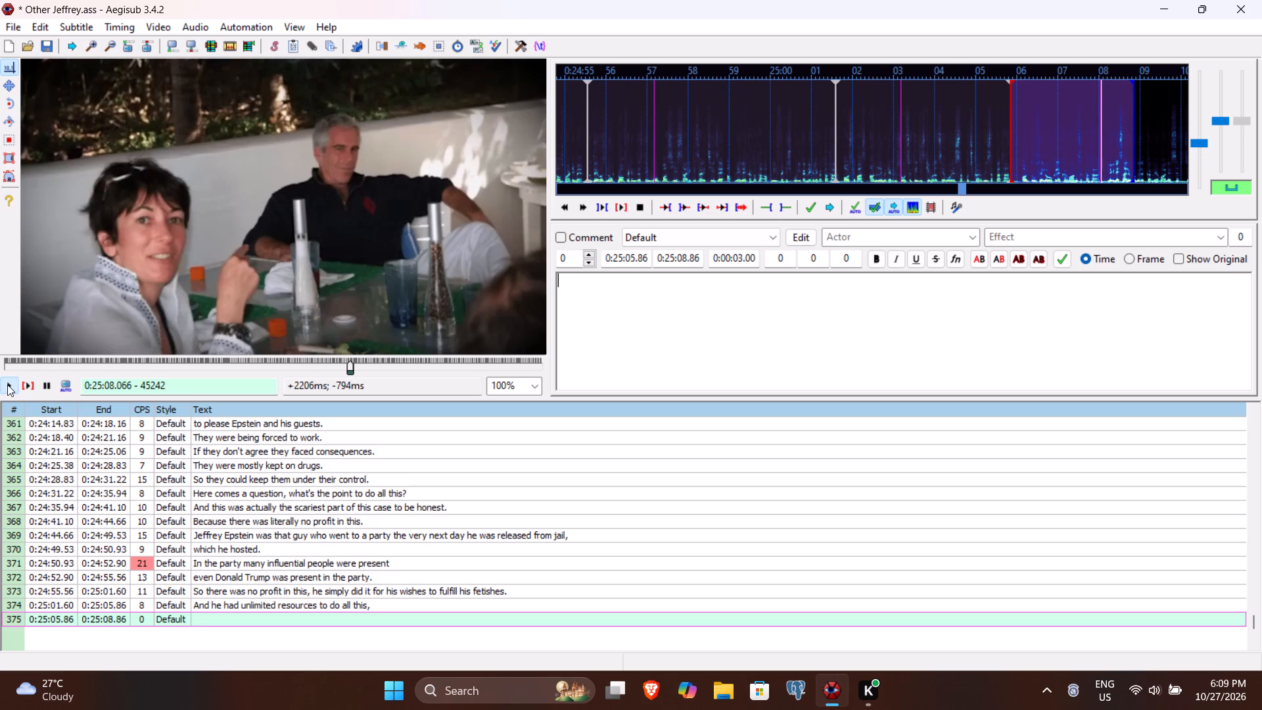
{"action": "left_click", "coordinate": [689, 255]}
{"action": "type", "text": "06"}
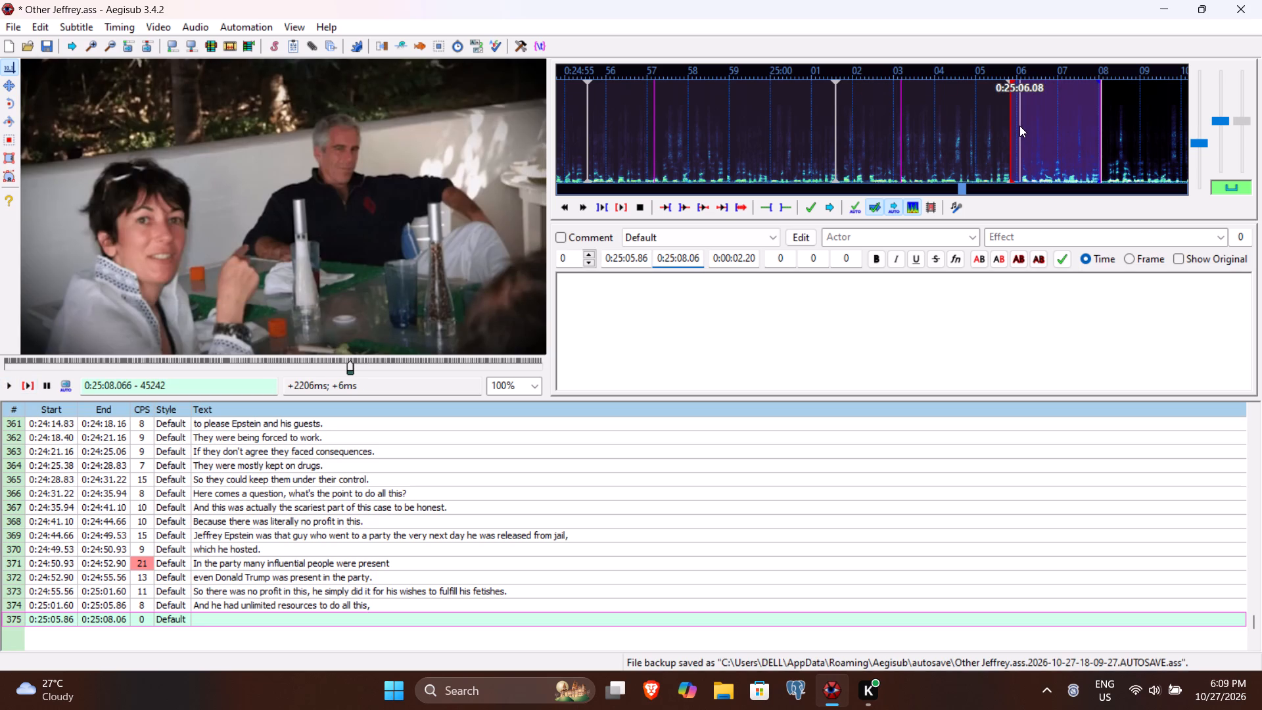
{"action": "left_click", "coordinate": [629, 260]}
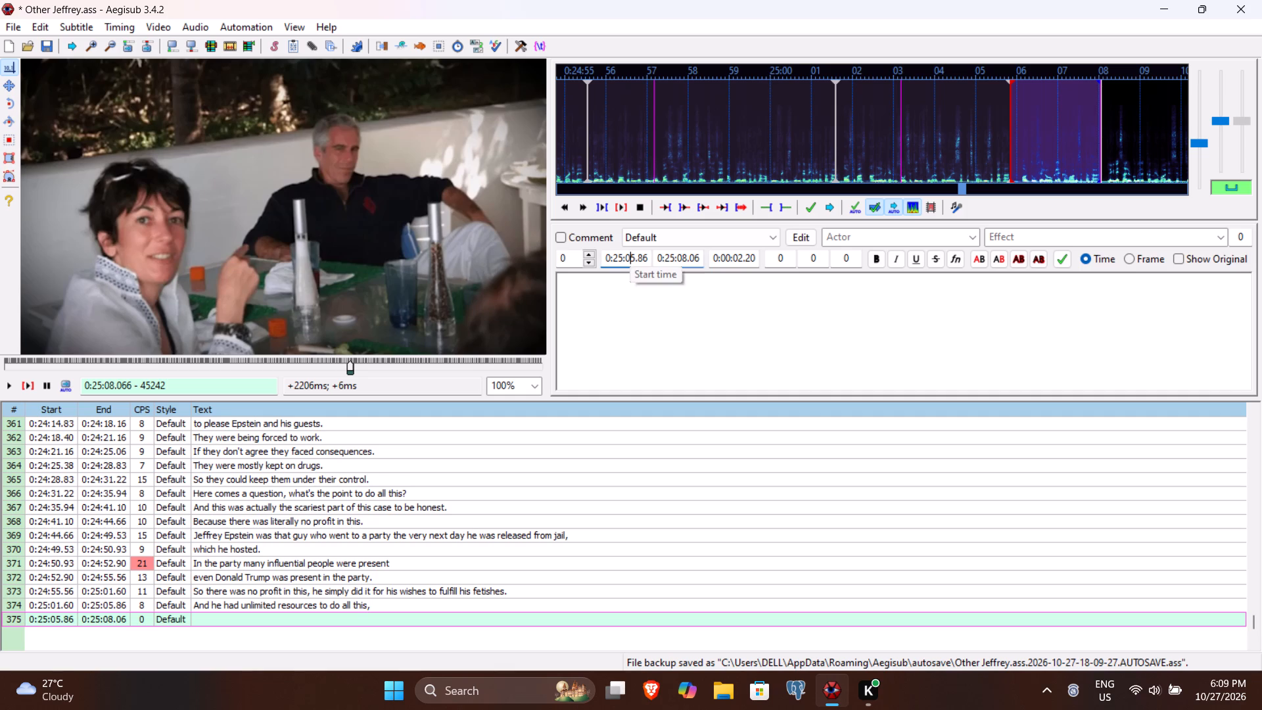
{"action": "type", "text": "608"}
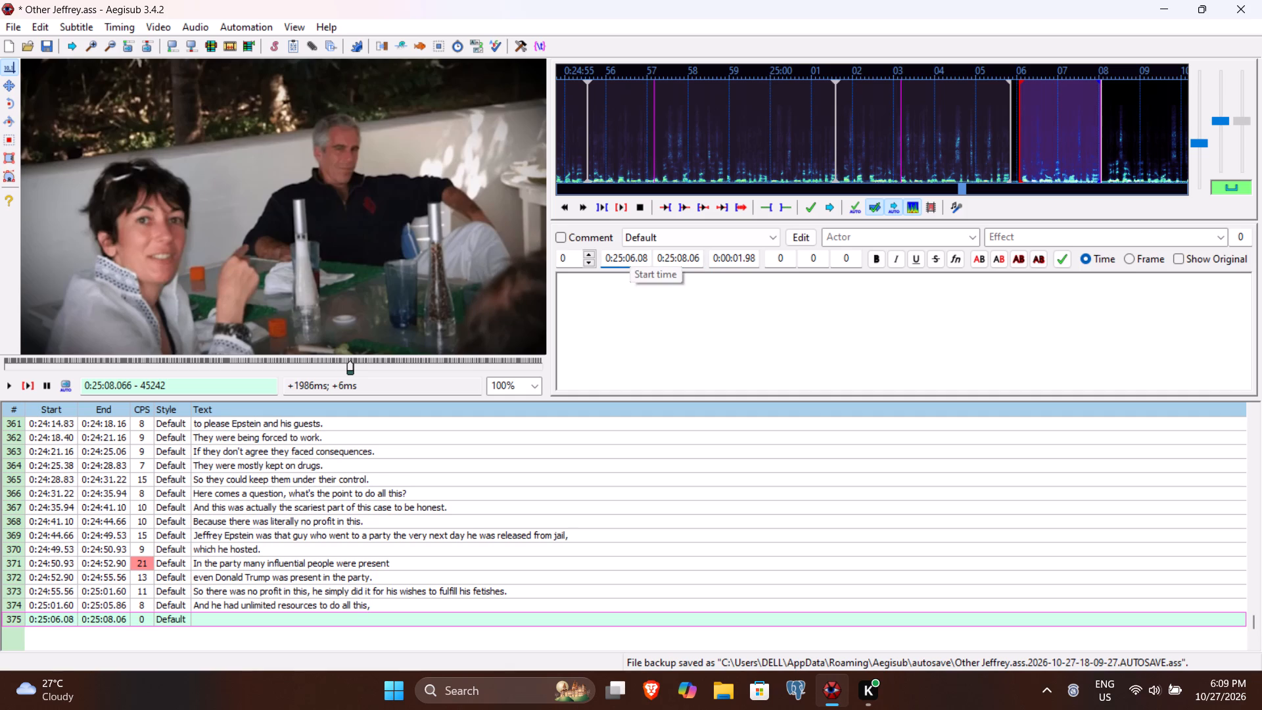
{"action": "left_click", "coordinate": [609, 380]}
Enter "and even for other people." as line 375's text and commit the line.
{"action": "type", "text": "and"}
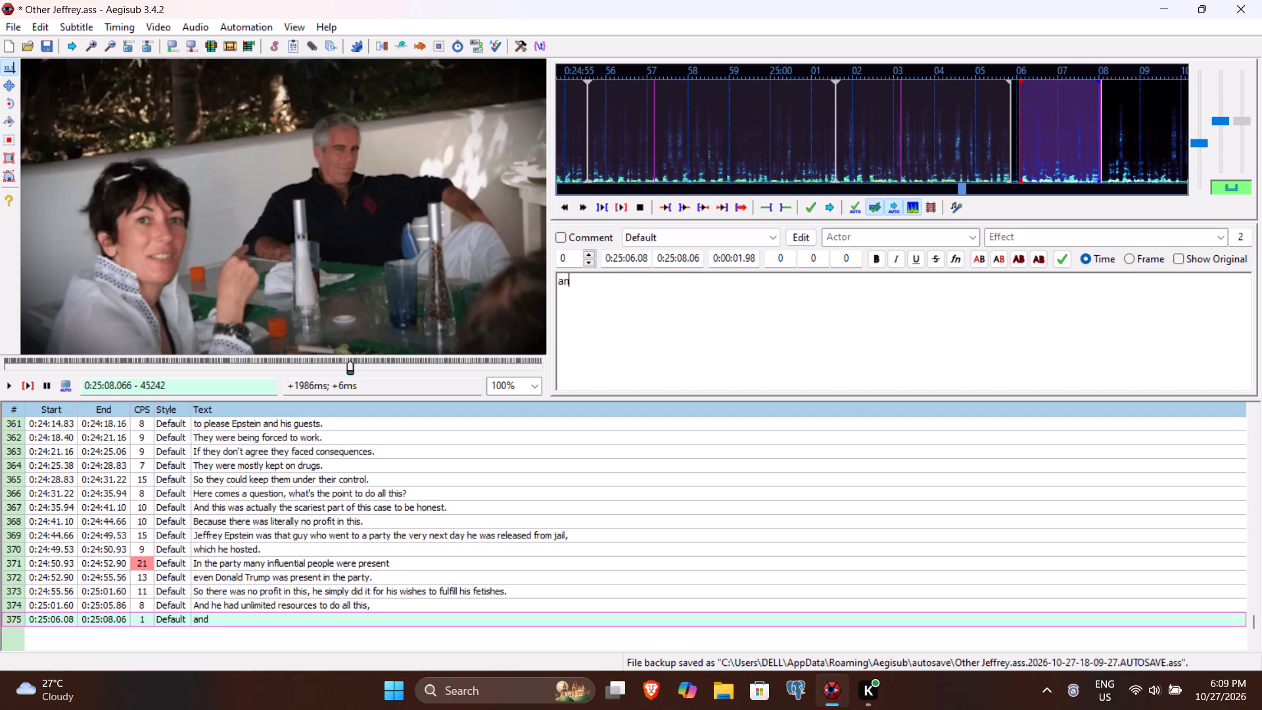
{"action": "key", "text": "space"}
{"action": "type", "text": "even for"}
{"action": "key", "text": "space"}
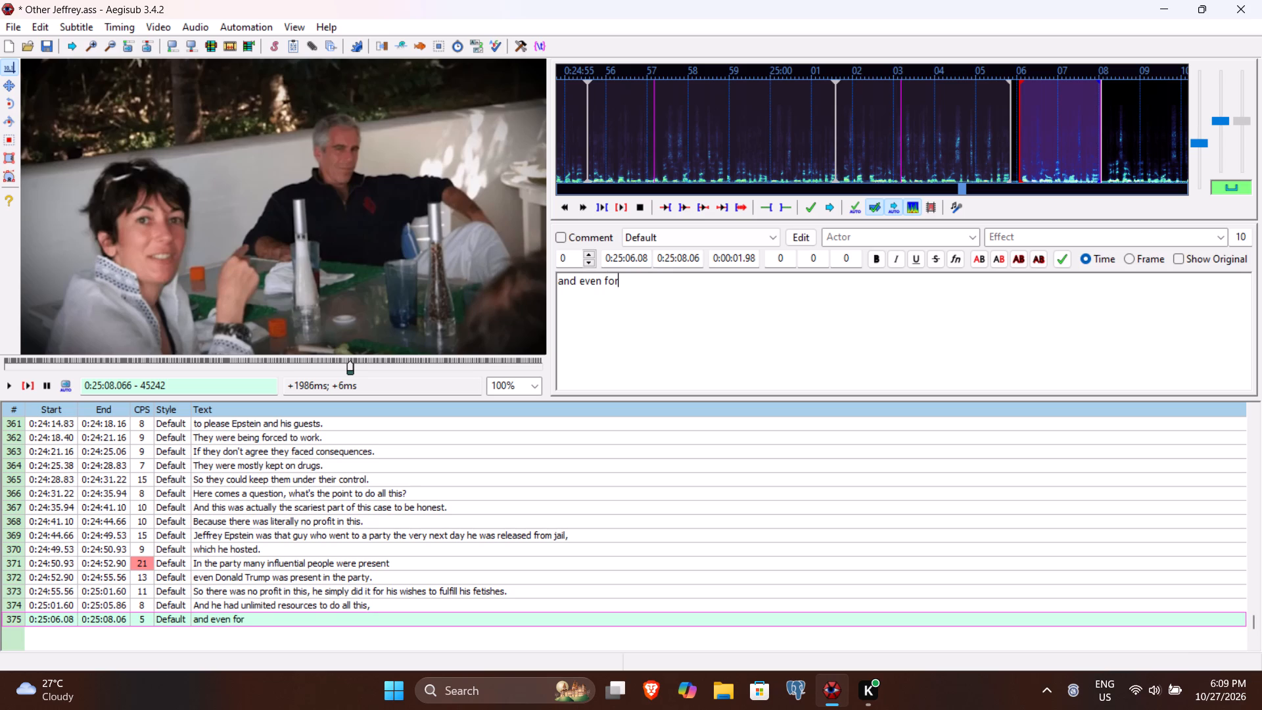
{"action": "type", "text": "other people."}
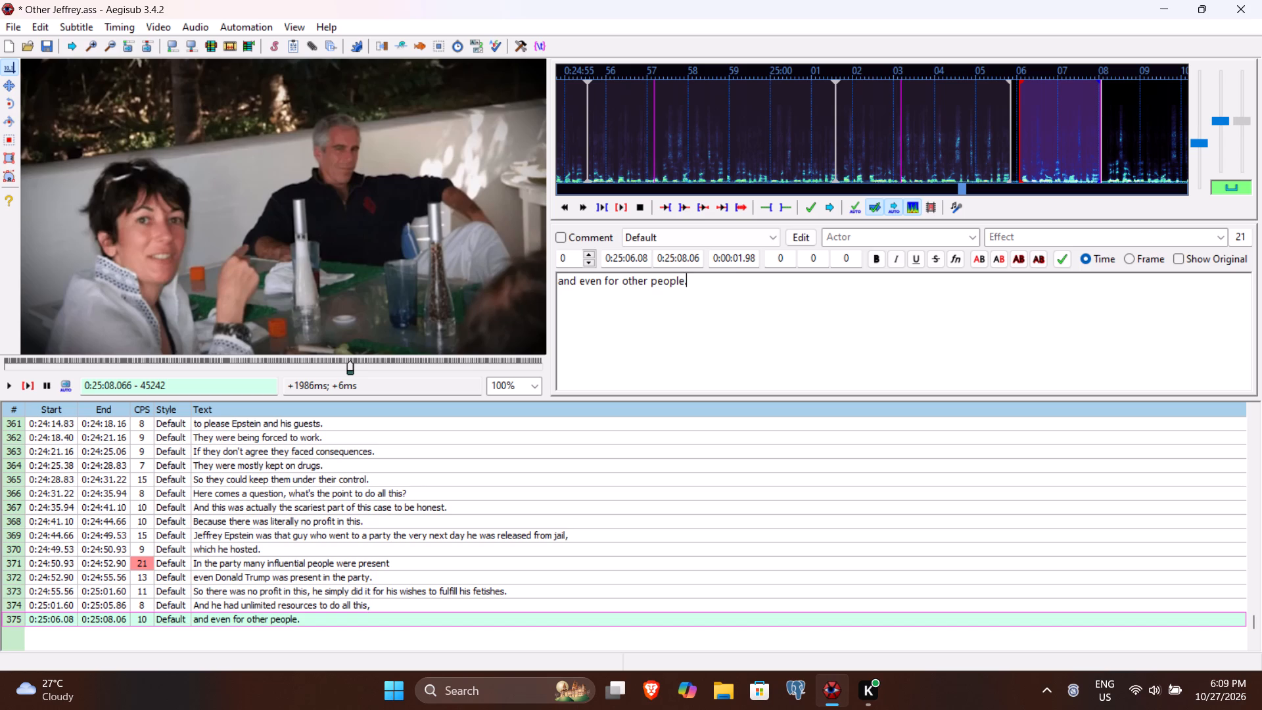
{"action": "key", "text": "Return"}
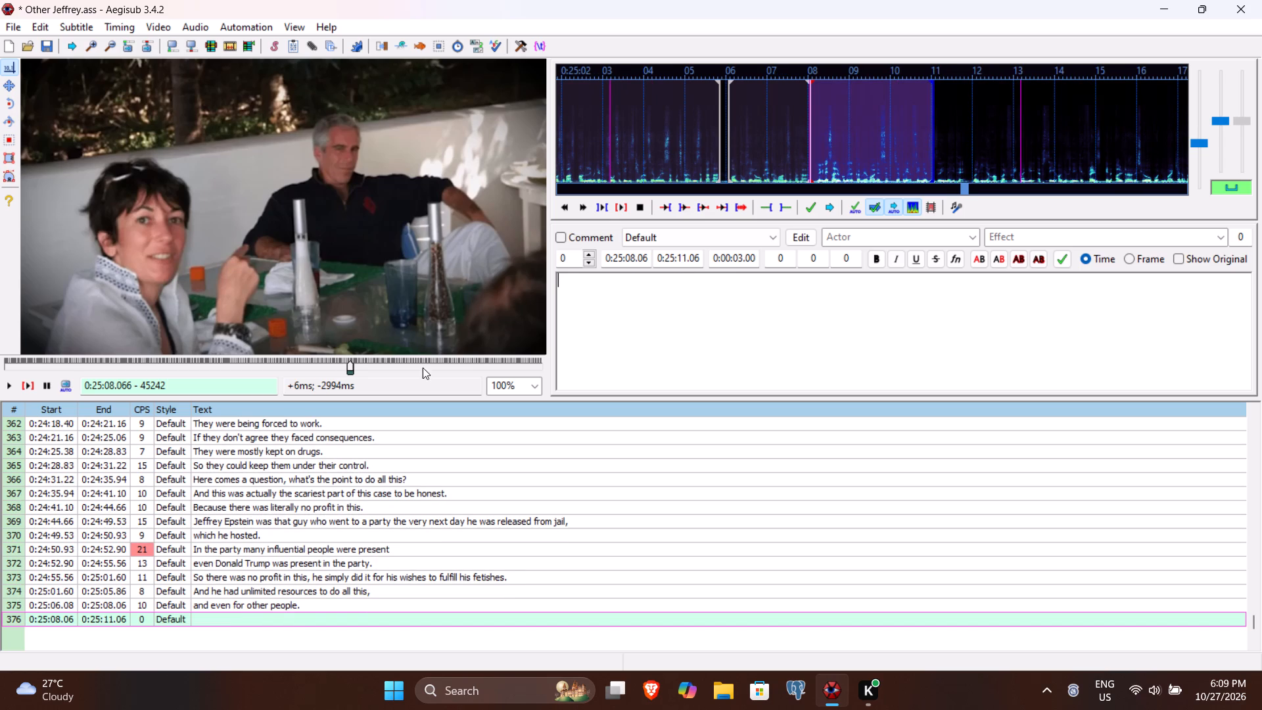
Play line 376 through the end of the spoken phrase and set its end time to 0:25:11.90.
{"action": "left_click", "coordinate": [31, 386]}
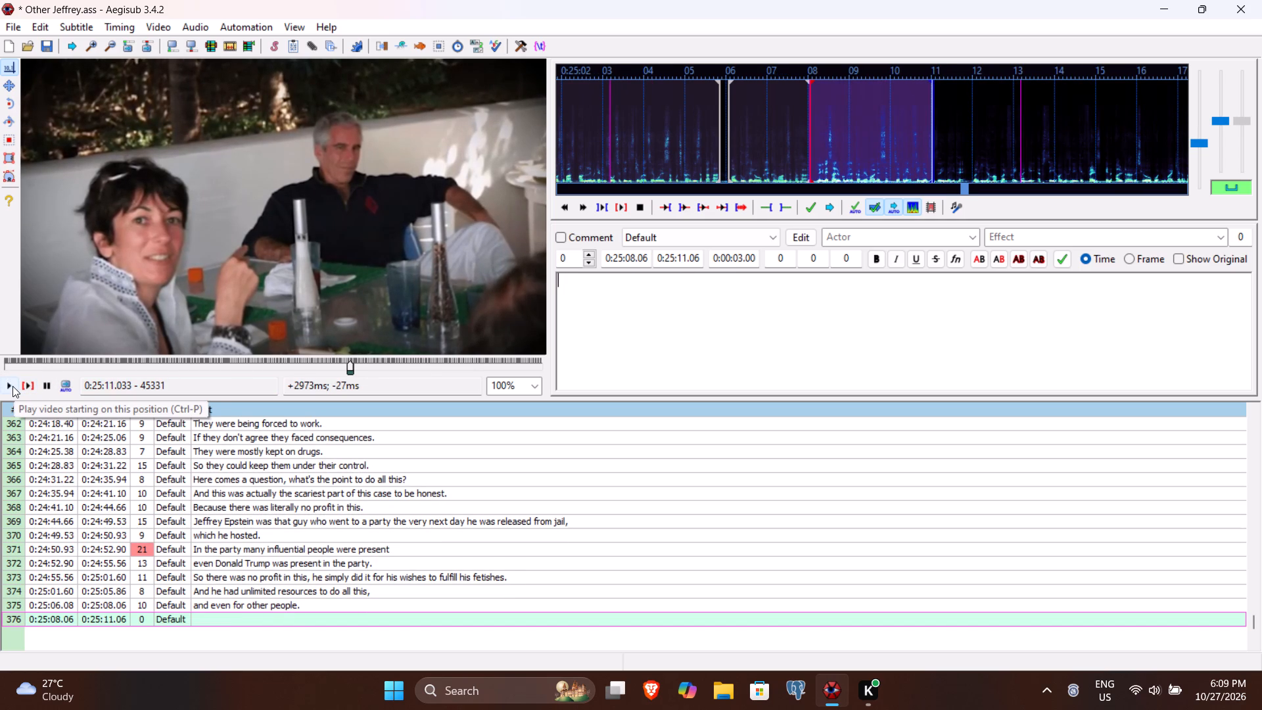
{"action": "left_click", "coordinate": [29, 387]}
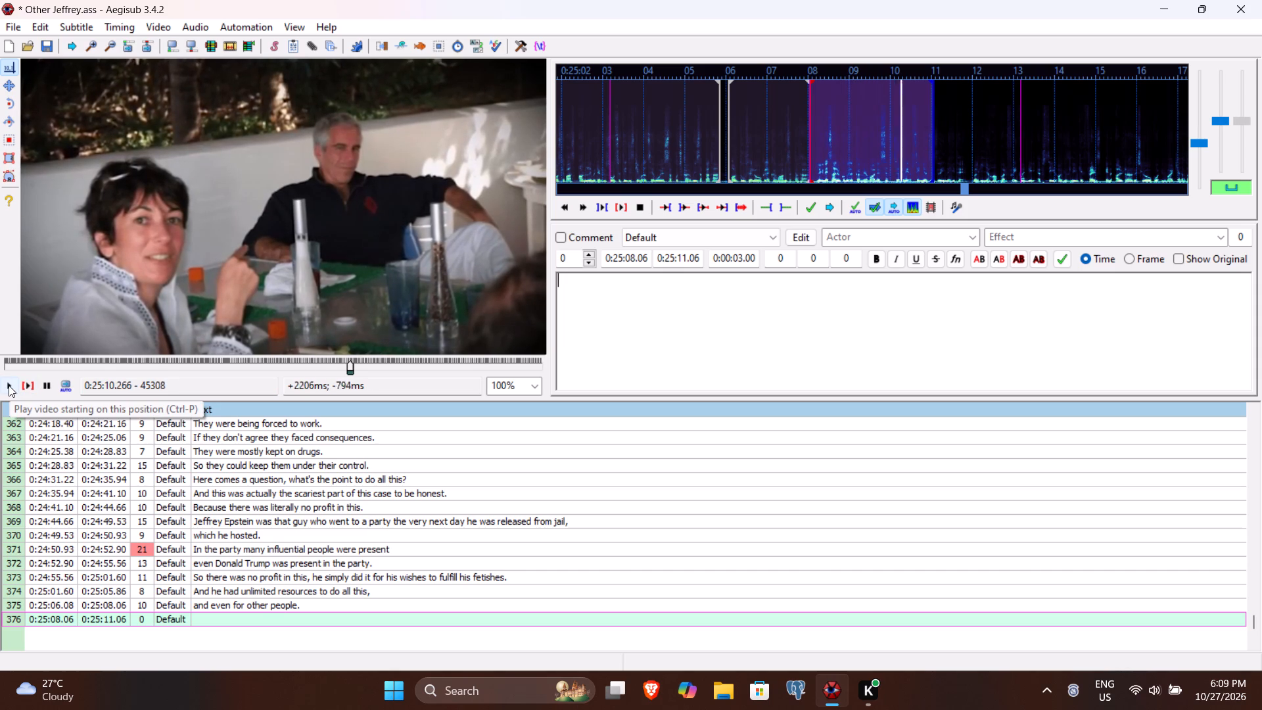
{"action": "left_click", "coordinate": [9, 385]}
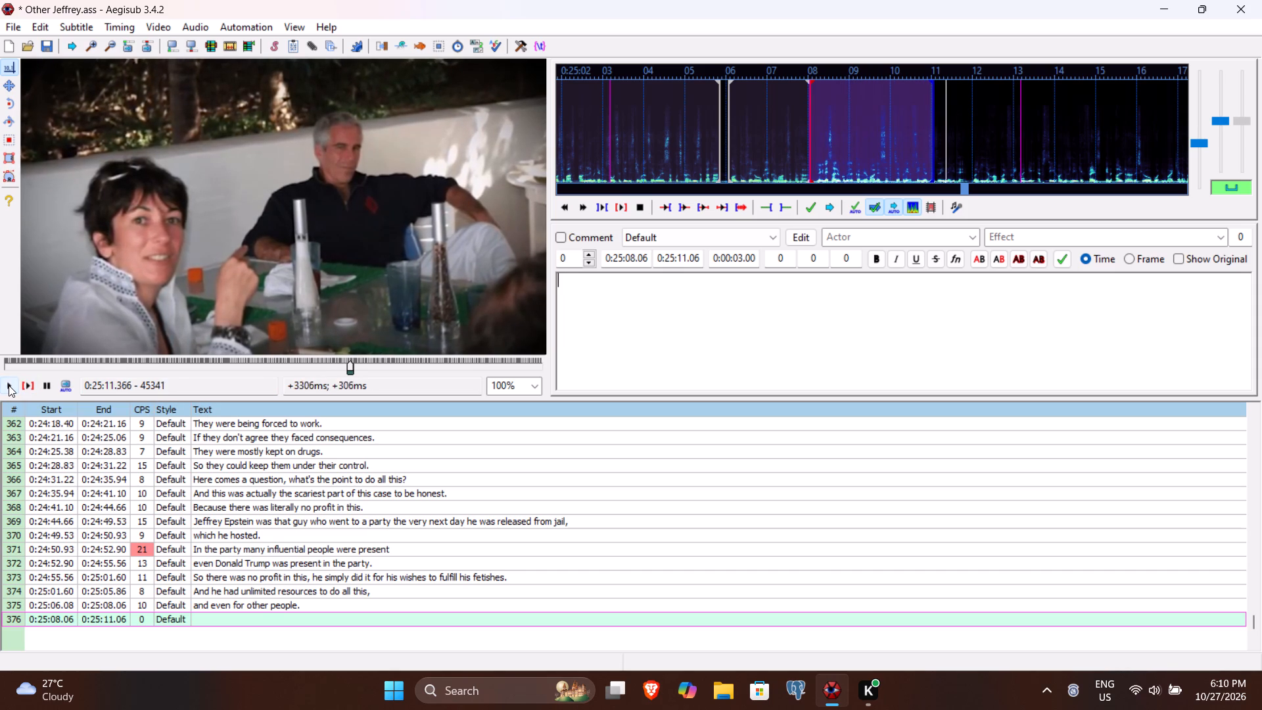
{"action": "left_click", "coordinate": [9, 385]}
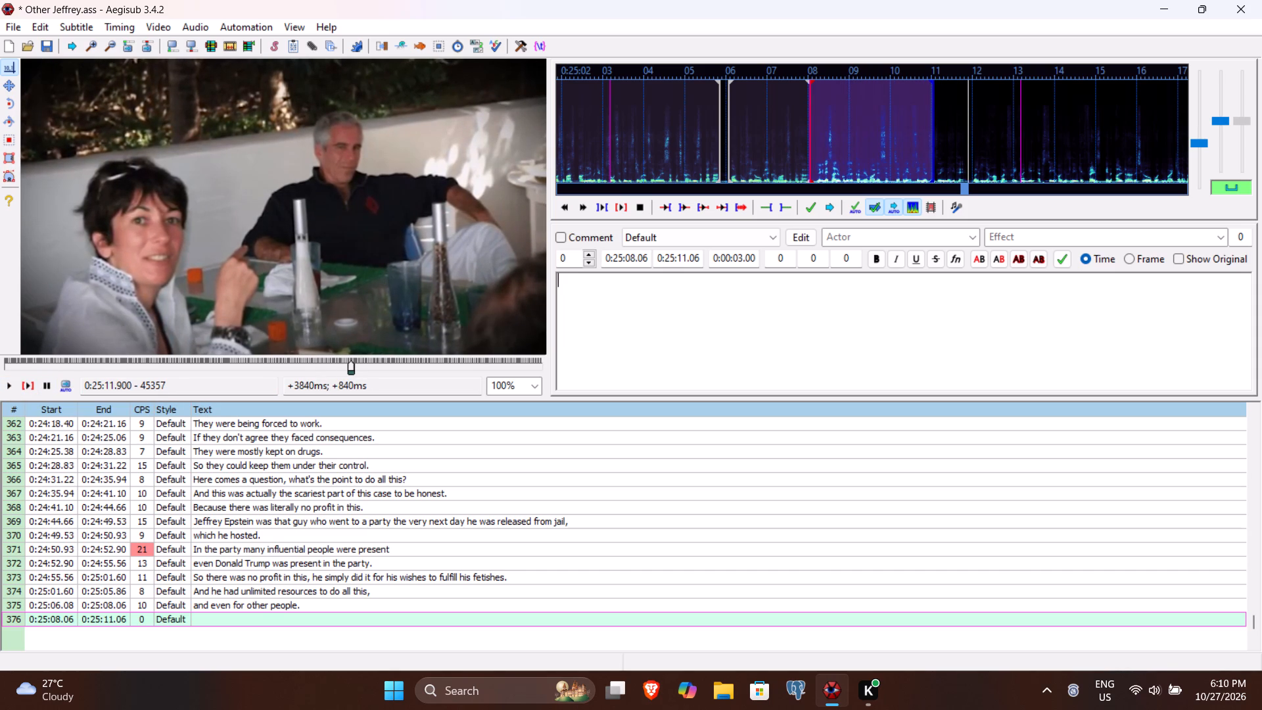
{"action": "left_click", "coordinate": [686, 262]}
{"action": "type", "text": "90"}
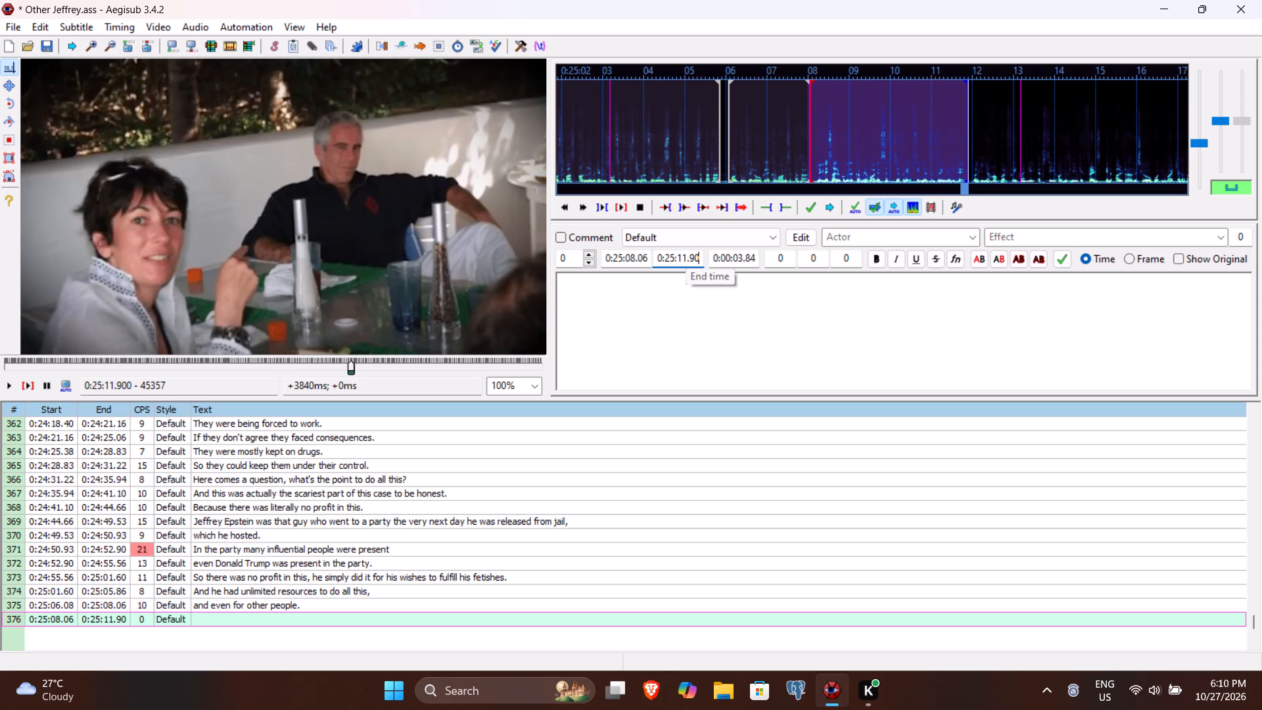
Enter "But Jeffrey Epstein was not the only one to visit the island," as line 376's text.
{"action": "left_click", "coordinate": [640, 325]}
{"action": "type", "text": "But"}
{"action": "key", "text": "space"}
{"action": "type", "text": "Jeffrey Epstein"}
{"action": "key", "text": "space"}
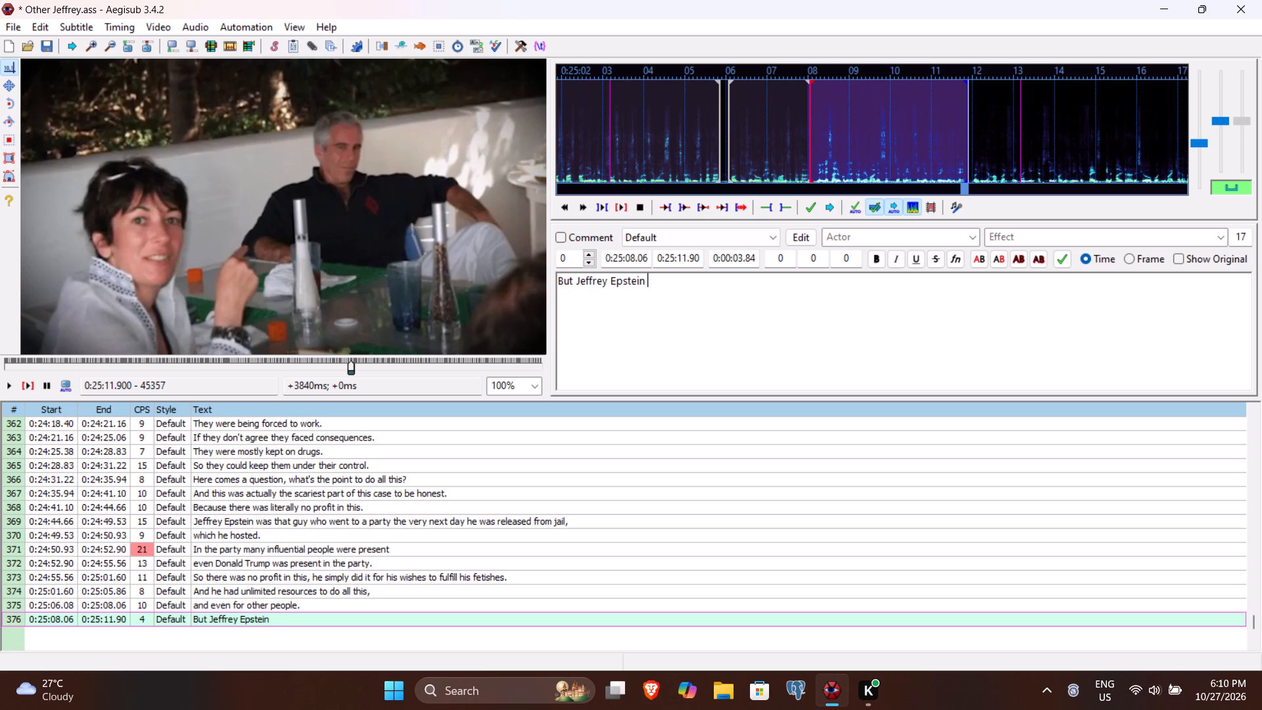
{"action": "type", "text": "was"}
{"action": "key", "text": "space"}
{"action": "type", "text": "not the onl"}
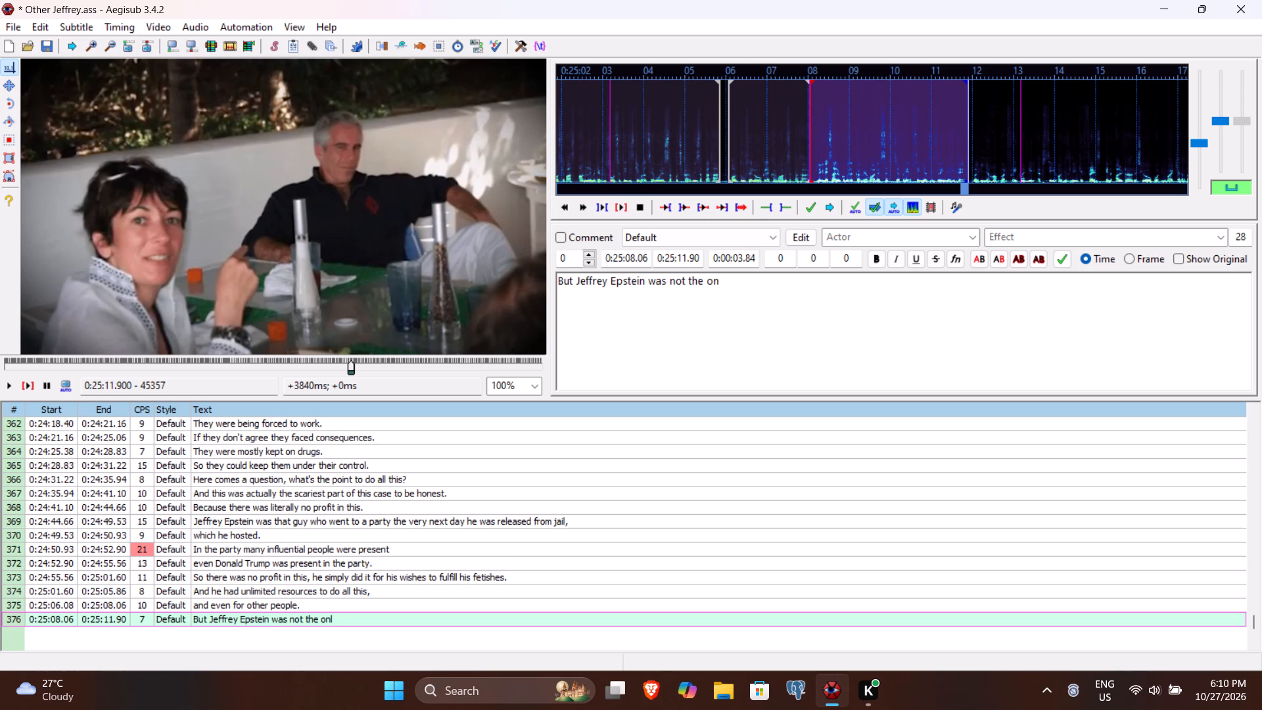
{"action": "type", "text": "y one"}
{"action": "key", "text": "space"}
{"action": "key", "text": "t"}
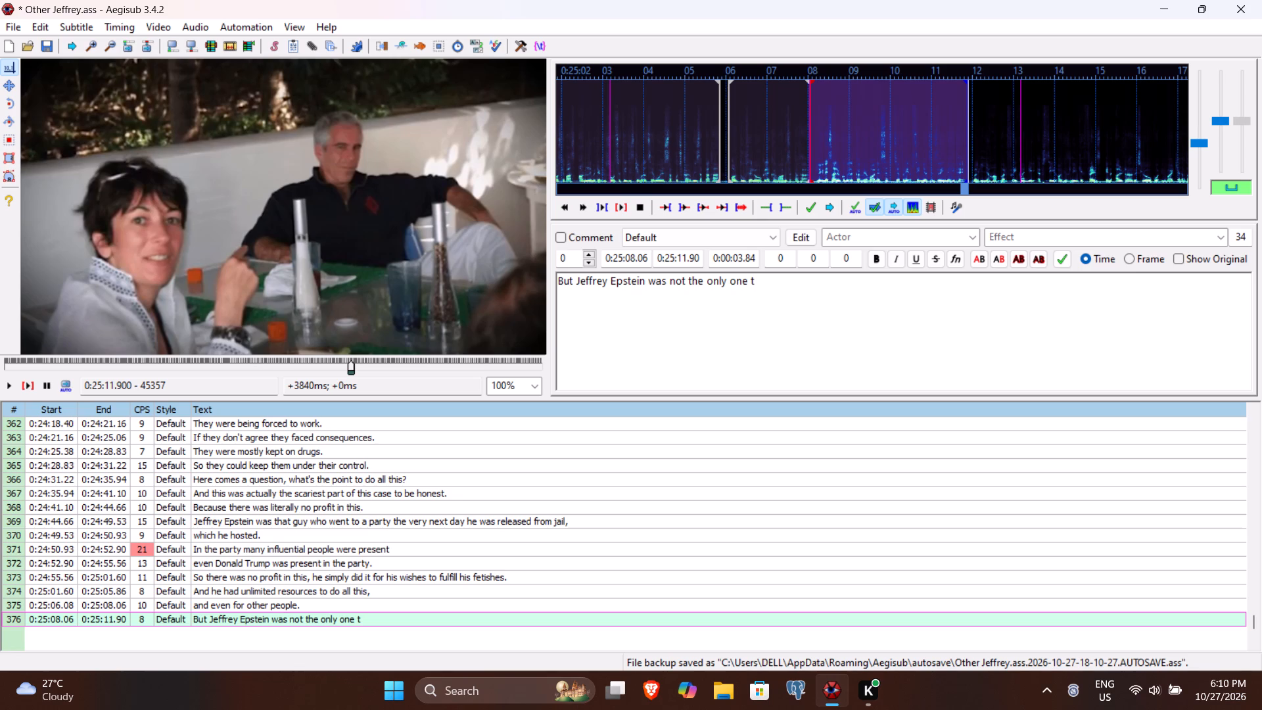
{"action": "type", "text": "o visit the"}
{"action": "key", "text": "space"}
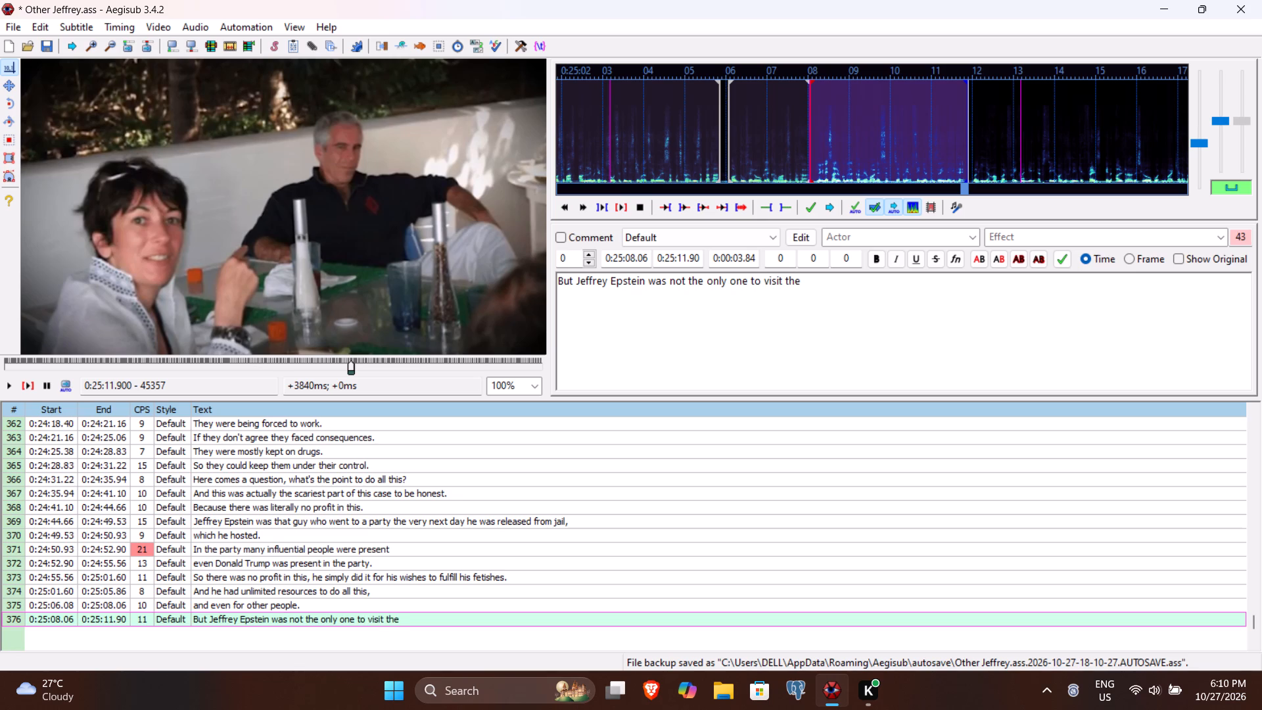
{"action": "type", "text": "isla"}
{"action": "type", "text": "nd"}
{"action": "key", "text": "comma"}
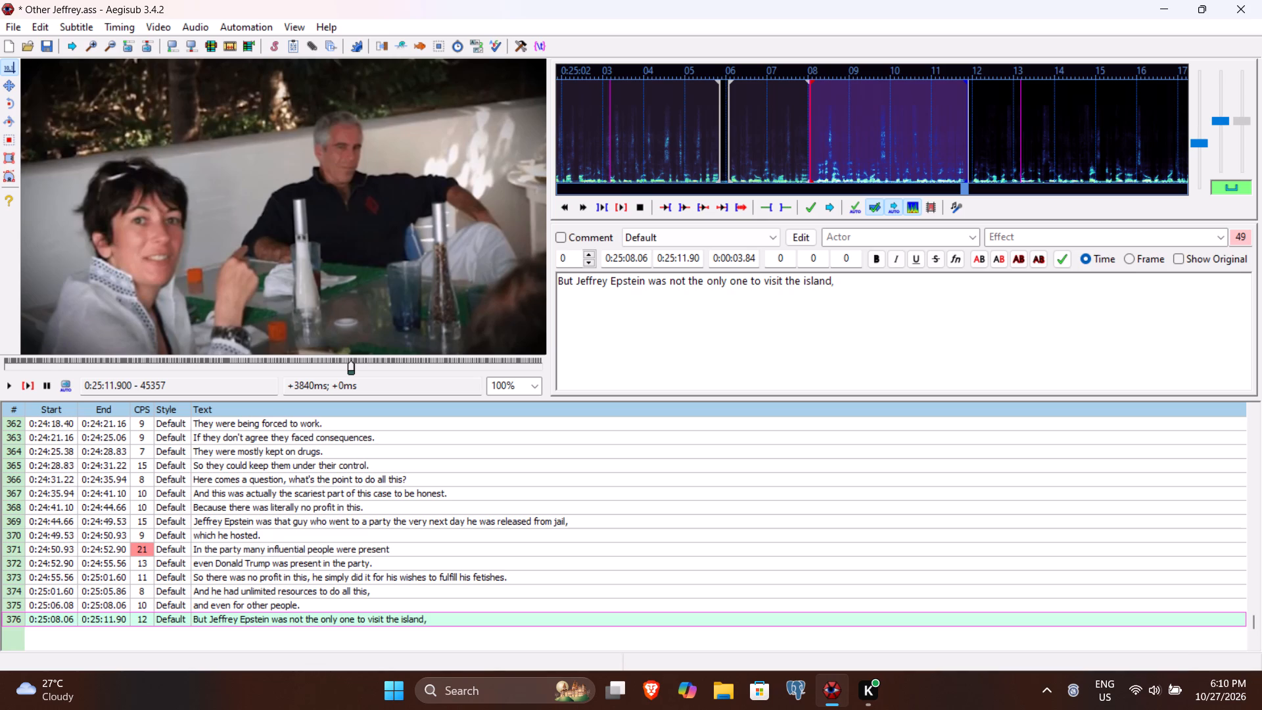
Replay line 376 to check the wording, insert "or Ghislaine" after "Epstein", change "was" to "were", and commit the line.
{"action": "left_click", "coordinate": [28, 381]}
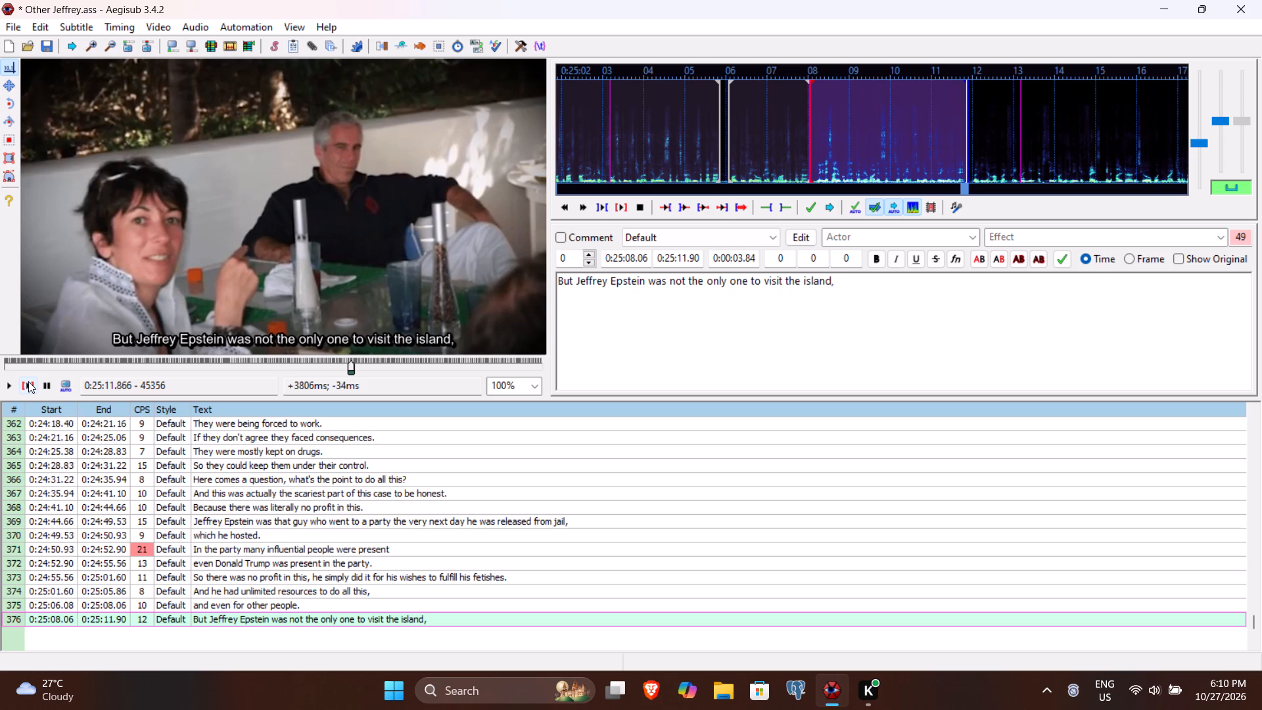
{"action": "left_click", "coordinate": [645, 283]}
{"action": "key", "text": "space"}
{"action": "type", "text": "or"}
{"action": "key", "text": "space"}
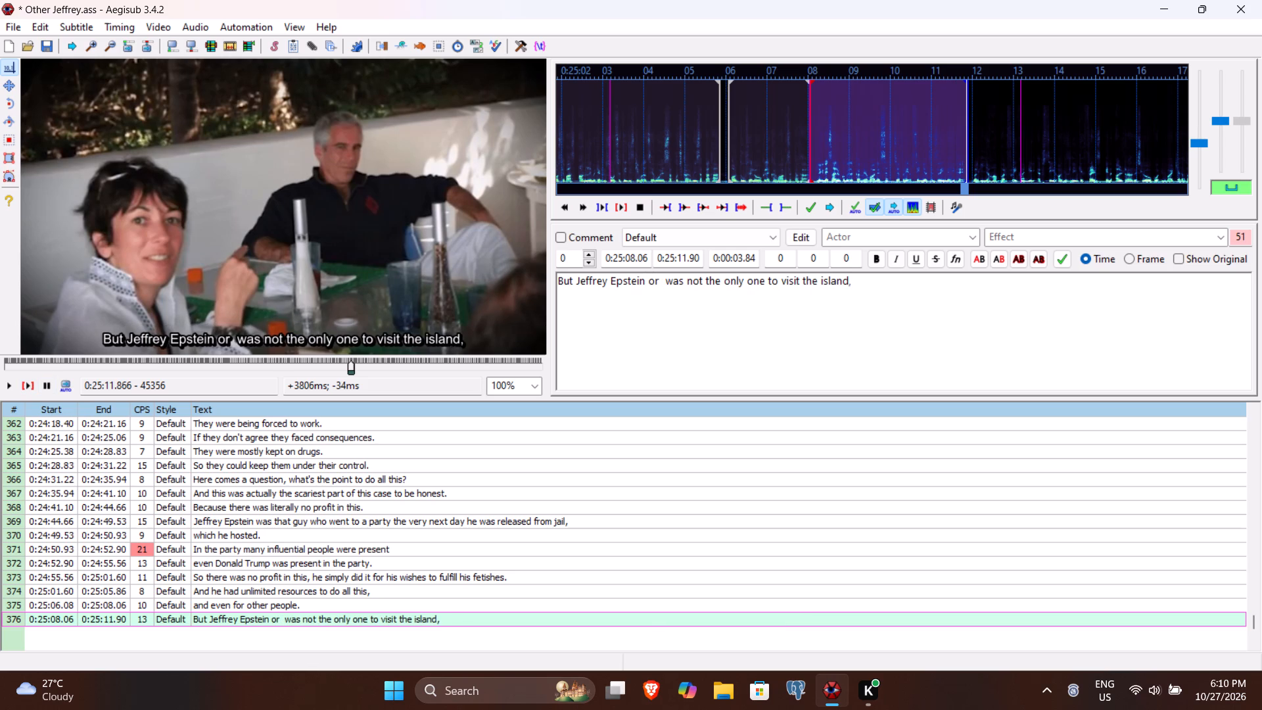
{"action": "type", "text": "gh"}
{"action": "key", "text": "BackSpace"}
{"action": "key", "text": "BackSpace"}
{"action": "type", "text": "Ghislaine"}
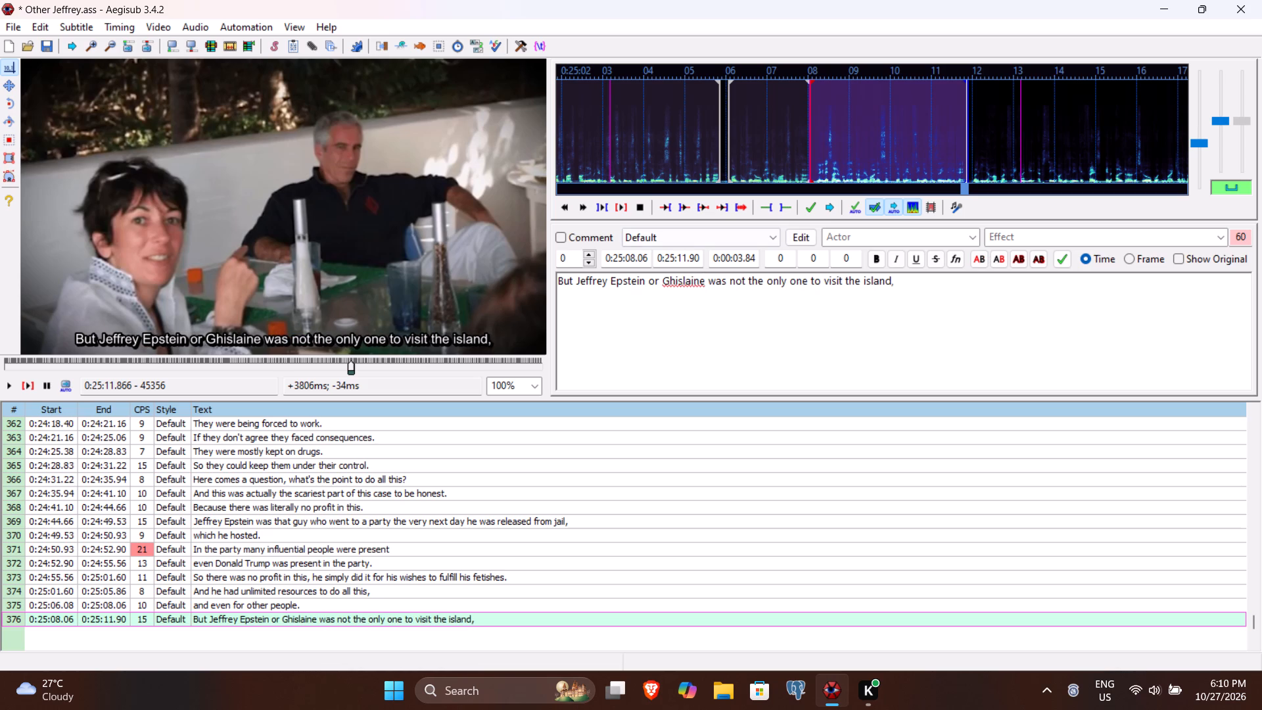
{"action": "left_click", "coordinate": [728, 283]}
{"action": "key", "text": "Left"}
{"action": "key", "text": "BackSpace"}
{"action": "key", "text": "BackSpace"}
{"action": "type", "text": "ere"}
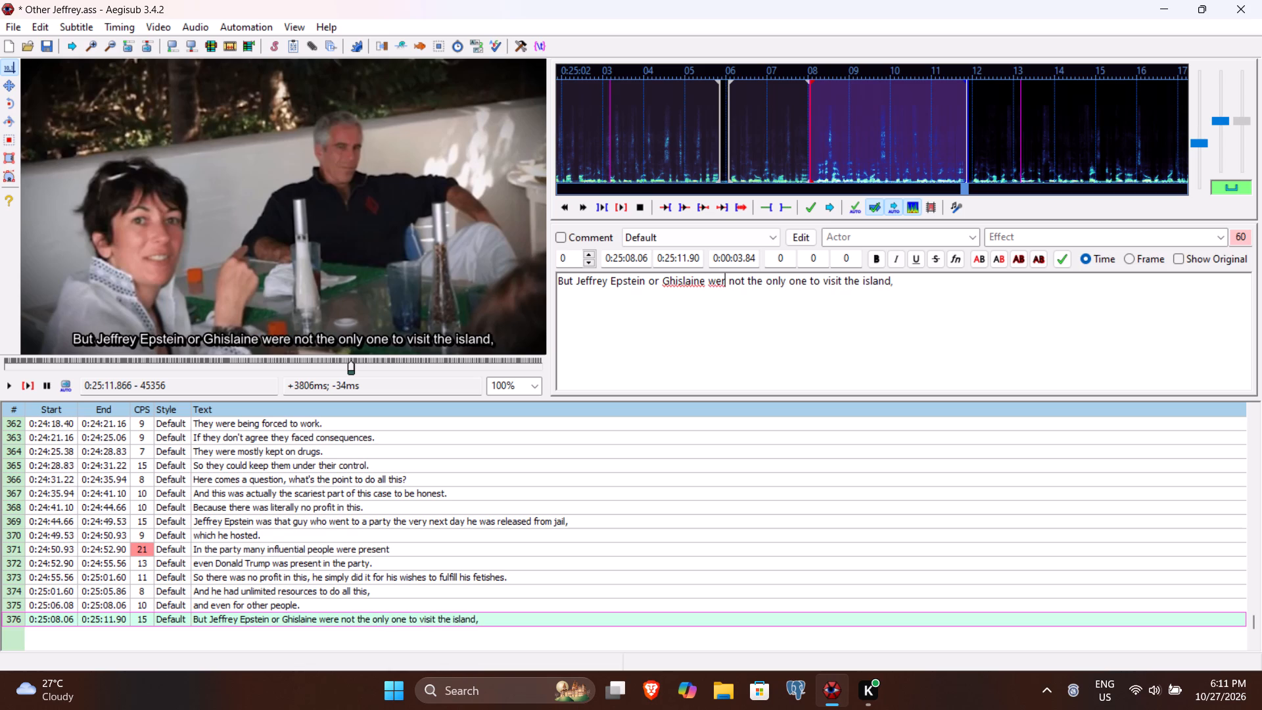
{"action": "key", "text": "Return"}
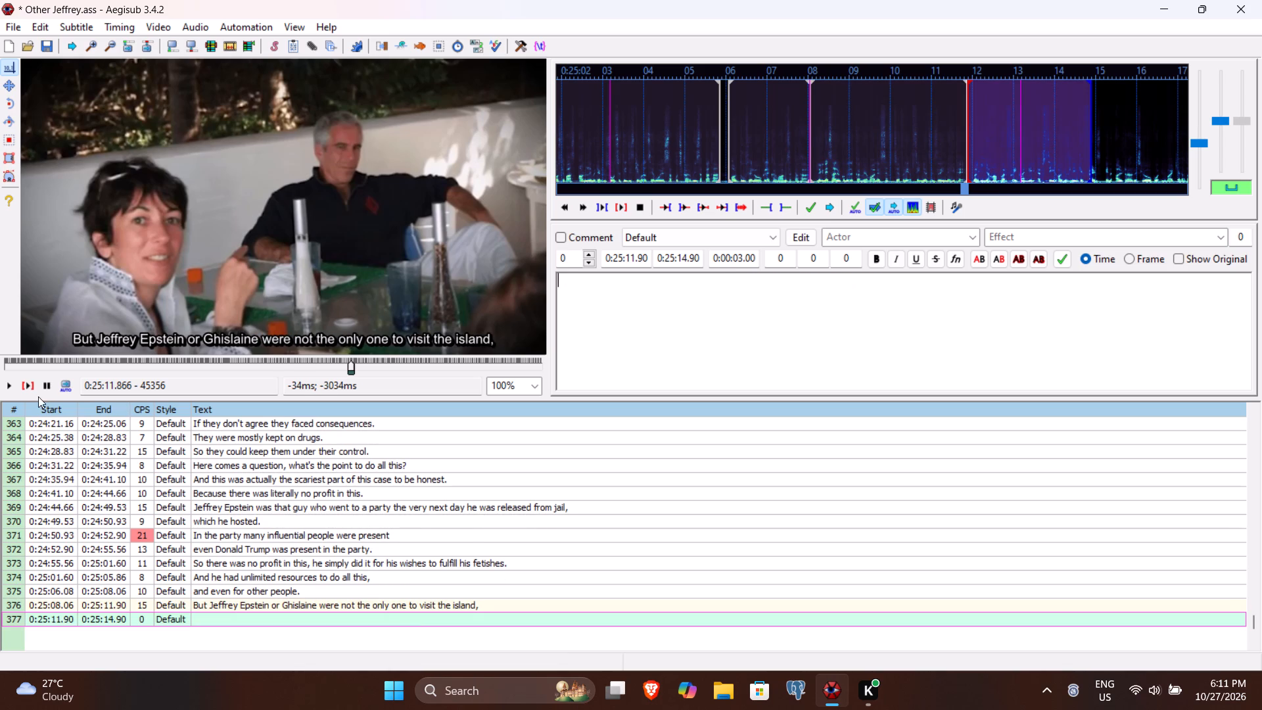
Play line 377 through the end of the spoken phrase and set its end time to 0:25:17.63.
{"action": "left_click", "coordinate": [30, 388]}
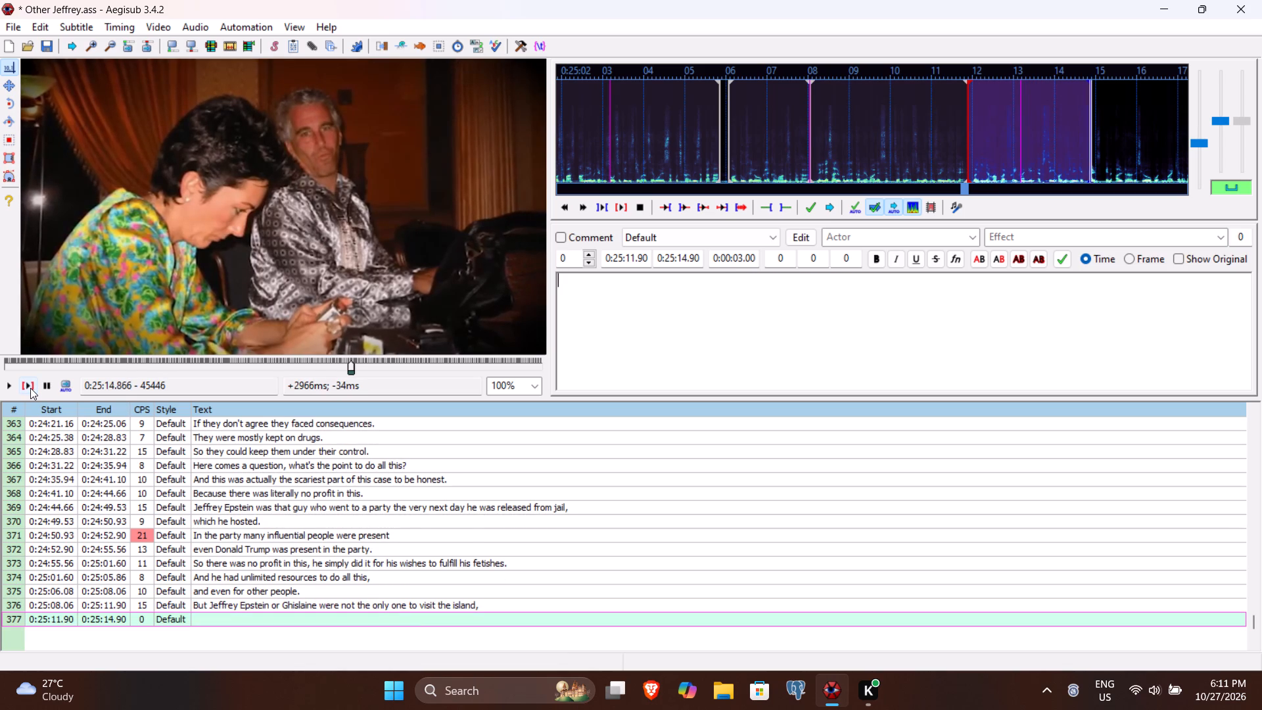
{"action": "left_click", "coordinate": [7, 383]}
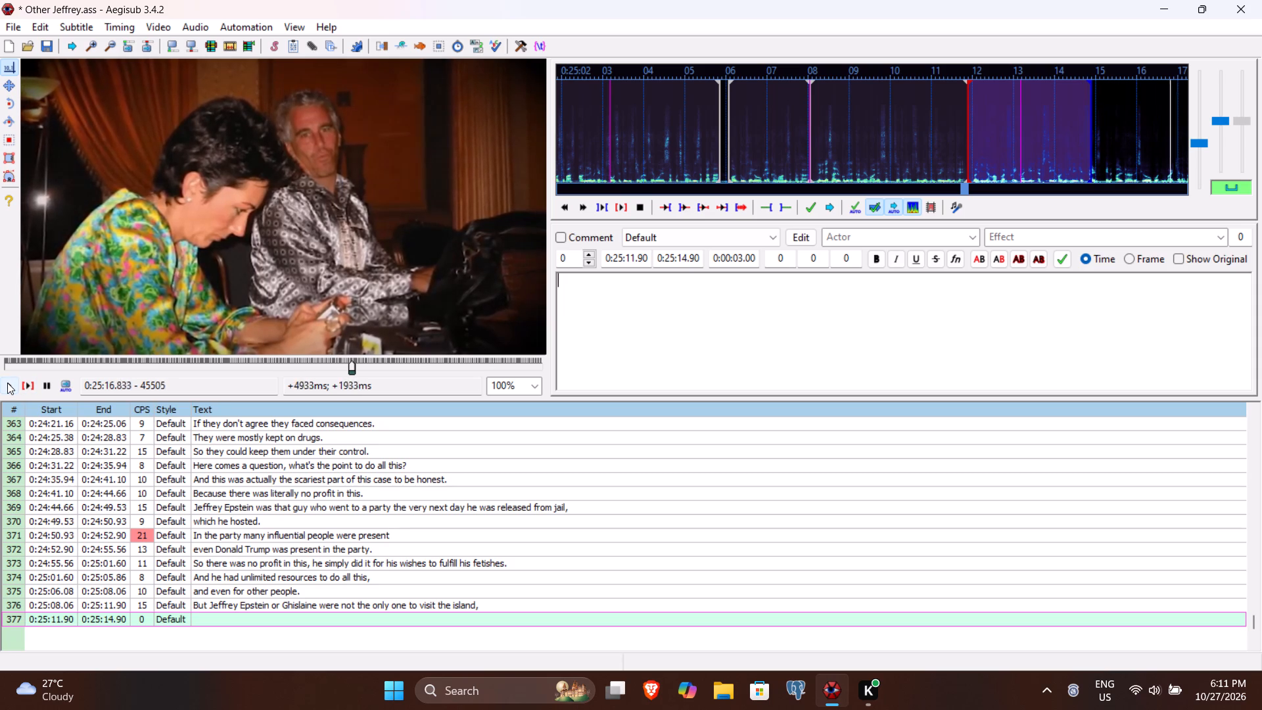
{"action": "left_click", "coordinate": [7, 383]}
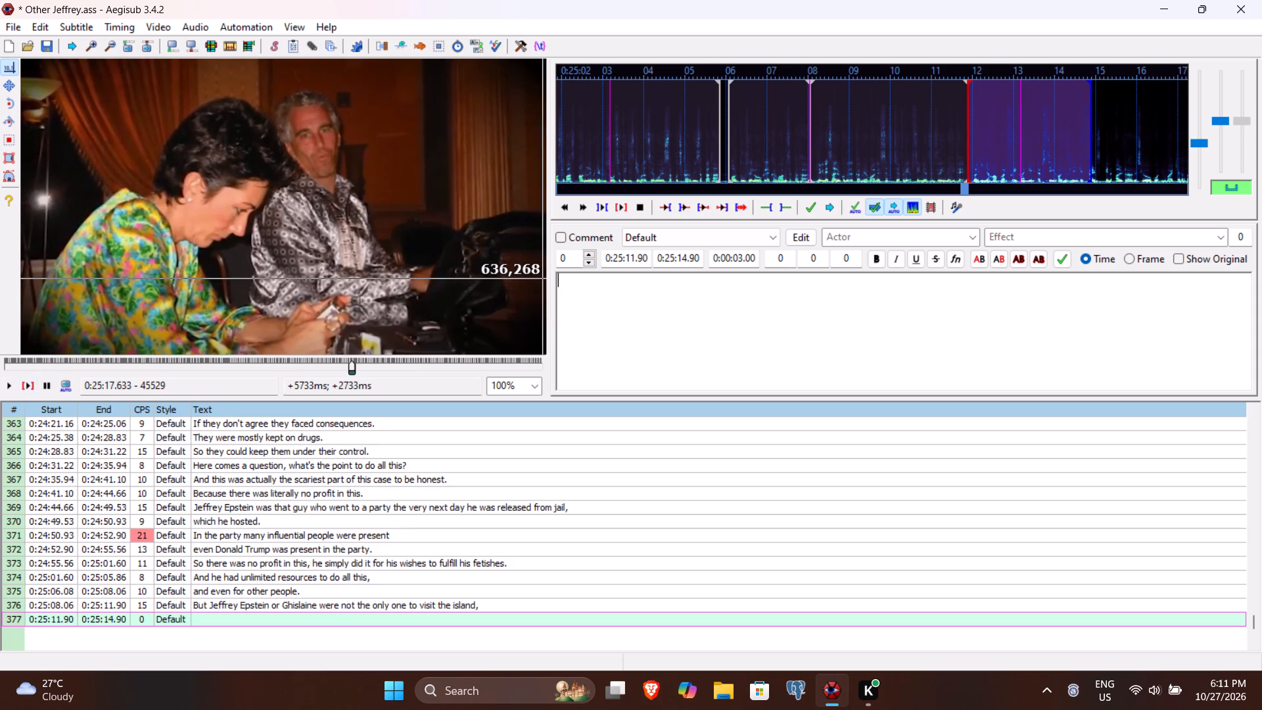
{"action": "left_click", "coordinate": [678, 259]}
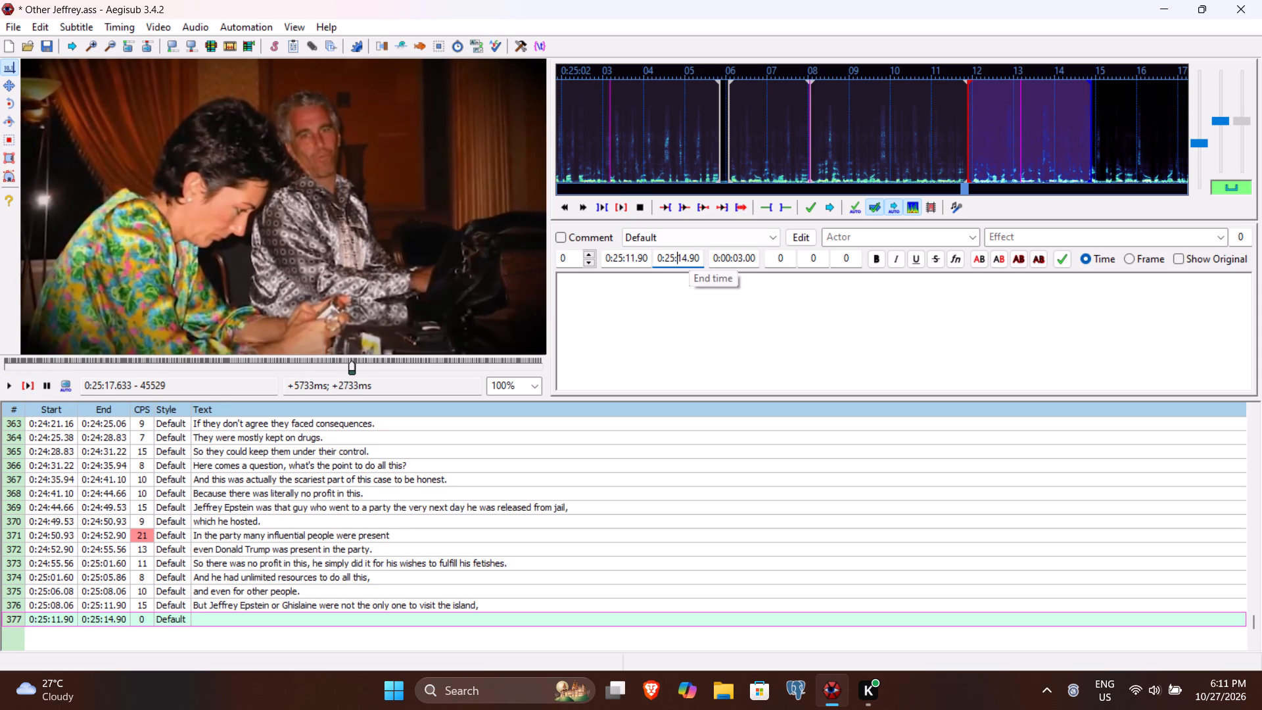
{"action": "key", "text": "1"}
{"action": "key", "text": "7"}
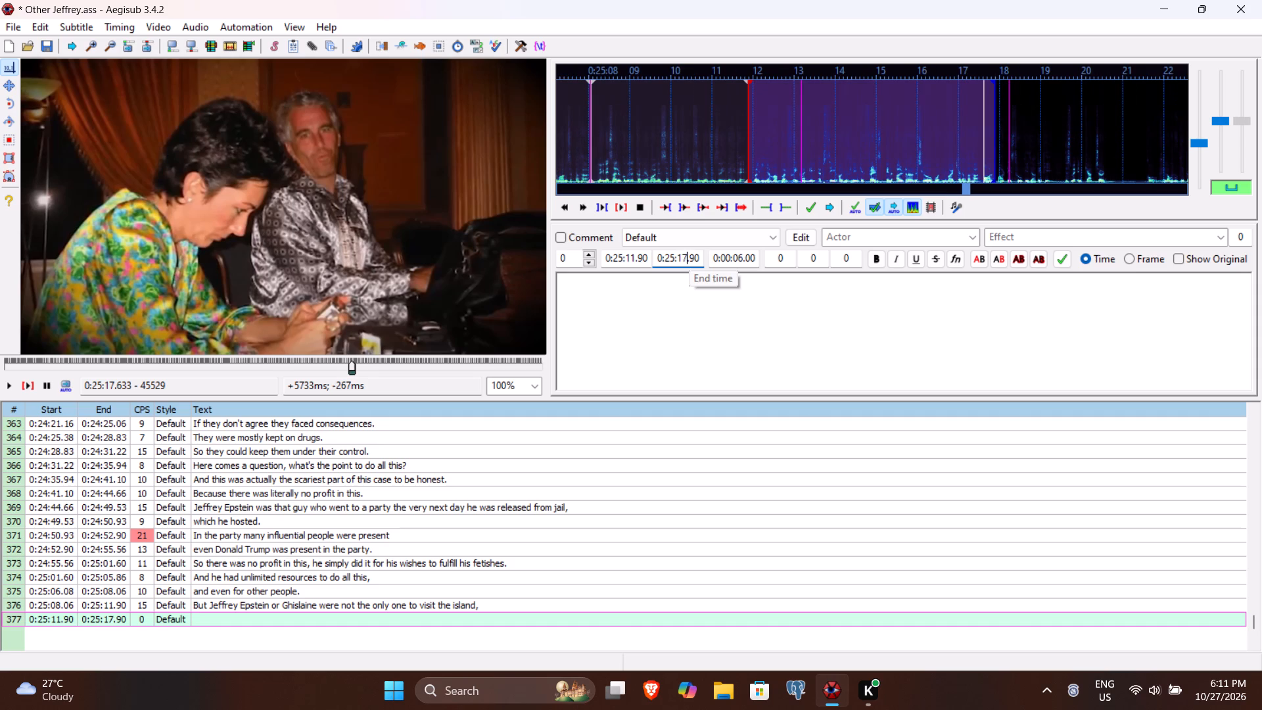
{"action": "type", "text": "63"}
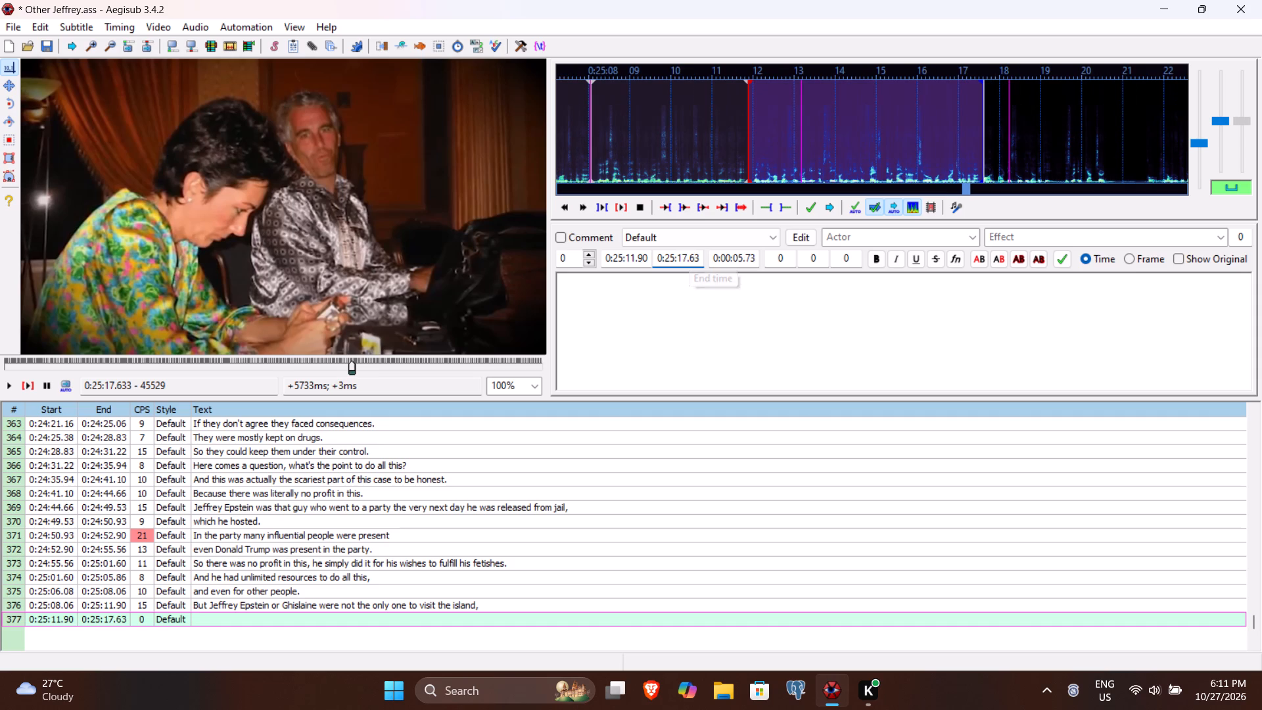
Enter "Epstein and Ghislaine's friends were also invited to this island." as line 377's text.
{"action": "left_click", "coordinate": [641, 305]}
{"action": "key", "text": "shift+b"}
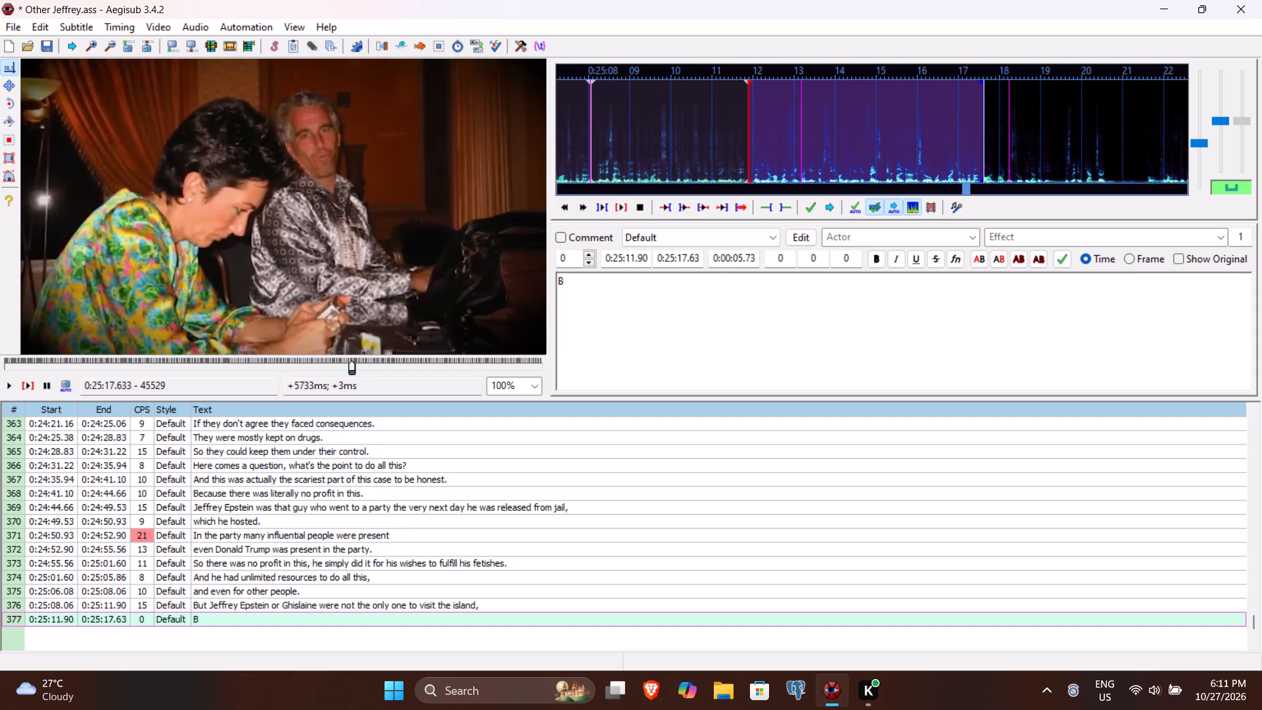
{"action": "key", "text": "BackSpace"}
{"action": "type", "text": "Ep"}
{"action": "type", "text": "stein and"}
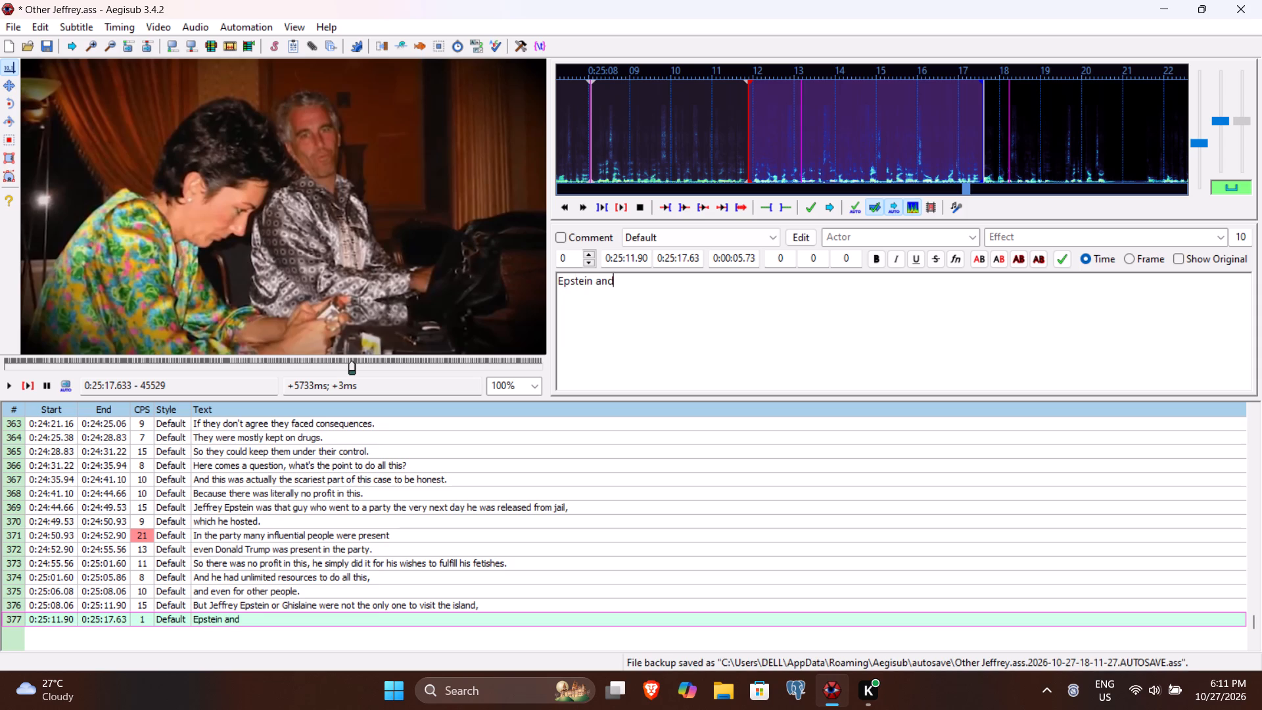
{"action": "key", "text": "space"}
{"action": "type", "text": "Ghislaine"}
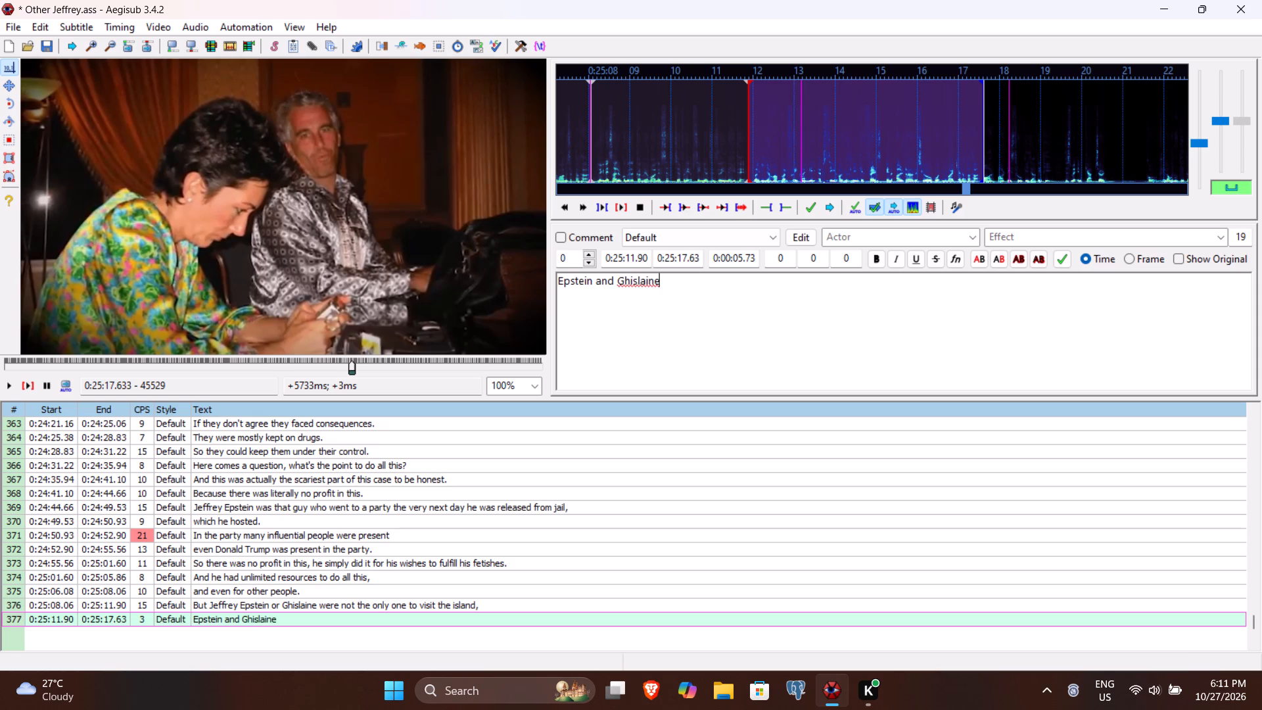
{"action": "key", "text": "apostrophe"}
{"action": "type", "text": "s friends were also"}
{"action": "key", "text": "space"}
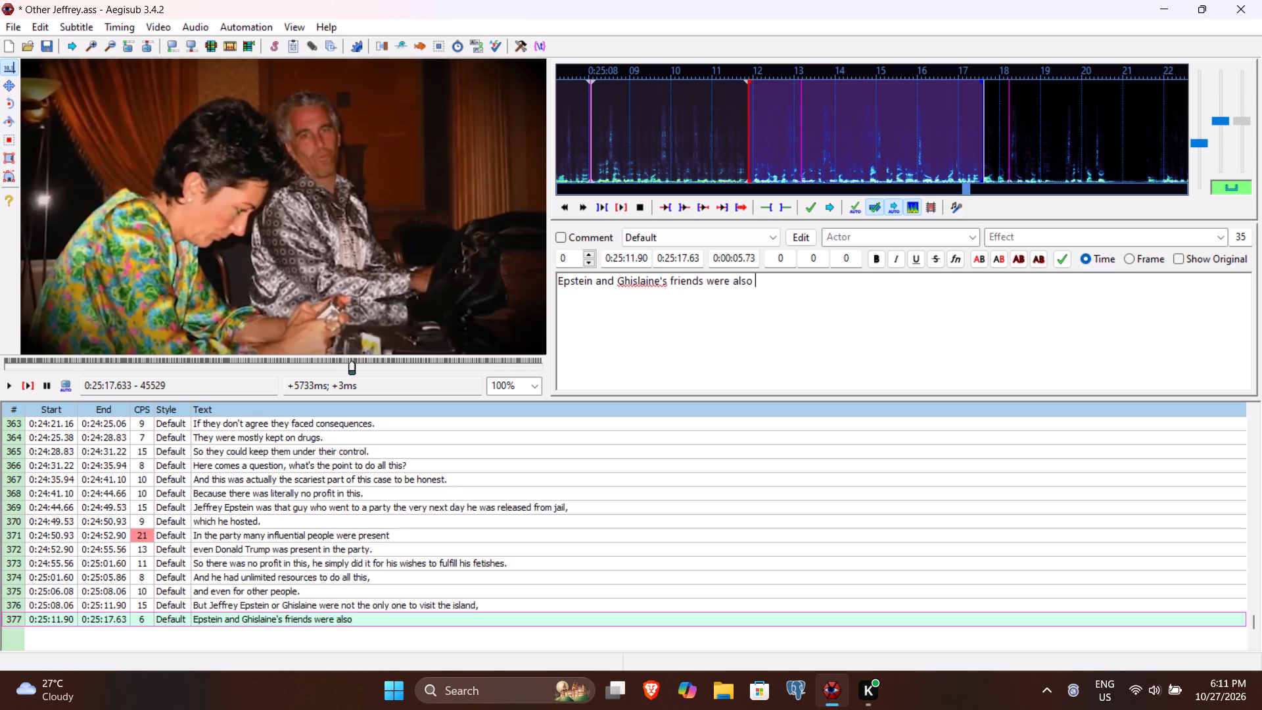
{"action": "key", "text": "i"}
{"action": "type", "text": "nvited to this isla"}
{"action": "key", "text": "n"}
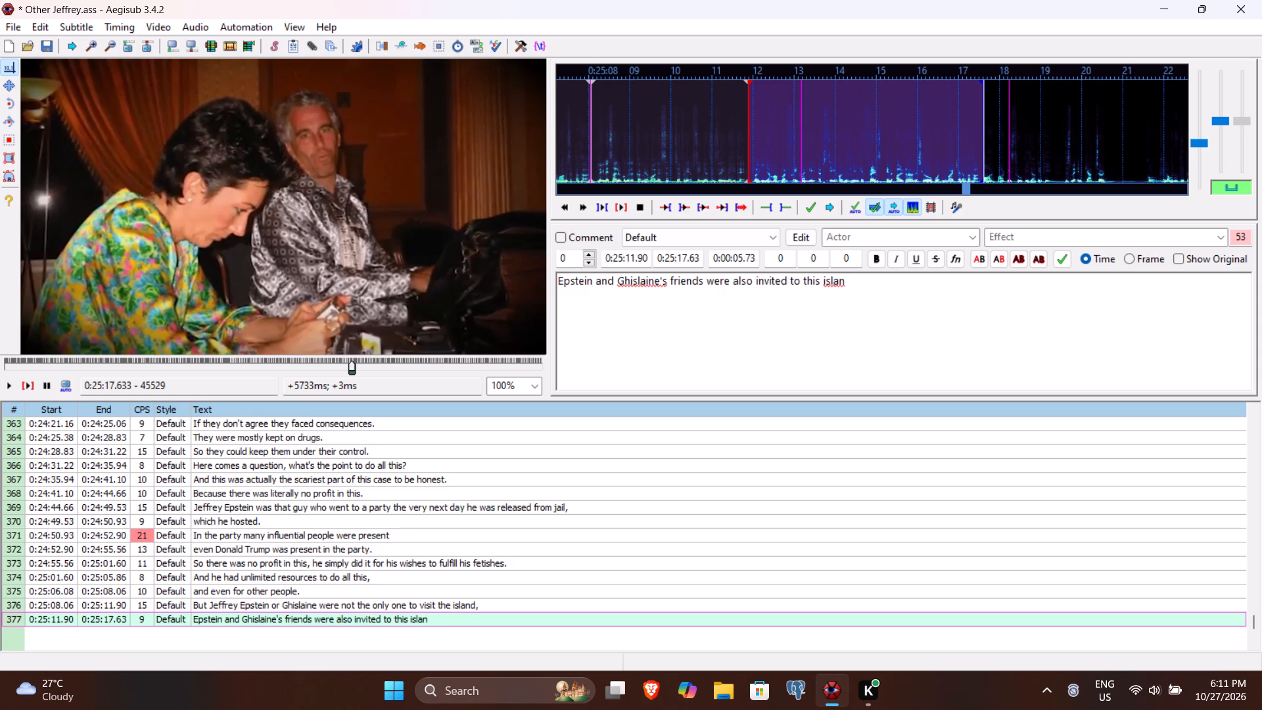
{"action": "type", "text": "d."}
Replay line 377 to check the wording, insert "ultra rich" before "friends", and commit the line.
{"action": "left_click", "coordinate": [26, 383]}
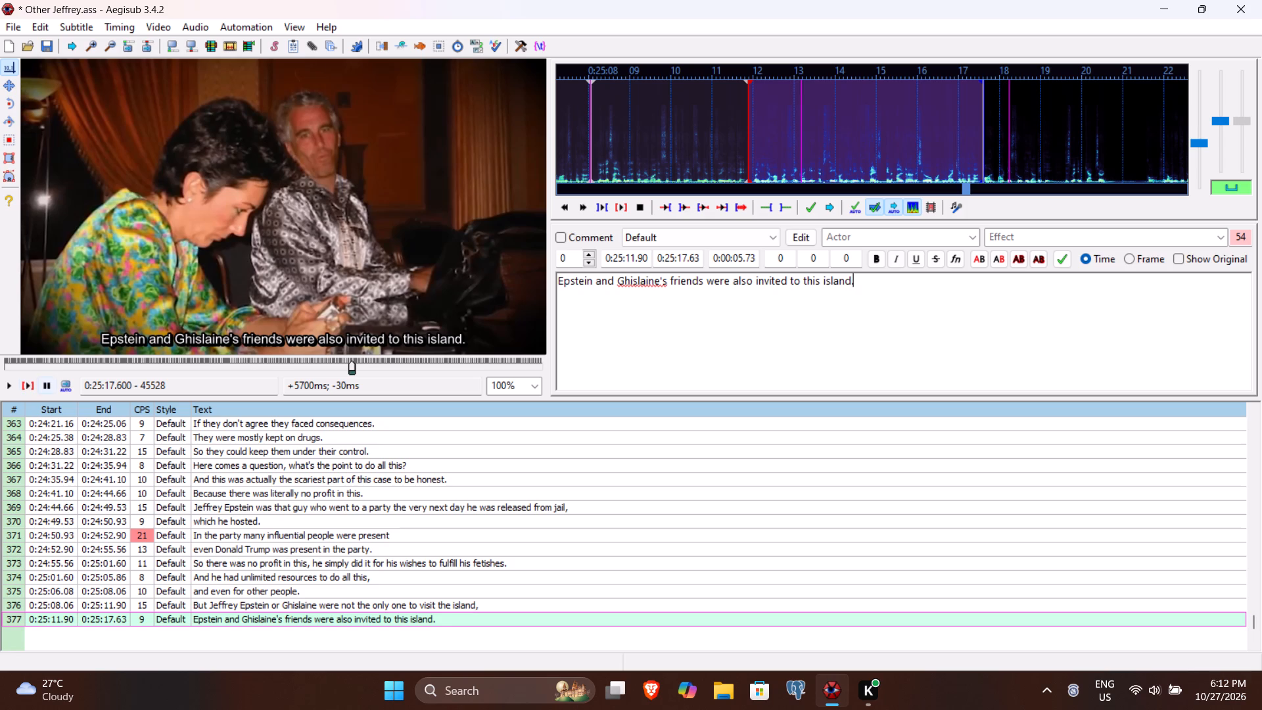
{"action": "left_click", "coordinate": [669, 285]}
{"action": "type", "text": "ultra rich"}
{"action": "key", "text": "space"}
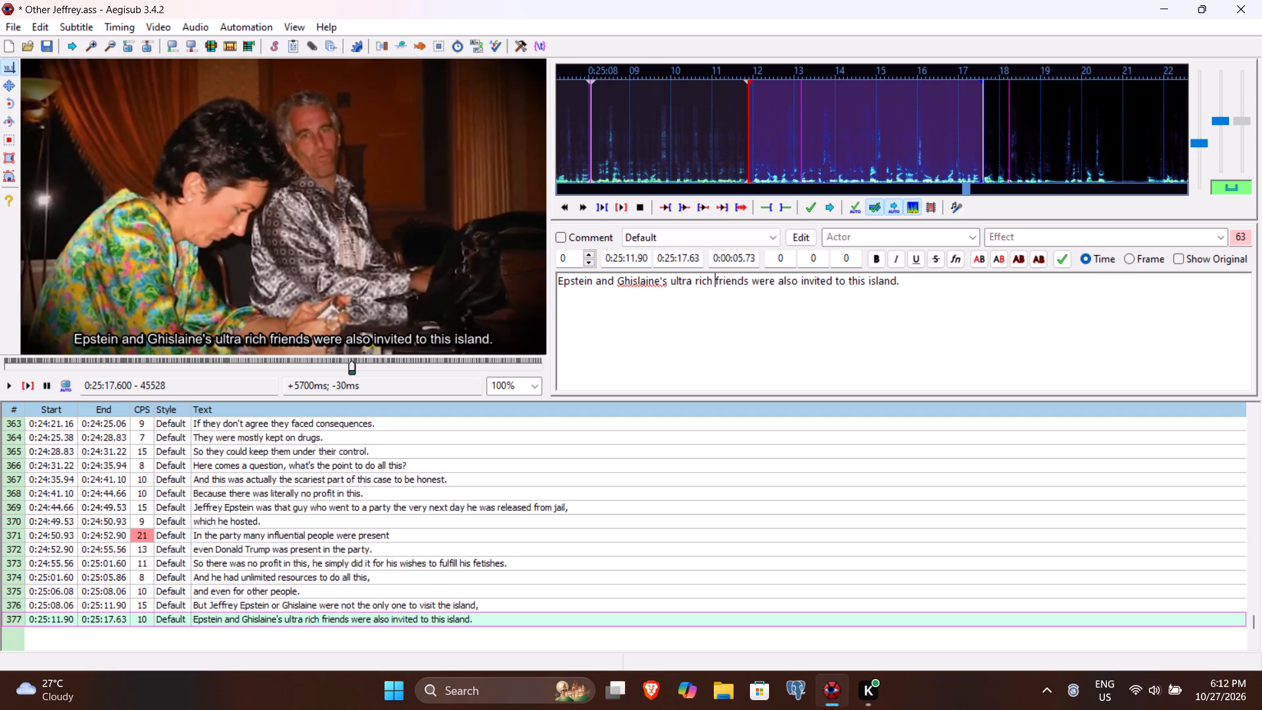
{"action": "key", "text": "Return"}
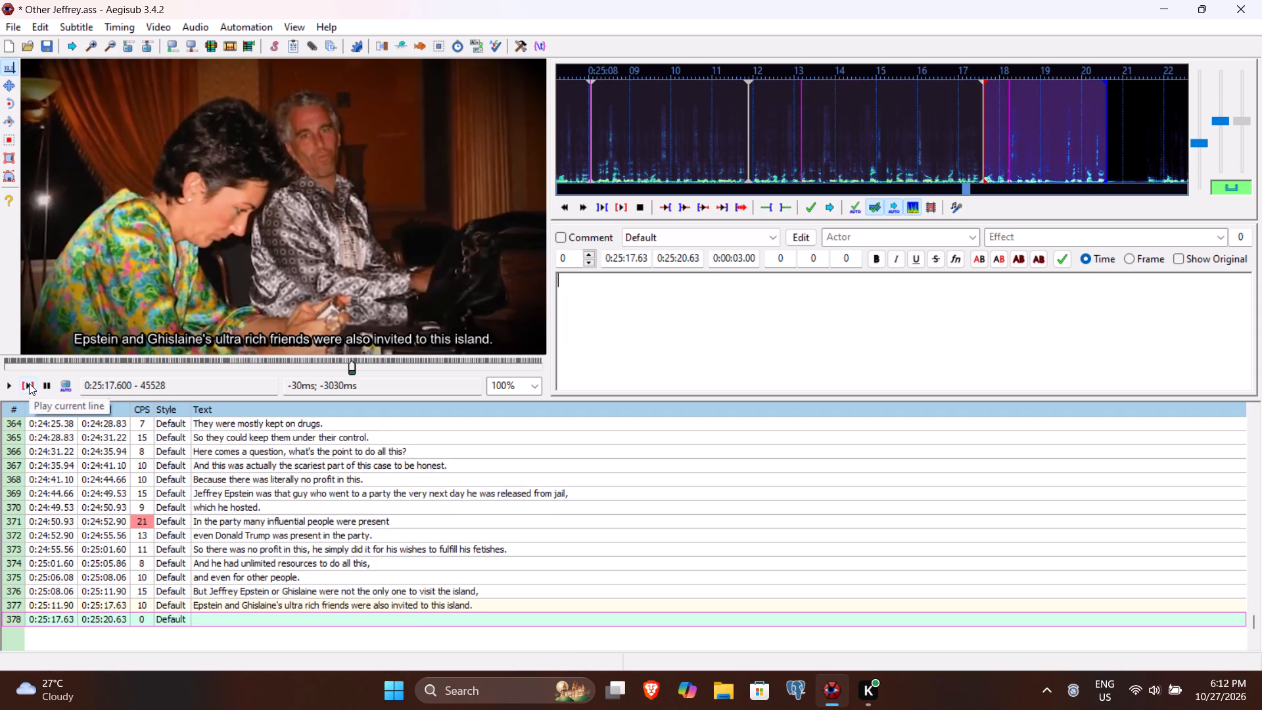
Play line 378 to find the end of the spoken phrase and set its end time to 0:25:19.40.
{"action": "left_click", "coordinate": [29, 383]}
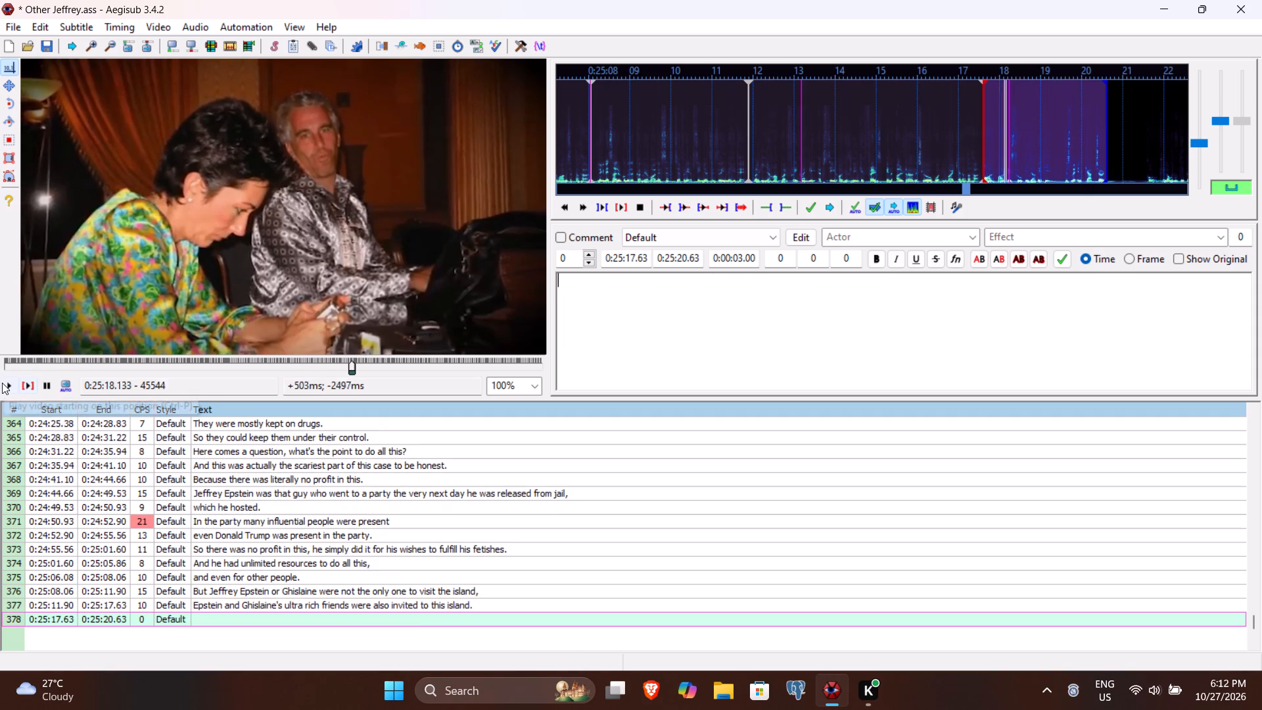
{"action": "left_click", "coordinate": [28, 384]}
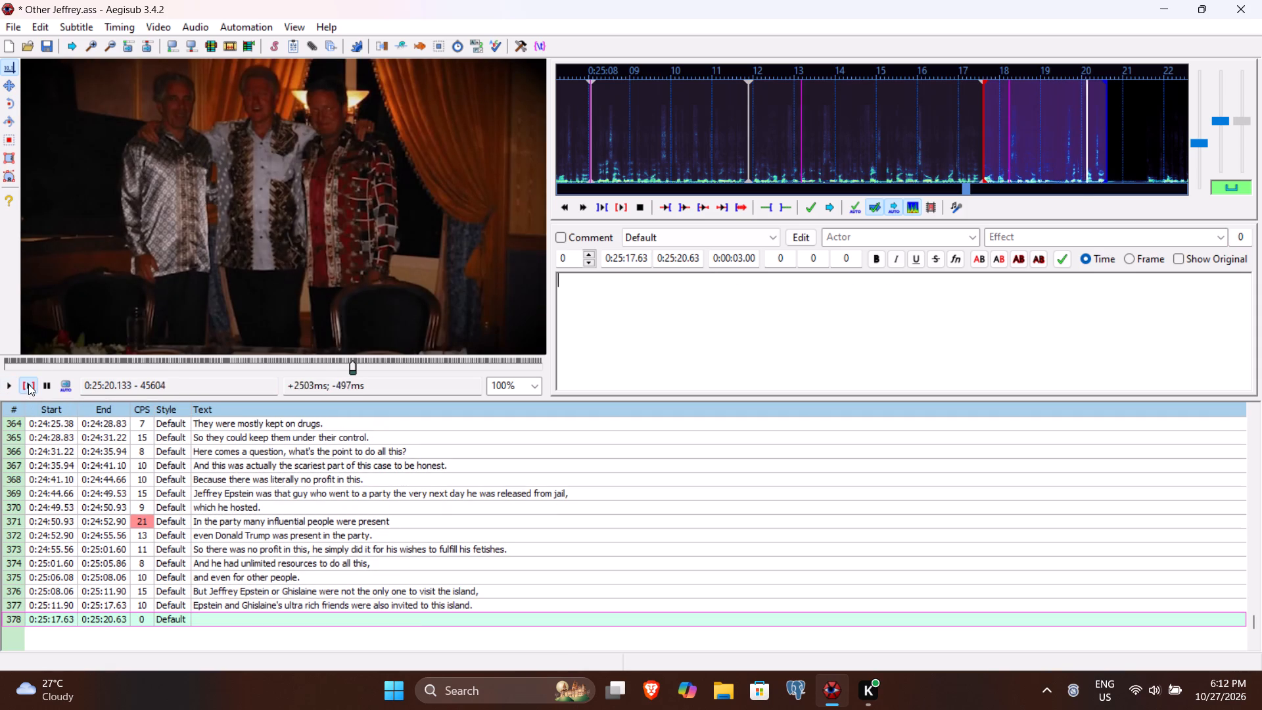
{"action": "left_click", "coordinate": [5, 386]}
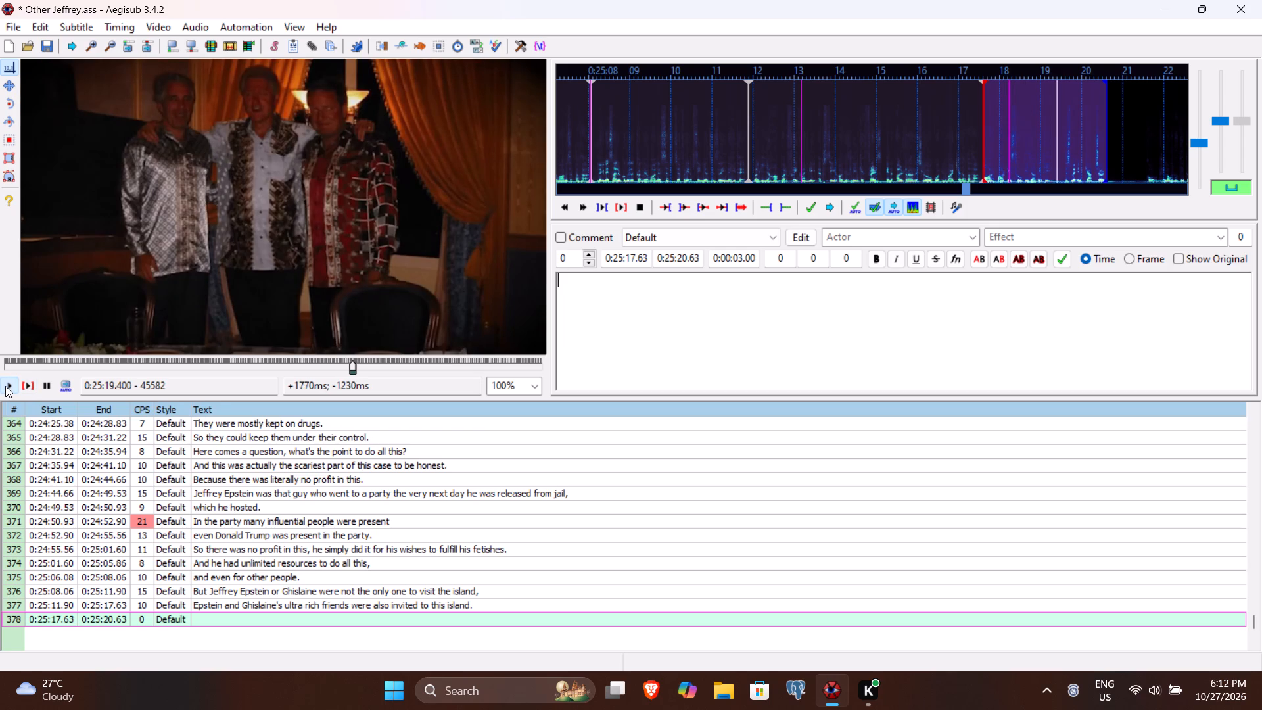
{"action": "left_click", "coordinate": [678, 255]}
{"action": "type", "text": "194"}
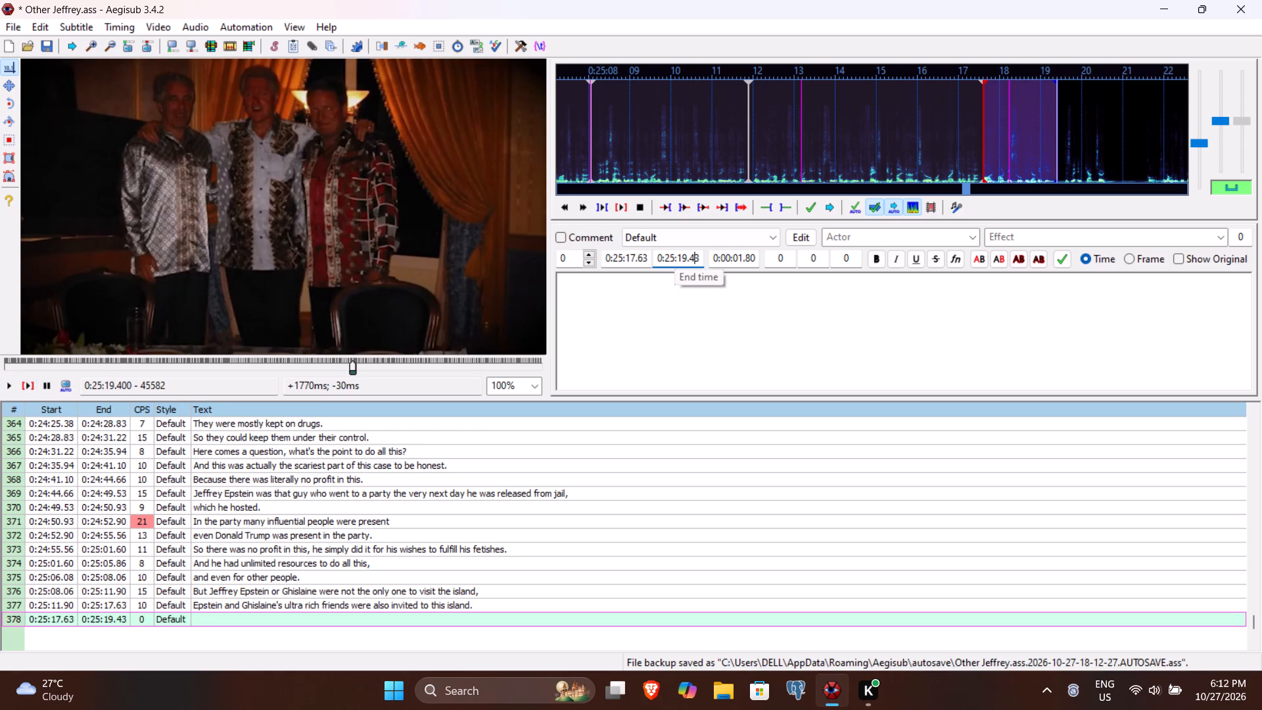
{"action": "key", "text": "0"}
Enter "And parties were hosted." as line 378's text and commit the line.
{"action": "left_click", "coordinate": [634, 316]}
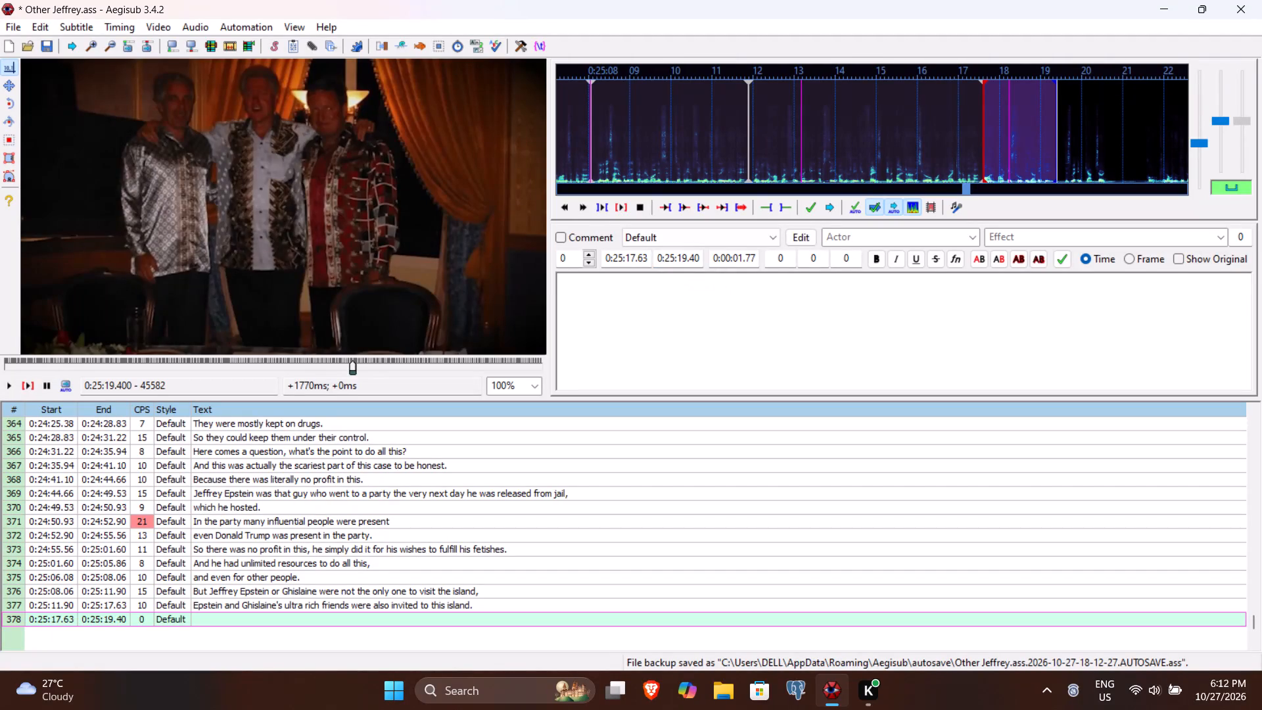
{"action": "type", "text": "And parties"}
{"action": "key", "text": "space"}
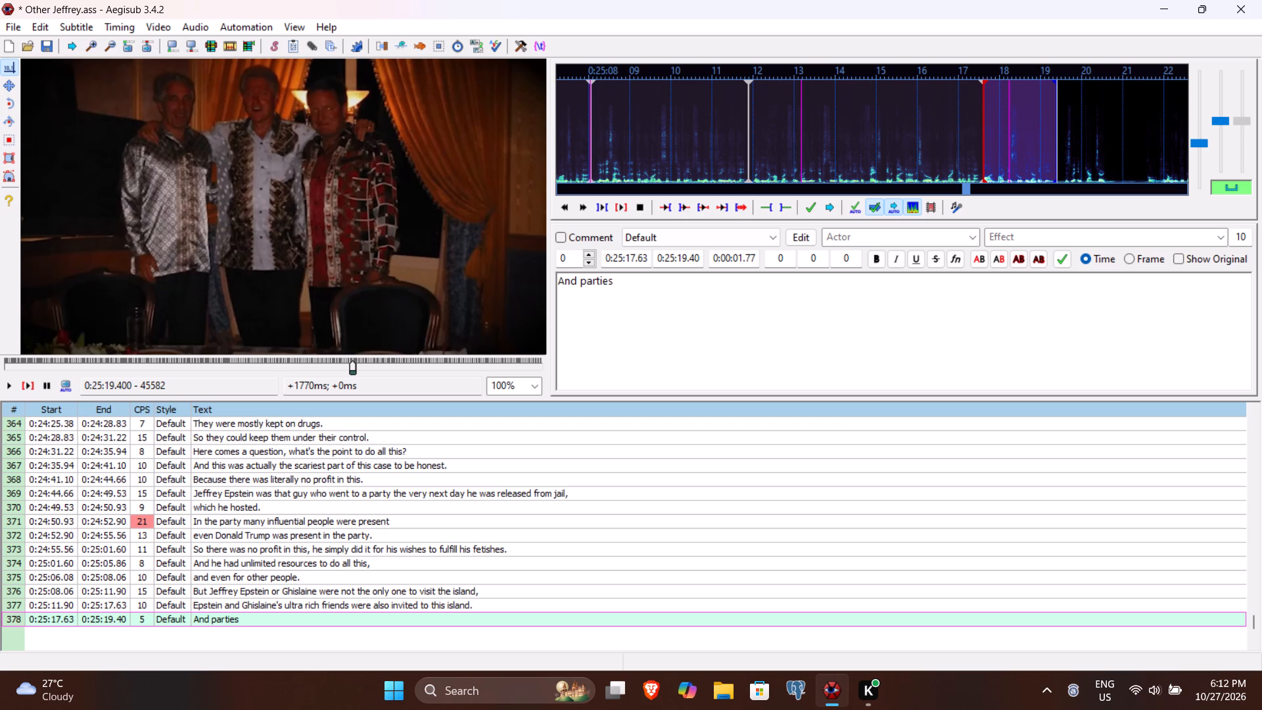
{"action": "type", "text": "were"}
{"action": "key", "text": "space"}
{"action": "type", "text": "hosted"}
{"action": "key", "text": "period"}
{"action": "key", "text": "Return"}
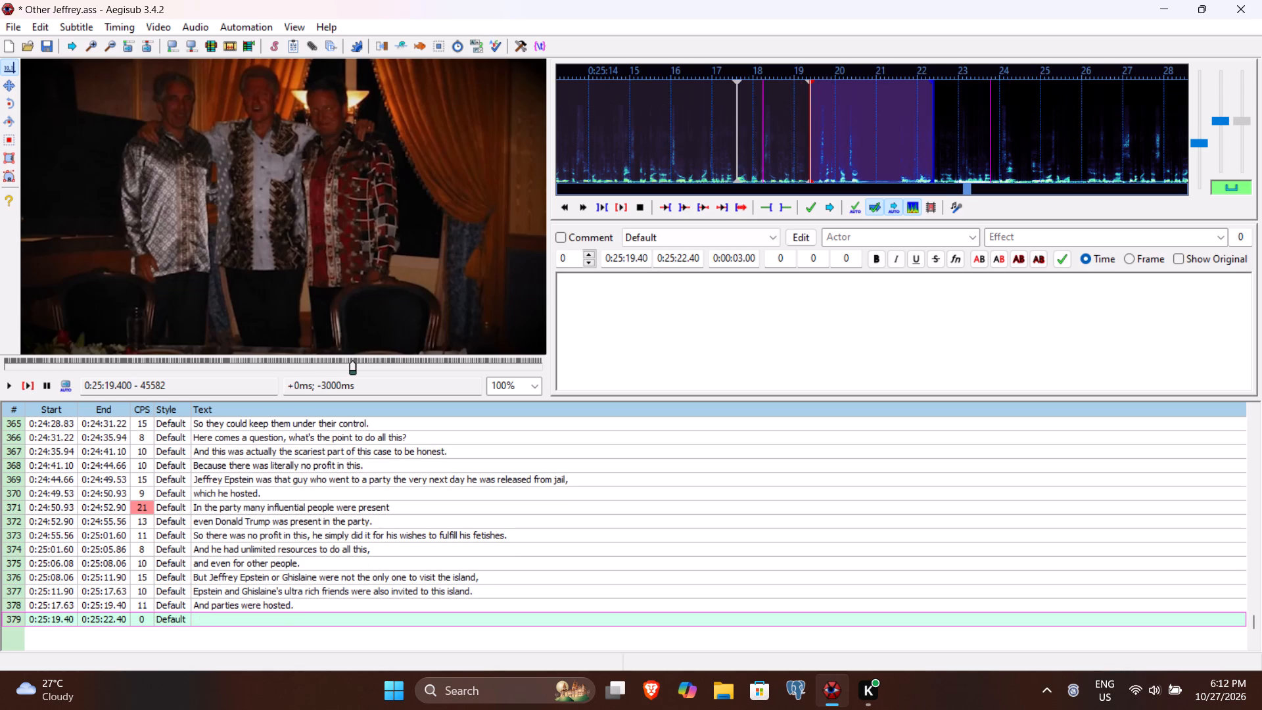
Play line 379 through the end of the spoken phrase and set its end time to 0:25:23.90.
{"action": "left_click", "coordinate": [28, 383]}
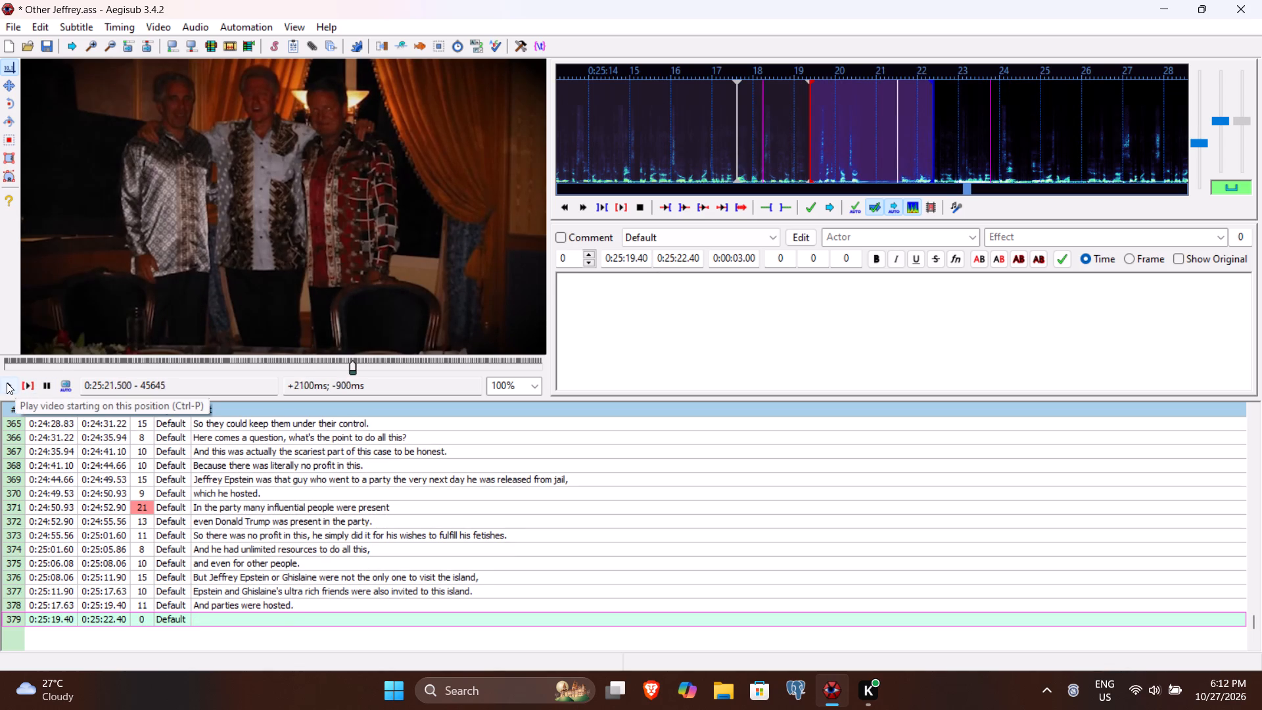
{"action": "left_click", "coordinate": [7, 383]}
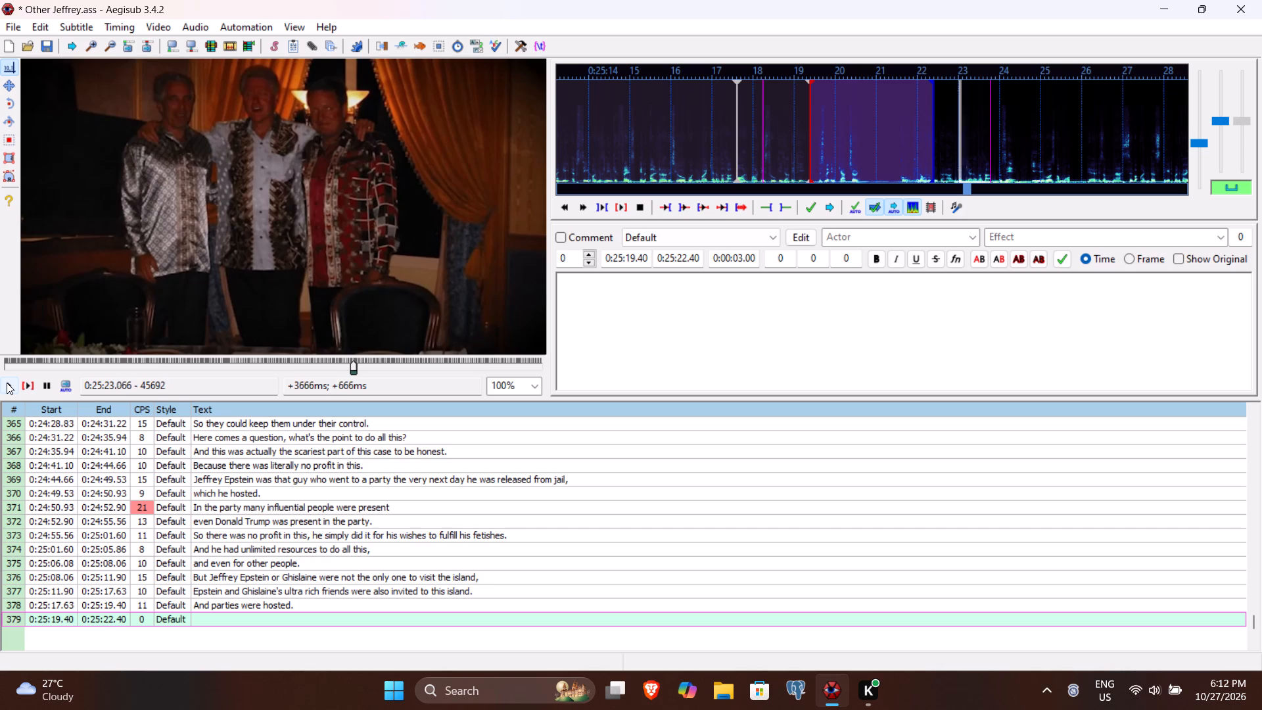
{"action": "left_click", "coordinate": [7, 383]}
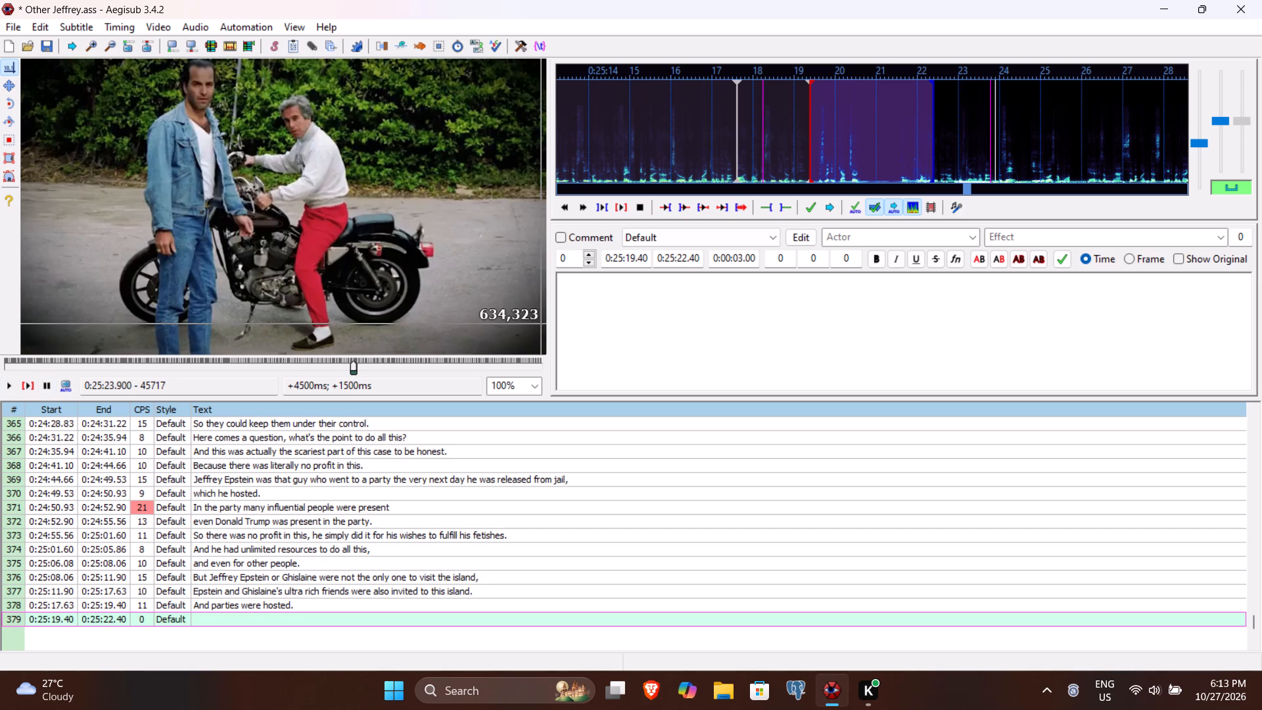
{"action": "left_click", "coordinate": [680, 261]}
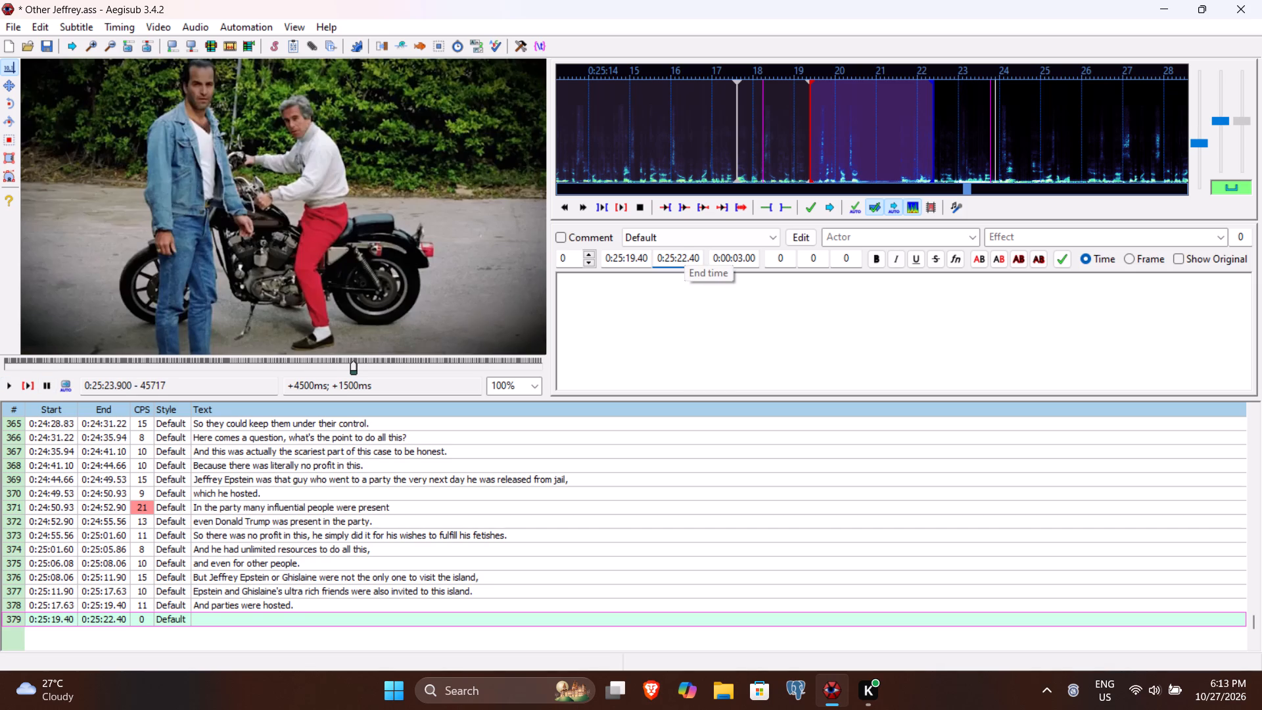
{"action": "type", "text": "390"}
Enter "In which the captured minors were used as toys." as line 379's text, replay it to check the wording, and commit the line.
{"action": "left_click", "coordinate": [637, 348]}
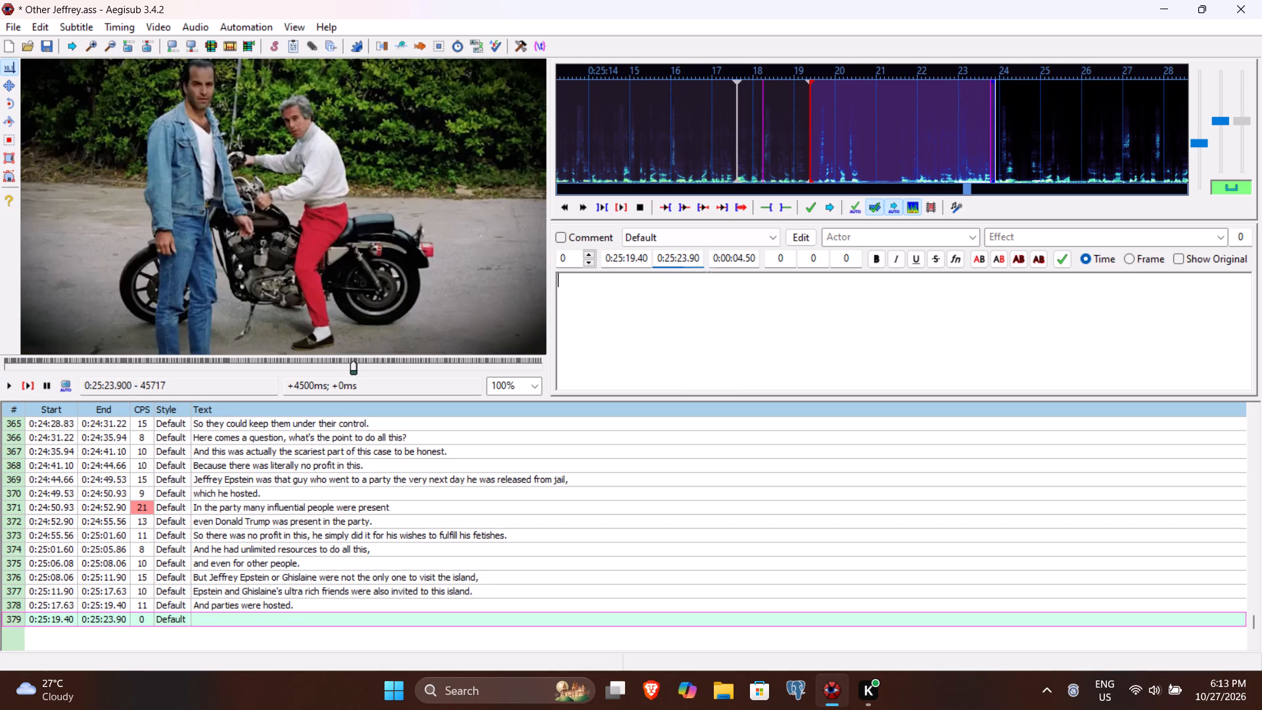
{"action": "type", "text": "In"}
{"action": "key", "text": "space"}
{"action": "type", "text": "which the"}
{"action": "key", "text": "space"}
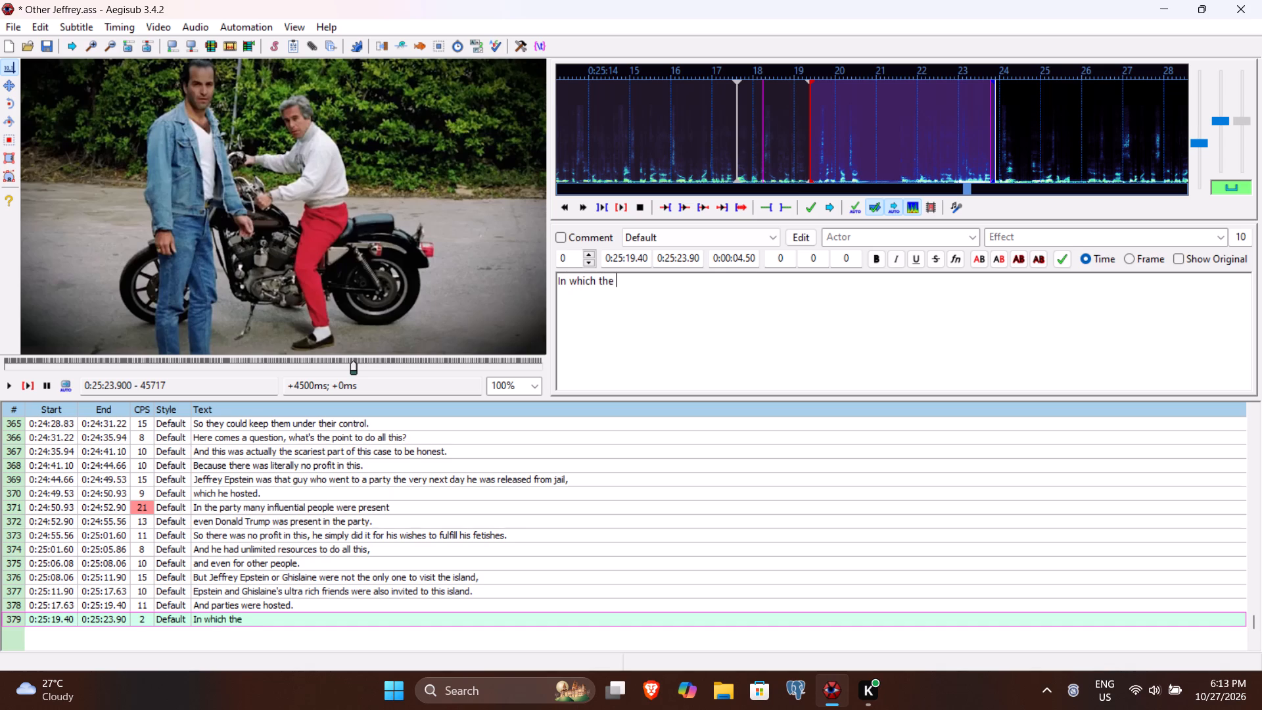
{"action": "type", "text": "ca"}
{"action": "type", "text": "ptured"}
{"action": "key", "text": "space"}
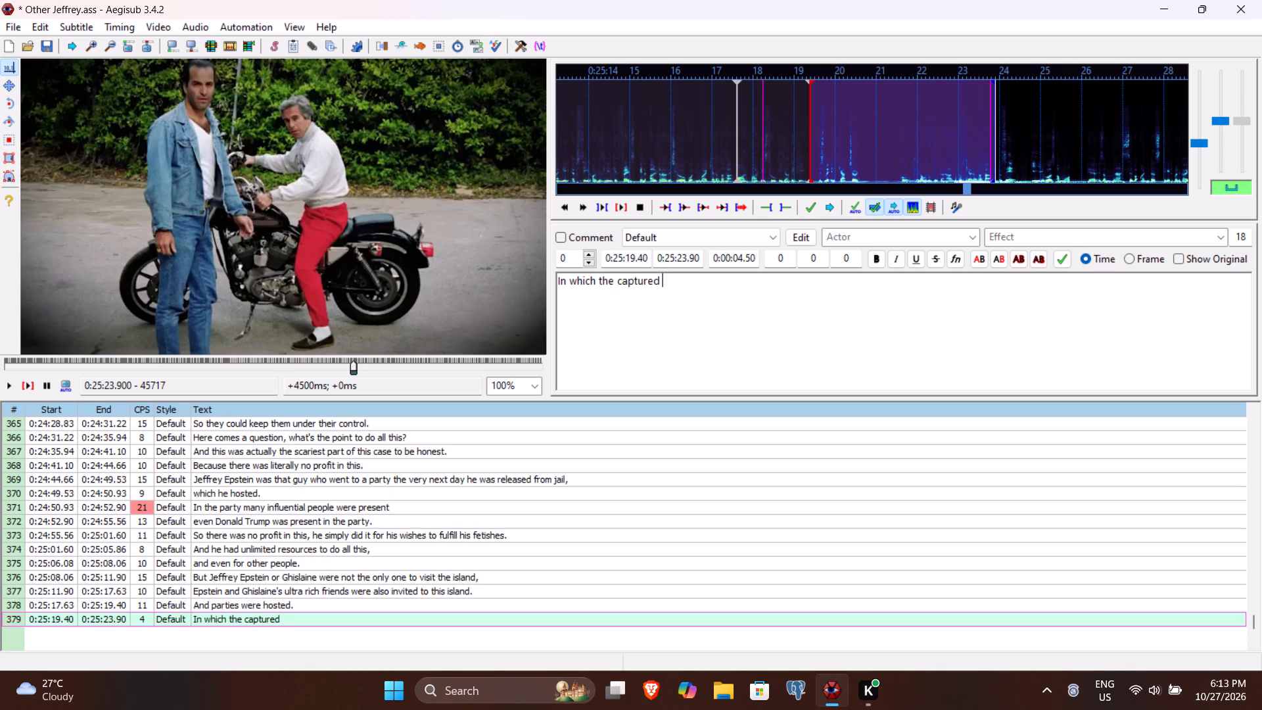
{"action": "type", "text": "minor we"}
{"action": "key", "text": "BackSpace"}
{"action": "key", "text": "BackSpace"}
{"action": "key", "text": "BackSpace"}
{"action": "type", "text": "s"}
{"action": "key", "text": "space"}
{"action": "type", "text": "were"}
{"action": "key", "text": "space"}
{"action": "type", "text": "use d"}
{"action": "key", "text": "BackSpace"}
{"action": "key", "text": "BackSpace"}
{"action": "type", "text": "d as toys"}
{"action": "key", "text": "period"}
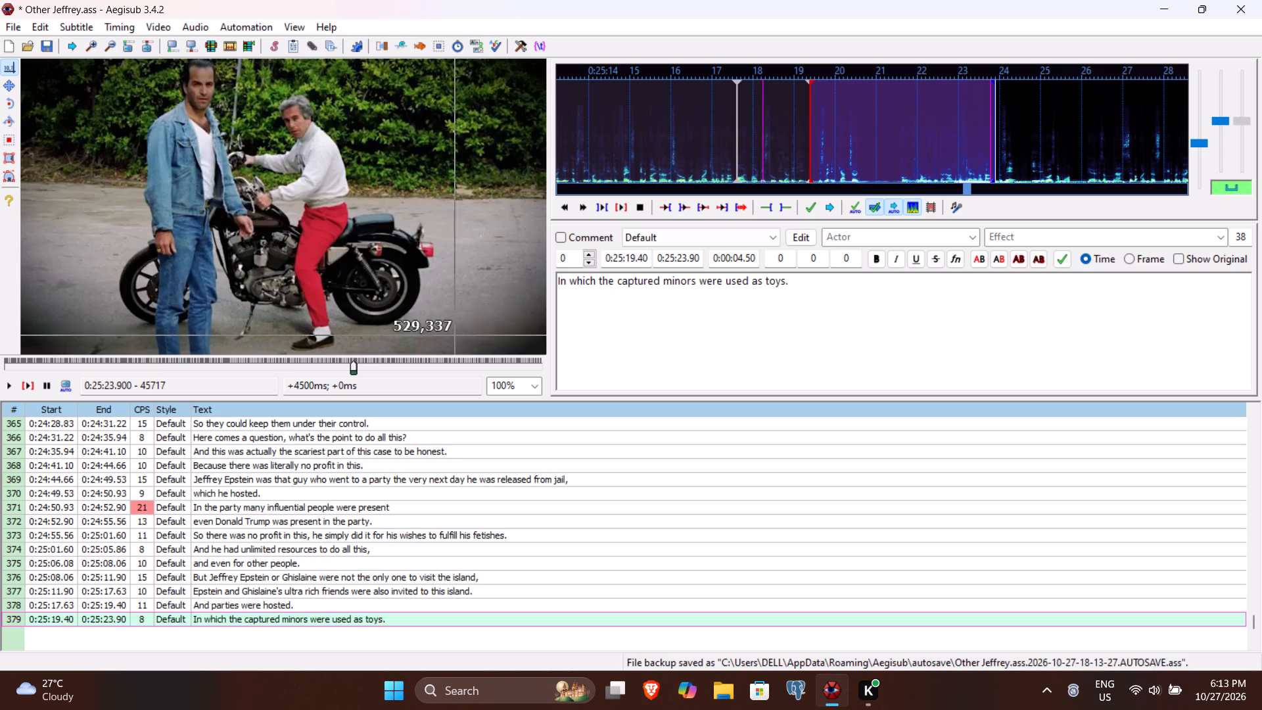
{"action": "left_click", "coordinate": [28, 387]}
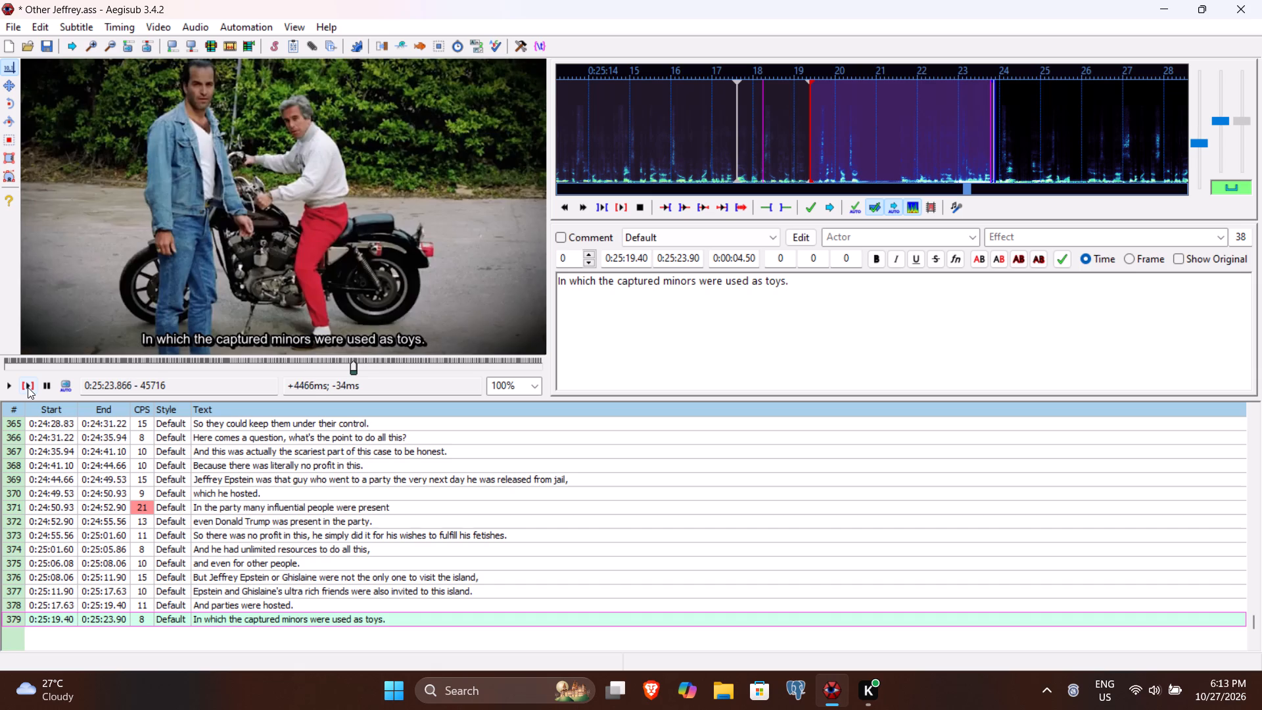
{"action": "key", "text": "Return"}
Play line 380 through the end of the spoken phrase and set its end time to 0:25:29.00.
{"action": "left_click", "coordinate": [28, 387]}
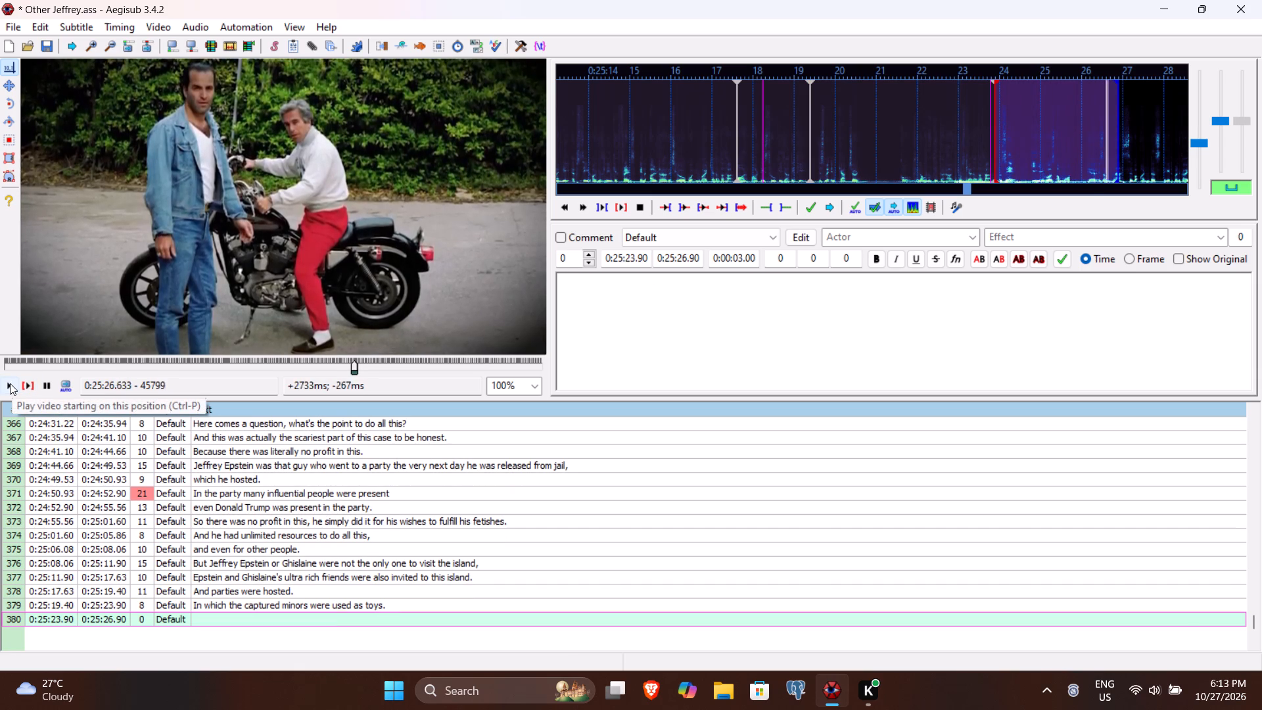
{"action": "left_click", "coordinate": [10, 383]}
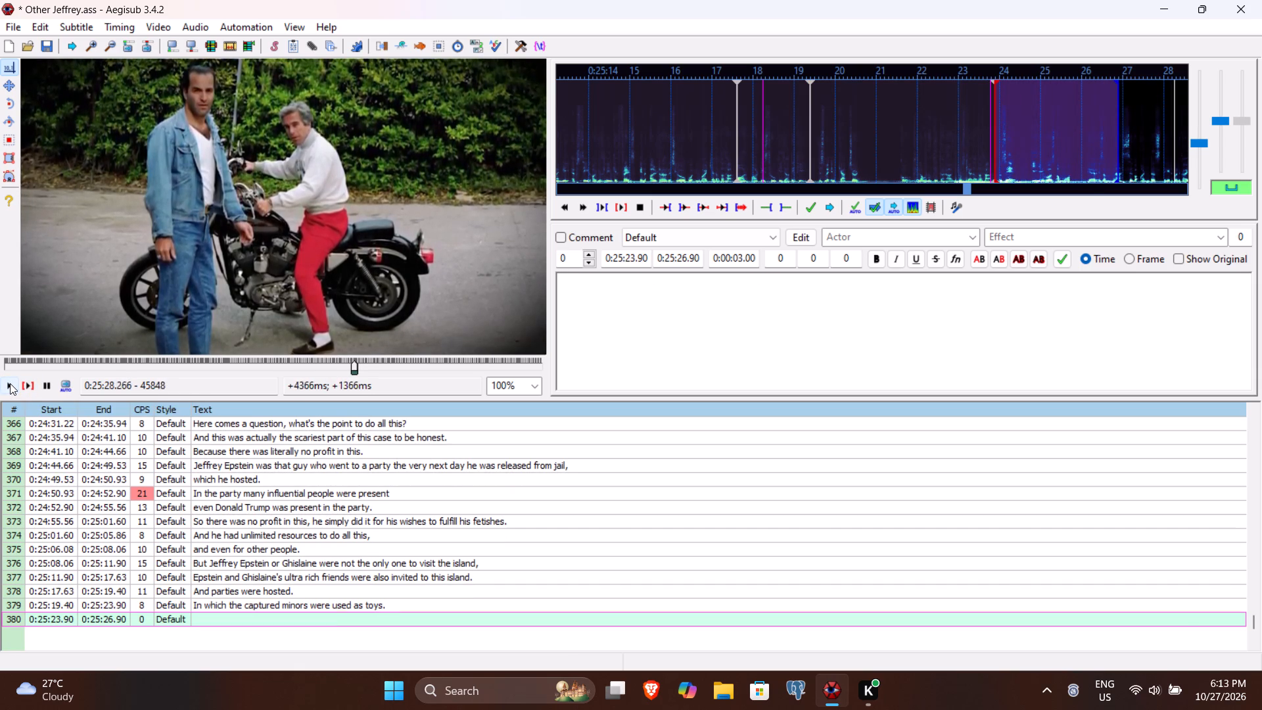
{"action": "left_click", "coordinate": [10, 383]}
{"action": "left_click", "coordinate": [10, 383]}
{"action": "left_click", "coordinate": [10, 383]}
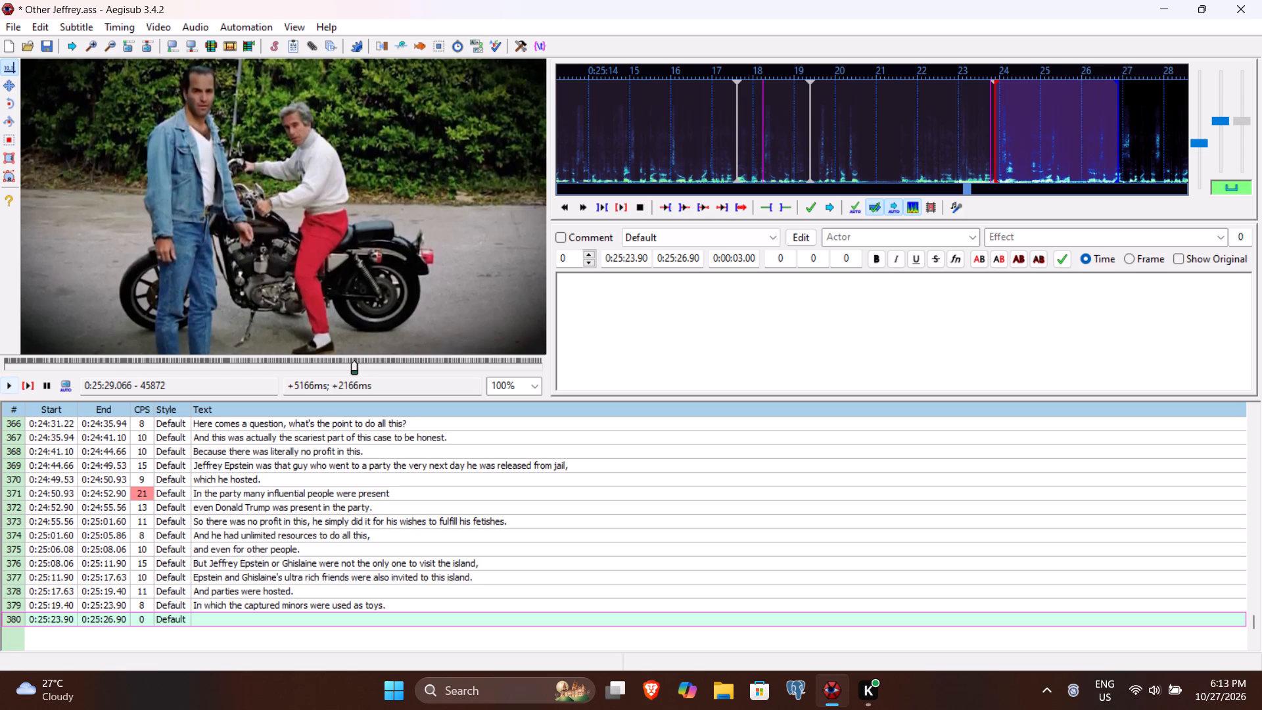
{"action": "left_click", "coordinate": [676, 258]}
{"action": "type", "text": "29"}
{"action": "type", "text": "00"}
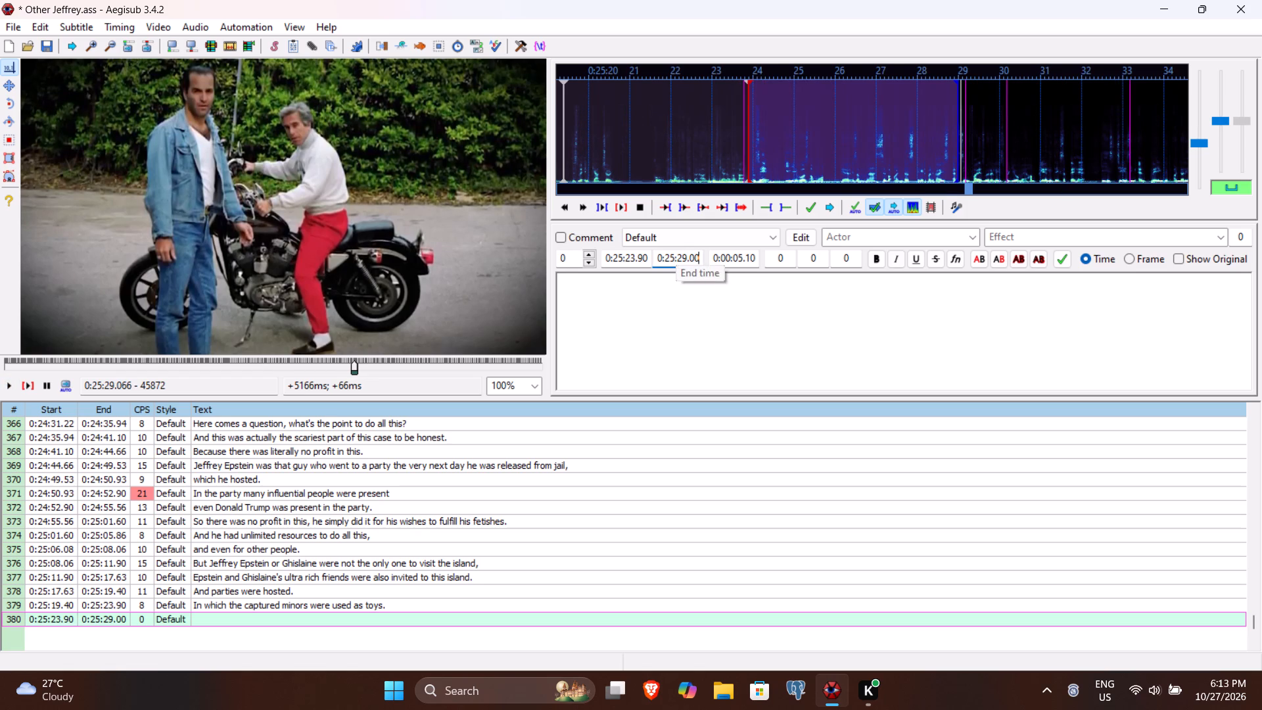
Enter "To say he was a monster is a massive under statement." as line 380's text, save the file, and commit the line.
{"action": "left_click", "coordinate": [682, 353]}
{"action": "type", "text": "To say he was a monster is"}
{"action": "key", "text": "space"}
{"action": "key", "text": "a"}
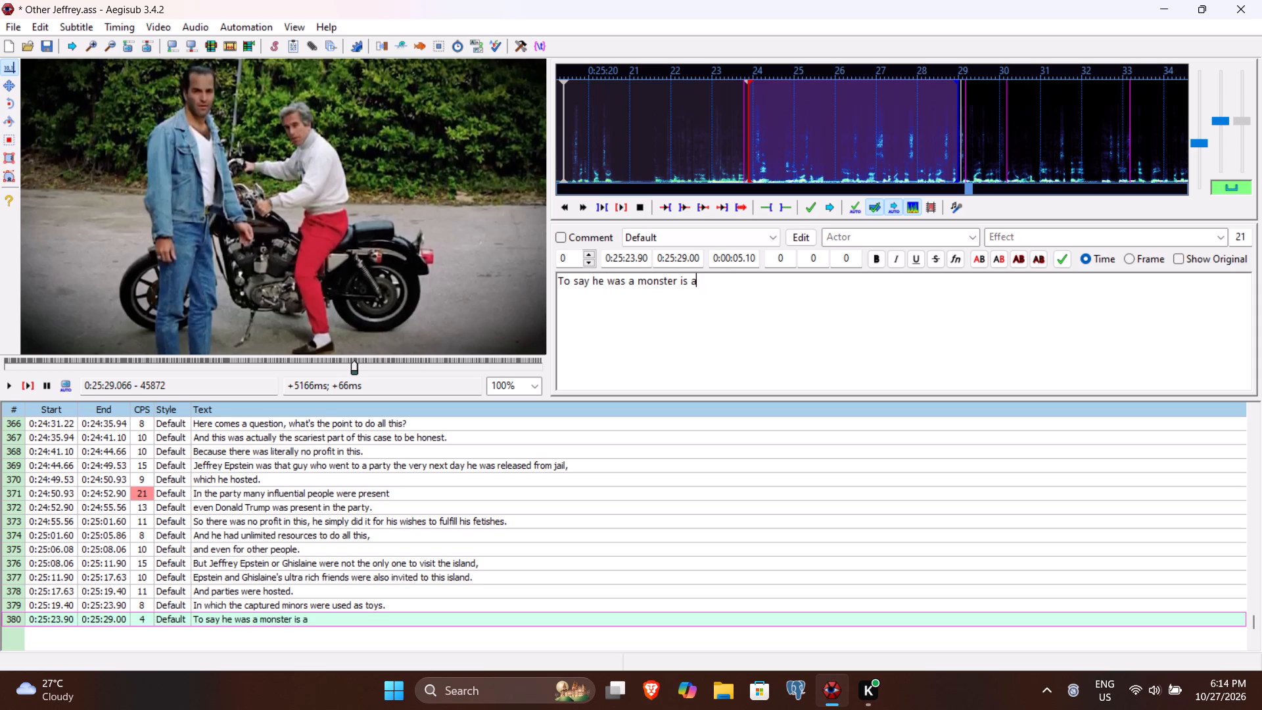
{"action": "key", "text": "space"}
{"action": "type", "text": "ma"}
{"action": "type", "text": "ssive under sta"}
{"action": "type", "text": "temnet"}
{"action": "key", "text": "BackSpace"}
{"action": "key", "text": "BackSpace"}
{"action": "key", "text": "BackSpace"}
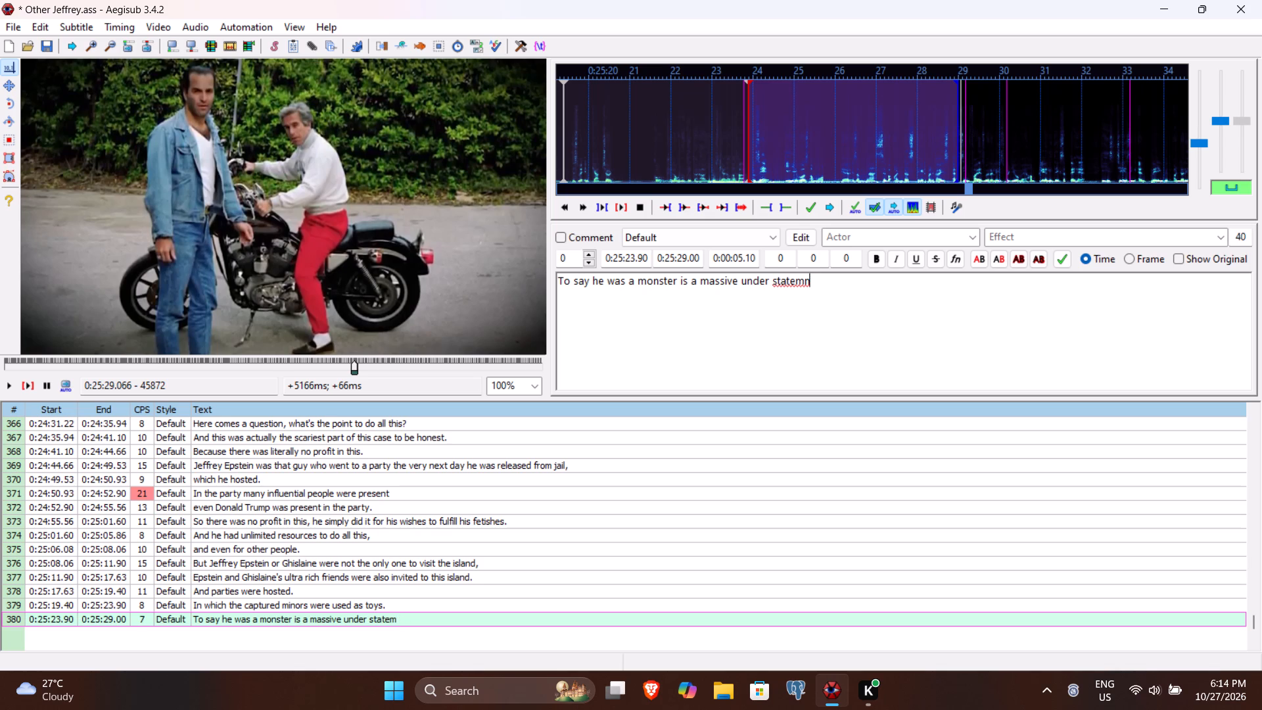
{"action": "type", "text": "ent."}
{"action": "key", "text": "ctrl+s"}
{"action": "key", "text": "ctrl+Return"}
{"action": "key", "text": "Return"}
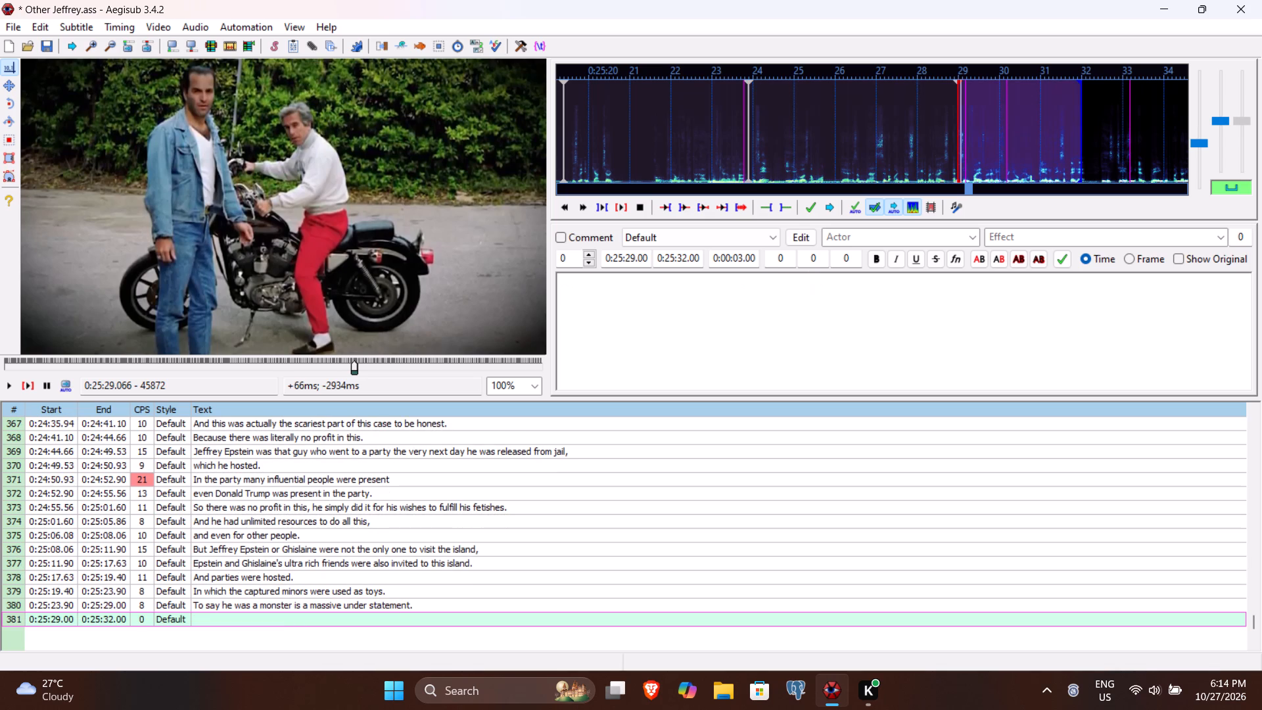
Play line 381, enter "In released videos of Epstein files we can clearly see" as its text, and commit the line.
{"action": "left_click", "coordinate": [27, 385]}
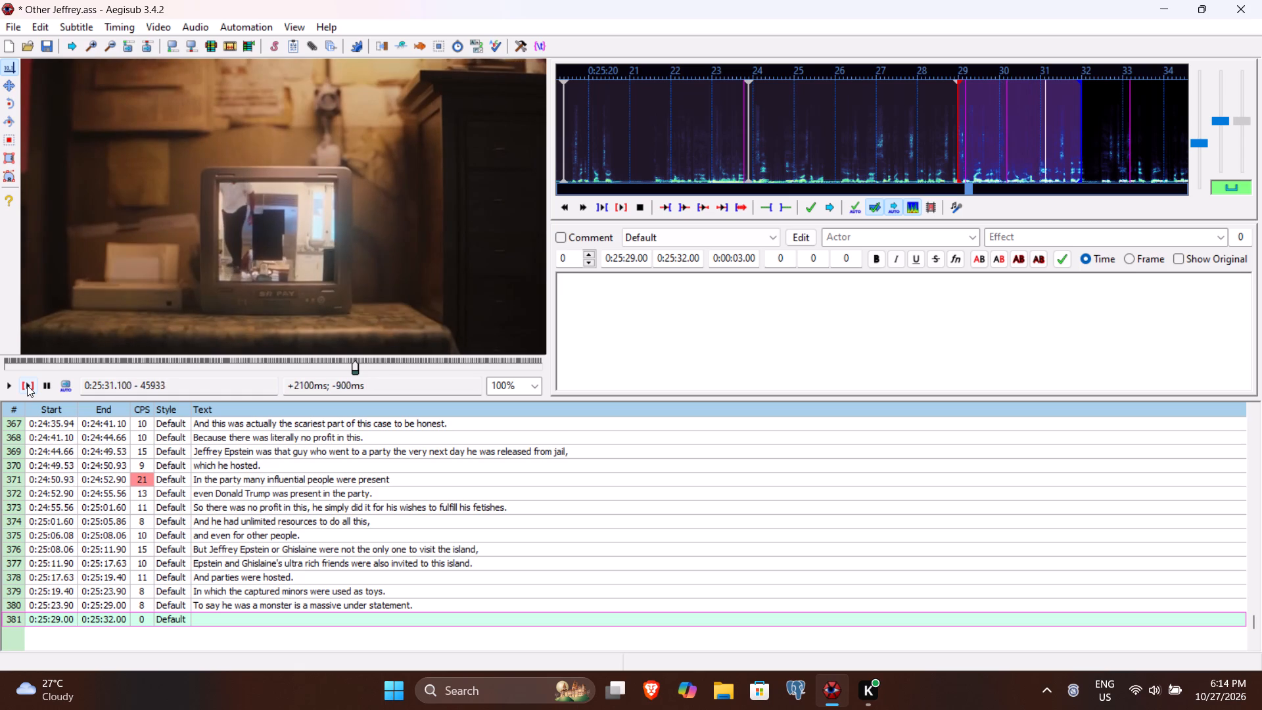
{"action": "left_click", "coordinate": [3, 384]}
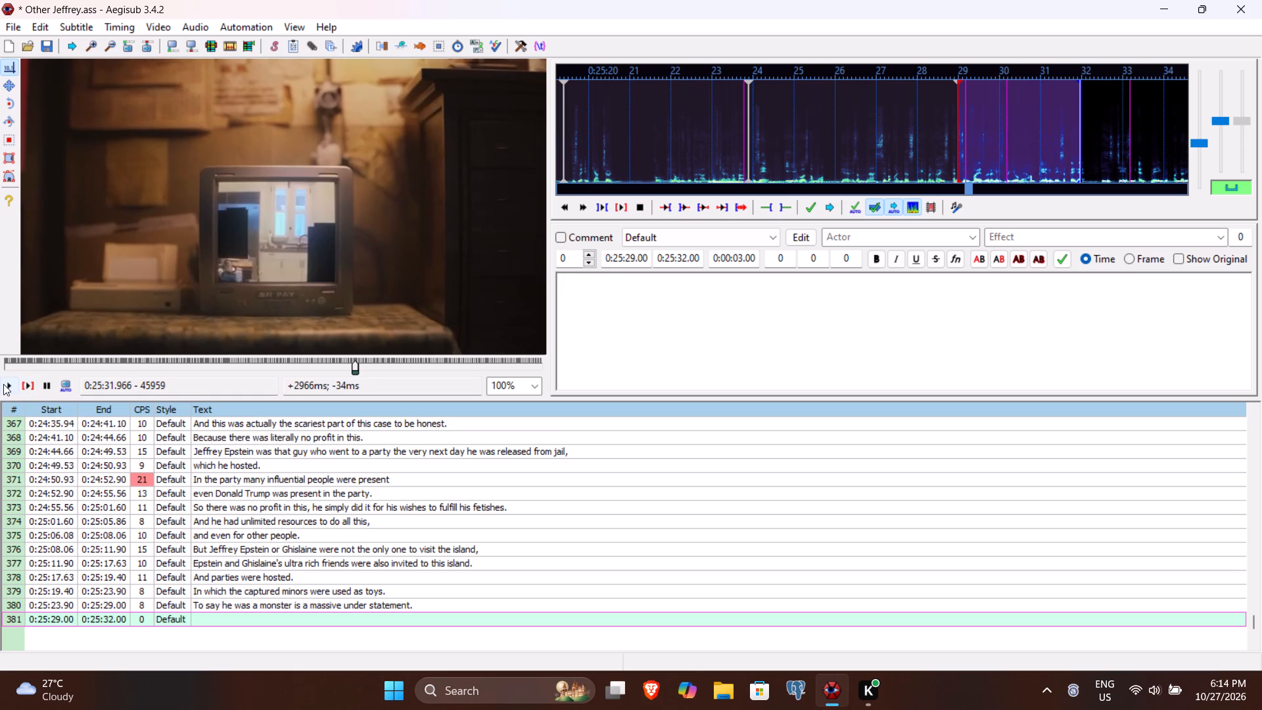
{"action": "left_click", "coordinate": [3, 384]}
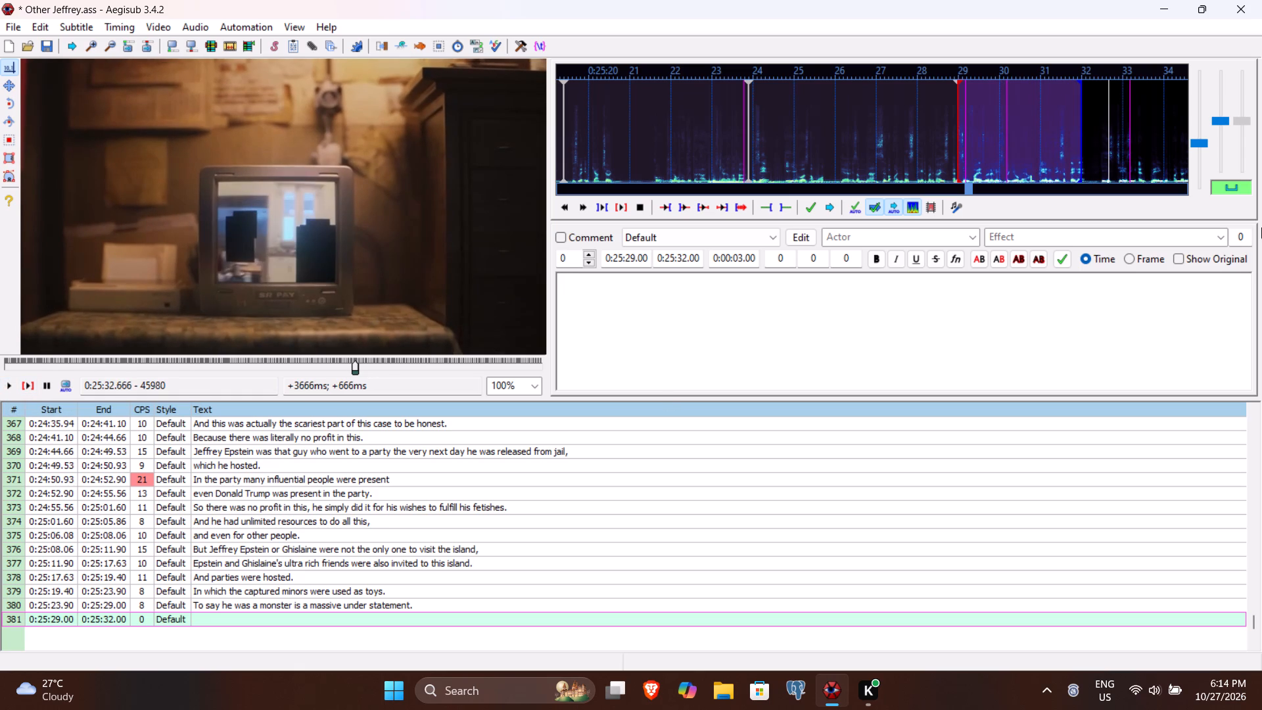
{"action": "type", "text": "In released videos of EPst"}
{"action": "key", "text": "BackSpace"}
{"action": "key", "text": "BackSpace"}
{"action": "key", "text": "BackSpace"}
{"action": "type", "text": "pstein"}
{"action": "key", "text": "space"}
{"action": "type", "text": "files er"}
{"action": "key", "text": "BackSpace"}
{"action": "key", "text": "BackSpace"}
{"action": "type", "text": "we can"}
{"action": "key", "text": "space"}
{"action": "type", "text": "clearly see"}
{"action": "key", "text": "Return"}
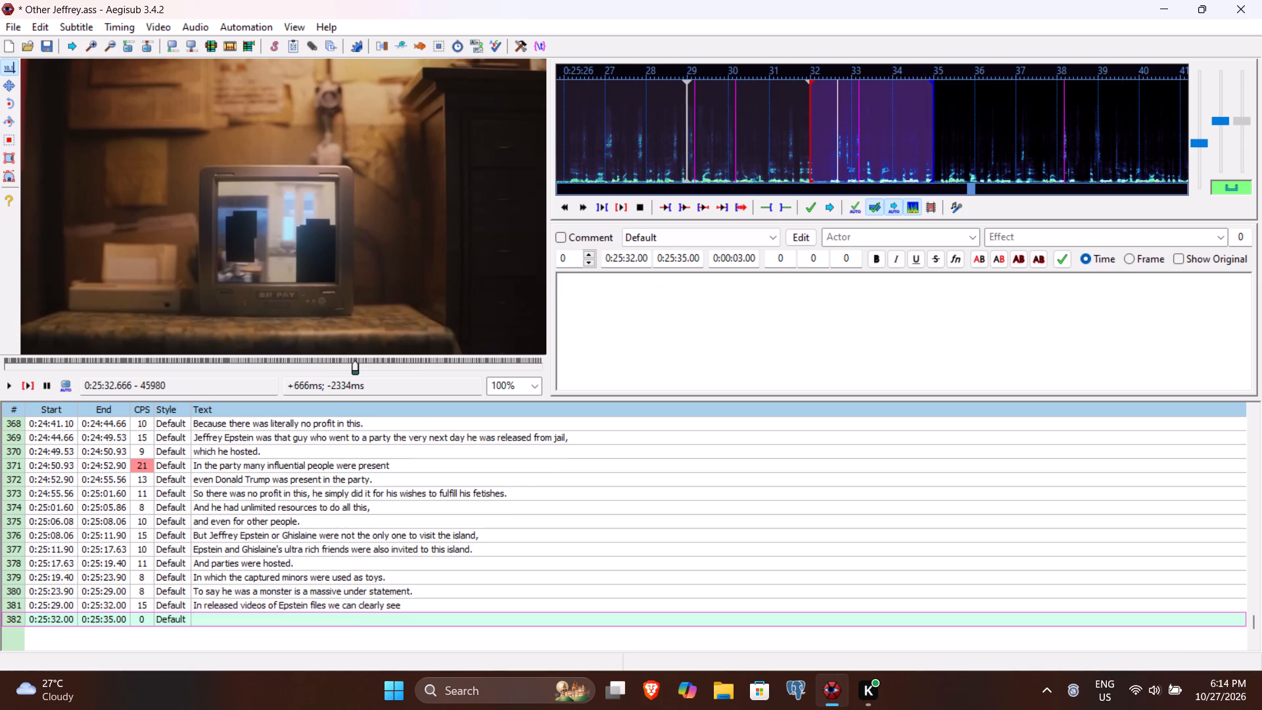
Play line 382 to hear the phrase and begin its text with "that he is chasing".
{"action": "left_click", "coordinate": [25, 388]}
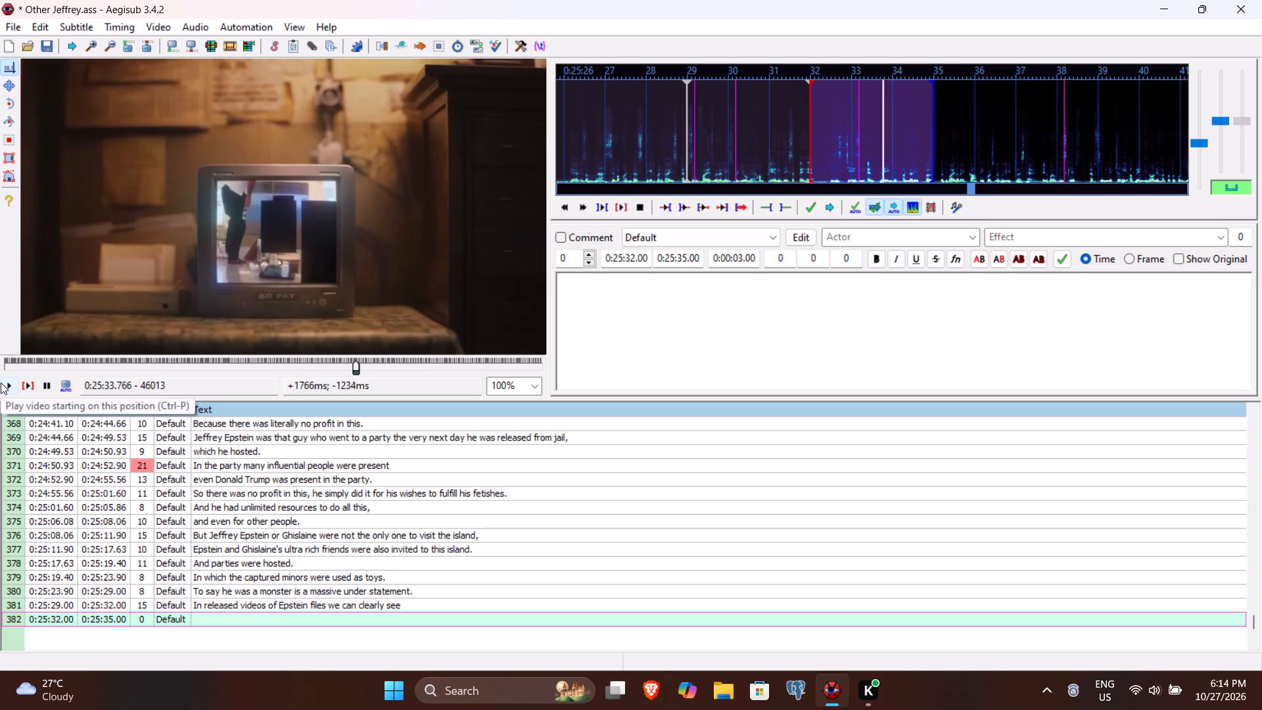
{"action": "left_click", "coordinate": [1, 383]}
{"action": "left_click_drag", "start_coordinate": [1, 383], "coordinate": [30, 383]}
{"action": "left_click", "coordinate": [30, 383]}
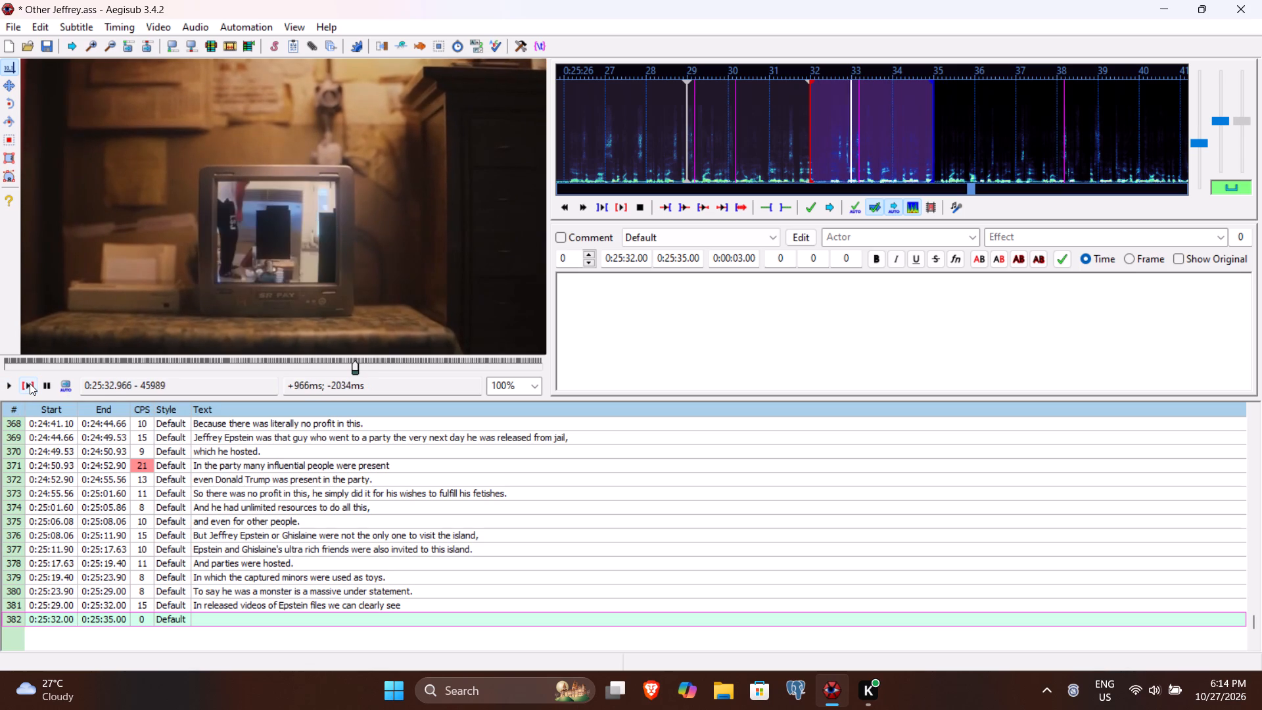
{"action": "type", "text": "that he s"}
{"action": "key", "text": "BackSpace"}
{"action": "type", "text": "is chasing"}
{"action": "key", "text": "space"}
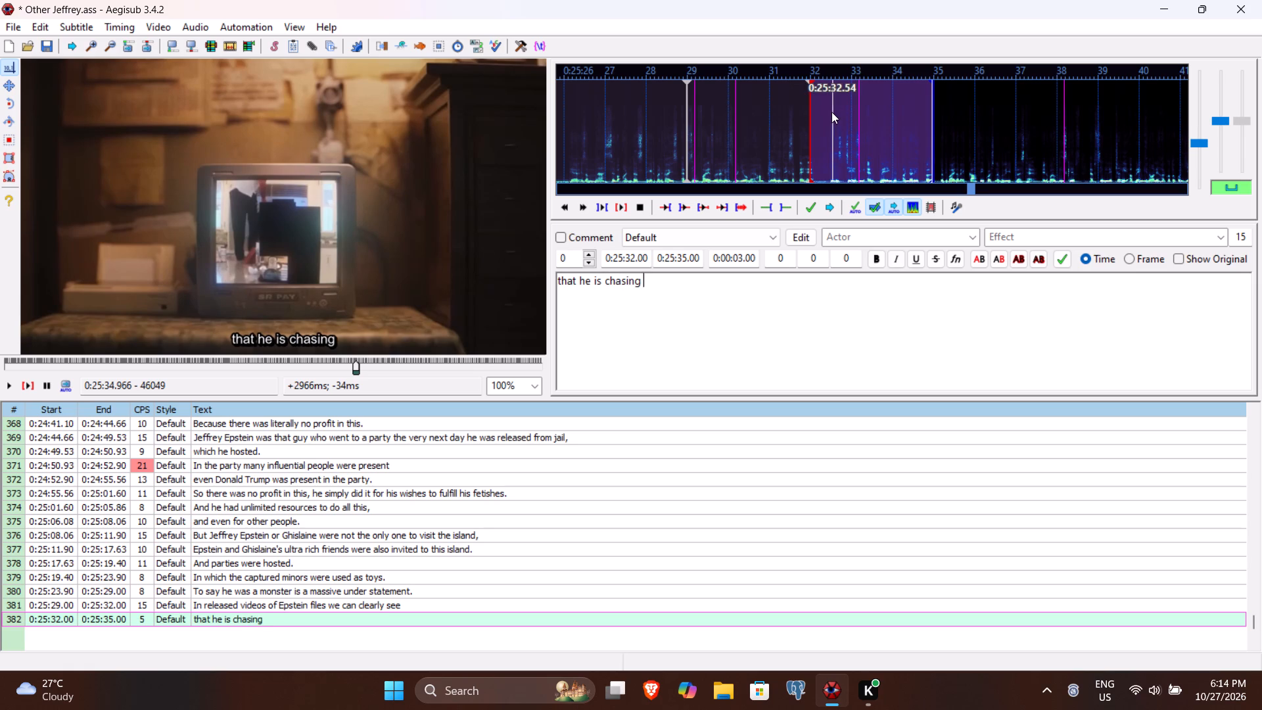
Set line 382's start time to 0:25:32.46.
{"action": "left_click", "coordinate": [638, 259]}
{"action": "type", "text": "46"}
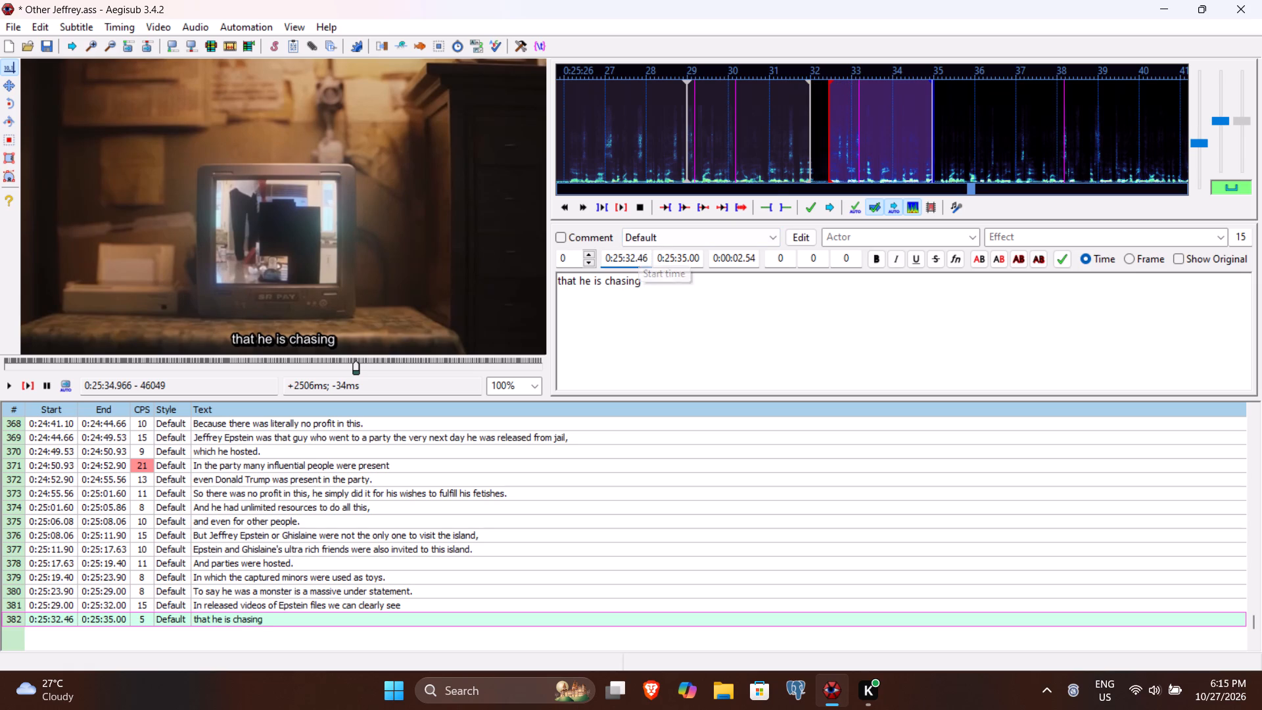
Complete line 382's text with "and playing with minor girls.", commit the line, and save the subtitle file.
{"action": "left_click", "coordinate": [693, 329]}
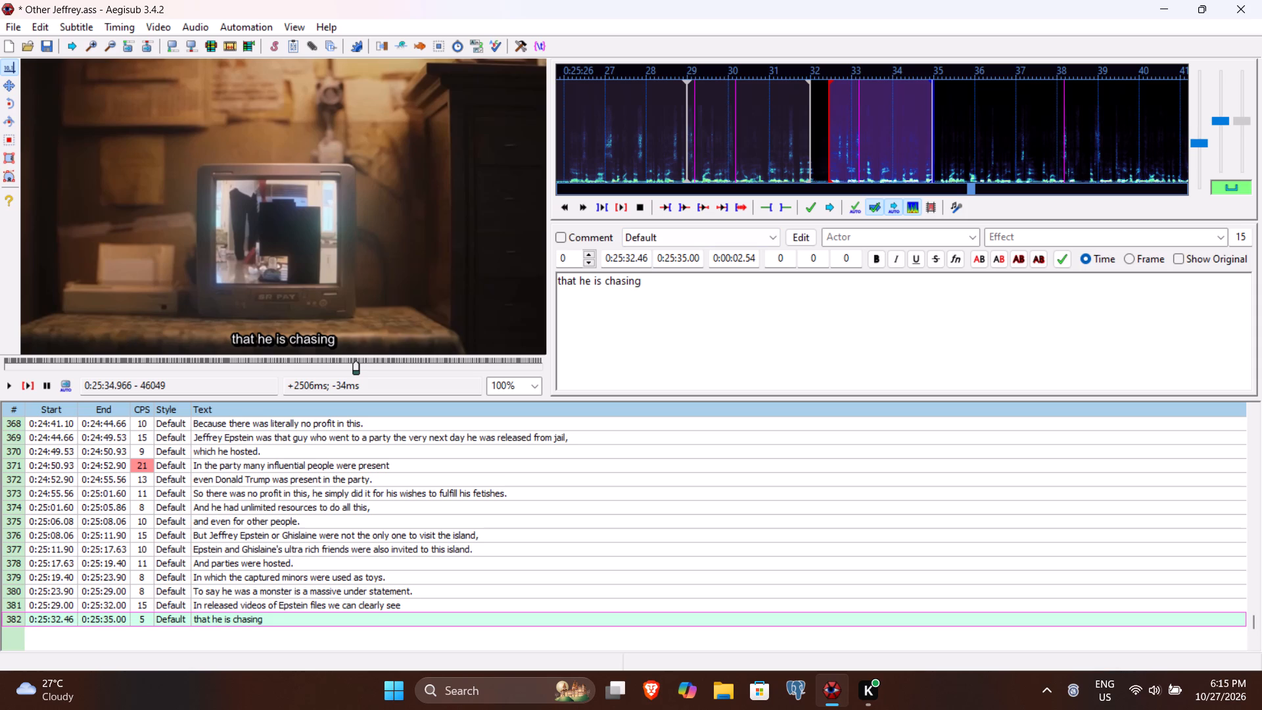
{"action": "key", "text": "a"}
{"action": "key", "text": "BackSpace"}
{"action": "type", "text": "mi"}
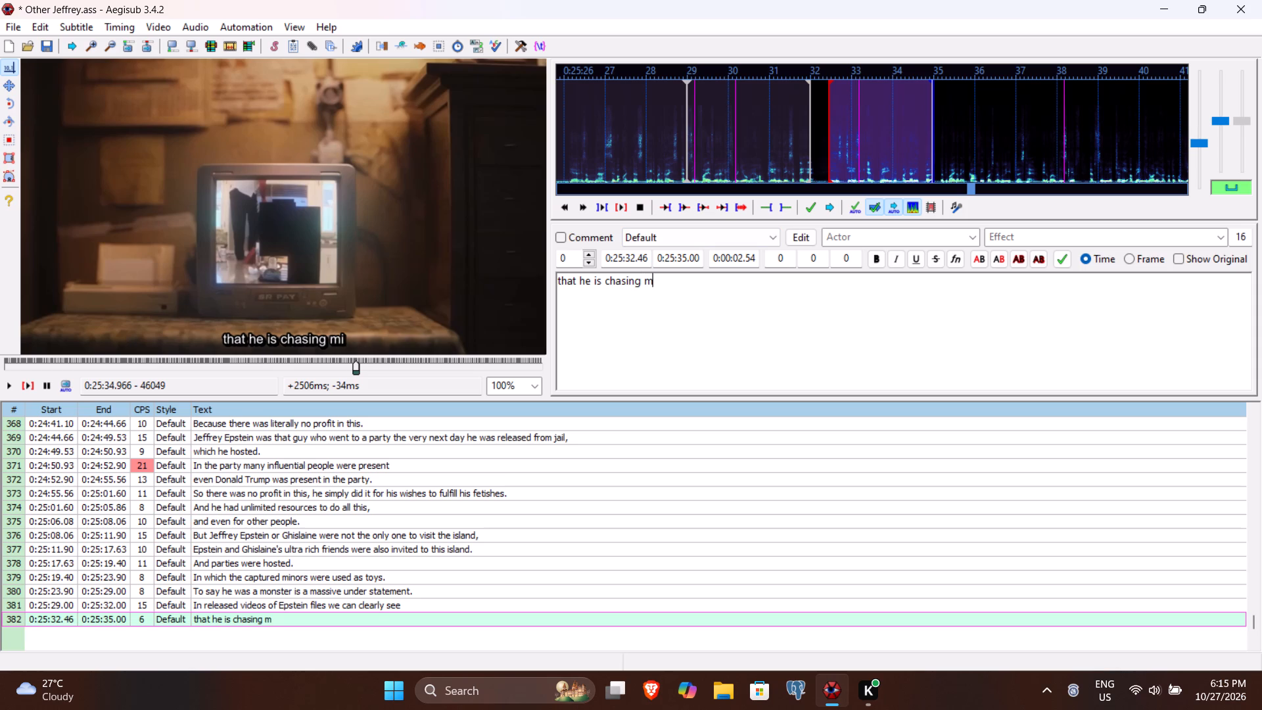
{"action": "key", "text": "BackSpace"}
{"action": "key", "text": "BackSpace"}
{"action": "type", "text": "and playing"}
{"action": "key", "text": "space"}
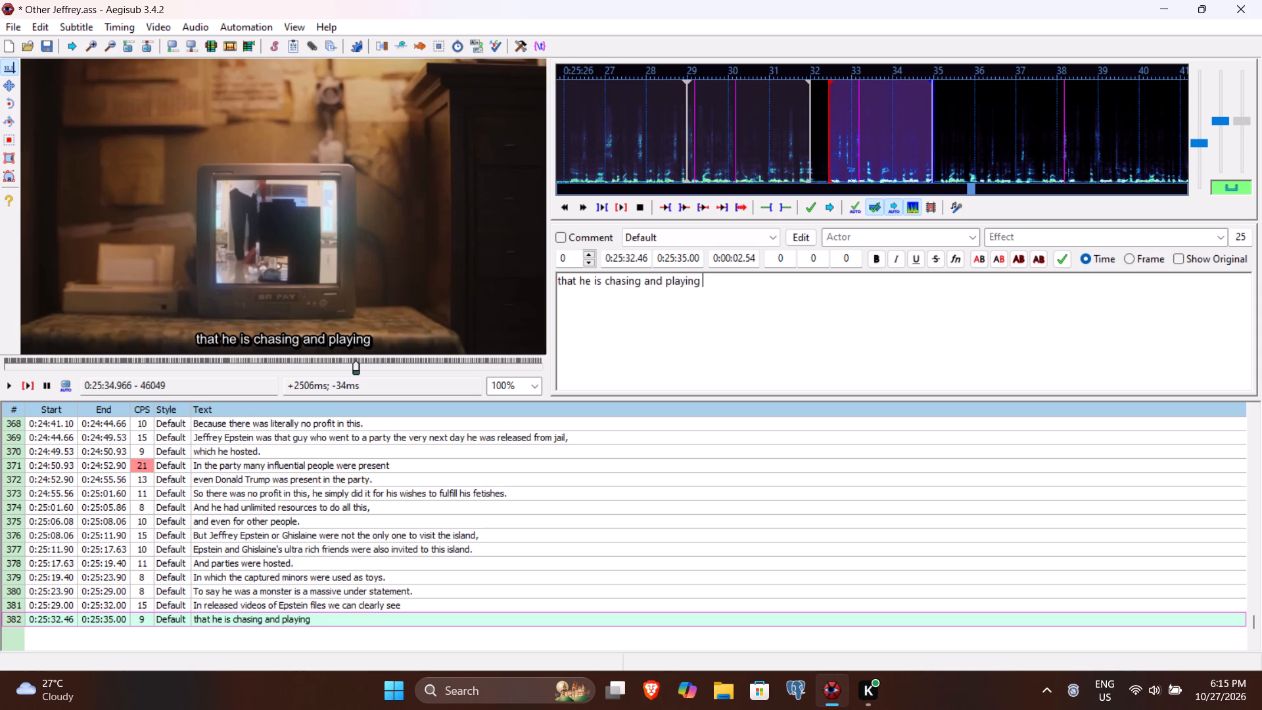
{"action": "type", "text": "with minor girls"}
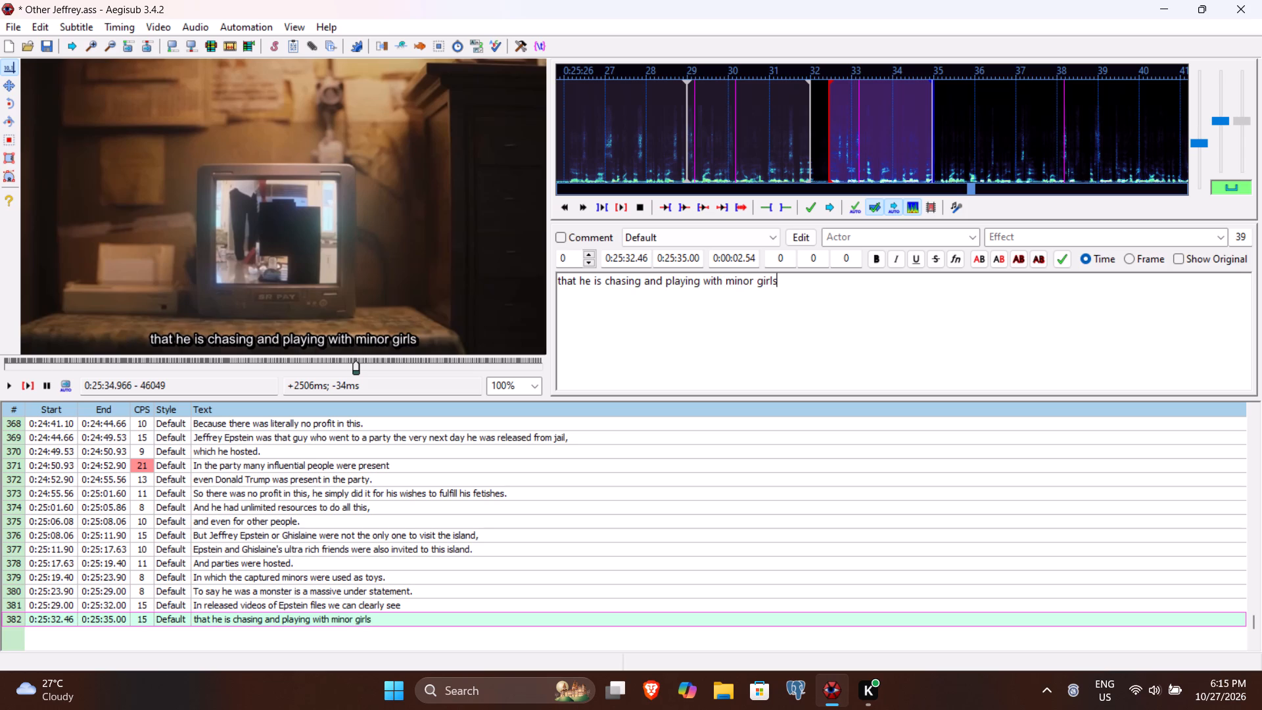
{"action": "key", "text": "period"}
{"action": "key", "text": "Return"}
{"action": "key", "text": "ctrl+s"}
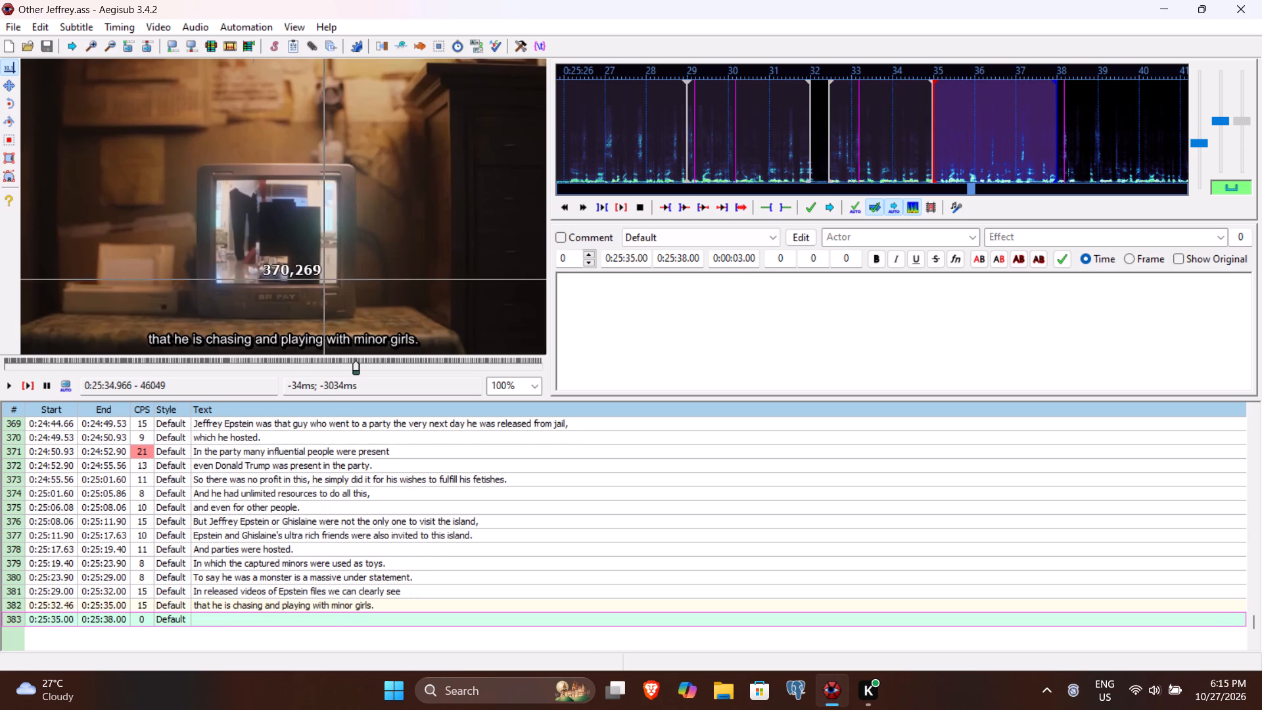
Play line 383 to find the end of the spoken phrase and set its end time to 0:25:37.70.
{"action": "left_click", "coordinate": [27, 382]}
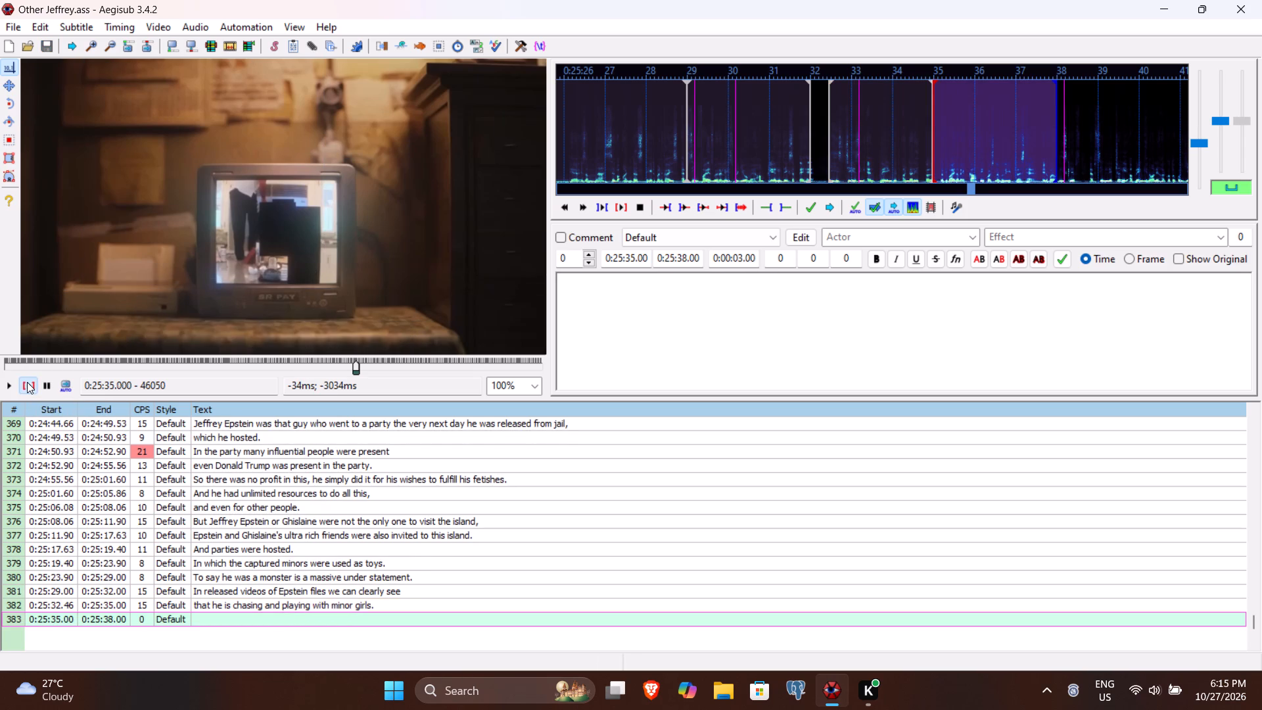
{"action": "left_click_drag", "start_coordinate": [16, 385], "coordinate": [34, 387]}
{"action": "left_click", "coordinate": [34, 387]}
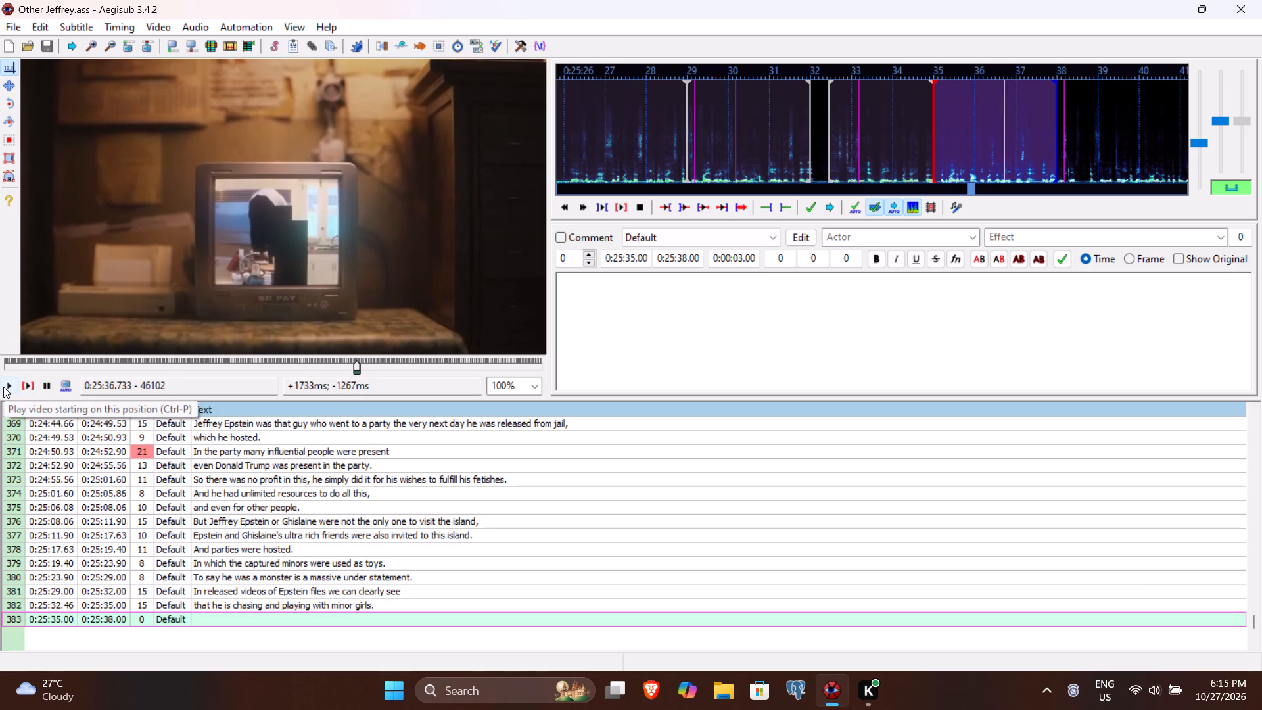
{"action": "left_click", "coordinate": [3, 387]}
{"action": "left_click", "coordinate": [3, 387]}
{"action": "left_click", "coordinate": [3, 387]}
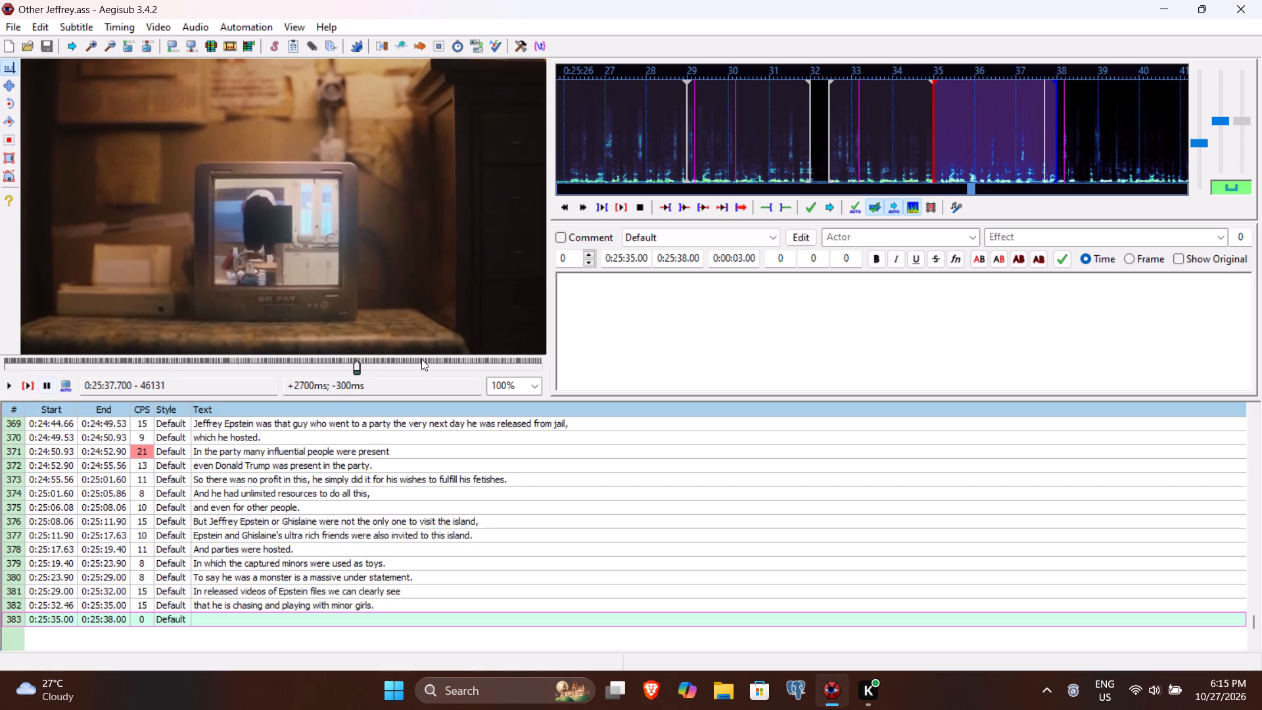
{"action": "left_click", "coordinate": [682, 260]}
{"action": "type", "text": "77"}
Enter "Who are by the way dressed very questionably." as line 383's text, replay it to check the wording, and commit the line.
{"action": "left_click", "coordinate": [659, 333]}
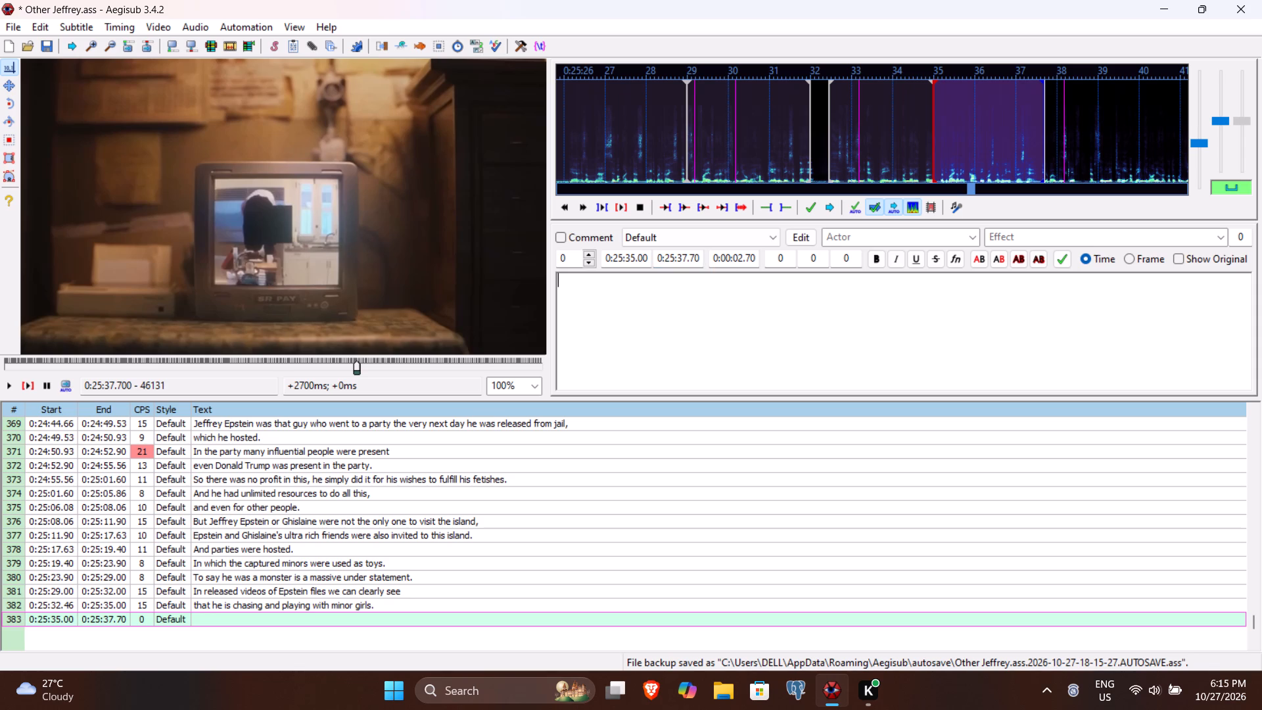
{"action": "type", "text": "Whoe"}
{"action": "key", "text": "BackSpace"}
{"action": "key", "text": "space"}
{"action": "type", "text": "are"}
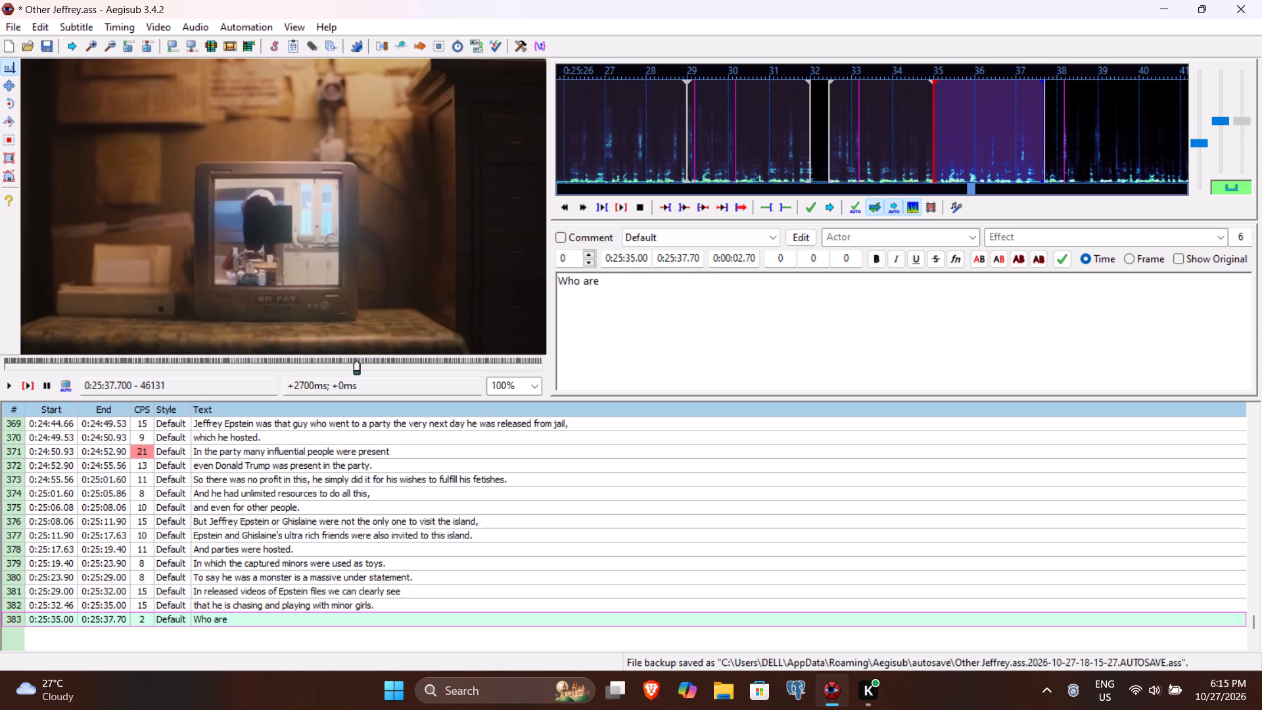
{"action": "key", "text": "b"}
{"action": "key", "text": "BackSpace"}
{"action": "key", "text": "space"}
{"action": "type", "text": "by the way dressed vd"}
{"action": "key", "text": "BackSpace"}
{"action": "type", "text": "ery questionable"}
{"action": "key", "text": "BackSpace"}
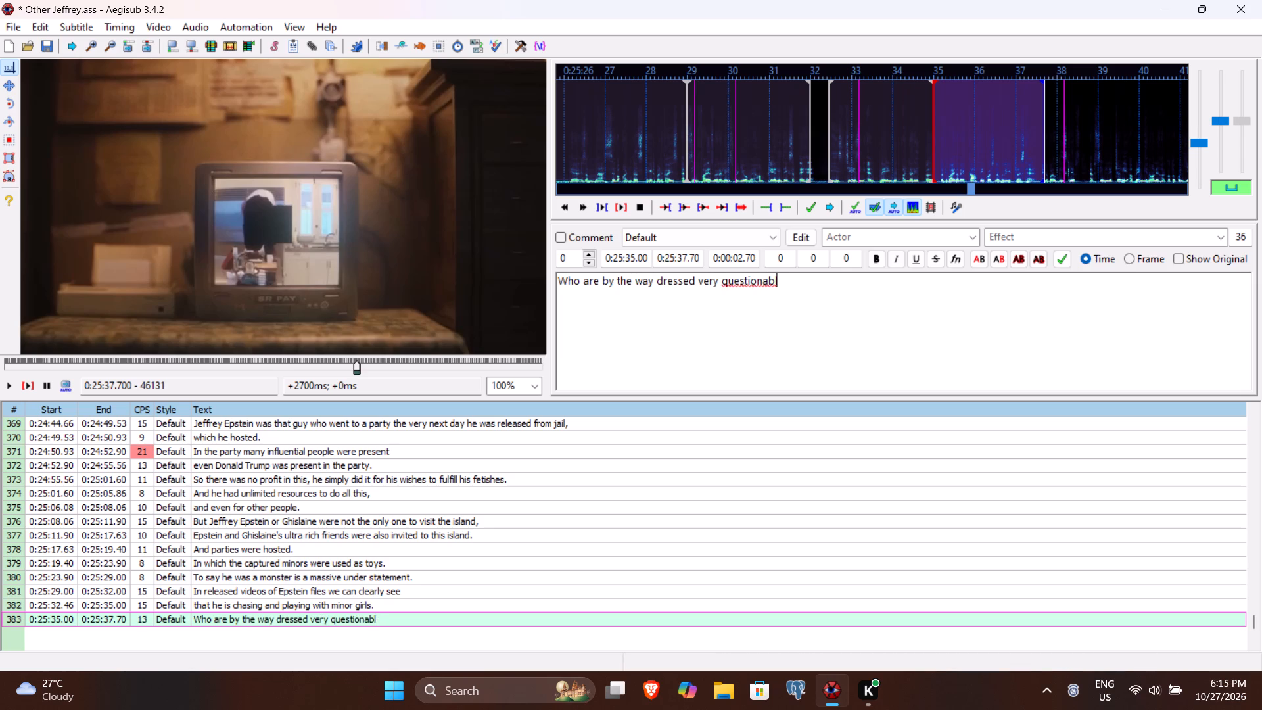
{"action": "type", "text": "y."}
{"action": "left_click", "coordinate": [24, 386]}
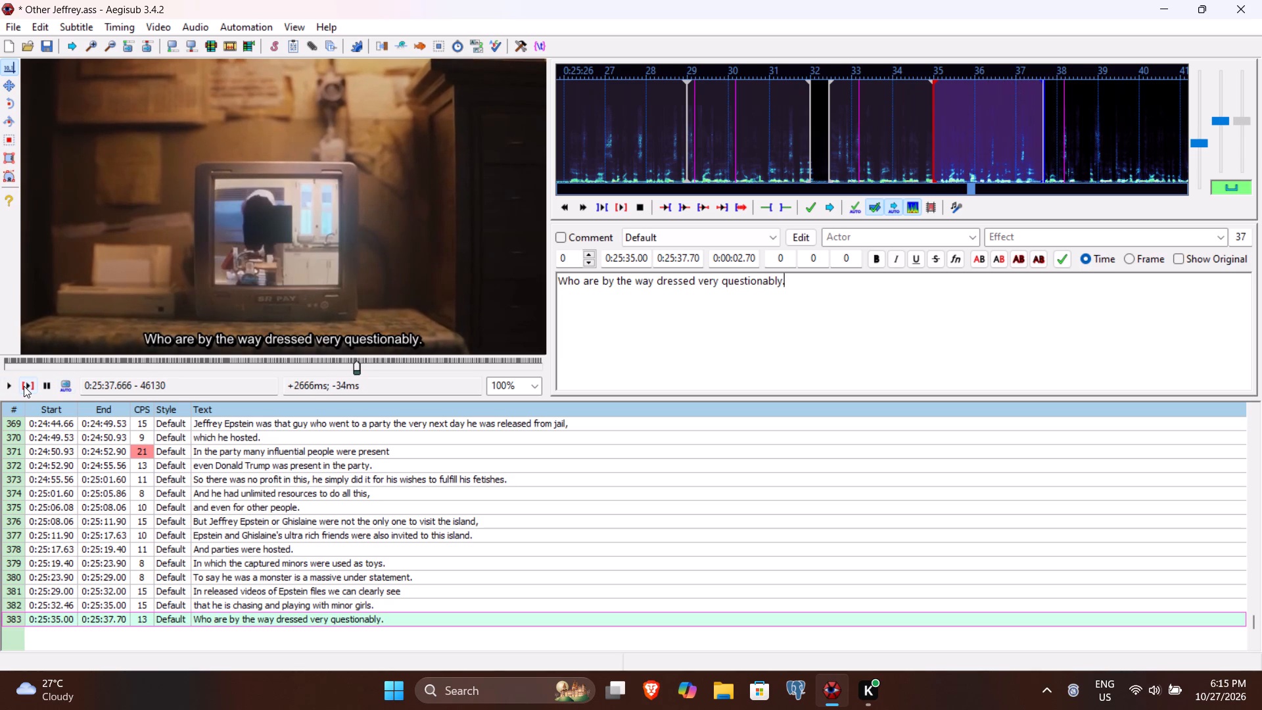
{"action": "key", "text": "Return"}
Play line 384 and past it to find the end of the spoken phrase, and set its end time to 0:25:42.60.
{"action": "left_click", "coordinate": [24, 386]}
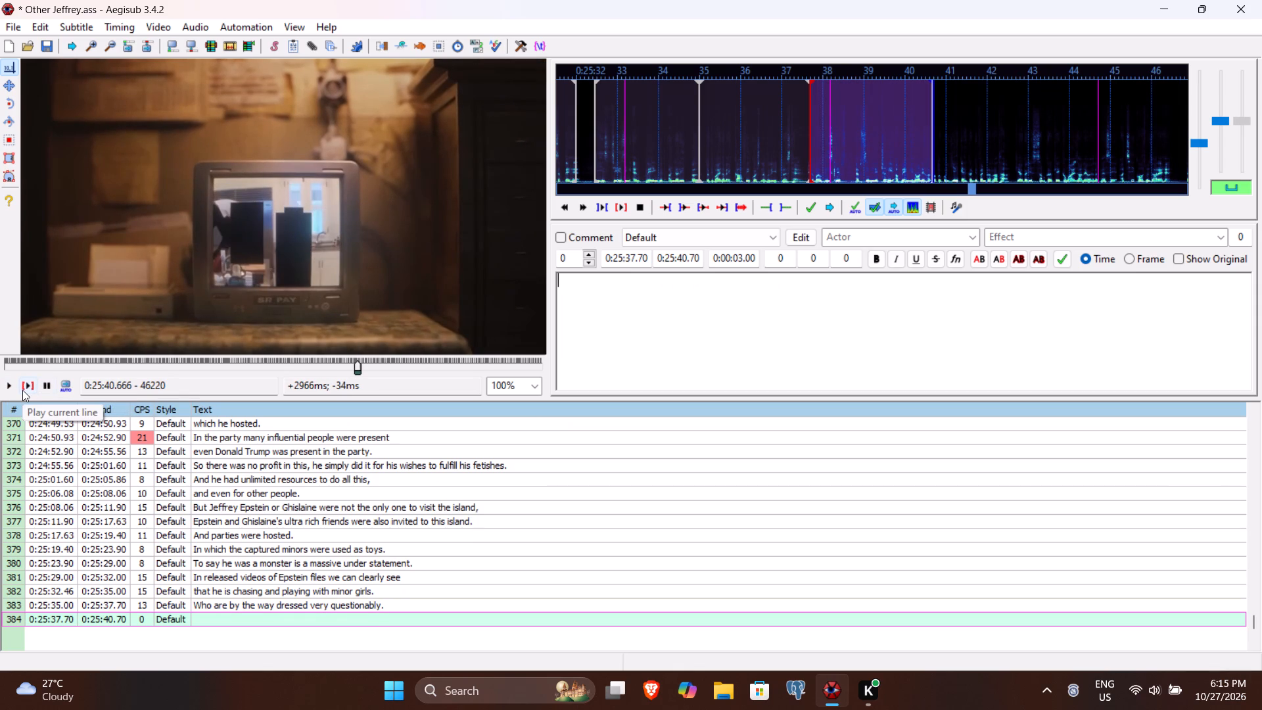
{"action": "left_click", "coordinate": [27, 386]}
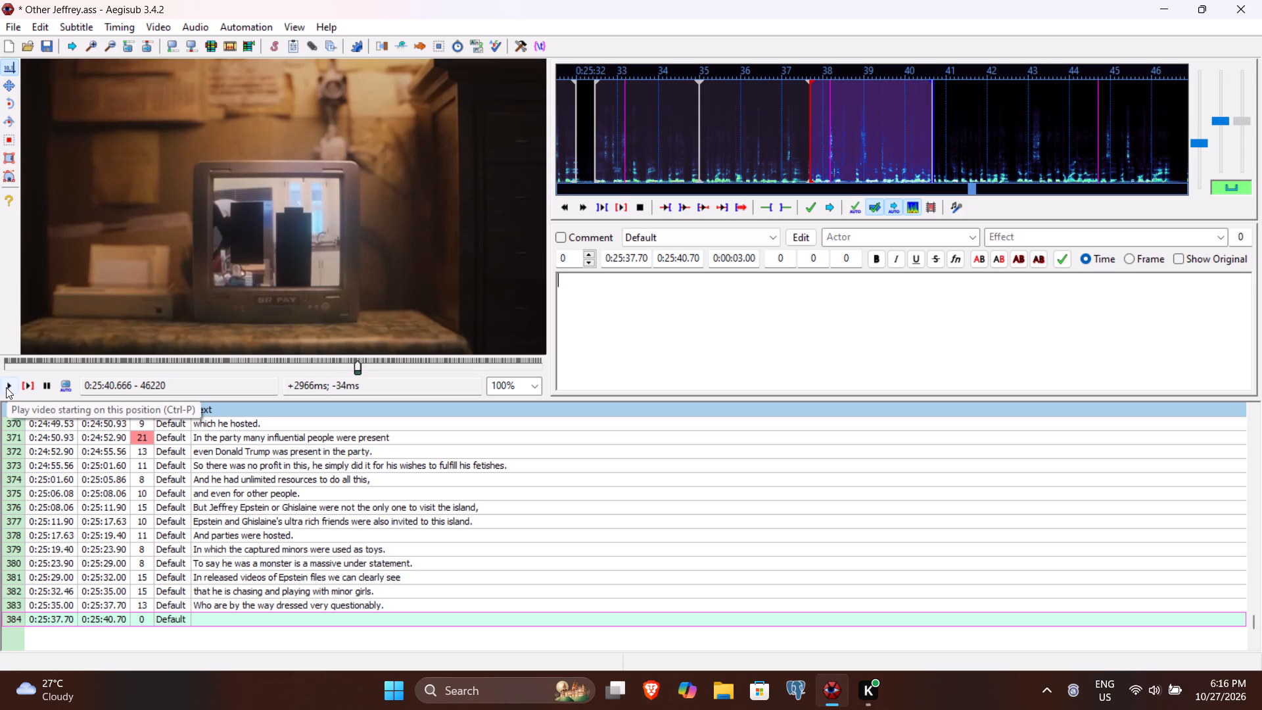
{"action": "left_click", "coordinate": [6, 387]}
{"action": "left_click", "coordinate": [6, 387]}
{"action": "left_click", "coordinate": [6, 387]}
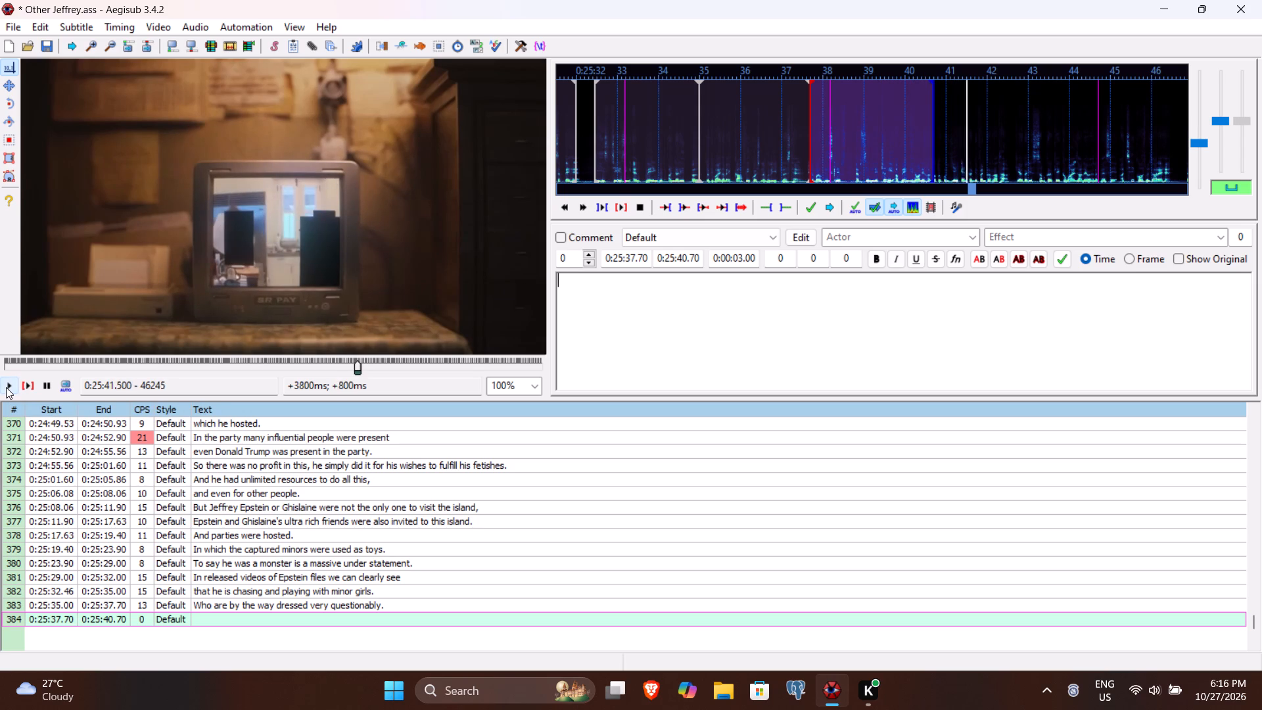
{"action": "left_click", "coordinate": [6, 387]}
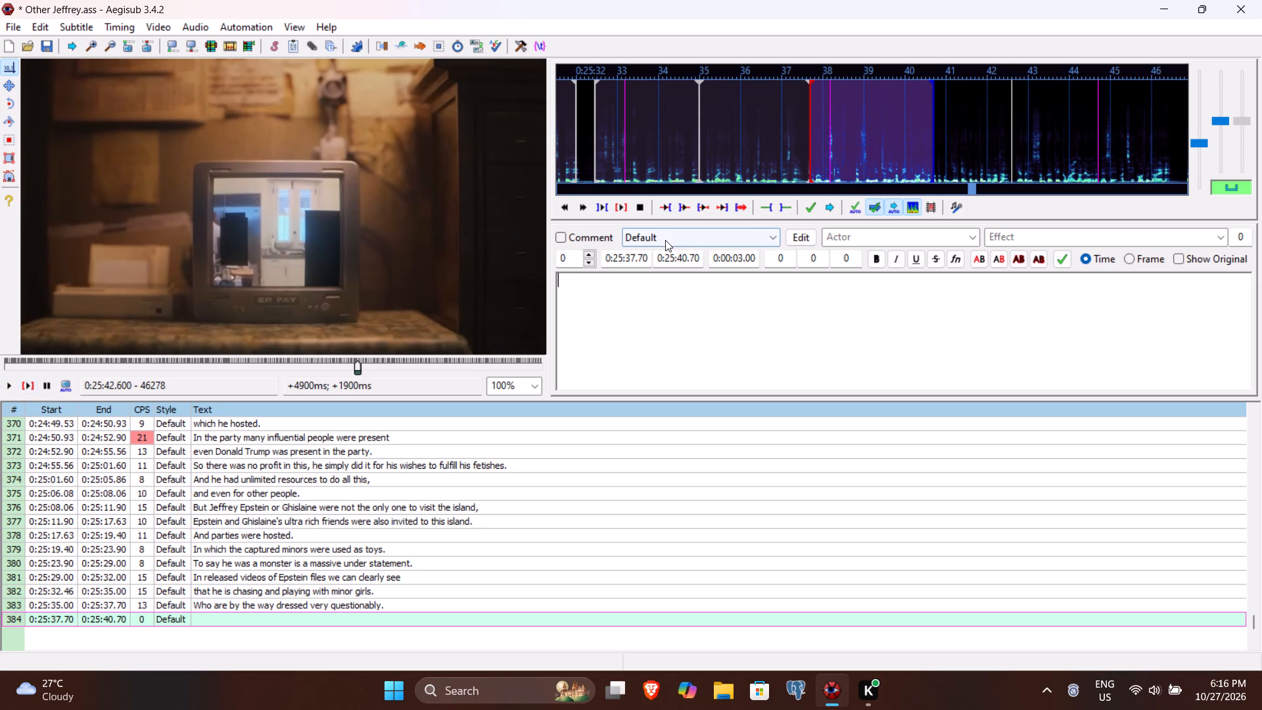
{"action": "left_click", "coordinate": [683, 268]}
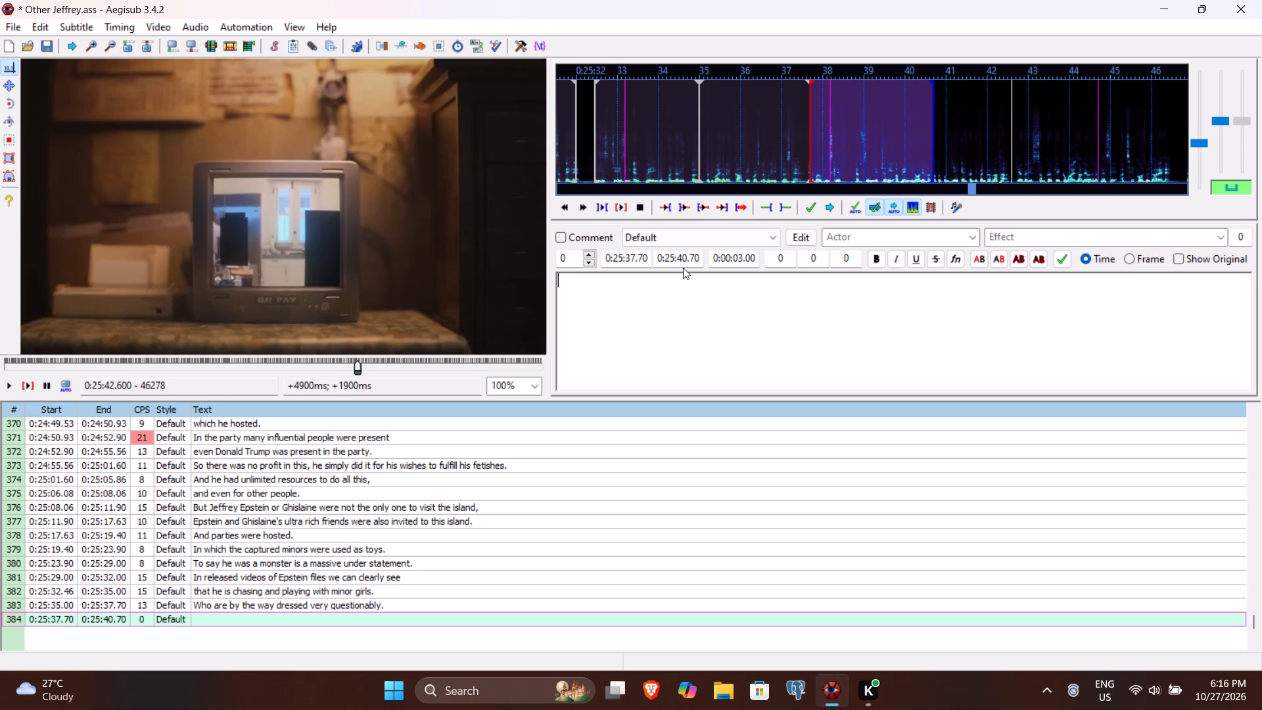
{"action": "left_click", "coordinate": [680, 260]}
{"action": "type", "text": "26"}
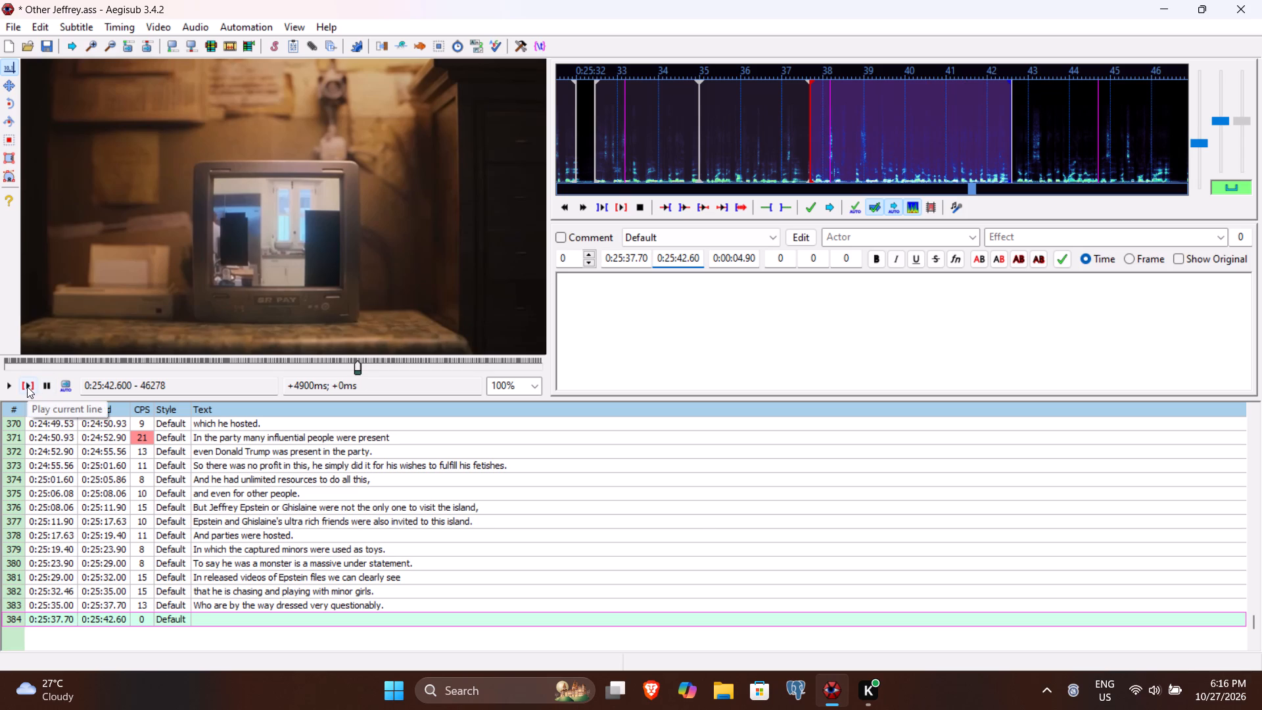
Replay line 384, enter "And in one of these clips he was defending these behavior as" as its text, and commit the line.
{"action": "left_click", "coordinate": [27, 387]}
{"action": "left_click", "coordinate": [583, 341]}
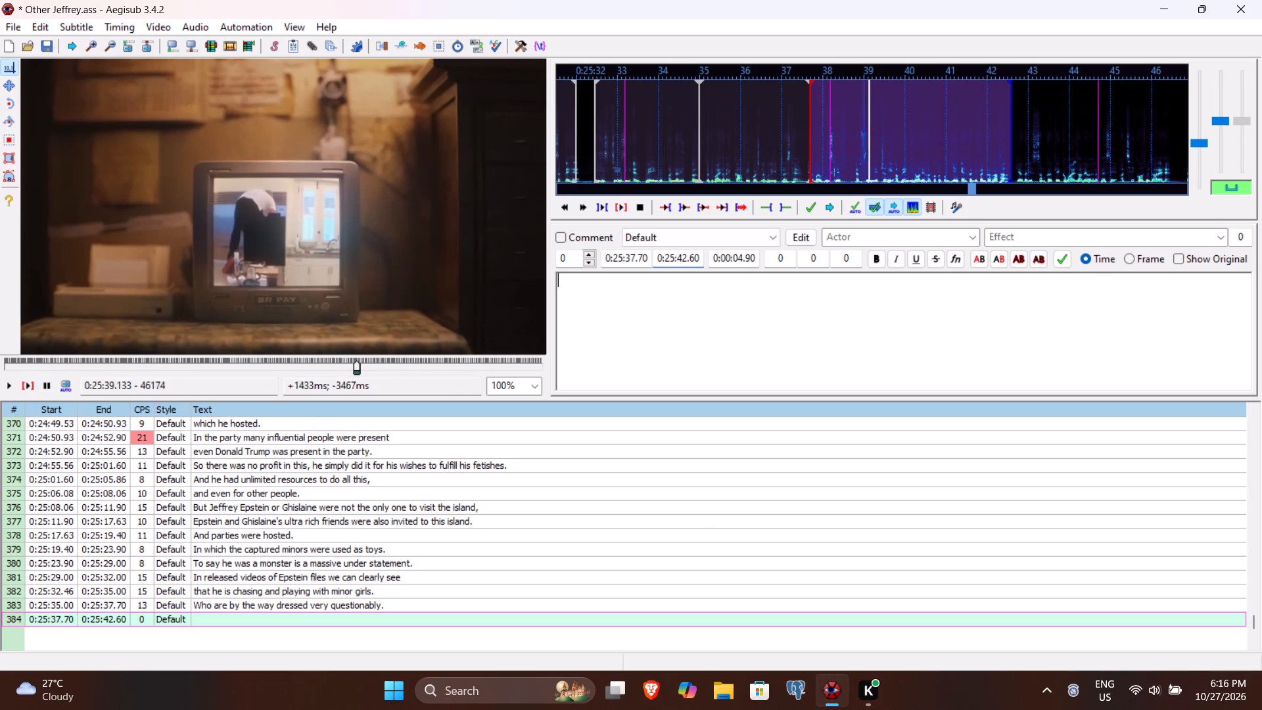
{"action": "type", "text": "And in one of these clips he was d"}
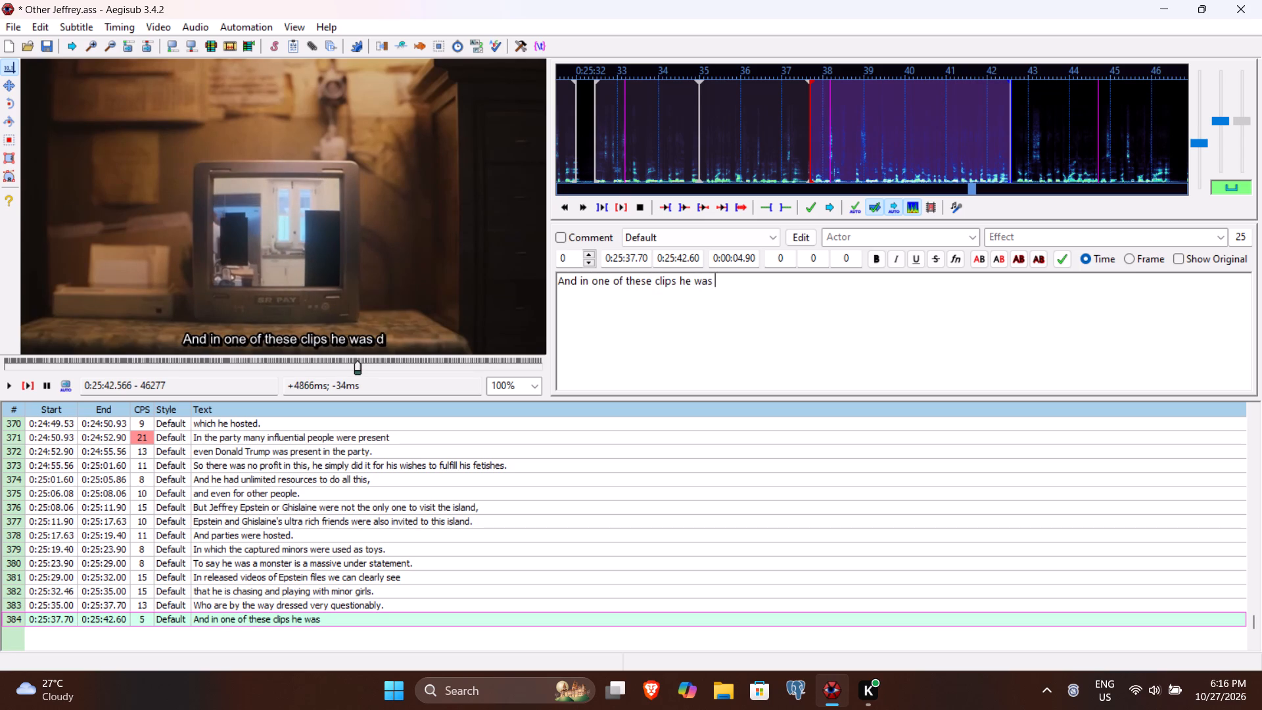
{"action": "type", "text": "e"}
{"action": "type", "text": "fe"}
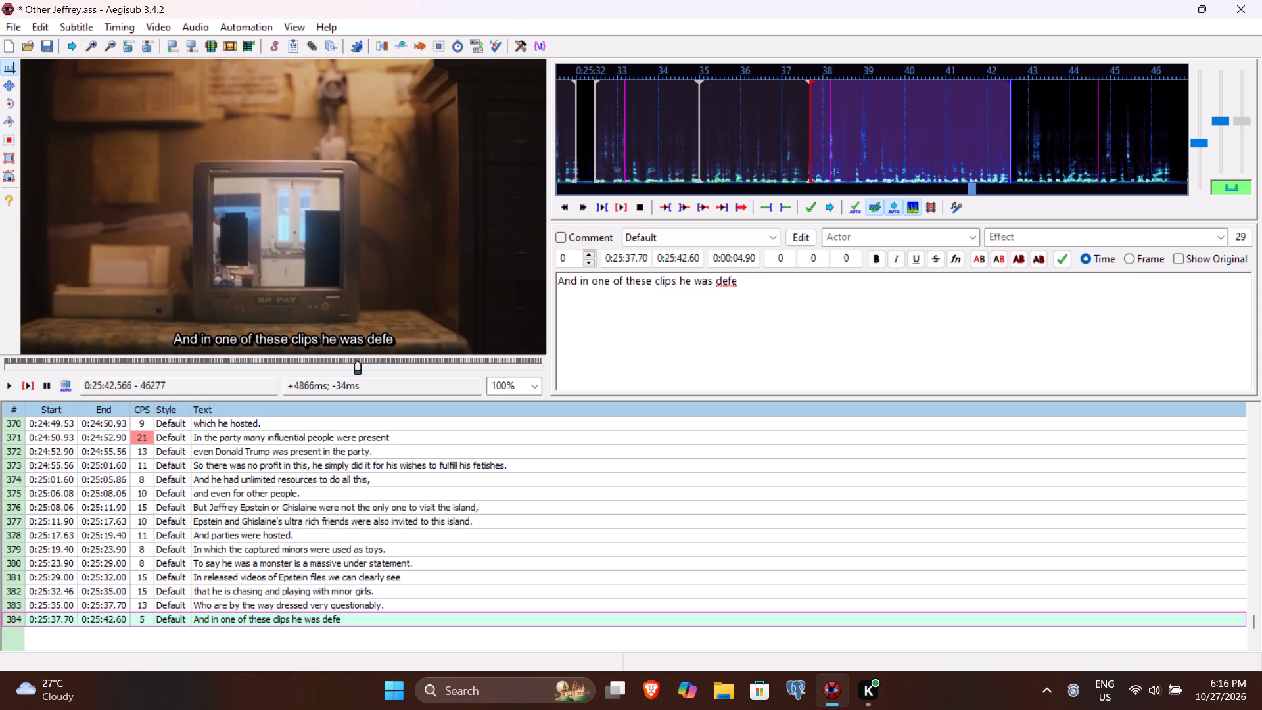
{"action": "type", "text": "nding"}
{"action": "key", "text": "space"}
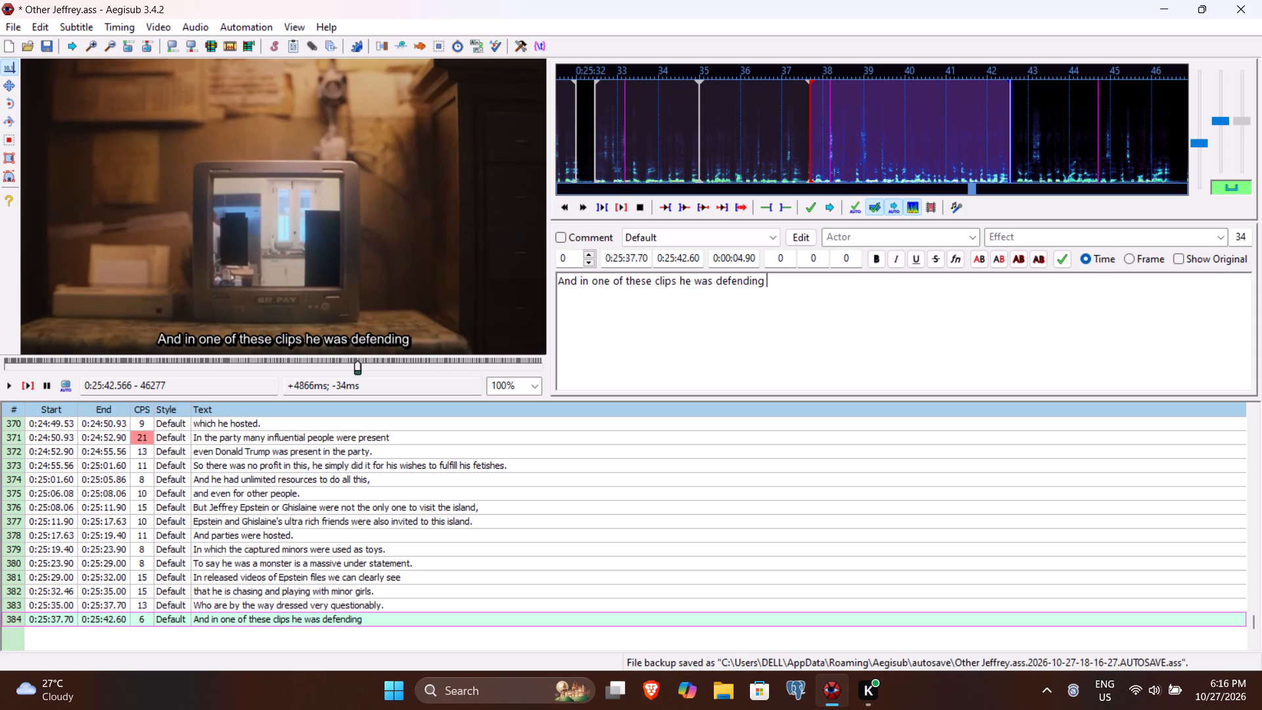
{"action": "type", "text": "the"}
{"action": "type", "text": "se behavior as"}
{"action": "key", "text": "Return"}
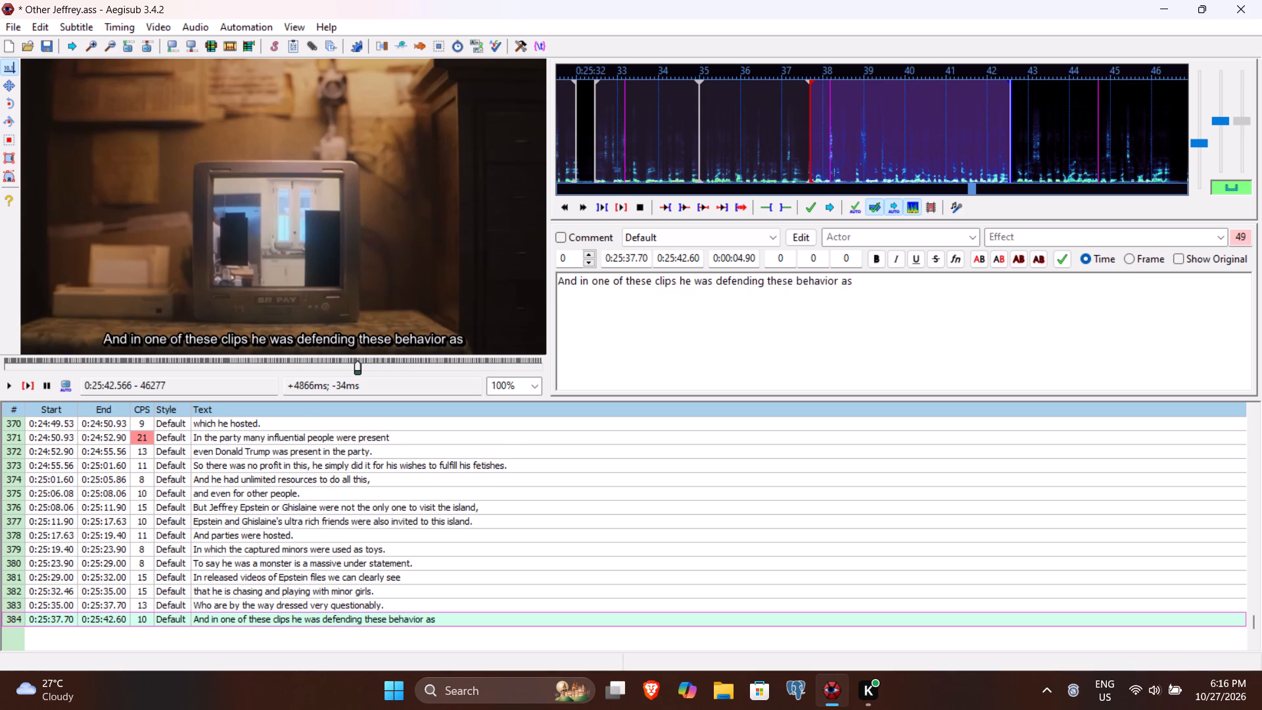
Play line 385 to find where its spoken phrase ends.
{"action": "left_click", "coordinate": [31, 383]}
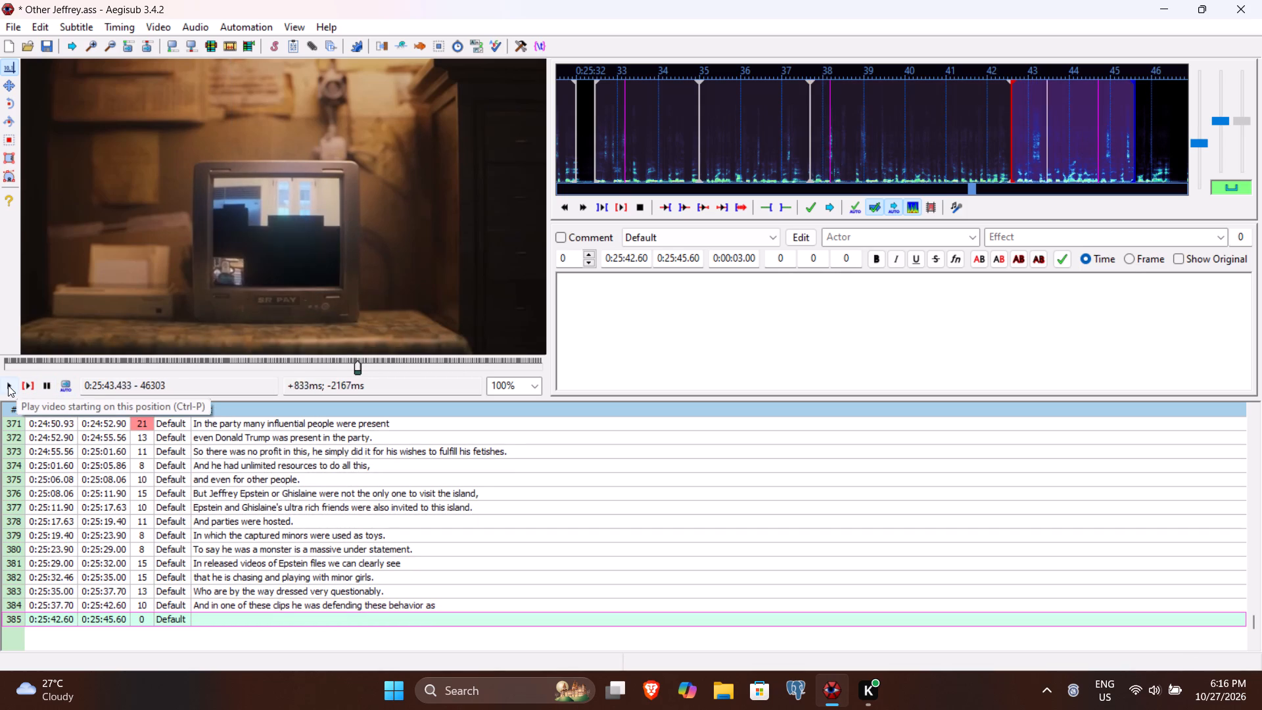
{"action": "left_click", "coordinate": [8, 385]}
{"action": "left_click", "coordinate": [8, 385]}
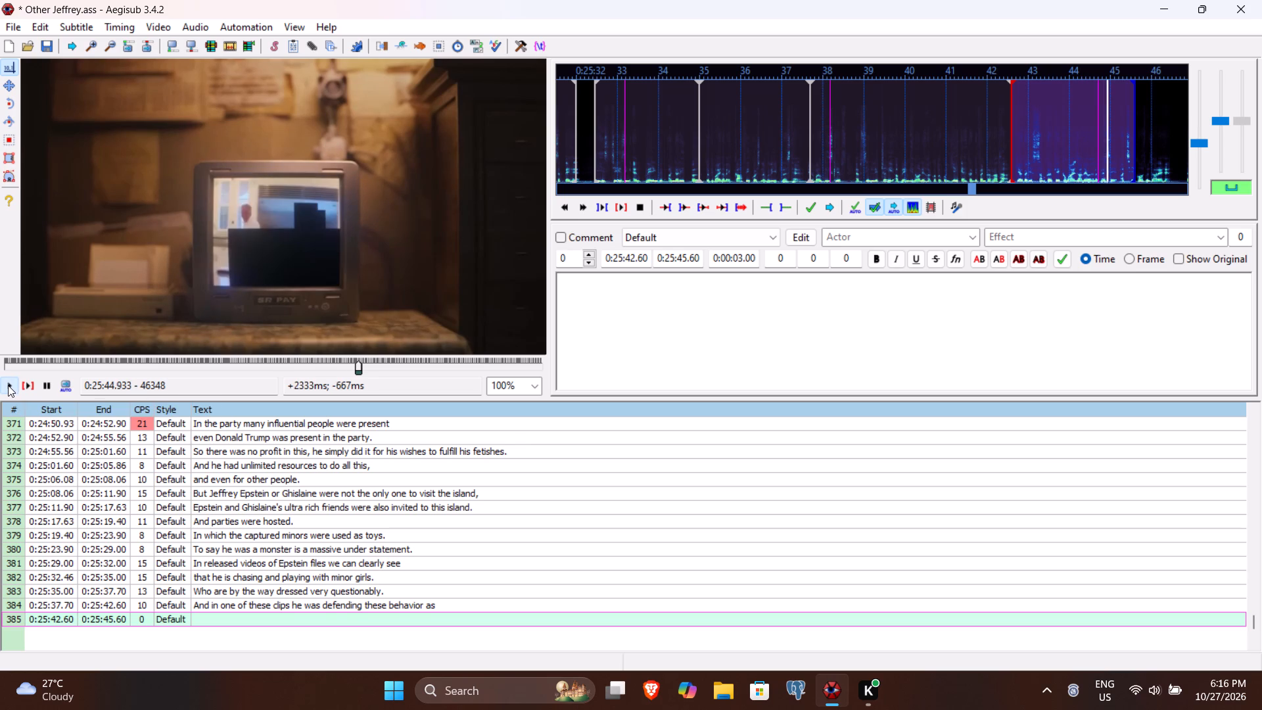
{"action": "left_click", "coordinate": [8, 385]}
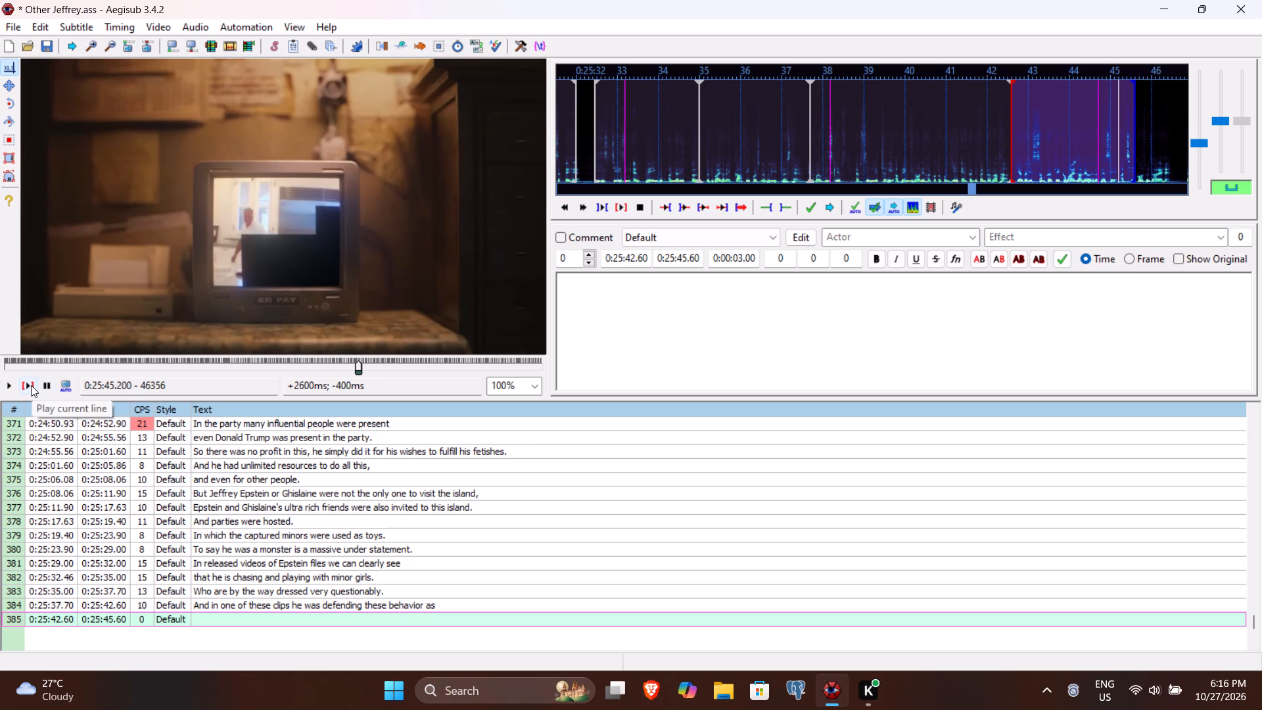
{"action": "left_click", "coordinate": [31, 385]}
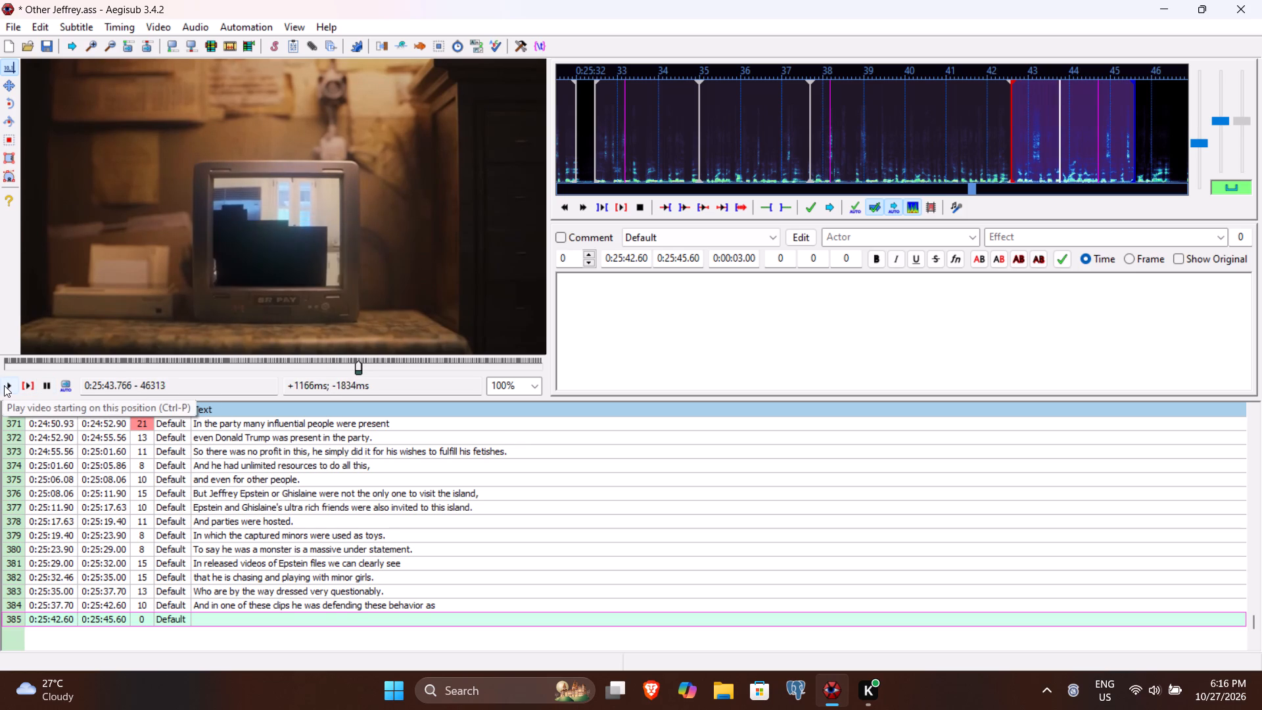
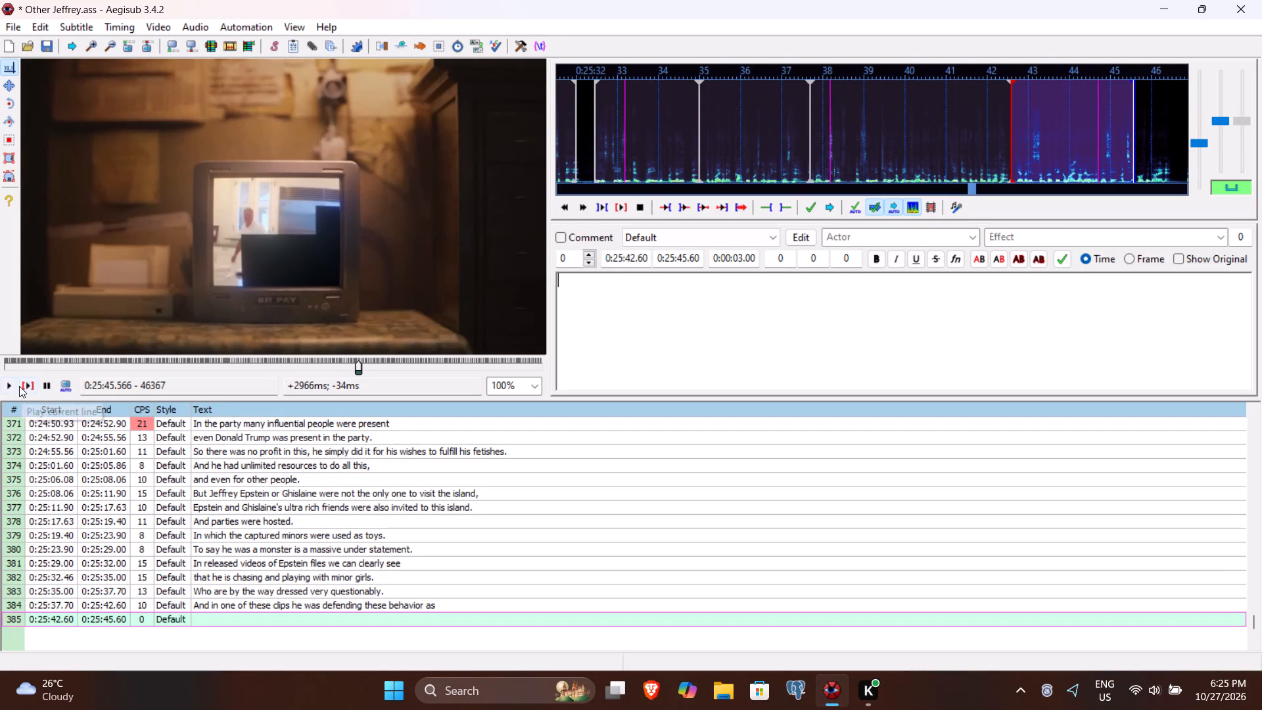
Replay line 385 and past it to find the end of the spoken phrase, and set its end time to 0:25:46.46.
{"action": "left_click", "coordinate": [18, 386]}
{"action": "left_click", "coordinate": [29, 388]}
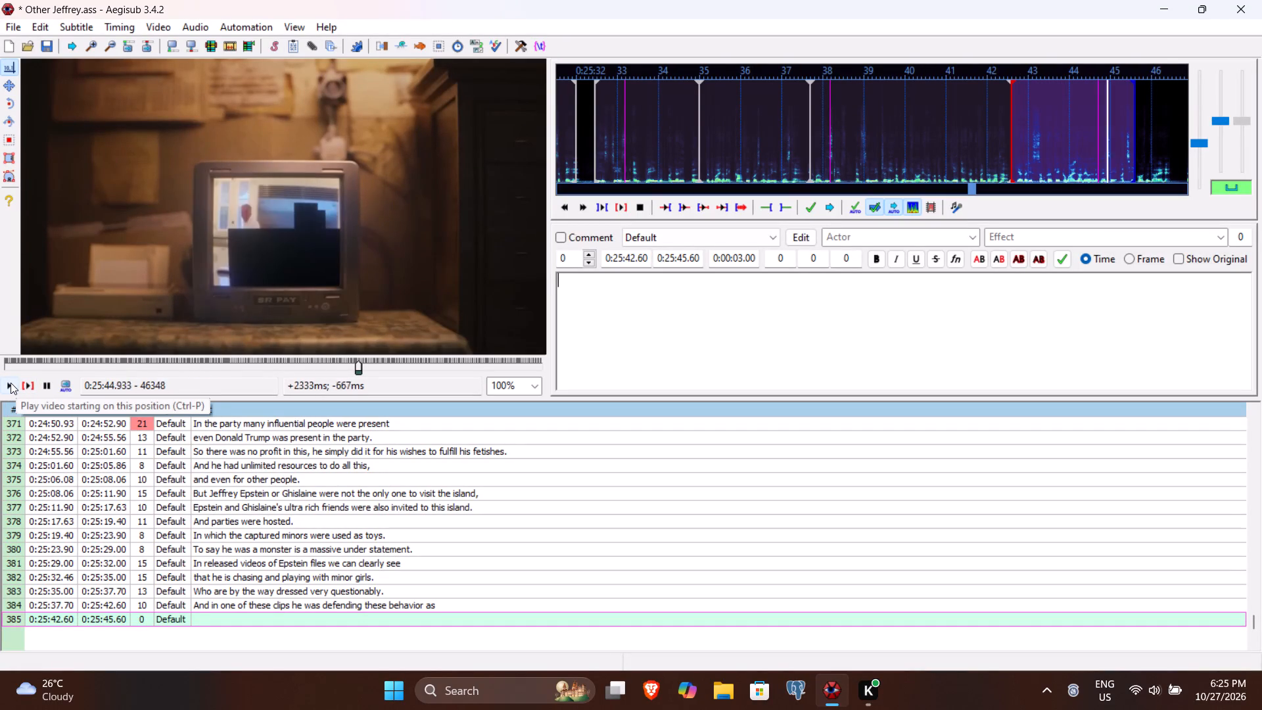
{"action": "left_click", "coordinate": [11, 383]}
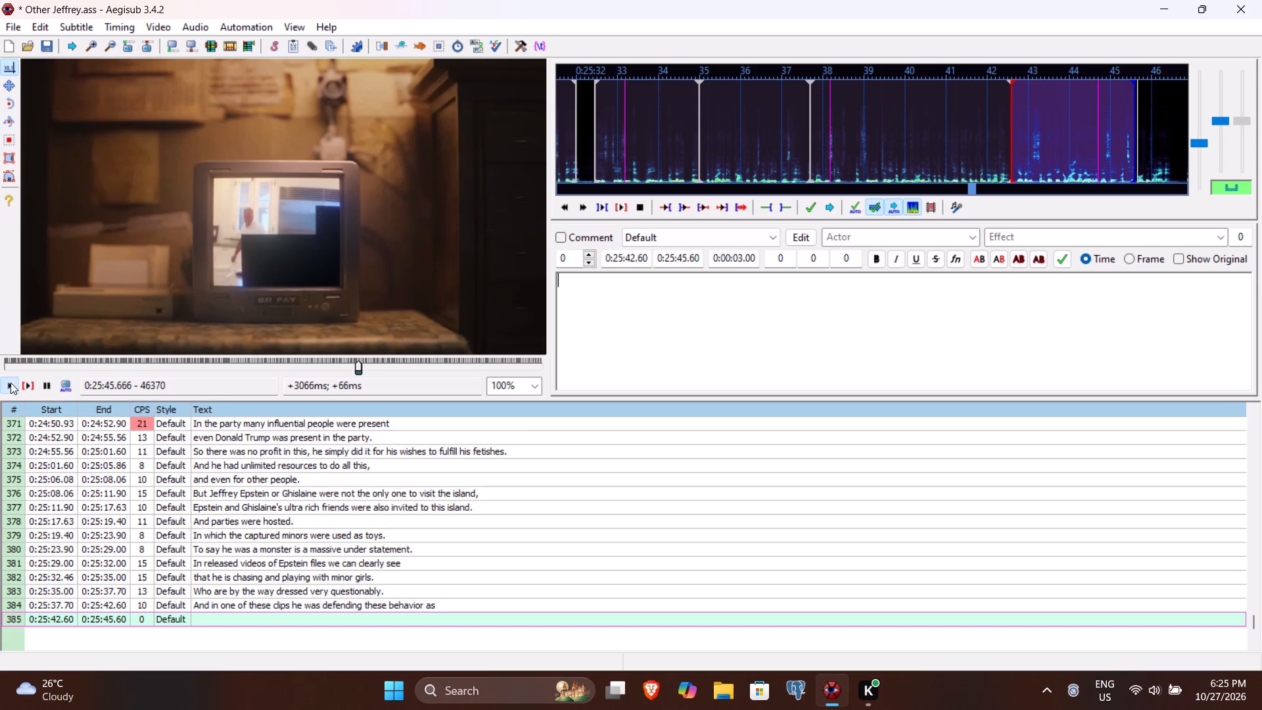
{"action": "left_click", "coordinate": [28, 384]}
{"action": "double_click", "coordinate": [10, 385]}
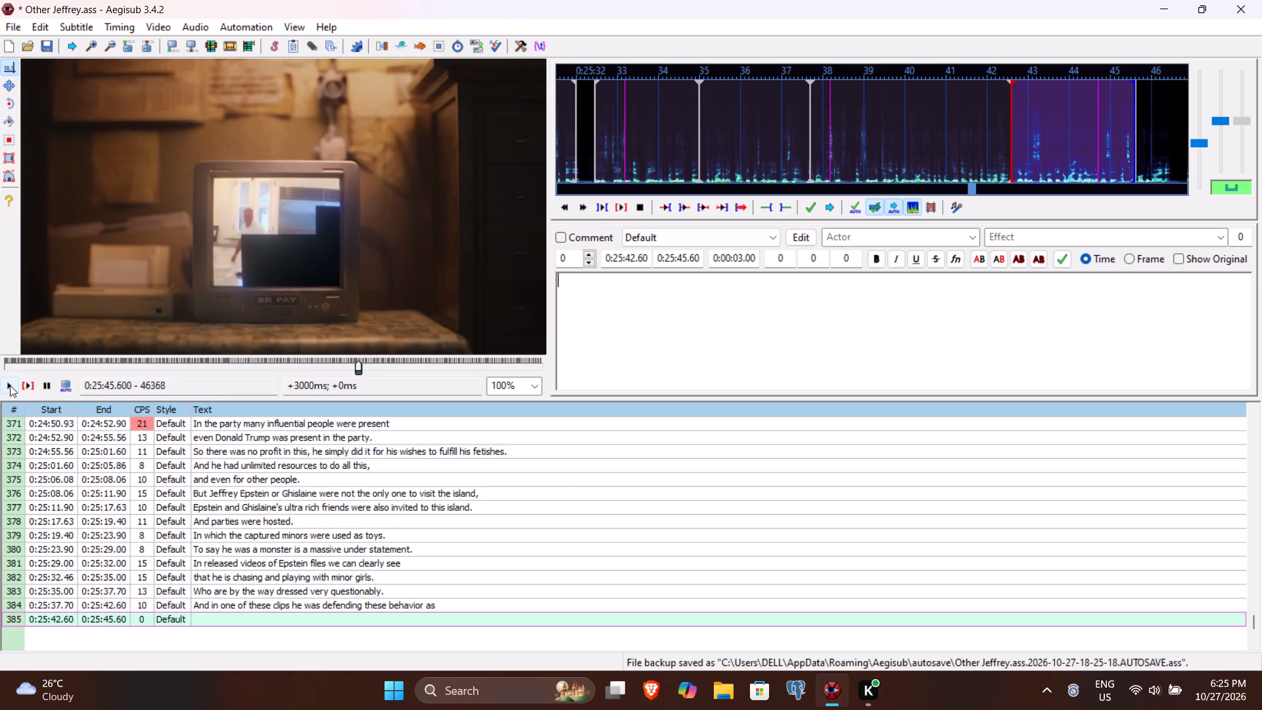
{"action": "left_click", "coordinate": [10, 385]}
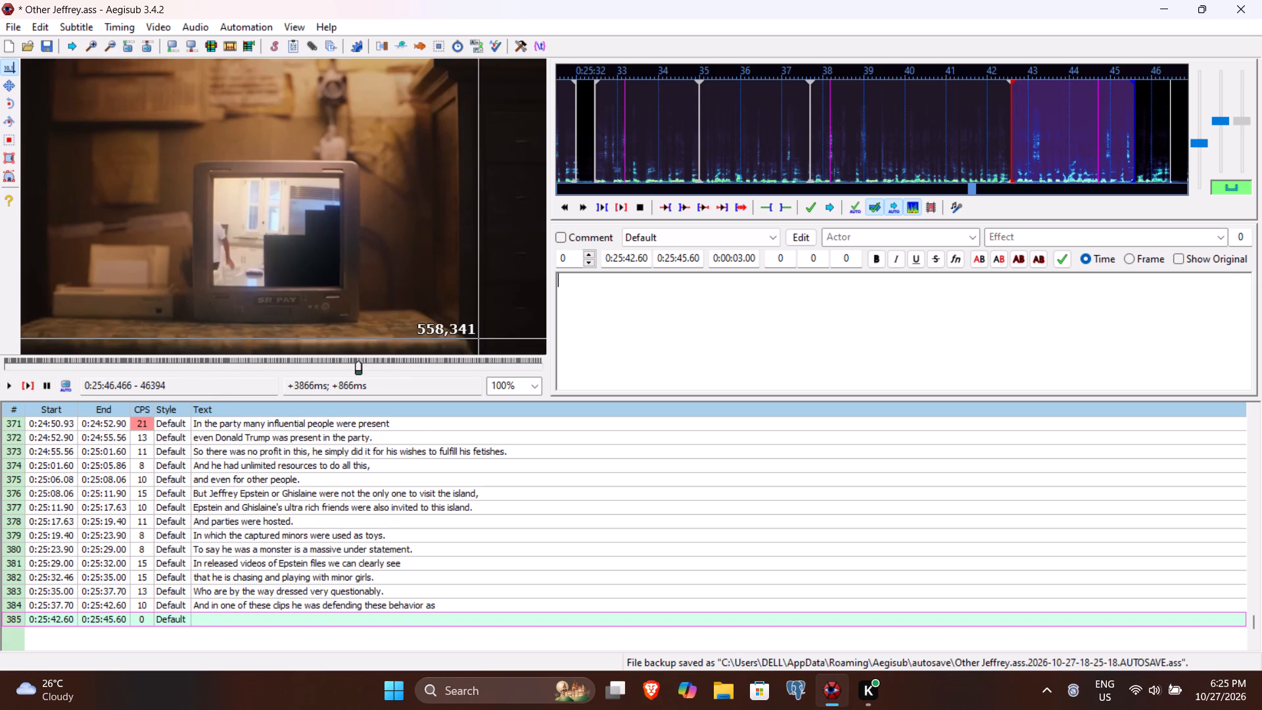
{"action": "left_click", "coordinate": [682, 260]}
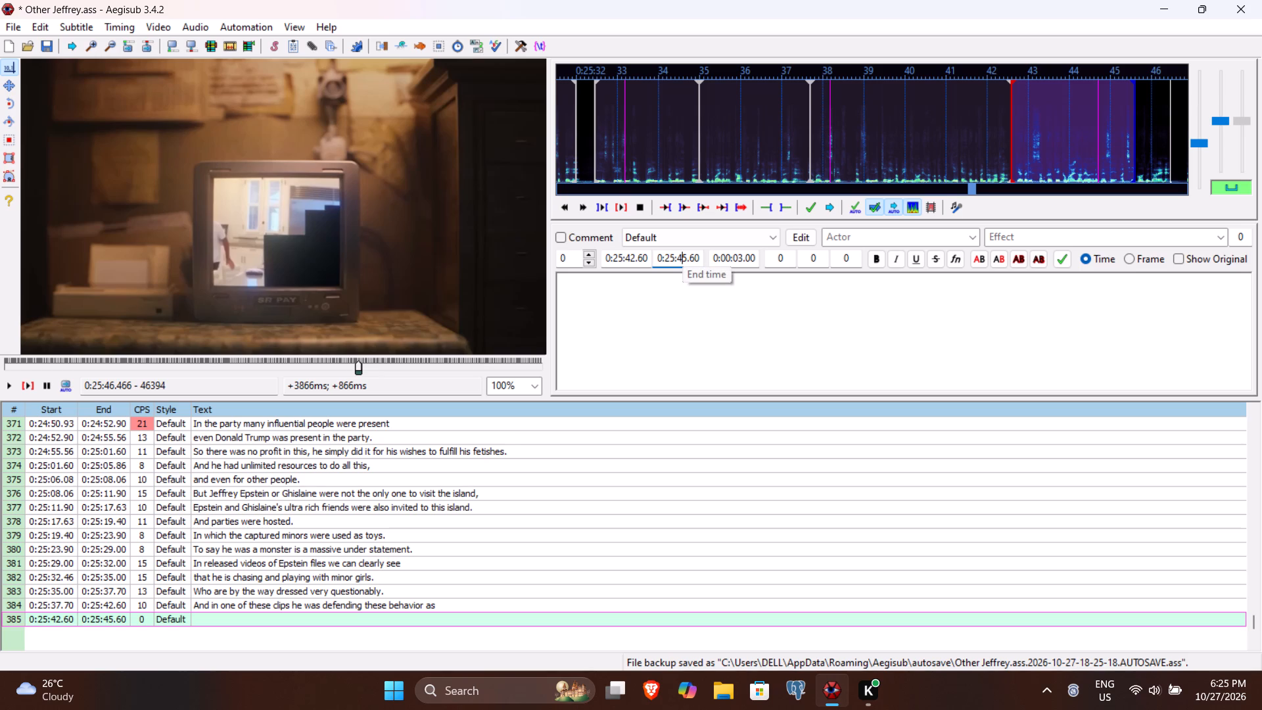
{"action": "type", "text": "646"}
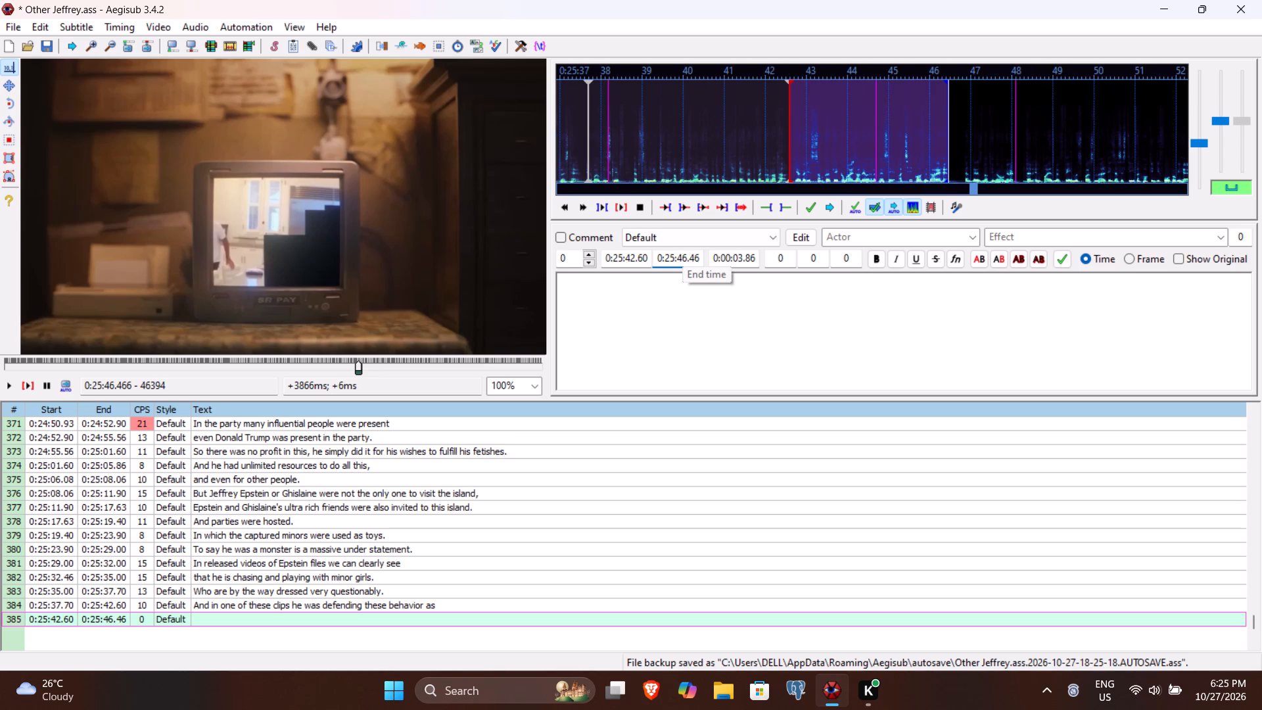
Enter "if the money by doing all this is going for a good cause" as line 385's text and commit the line.
{"action": "left_click", "coordinate": [636, 348]}
{"action": "type", "text": "if the money by doing all this"}
{"action": "key", "text": "space"}
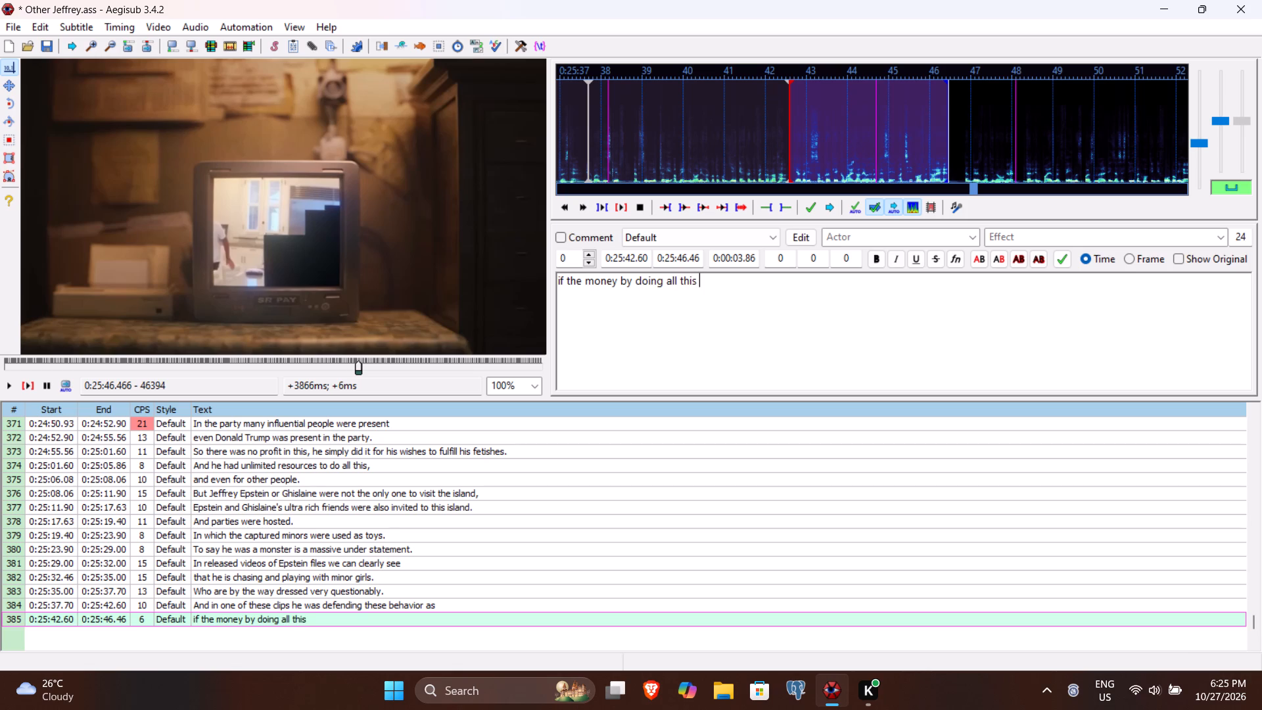
{"action": "type", "text": "is going gor"}
{"action": "key", "text": "BackSpace"}
{"action": "key", "text": "BackSpace"}
{"action": "key", "text": "BackSpace"}
{"action": "type", "text": "for a good cause"}
{"action": "key", "text": "Return"}
Play line 386 to locate its spoken phrase, and set its end time to 0:25:48.13 and start time to 0:25:46.88.
{"action": "left_click", "coordinate": [28, 384]}
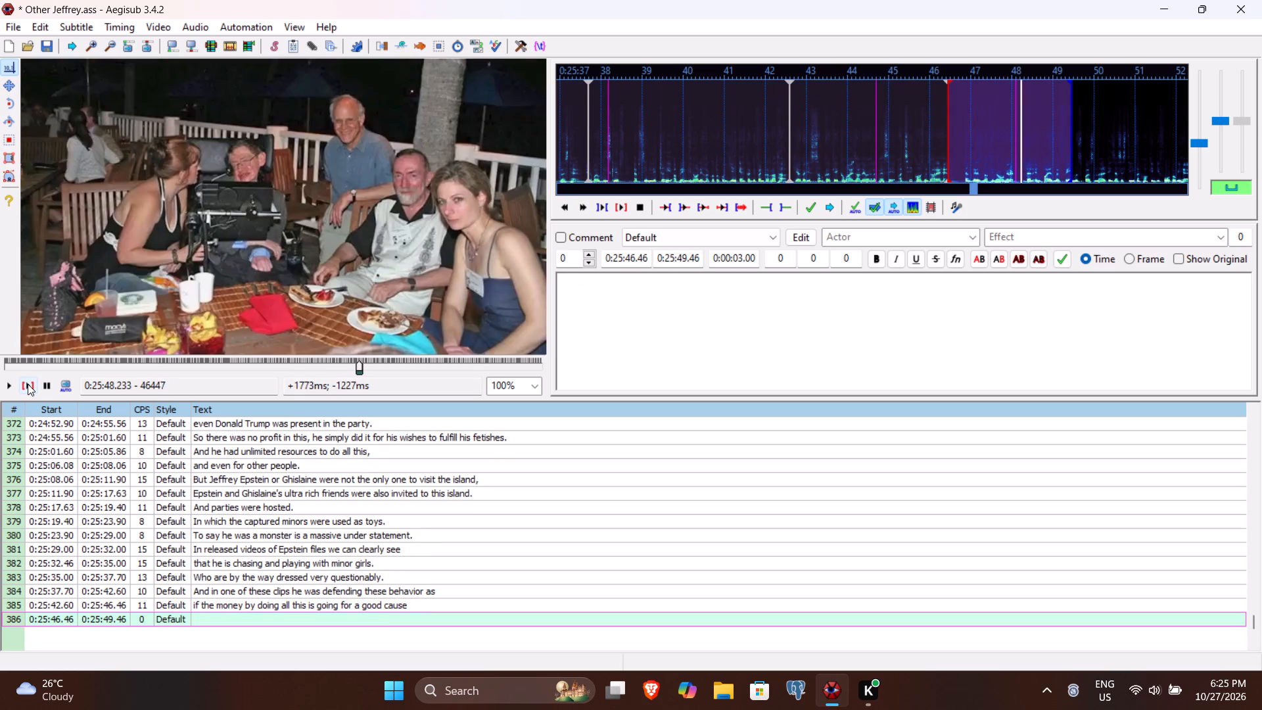
{"action": "left_click", "coordinate": [28, 384]}
{"action": "left_click", "coordinate": [7, 386]}
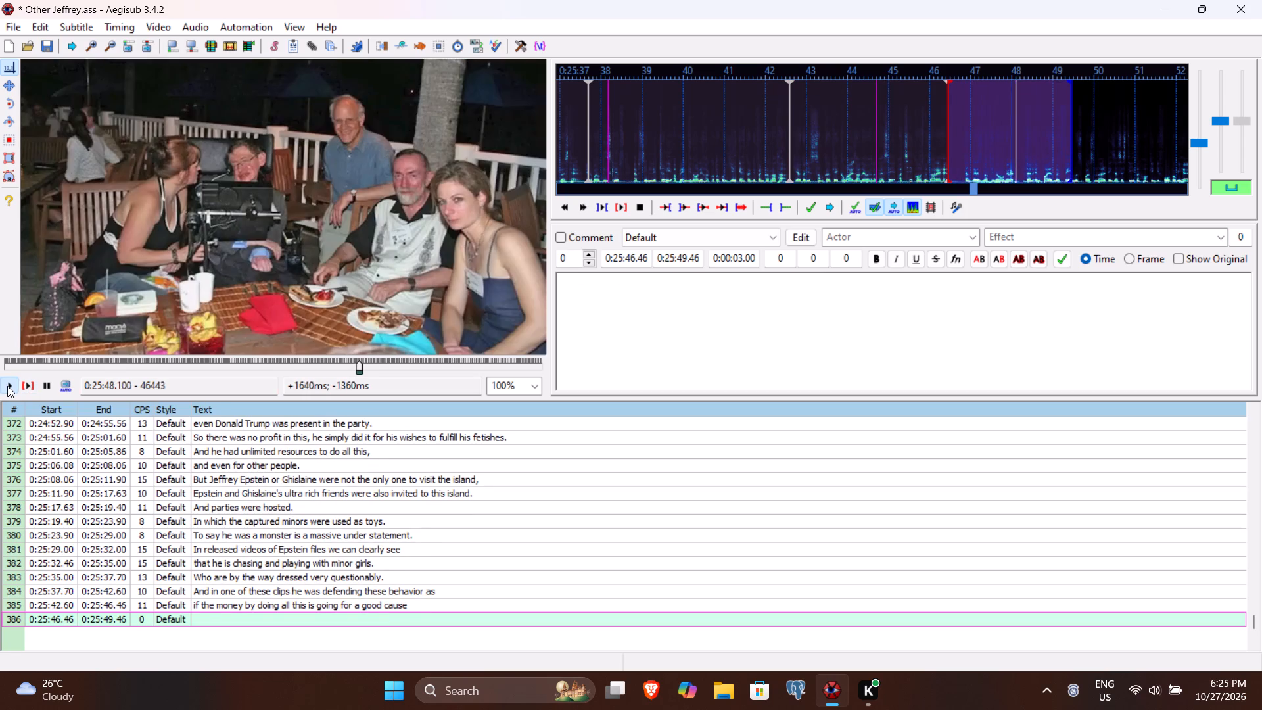
{"action": "left_click", "coordinate": [682, 259]}
{"action": "type", "text": "813"}
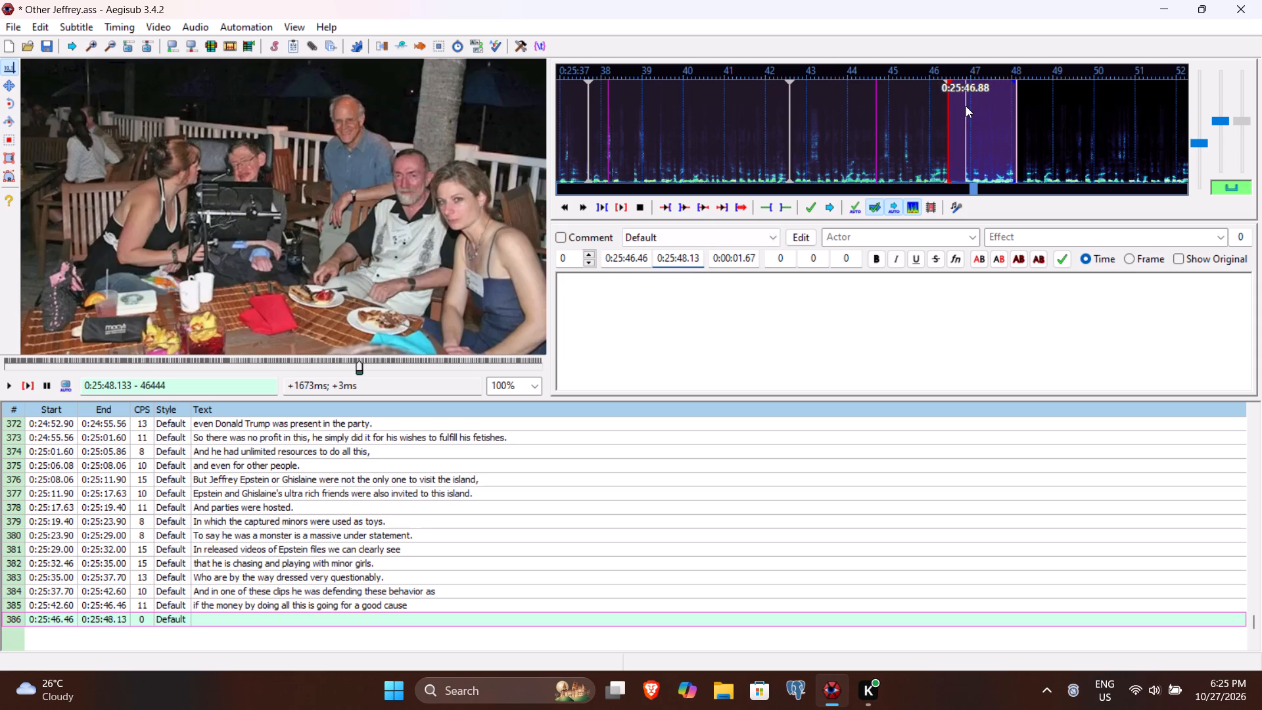
{"action": "left_click", "coordinate": [639, 260]}
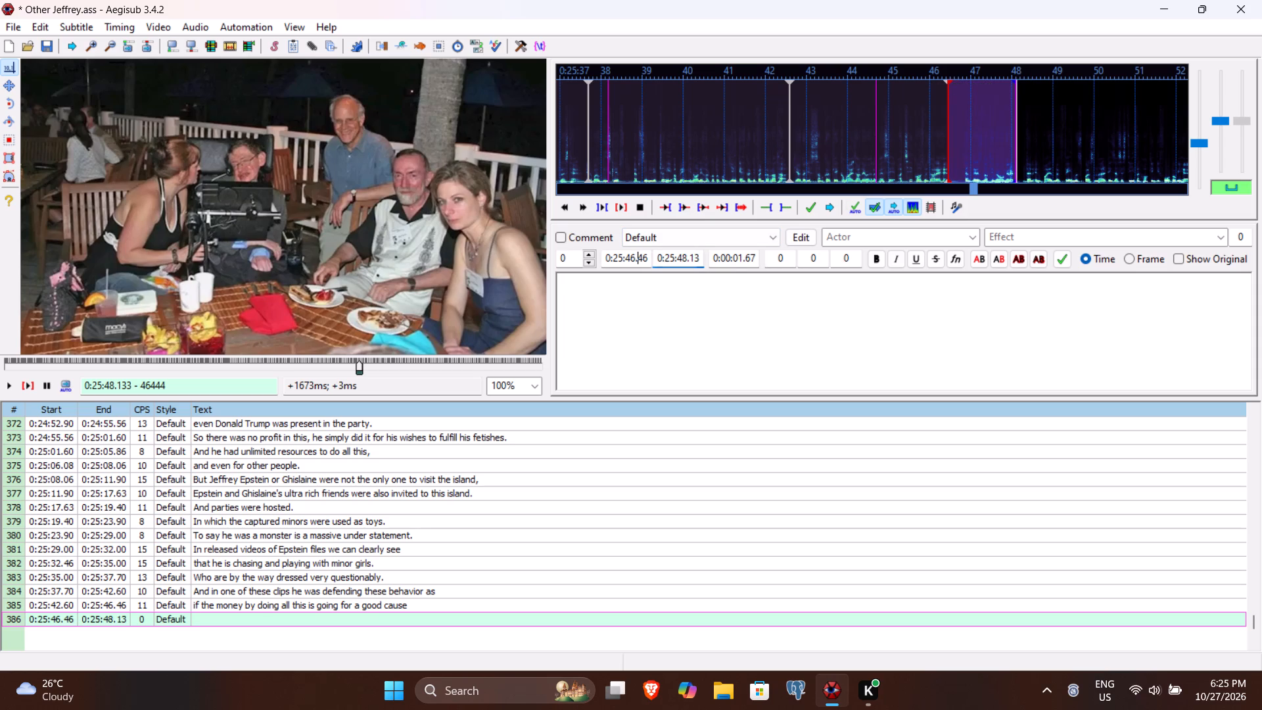
{"action": "type", "text": "88"}
Enter "then there is nothing wrong in it." as line 386's text and commit the line.
{"action": "left_click", "coordinate": [625, 312]}
{"action": "key", "text": "t"}
{"action": "type", "text": "hen ther"}
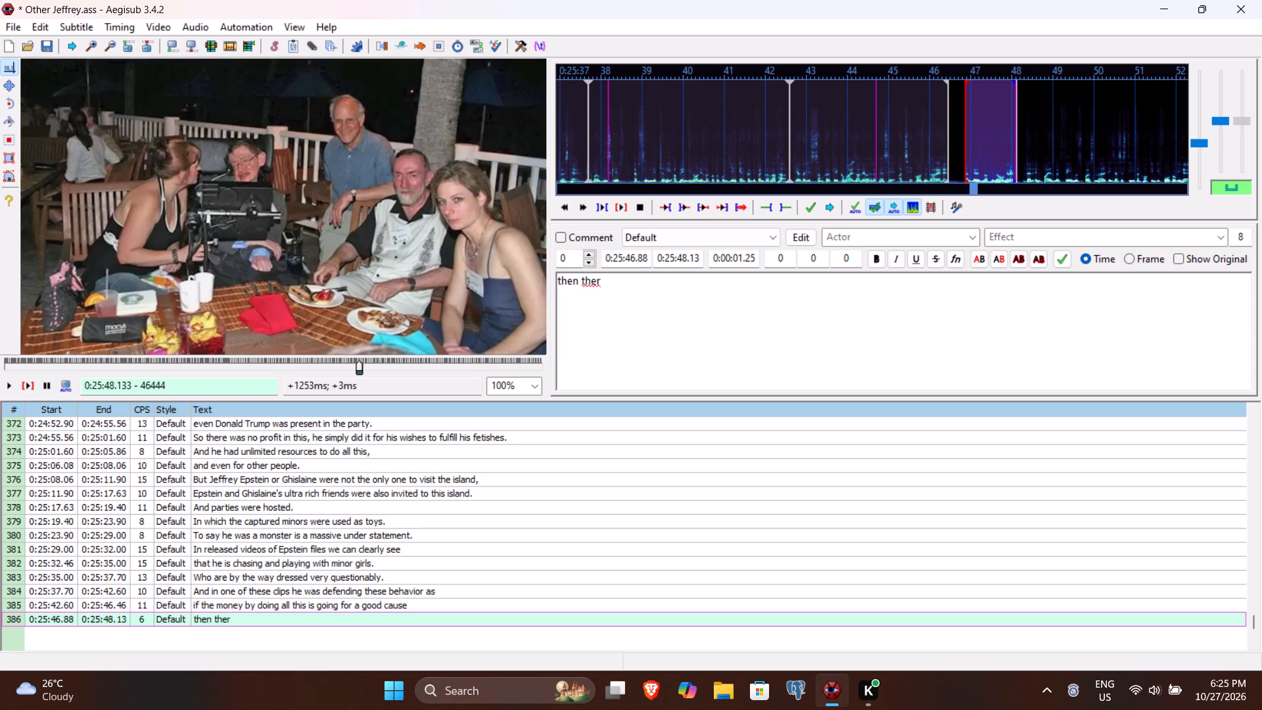
{"action": "type", "text": "e is nothing we"}
{"action": "key", "text": "BackSpace"}
{"action": "type", "text": "rong in it"}
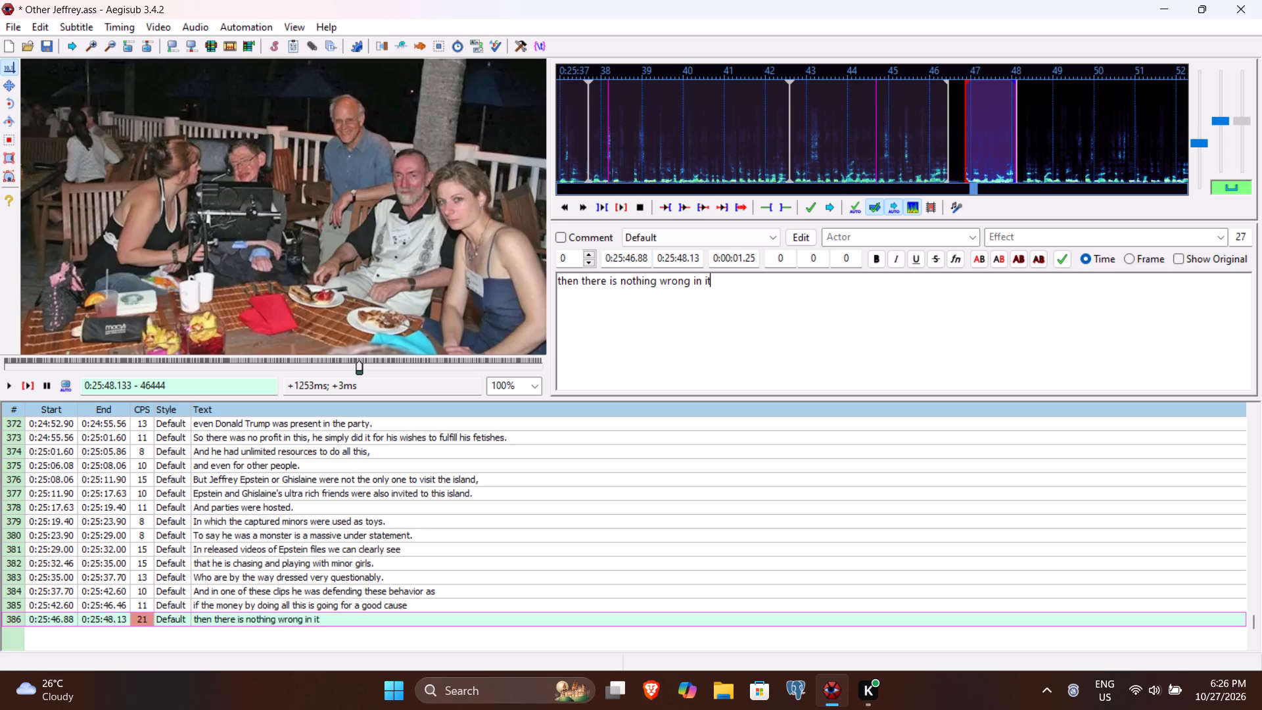
{"action": "key", "text": "period"}
{"action": "key", "text": "Return"}
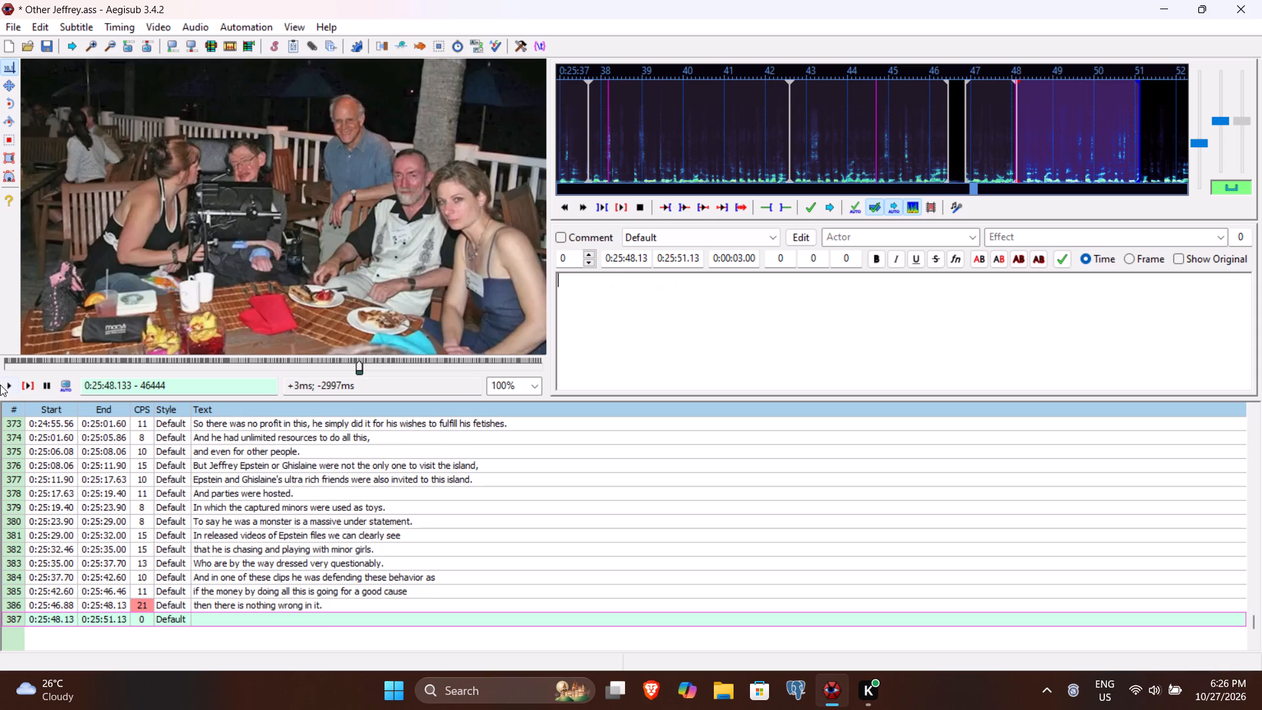
Play line 387 and past it to find the end of the spoken phrase, and set its end time to 0:25:52.63.
{"action": "left_click", "coordinate": [36, 386]}
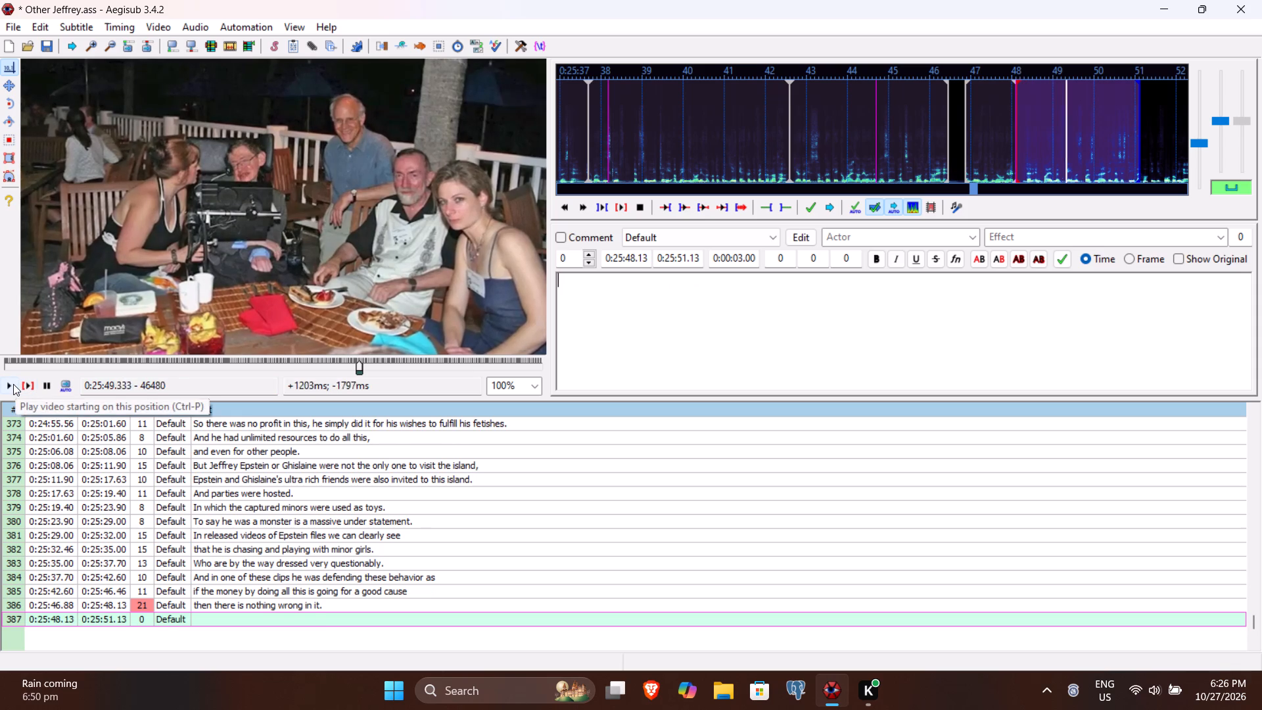
{"action": "left_click", "coordinate": [13, 384]}
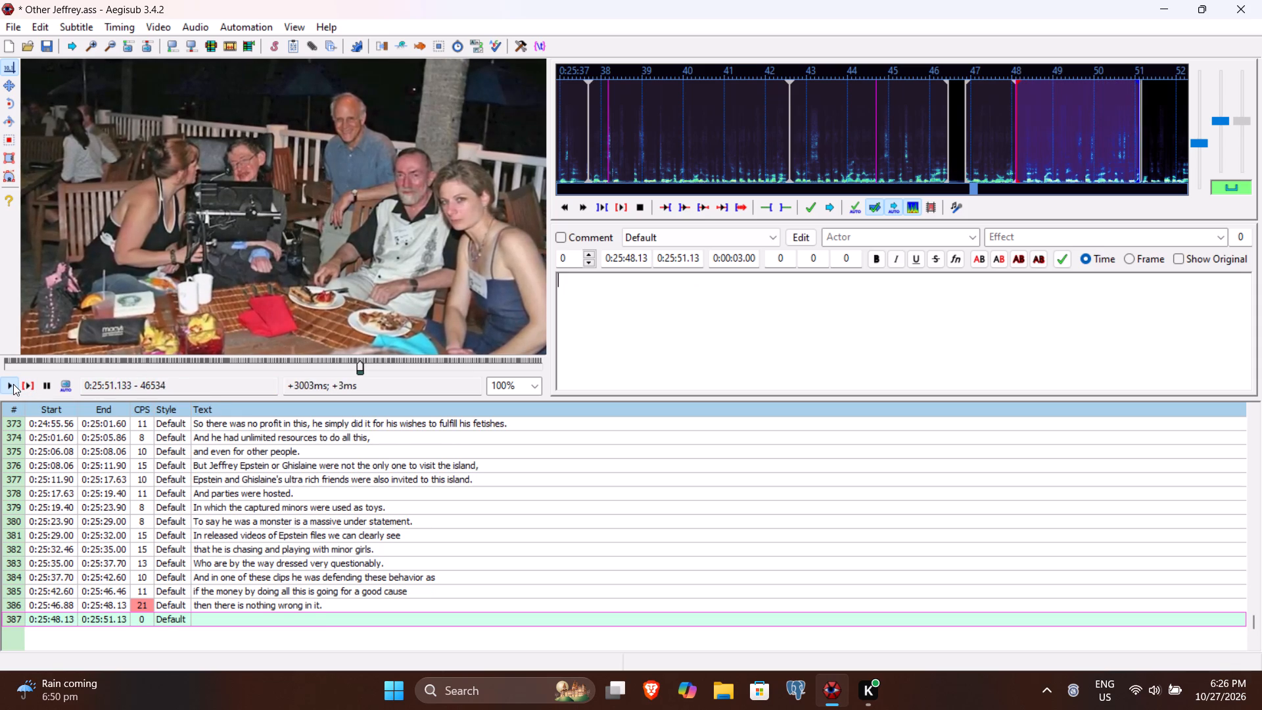
{"action": "left_click", "coordinate": [13, 384]}
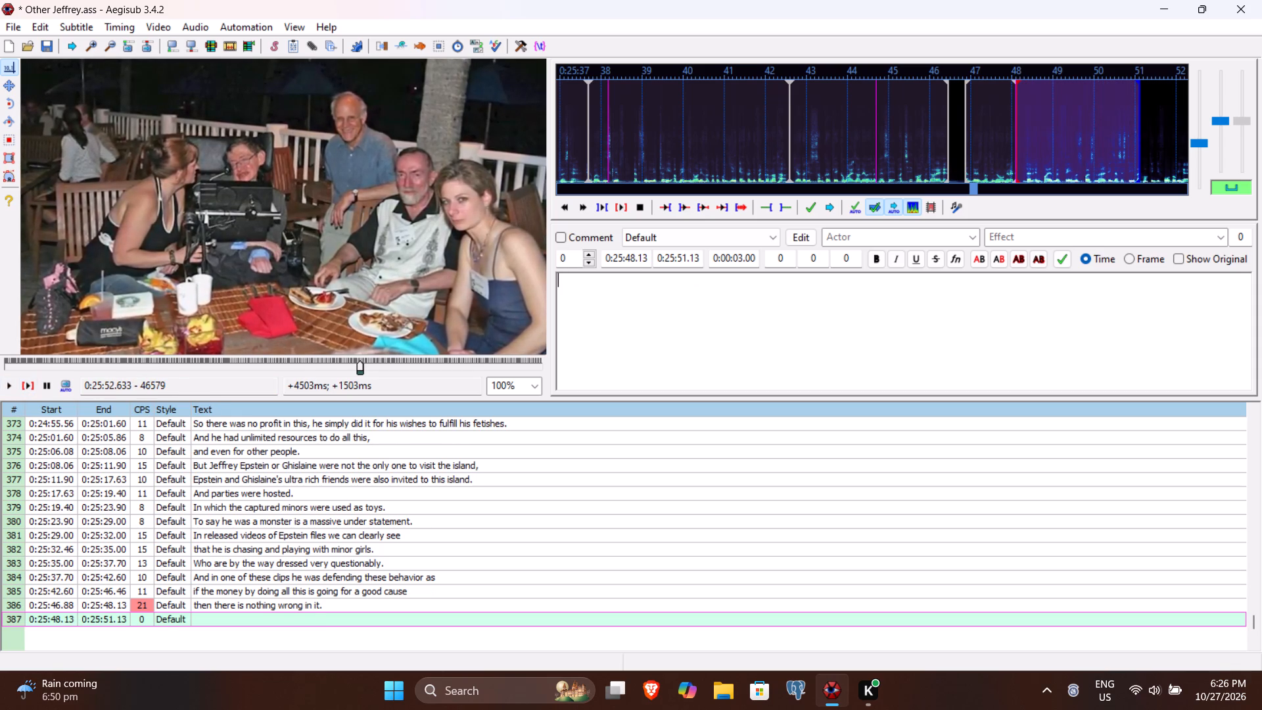
{"action": "left_click", "coordinate": [682, 259]}
{"action": "key", "text": "2"}
{"action": "type", "text": "63"}
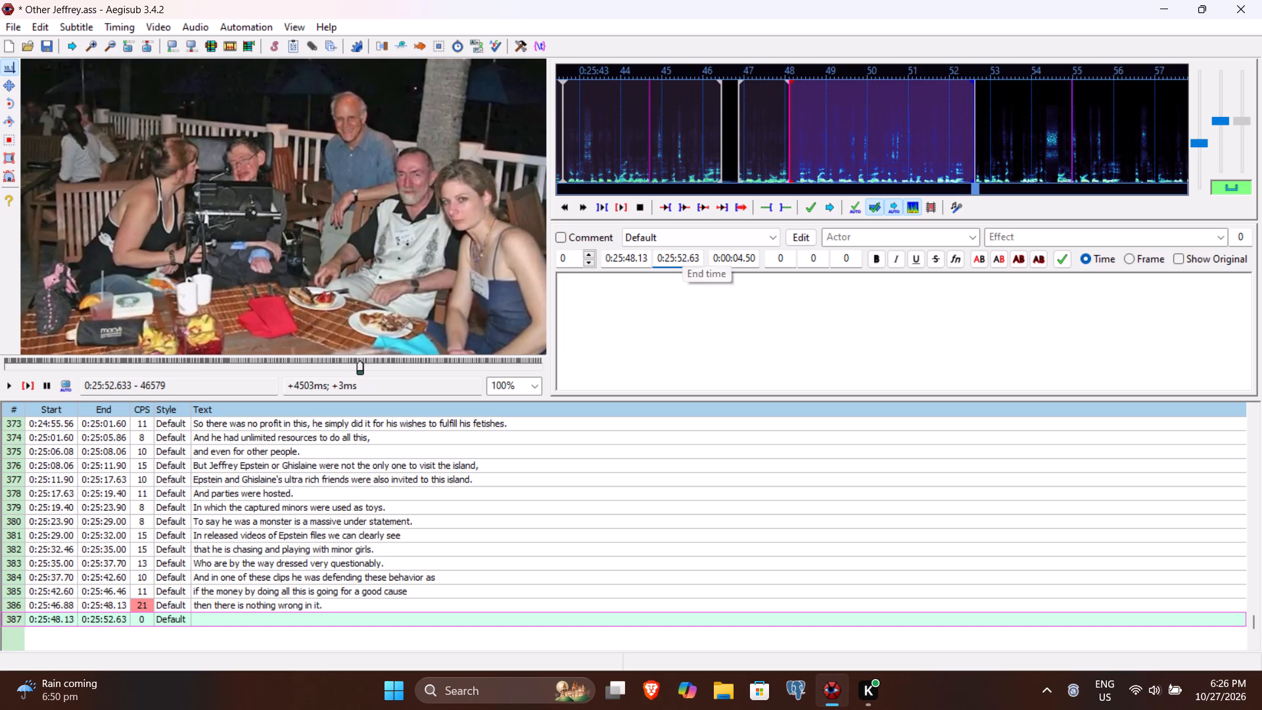
Enter "In Epstein files even famous and reputed personality like Stephen Hawking are present." as line 387's text and commit the line.
{"action": "left_click", "coordinate": [651, 331]}
{"action": "type", "text": "In Epstein"}
{"action": "key", "text": "space"}
{"action": "type", "text": "files eve"}
{"action": "type", "text": "n famous and rep"}
{"action": "type", "text": "utat"}
{"action": "type", "text": "ed"}
{"action": "key", "text": "space"}
{"action": "key", "text": "BackSpace"}
{"action": "key", "text": "BackSpace"}
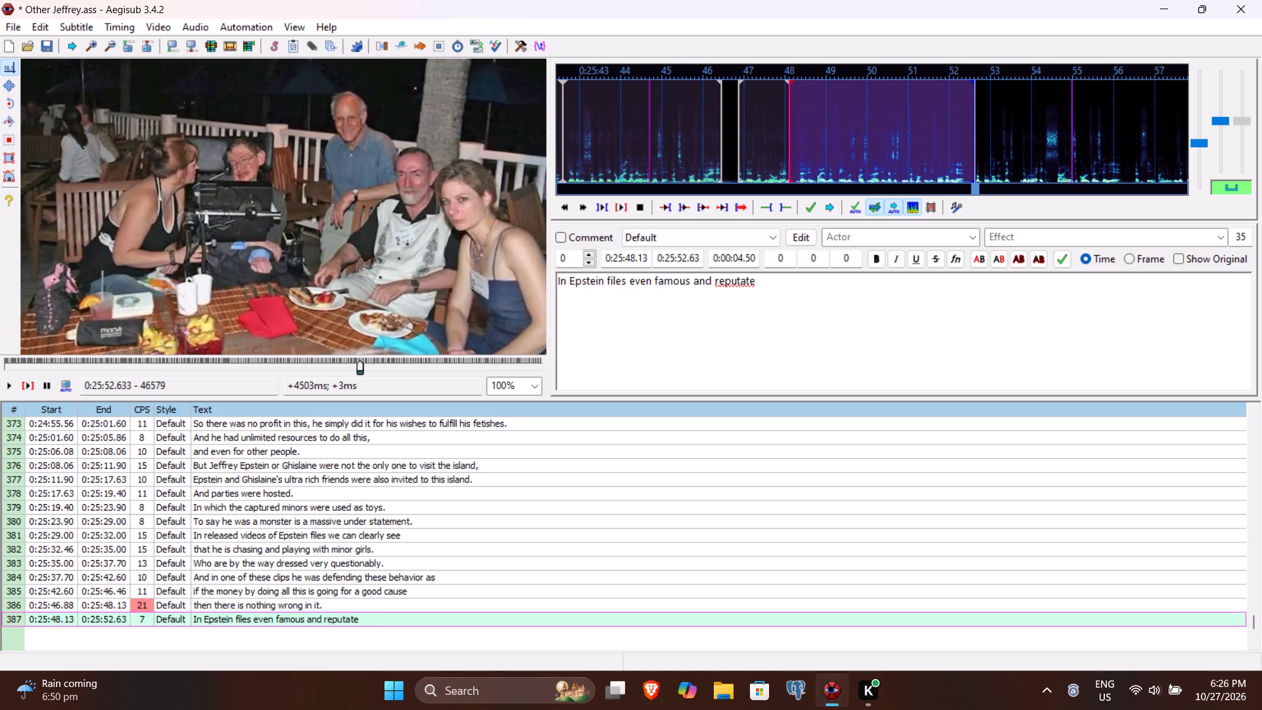
{"action": "key", "text": "BackSpace"}
{"action": "key", "text": "BackSpace"}
{"action": "key", "text": "BackSpace"}
{"action": "type", "text": "ation"}
{"action": "key", "text": "BackSpace"}
{"action": "key", "text": "BackSpace"}
{"action": "key", "text": "BackSpace"}
{"action": "type", "text": "ed"}
{"action": "key", "text": "BackSpace"}
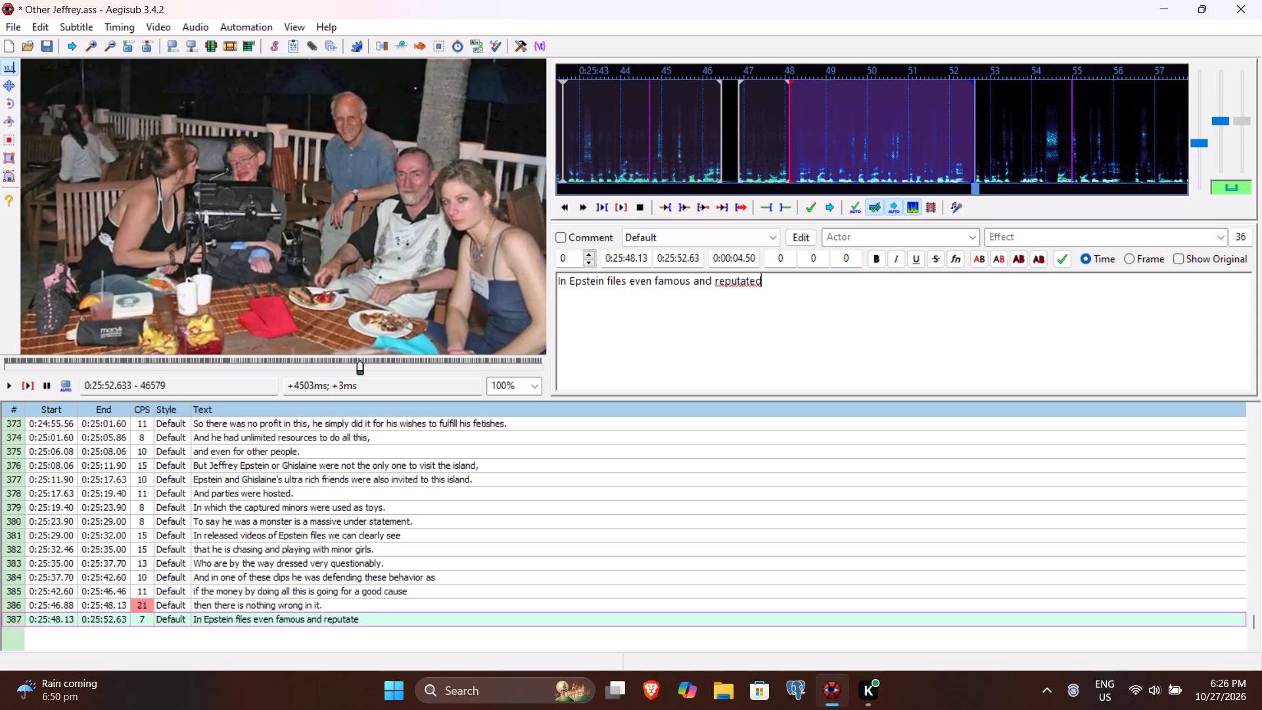
{"action": "key", "text": "BackSpace"}
{"action": "key", "text": "BackSpace"}
{"action": "key", "text": "BackSpace"}
{"action": "type", "text": "ed personal"}
{"action": "type", "text": "ity like Sp"}
{"action": "key", "text": "BackSpace"}
{"action": "type", "text": "tephen Hawking"}
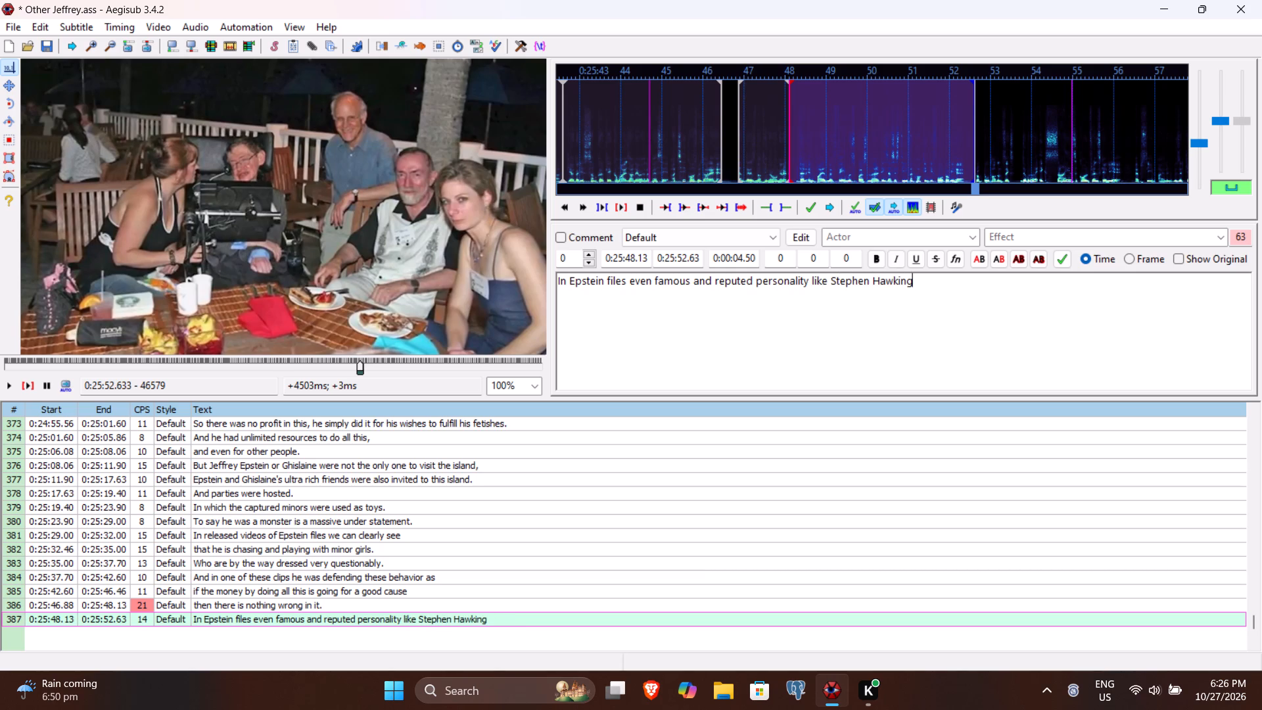
{"action": "key", "text": "space"}
{"action": "key", "text": "a"}
{"action": "type", "text": "re"}
{"action": "key", "text": "space"}
{"action": "type", "text": "present"}
{"action": "key", "text": "period"}
{"action": "key", "text": "Return"}
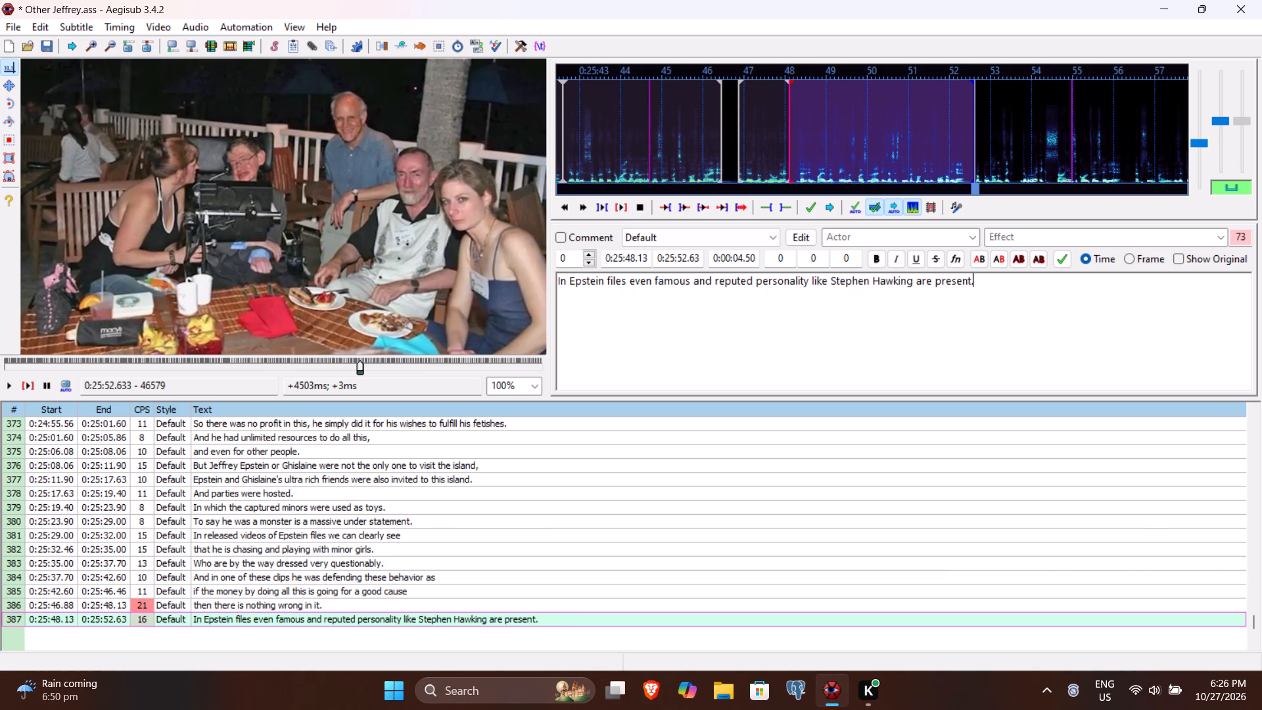
Play line 388 and past it to find the end of the spoken phrase, and set its end time to 0:25:58.03.
{"action": "left_click", "coordinate": [24, 382]}
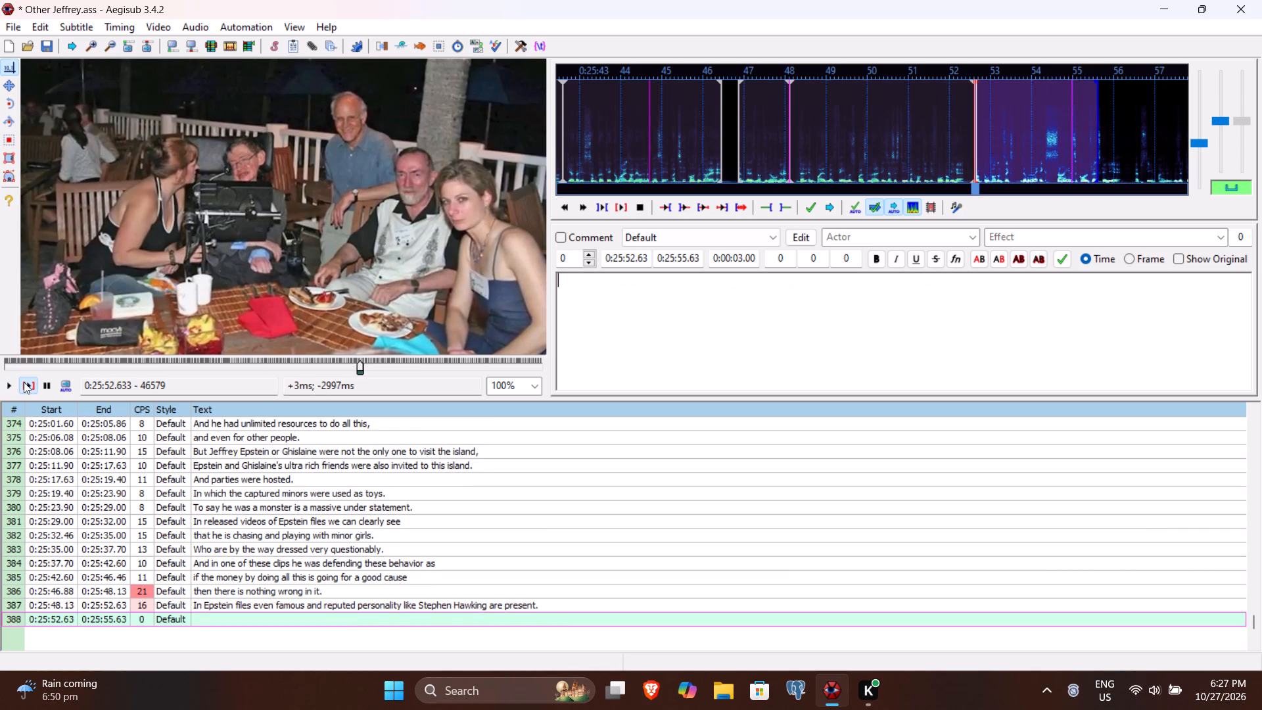
{"action": "left_click", "coordinate": [1, 387]}
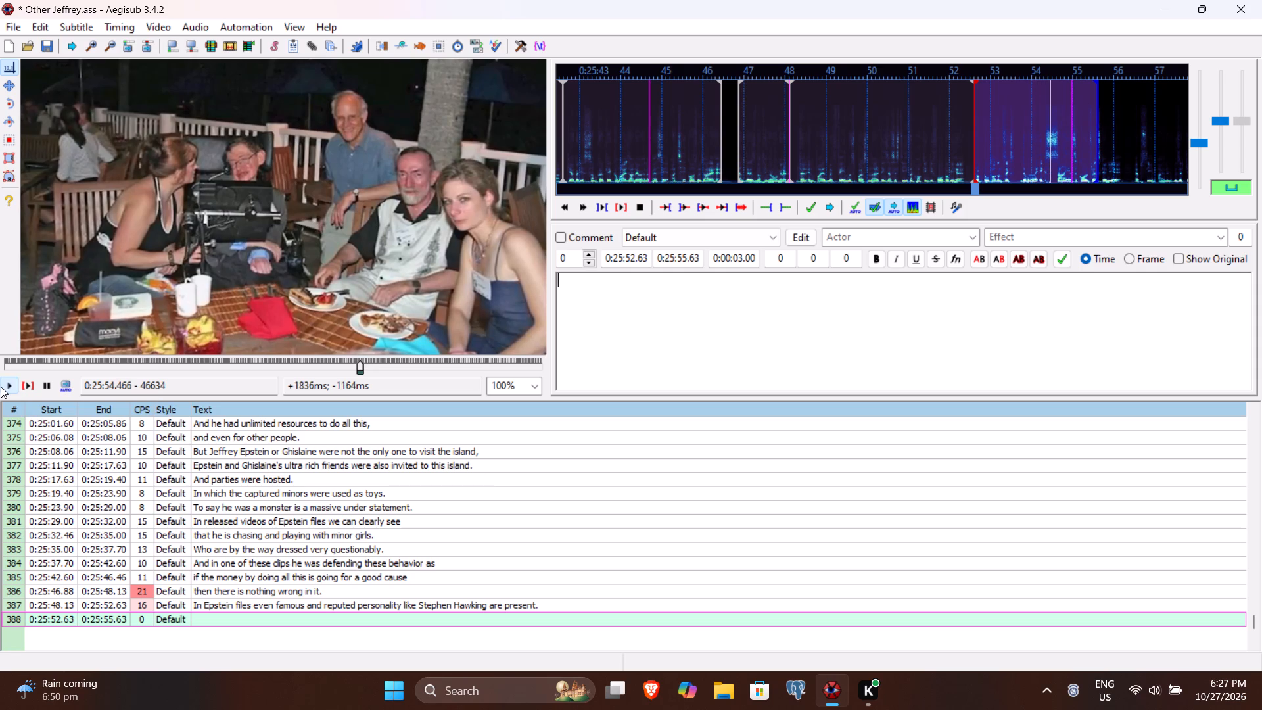
{"action": "left_click", "coordinate": [1, 387]}
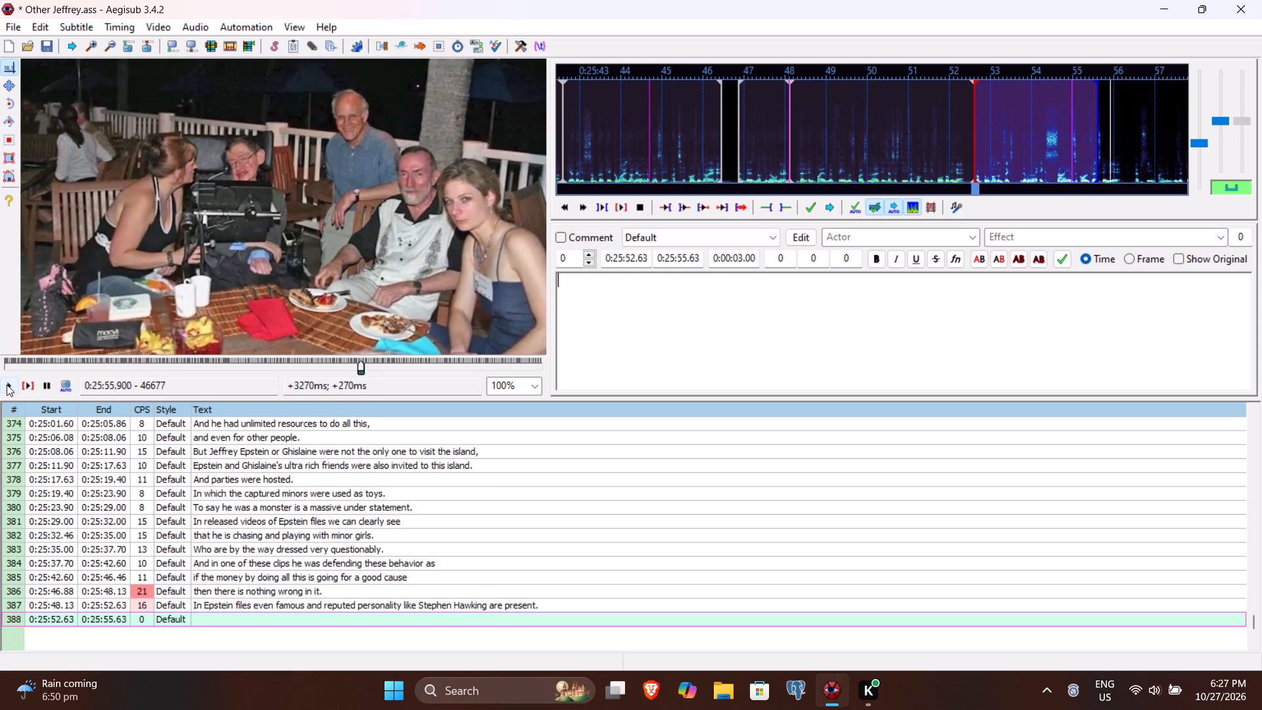
{"action": "left_click", "coordinate": [7, 385]}
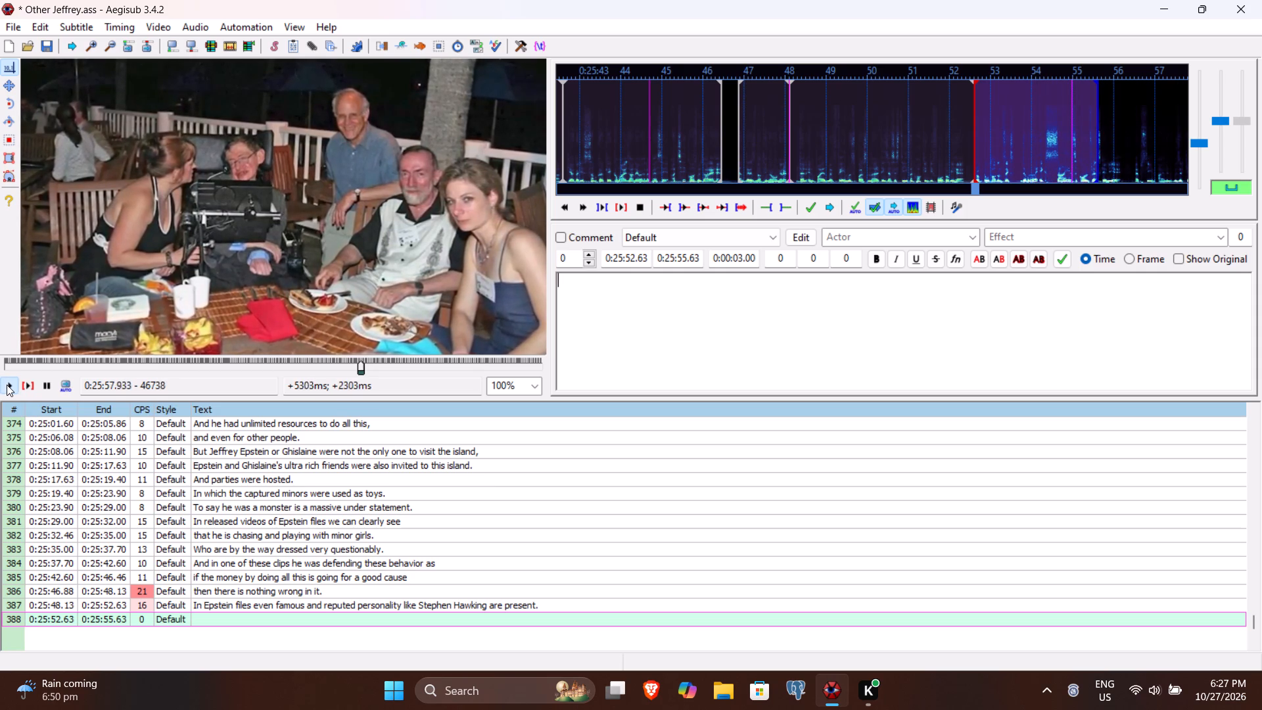
{"action": "left_click", "coordinate": [681, 260]}
{"action": "key", "text": "8"}
{"action": "type", "text": "03"}
Enter "from 2006 when he visited Epstein's island for science conference." as line 388's text and commit the line.
{"action": "left_click", "coordinate": [650, 320]}
{"action": "key", "text": "f"}
{"action": "type", "text": "rom"}
{"action": "key", "text": "space"}
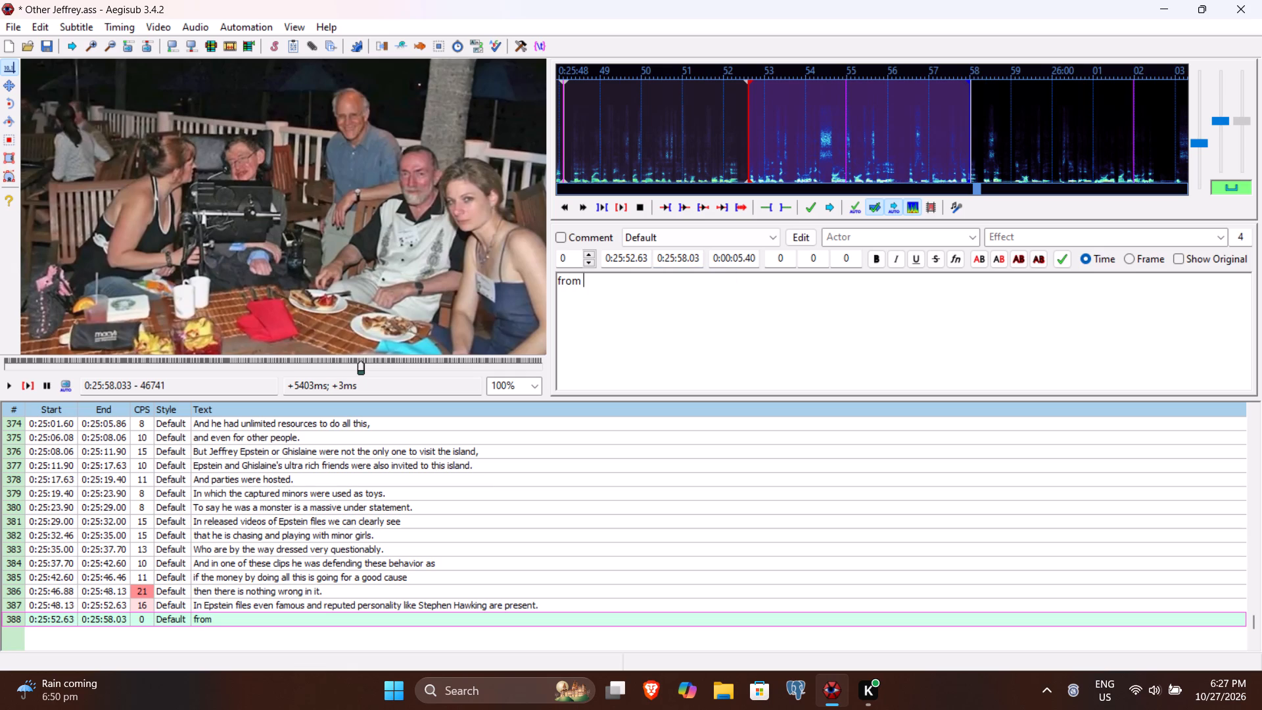
{"action": "type", "text": "2006 when he vidi"}
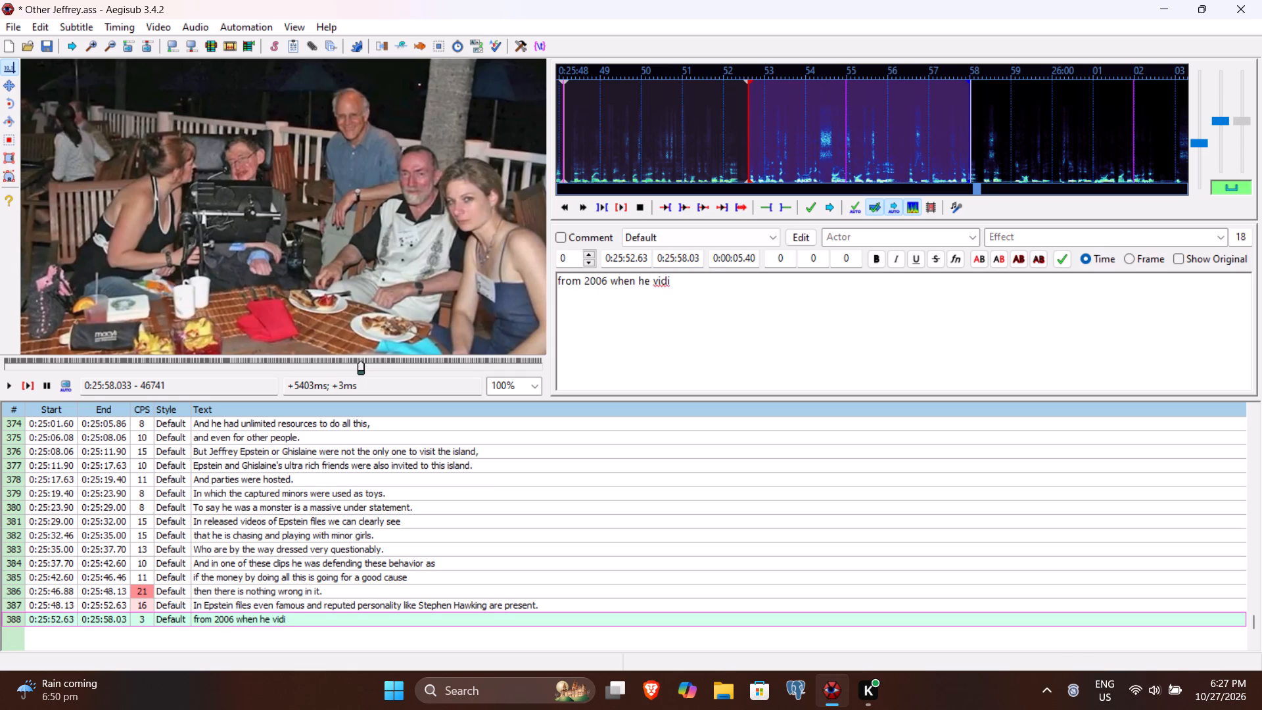
{"action": "key", "text": "BackSpace"}
{"action": "key", "text": "BackSpace"}
{"action": "type", "text": "sited"}
{"action": "key", "text": "space"}
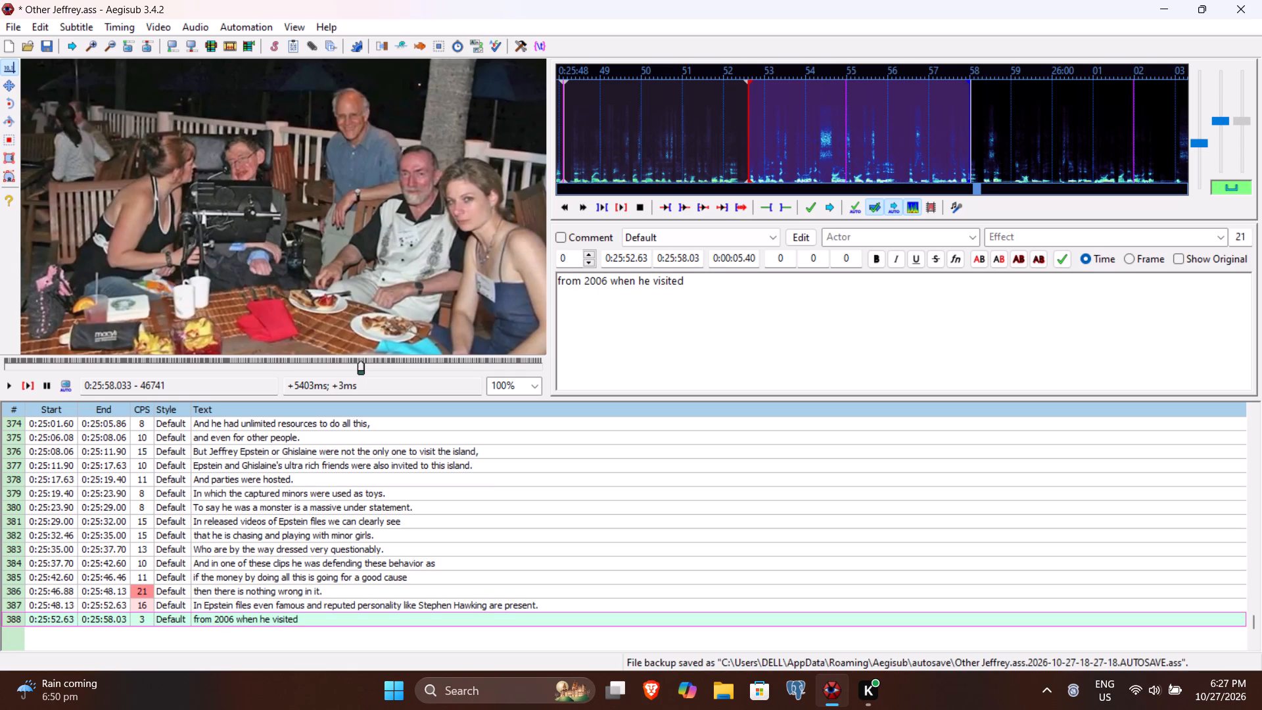
{"action": "type", "text": "Epstein's islan"}
{"action": "type", "text": "d of"}
{"action": "key", "text": "BackSpace"}
{"action": "key", "text": "BackSpace"}
{"action": "type", "text": "for science conference"}
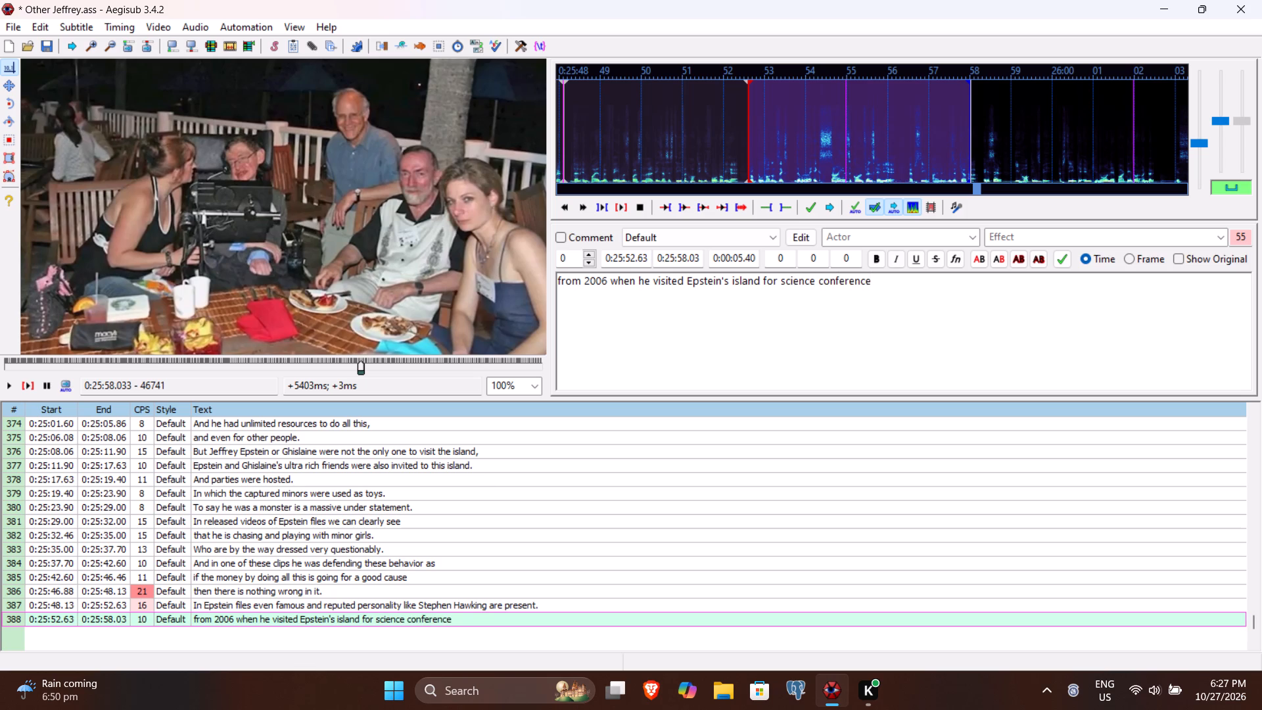
{"action": "key", "text": "period"}
{"action": "key", "text": "Return"}
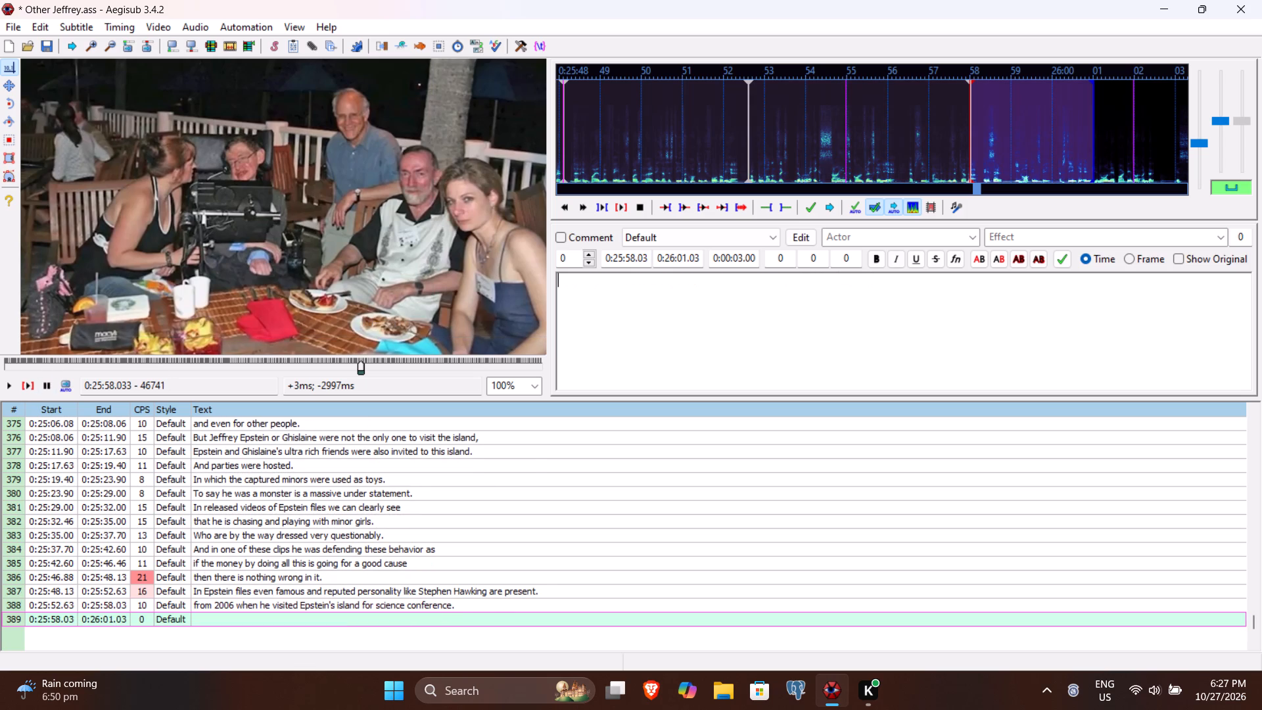
Play line 389 and past it to find the end of the spoken phrase, and set its end time to 0:26:05.10.
{"action": "left_click", "coordinate": [28, 383]}
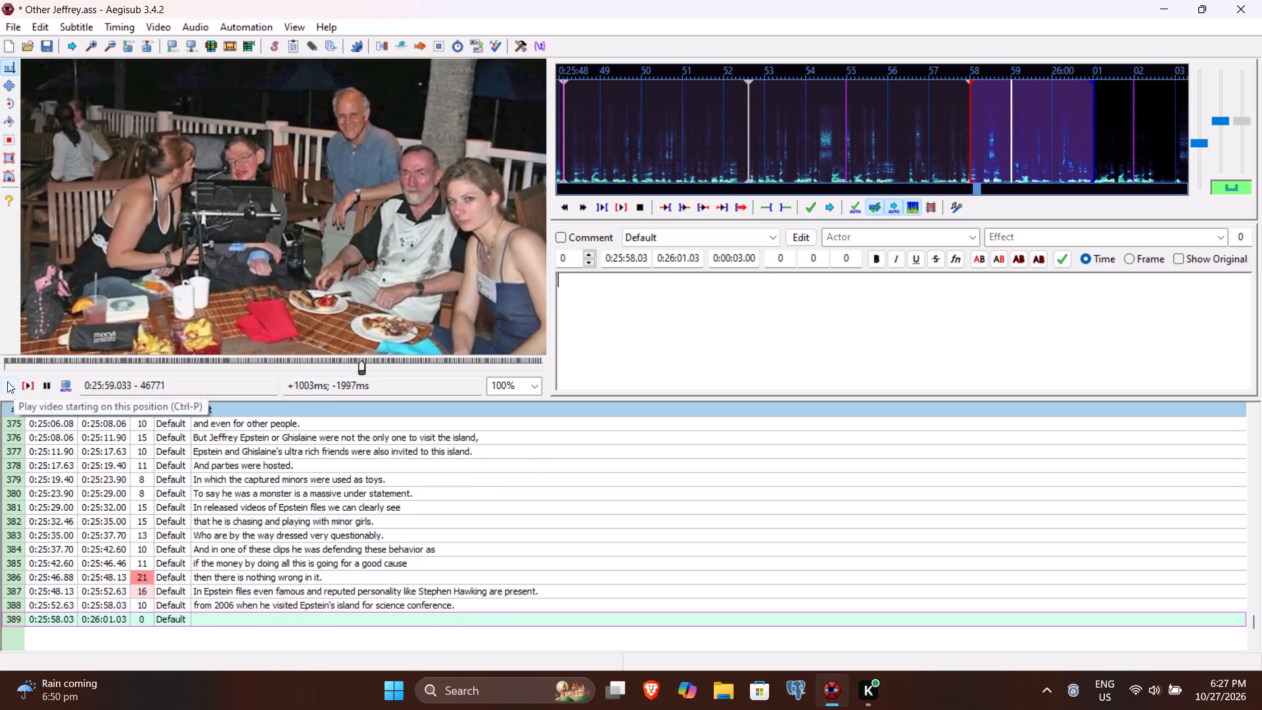
{"action": "left_click", "coordinate": [7, 381]}
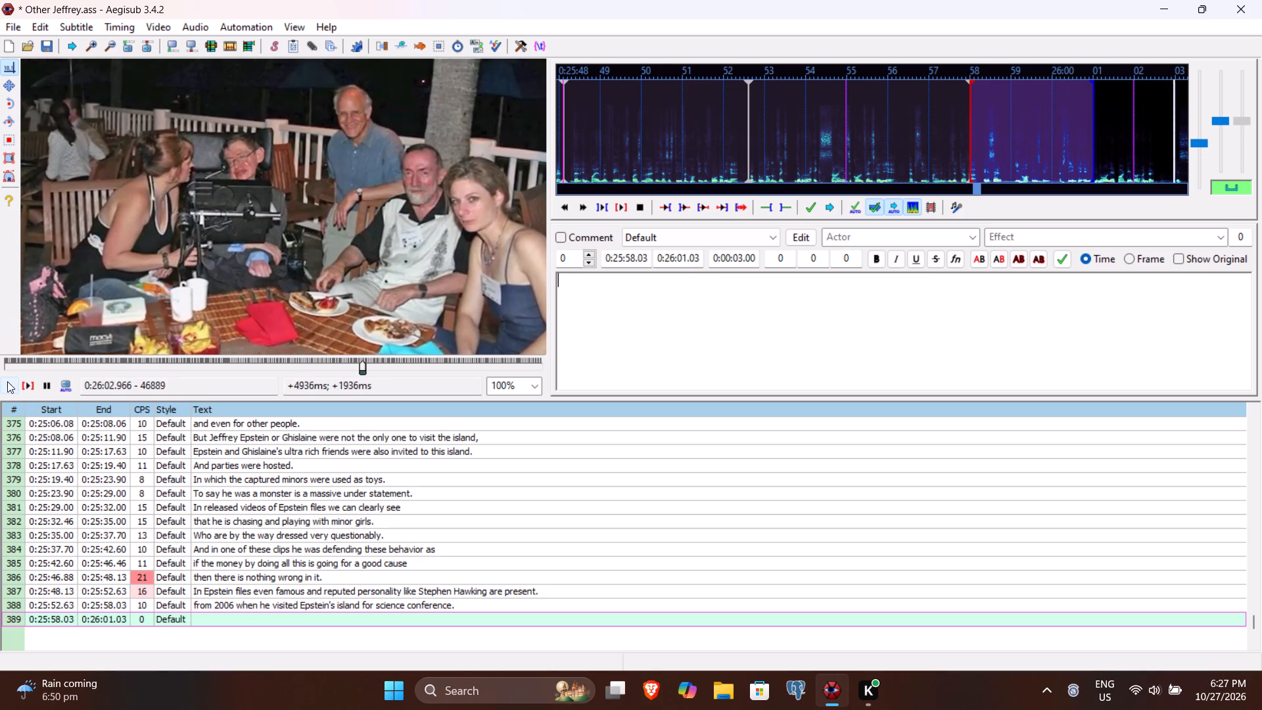
{"action": "left_click", "coordinate": [7, 381]}
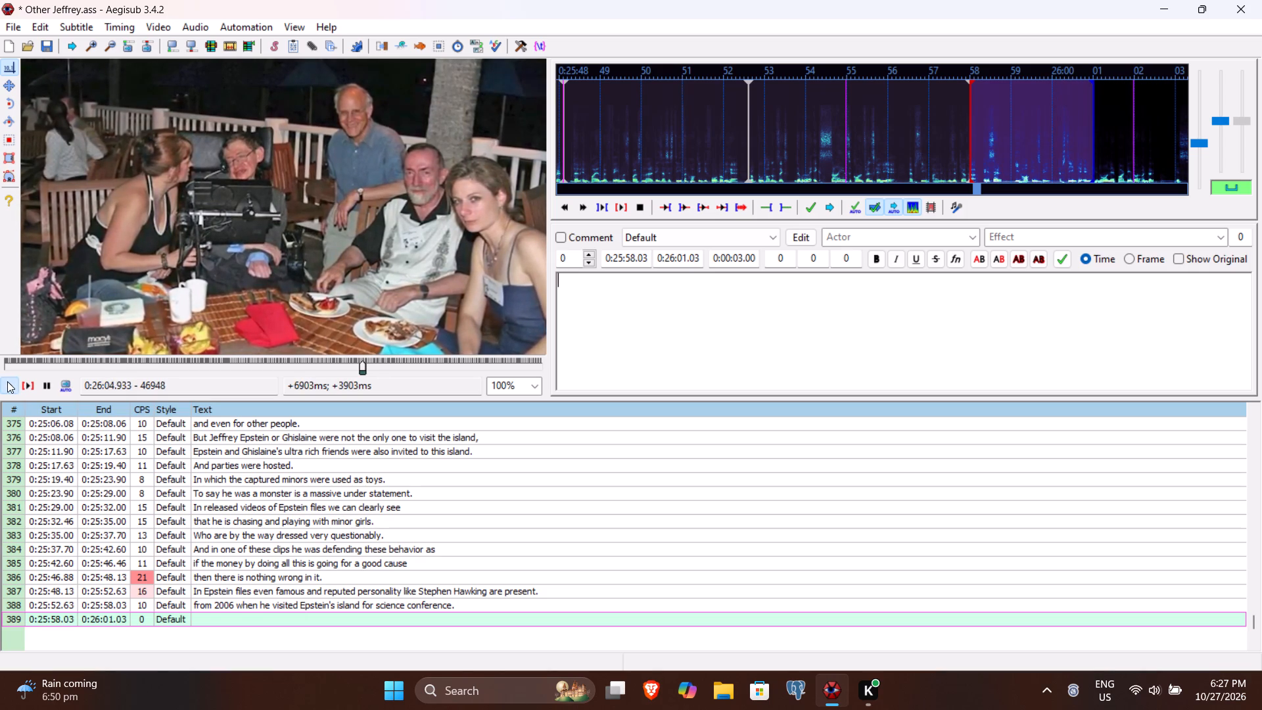
{"action": "left_click", "coordinate": [684, 258]}
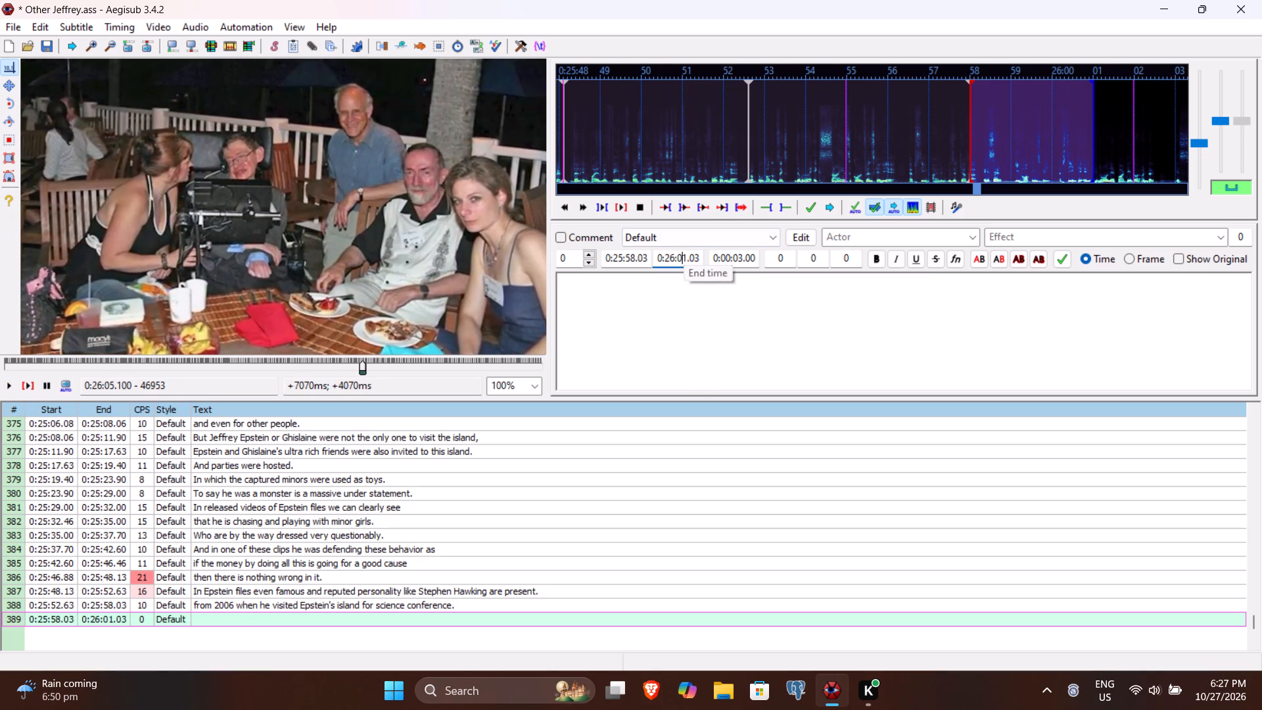
{"action": "type", "text": "510"}
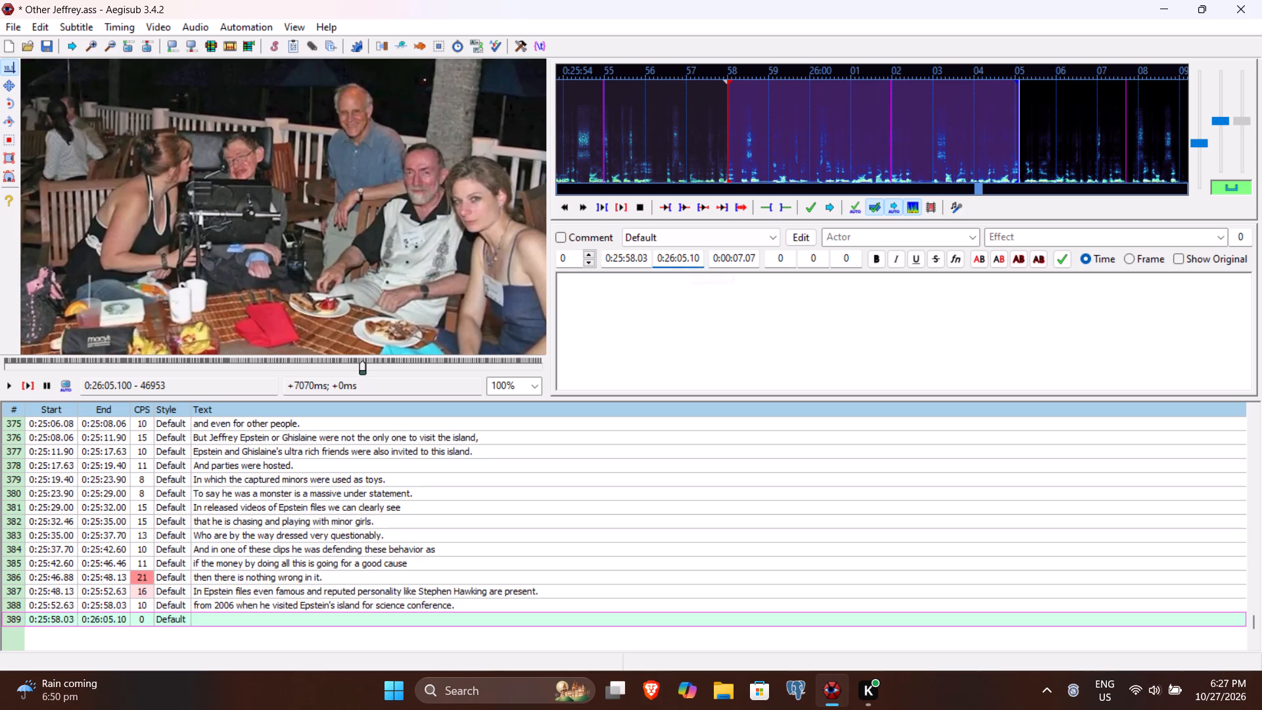
Enter "It is said that even he was involved with Epstein and his heinous acts." as line 389's text, saving the file, and commit the line.
{"action": "left_click", "coordinate": [655, 328]}
{"action": "type", "text": "It is said that even he was e"}
{"action": "key", "text": "BackSpace"}
{"action": "type", "text": "involved with Epstein and his"}
{"action": "key", "text": "space"}
{"action": "type", "text": "hen"}
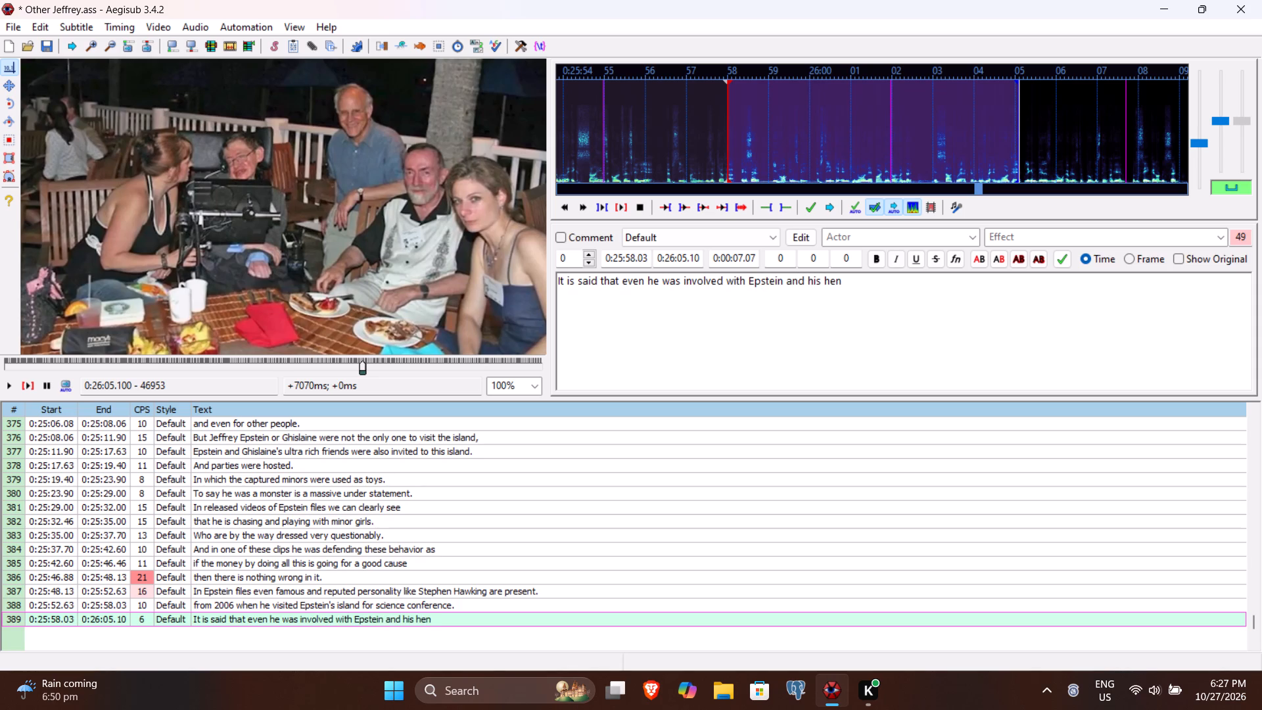
{"action": "type", "text": "ious"}
{"action": "key", "text": "BackSpace"}
{"action": "key", "text": "BackSpace"}
{"action": "key", "text": "BackSpace"}
{"action": "key", "text": "BackSpace"}
{"action": "key", "text": "BackSpace"}
{"action": "type", "text": "inous"}
{"action": "key", "text": "space"}
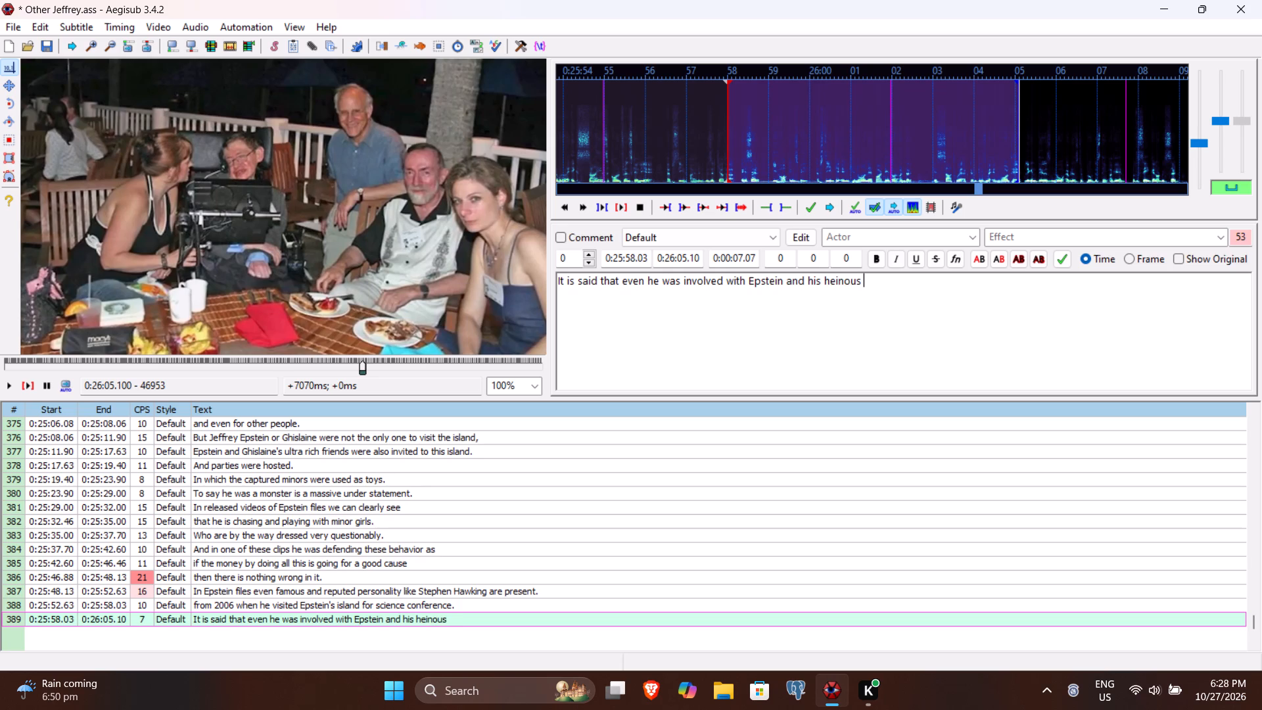
{"action": "type", "text": "acts"}
{"action": "key", "text": "slash"}
{"action": "key", "text": "ctrl+s"}
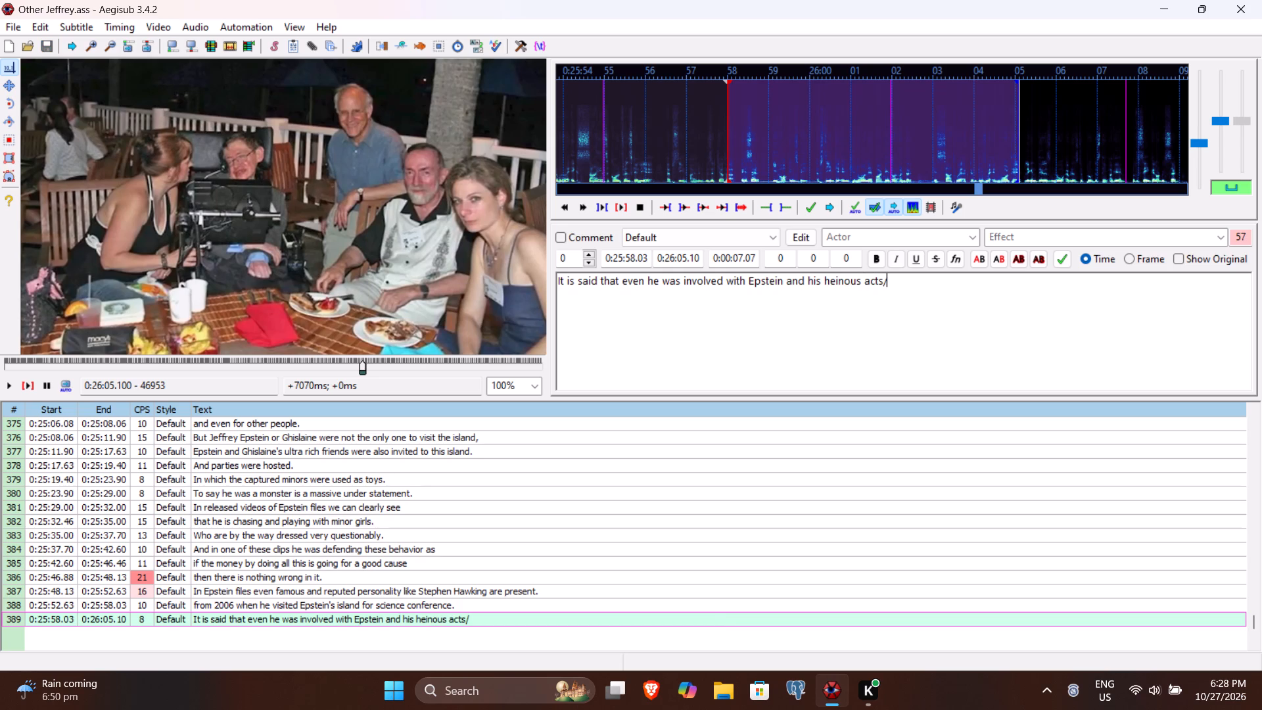
{"action": "key", "text": "BackSpace"}
{"action": "key", "text": "period"}
{"action": "key", "text": "Return"}
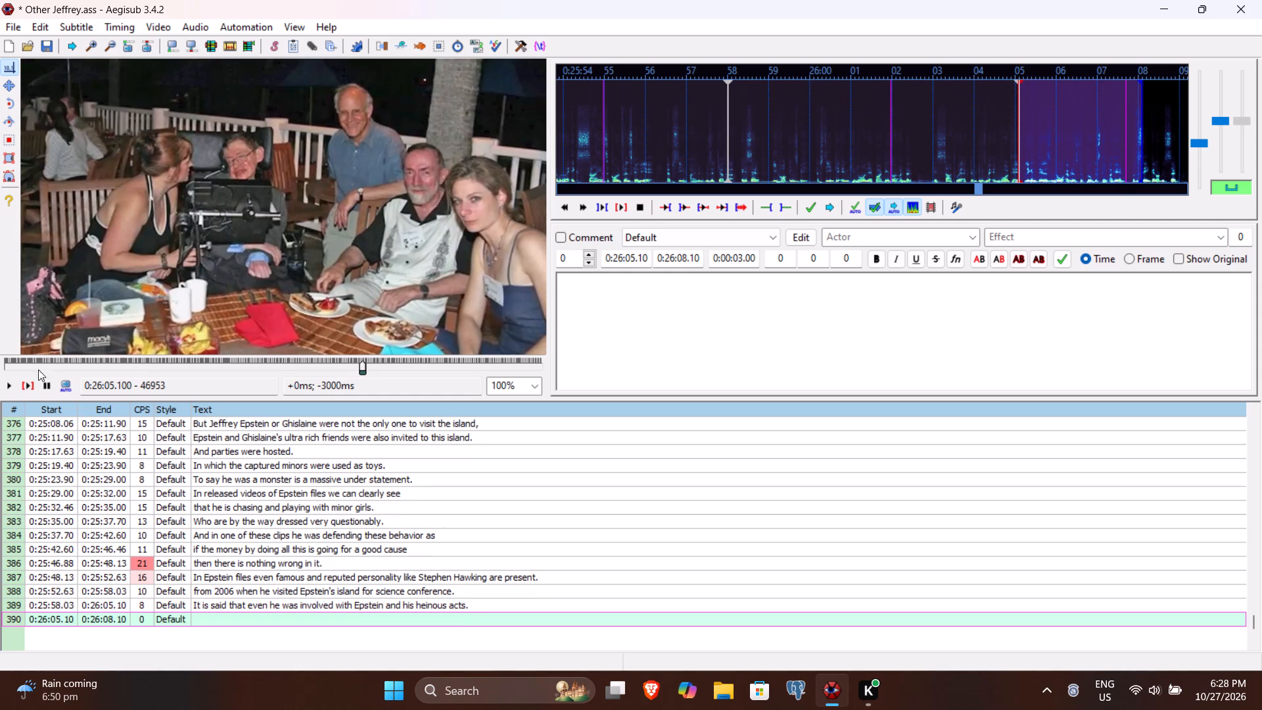
Play line 390 to find the end of the spoken phrase, and set its end time to 0:26:07.70.
{"action": "left_click", "coordinate": [30, 384]}
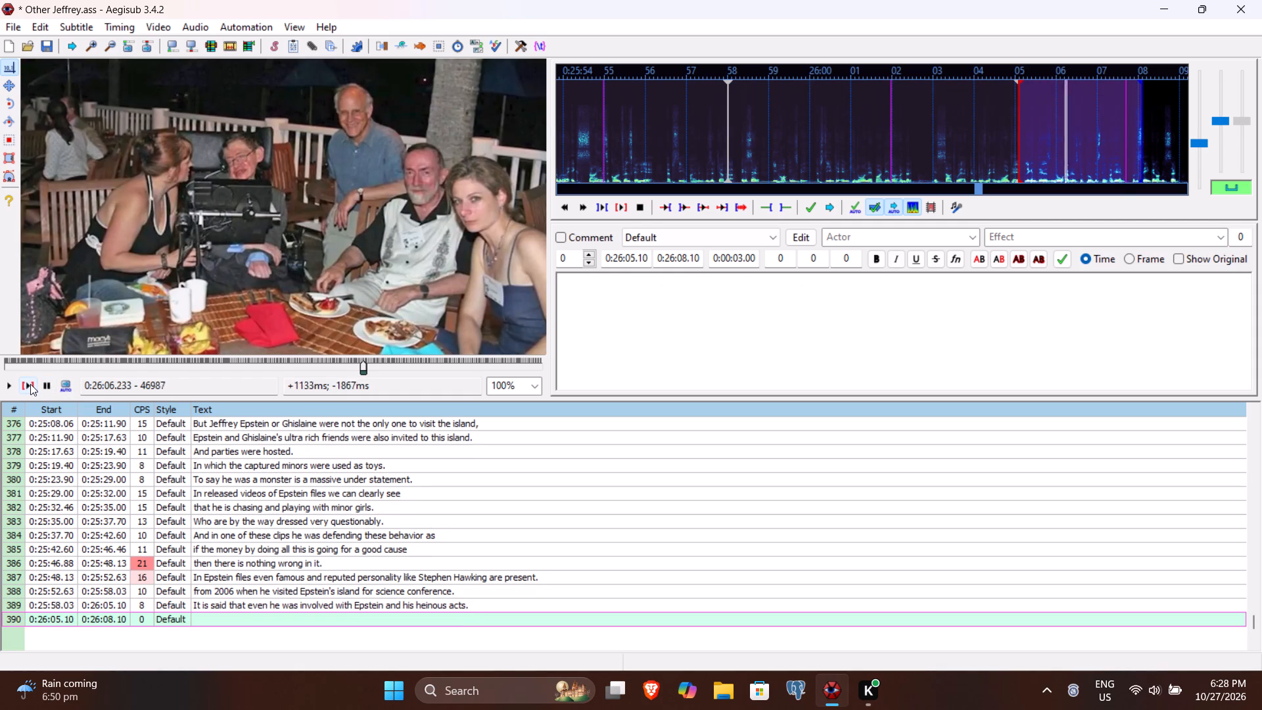
{"action": "left_click", "coordinate": [5, 381]}
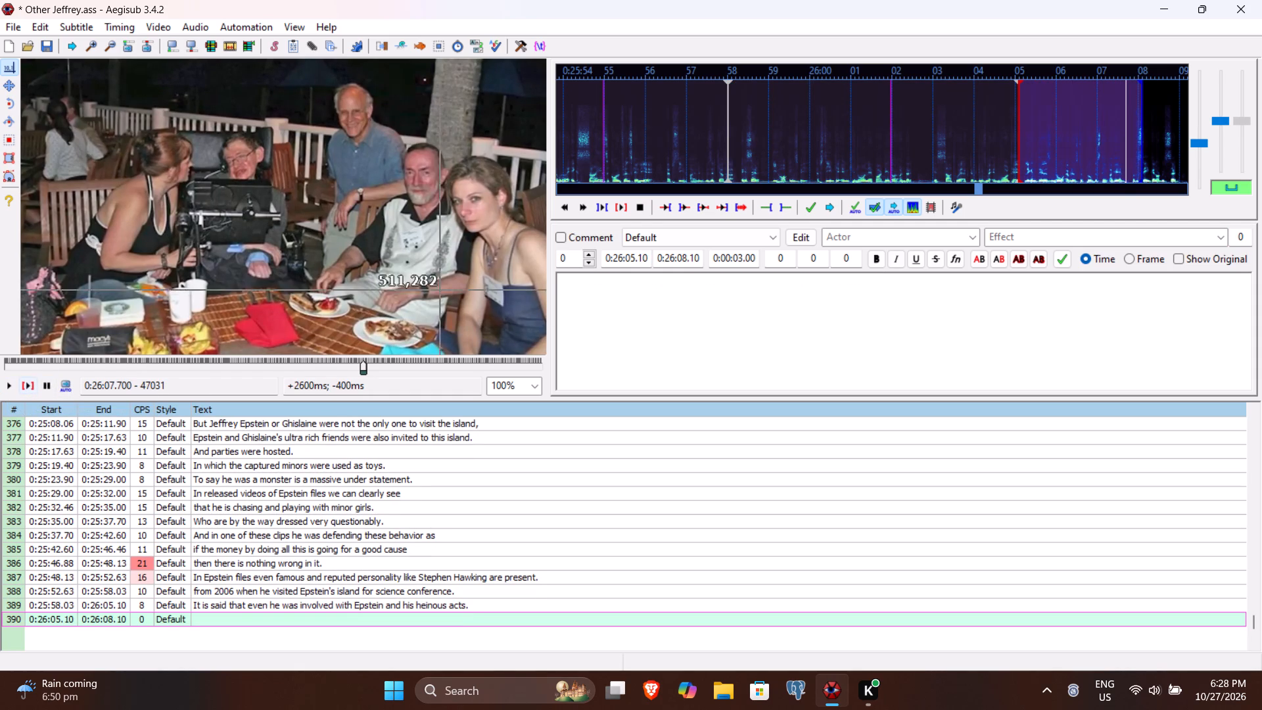
{"action": "left_click", "coordinate": [686, 258]}
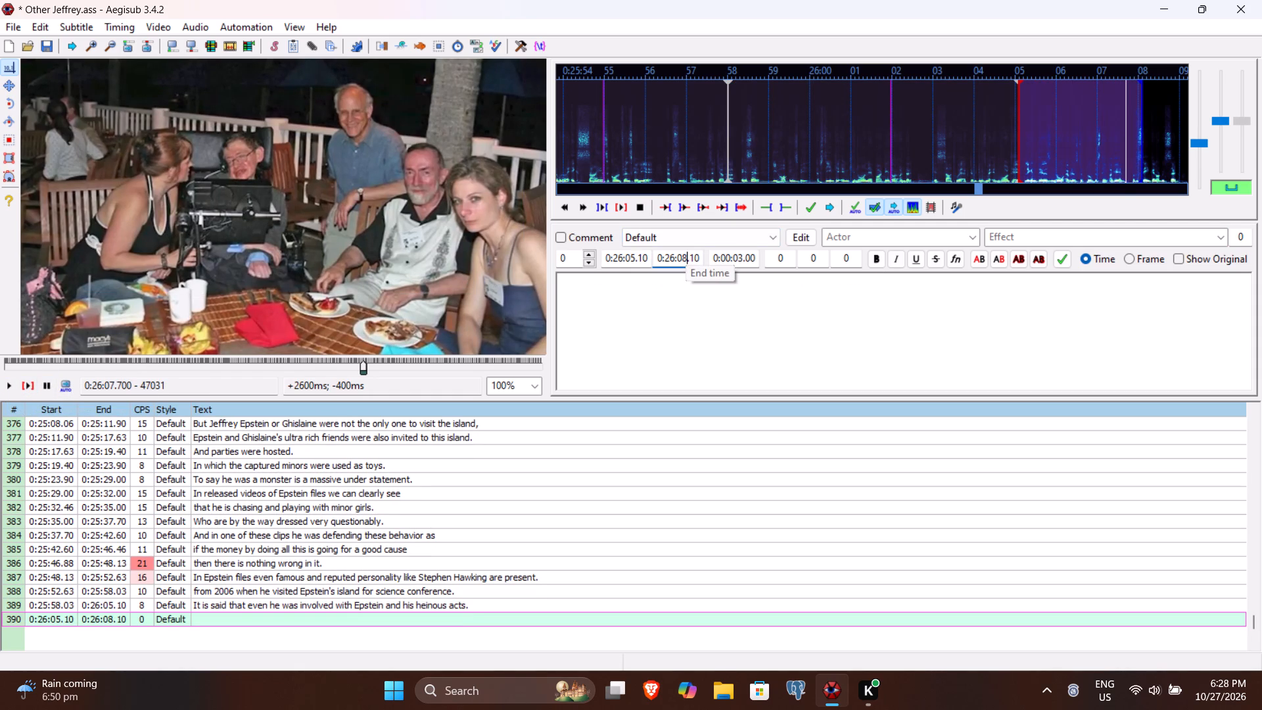
{"action": "key", "text": "BackSpace"}
{"action": "type", "text": "77"}
Enter "But there are no proofs to prove this." as line 390's text and commit the line.
{"action": "left_click", "coordinate": [654, 302]}
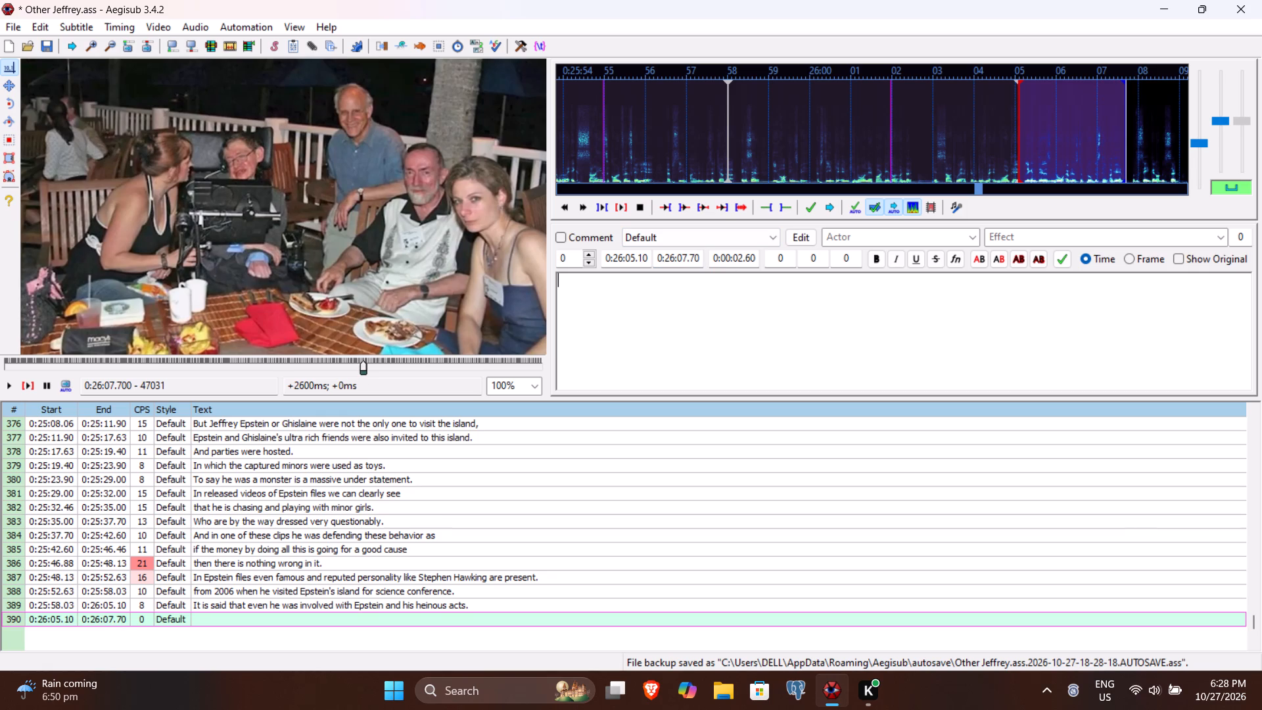
{"action": "type", "text": "But ther ei"}
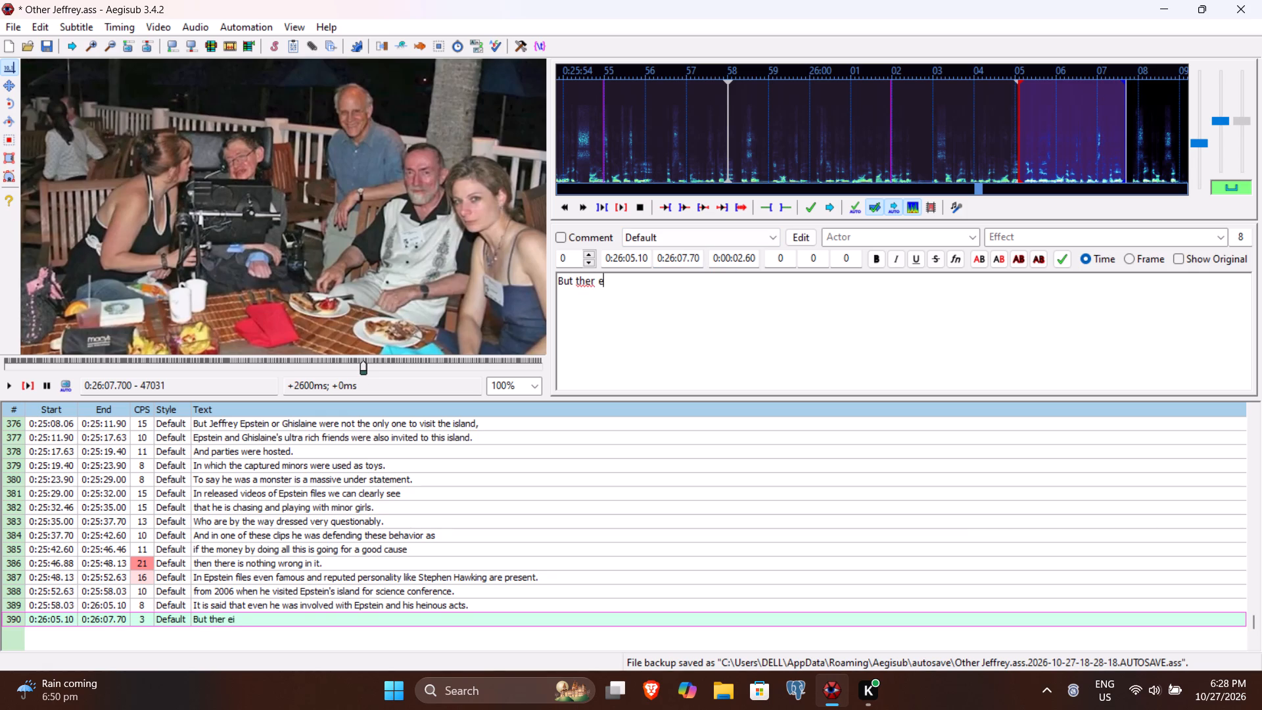
{"action": "key", "text": "BackSpace"}
{"action": "key", "text": "BackSpace"}
{"action": "key", "text": "BackSpace"}
{"action": "type", "text": "e are no prro"}
{"action": "key", "text": "BackSpace"}
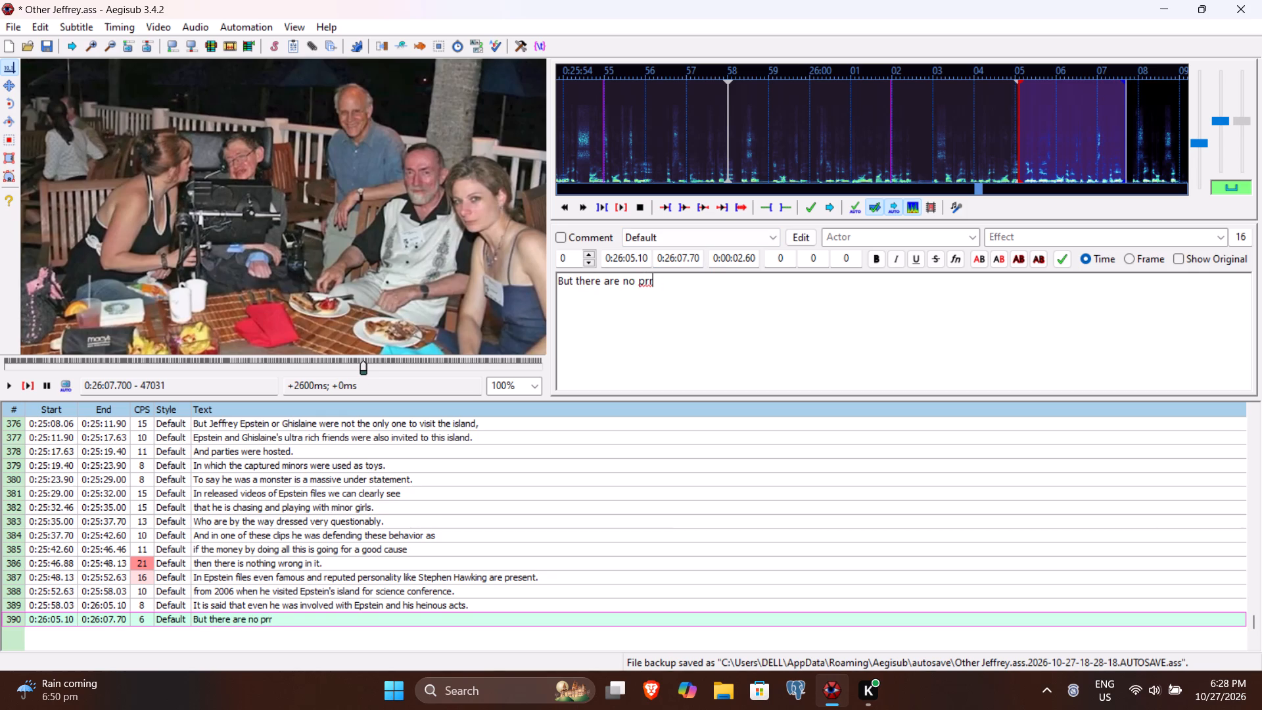
{"action": "key", "text": "BackSpace"}
{"action": "type", "text": "oofs to prove this"}
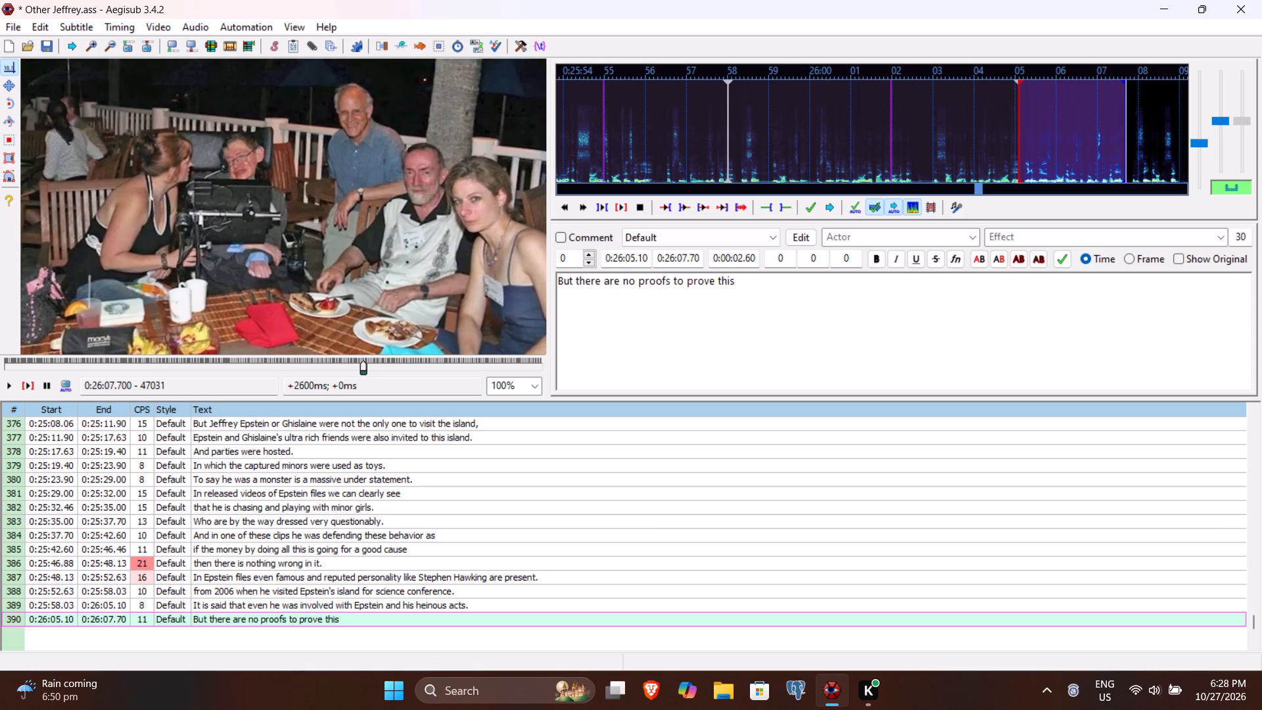
{"action": "key", "text": "period"}
{"action": "key", "text": "Return"}
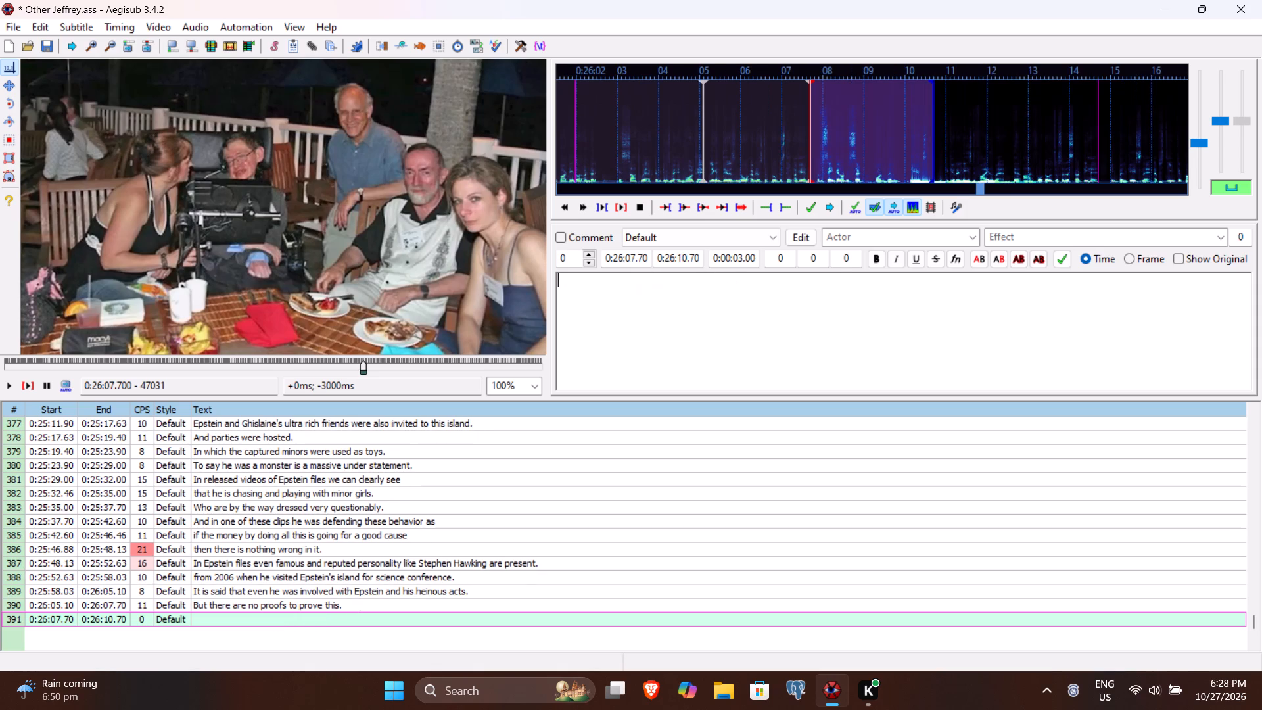
Play line 391, enter "But the same can't be said for Bill Gates." as its text and commit the line.
{"action": "left_click", "coordinate": [30, 380]}
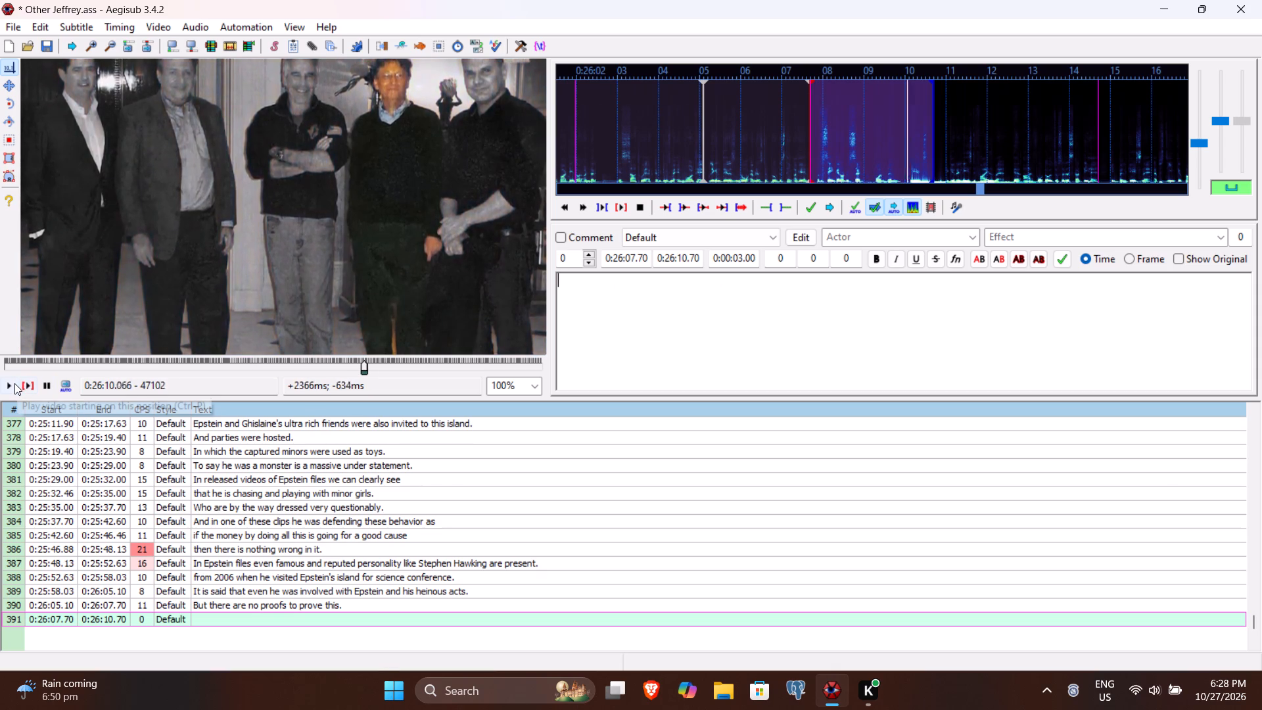
{"action": "type", "text": "But the same can"}
{"action": "type", "text": "'t sa"}
{"action": "key", "text": "BackSpace"}
{"action": "key", "text": "BackSpace"}
{"action": "type", "text": "be said for Bill Gates."}
{"action": "key", "text": "Return"}
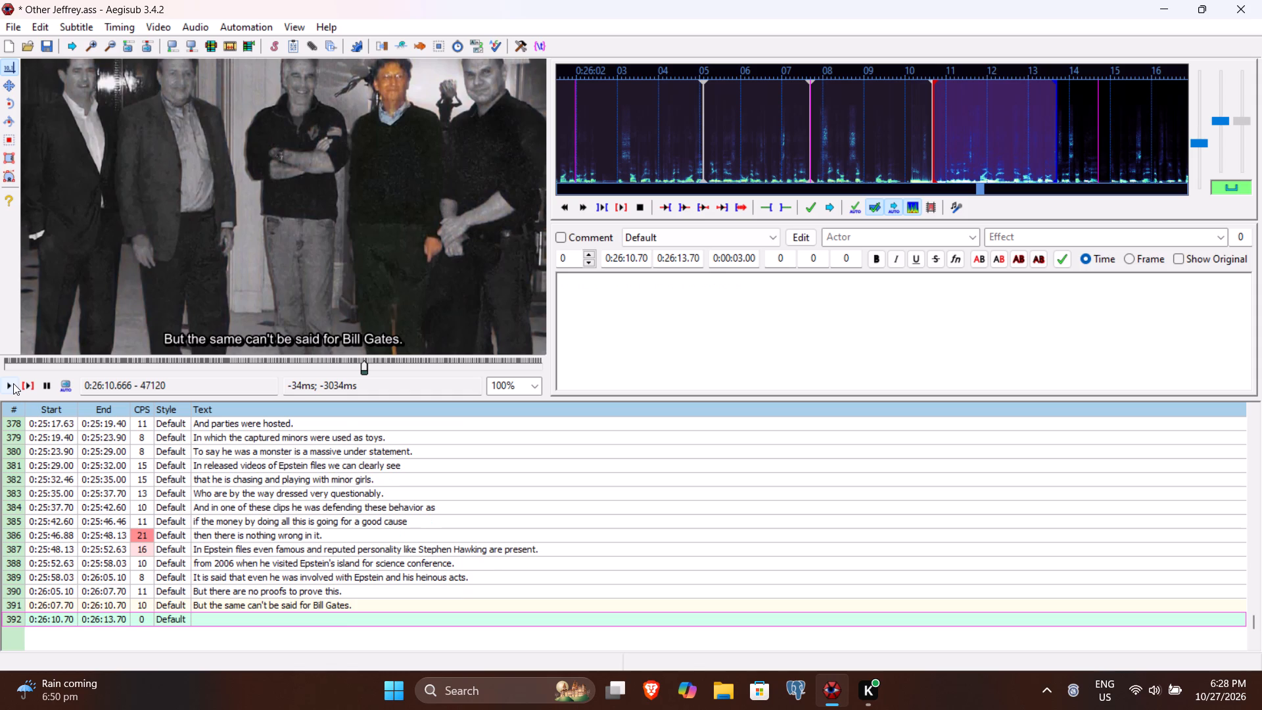
Play line 392 and past it to find the end of the spoken phrase, and set its end time to 0:26:14.66.
{"action": "left_click", "coordinate": [23, 384]}
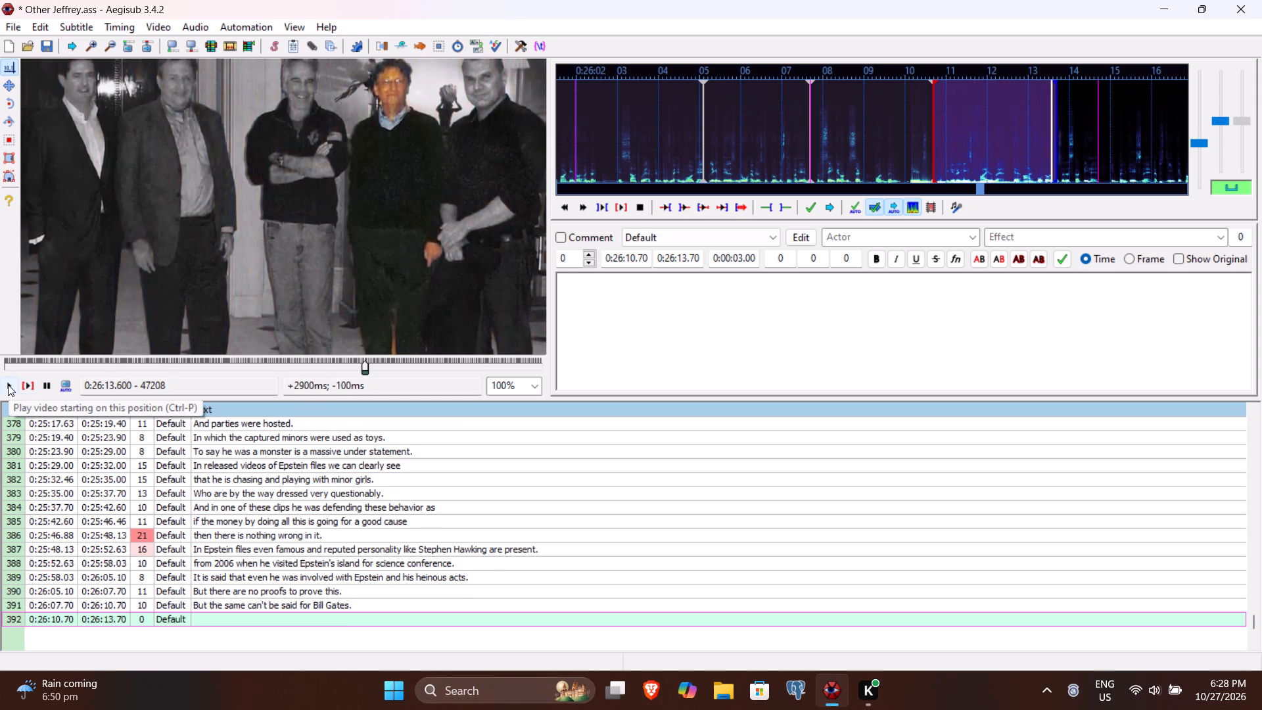
{"action": "left_click", "coordinate": [8, 385]}
{"action": "left_click", "coordinate": [8, 385]}
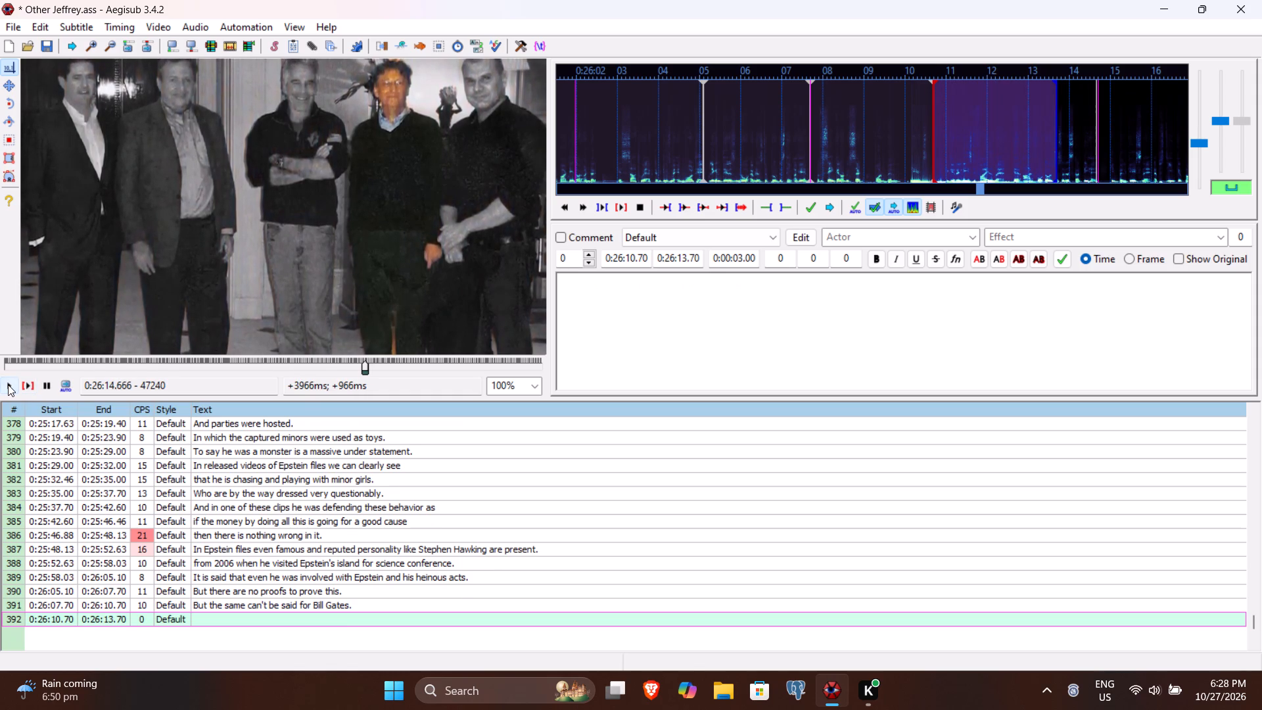
{"action": "left_click", "coordinate": [681, 260]}
{"action": "key", "text": "4"}
{"action": "type", "text": "66"}
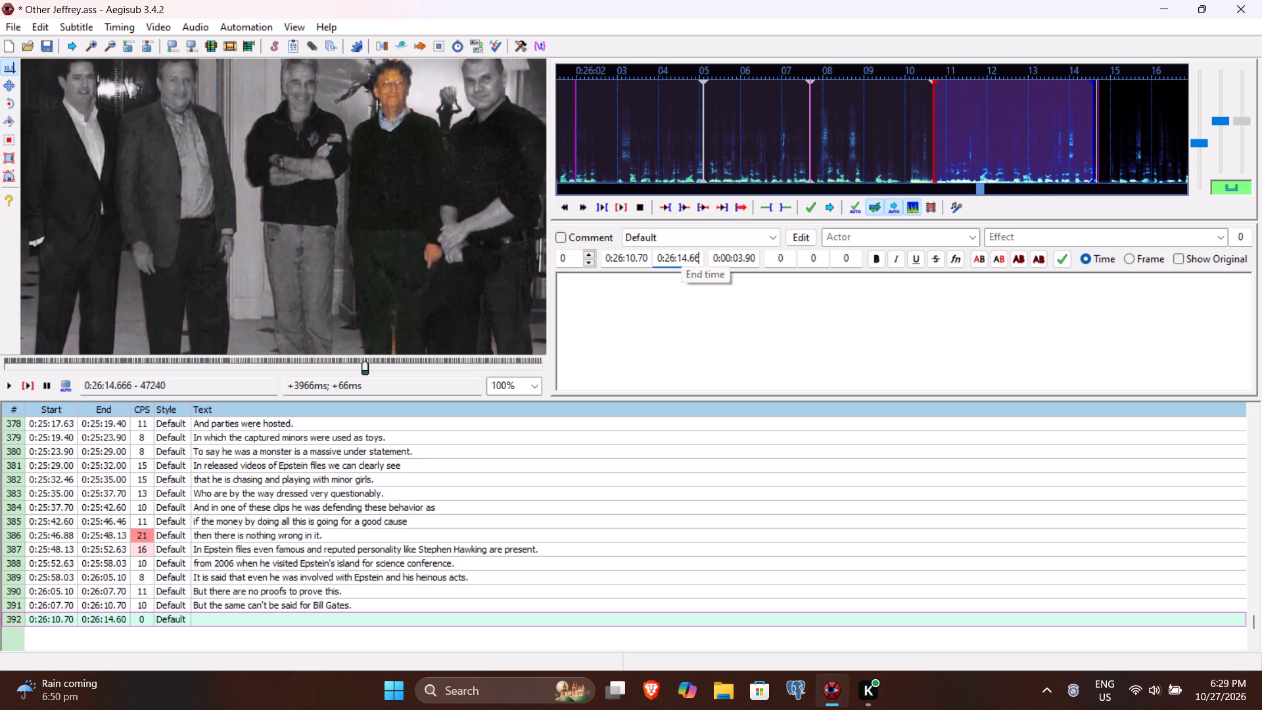
Enter "Because in the released files there are photos which suggests" as line 392's text and commit the line.
{"action": "left_click", "coordinate": [649, 297]}
{"action": "type", "text": "Because in the release"}
{"action": "type", "text": "d files ther w"}
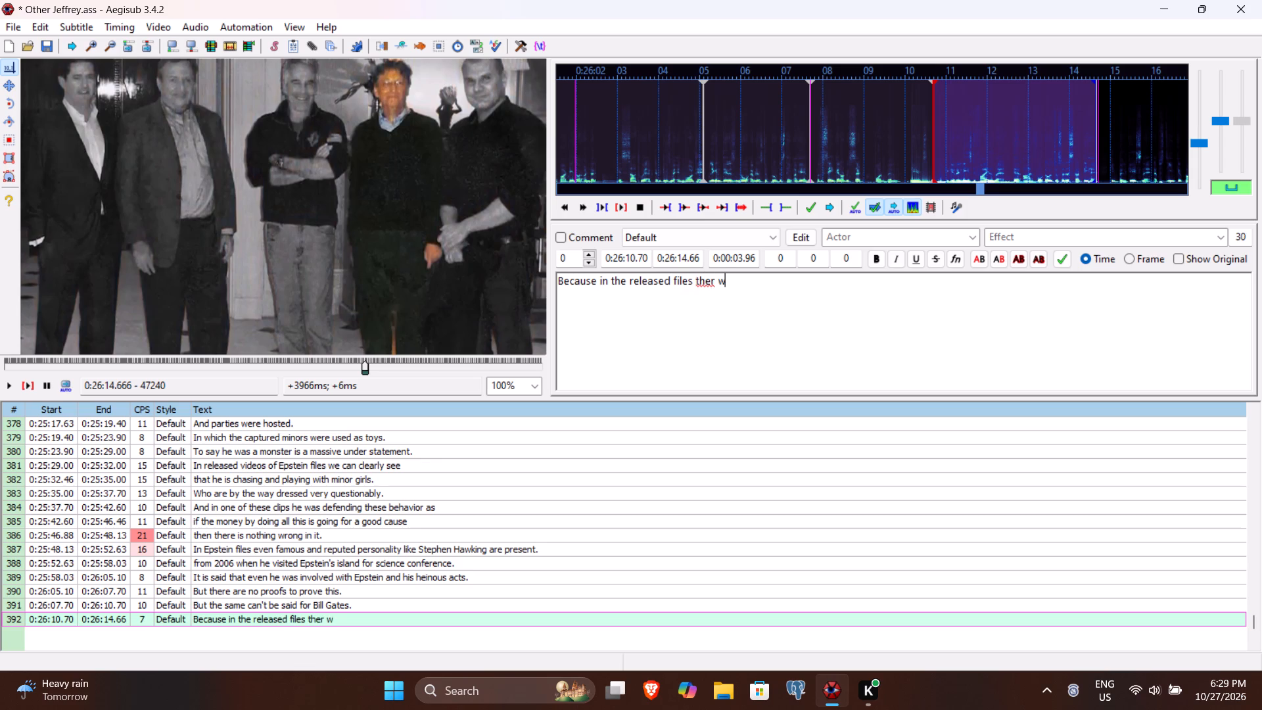
{"action": "key", "text": "BackSpace"}
{"action": "key", "text": "BackSpace"}
{"action": "type", "text": "e ae"}
{"action": "key", "text": "space"}
{"action": "key", "text": "BackSpace"}
{"action": "key", "text": "BackSpace"}
{"action": "type", "text": "re phto"}
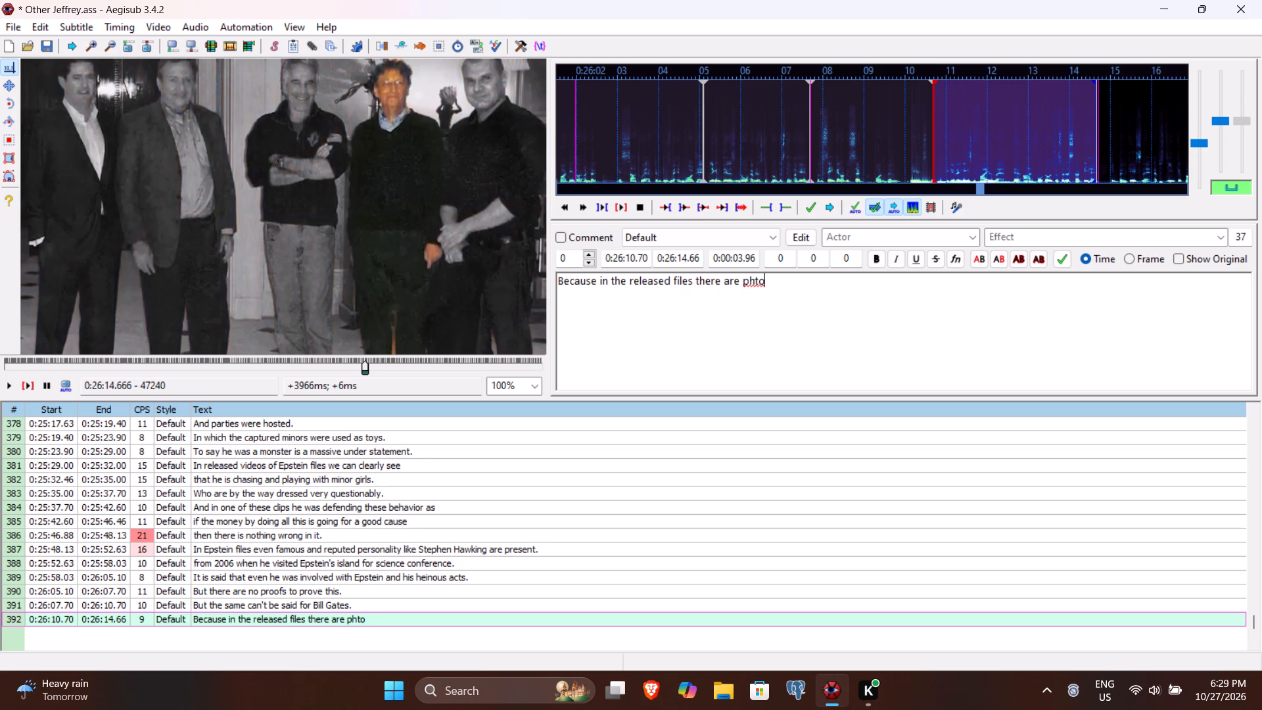
{"action": "key", "text": "BackSpace"}
{"action": "key", "text": "BackSpace"}
{"action": "type", "text": "otos whic"}
{"action": "key", "text": "space"}
{"action": "key", "text": "BackSpace"}
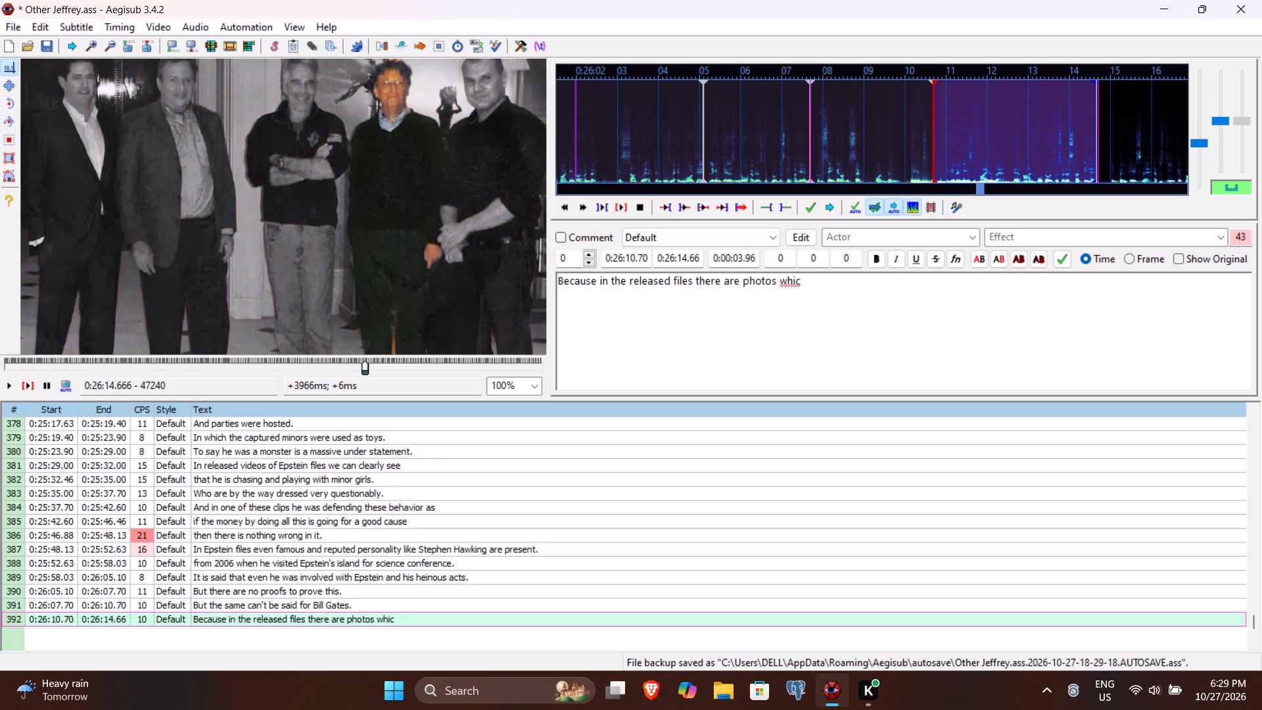
{"action": "type", "text": "h s"}
{"action": "type", "text": "uggests"}
{"action": "key", "text": "Return"}
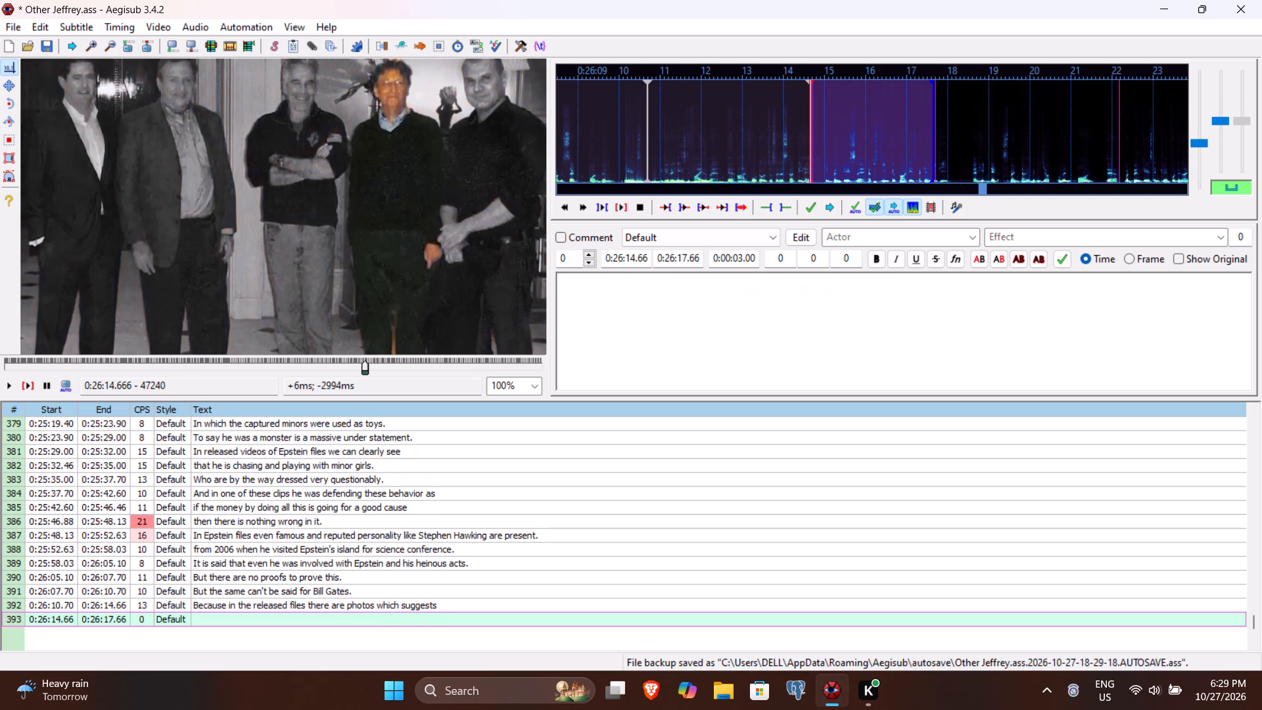
Play line 393 and past it to find the end of the spoken phrase, and set its end time to 0:26:18.10.
{"action": "left_click", "coordinate": [30, 382]}
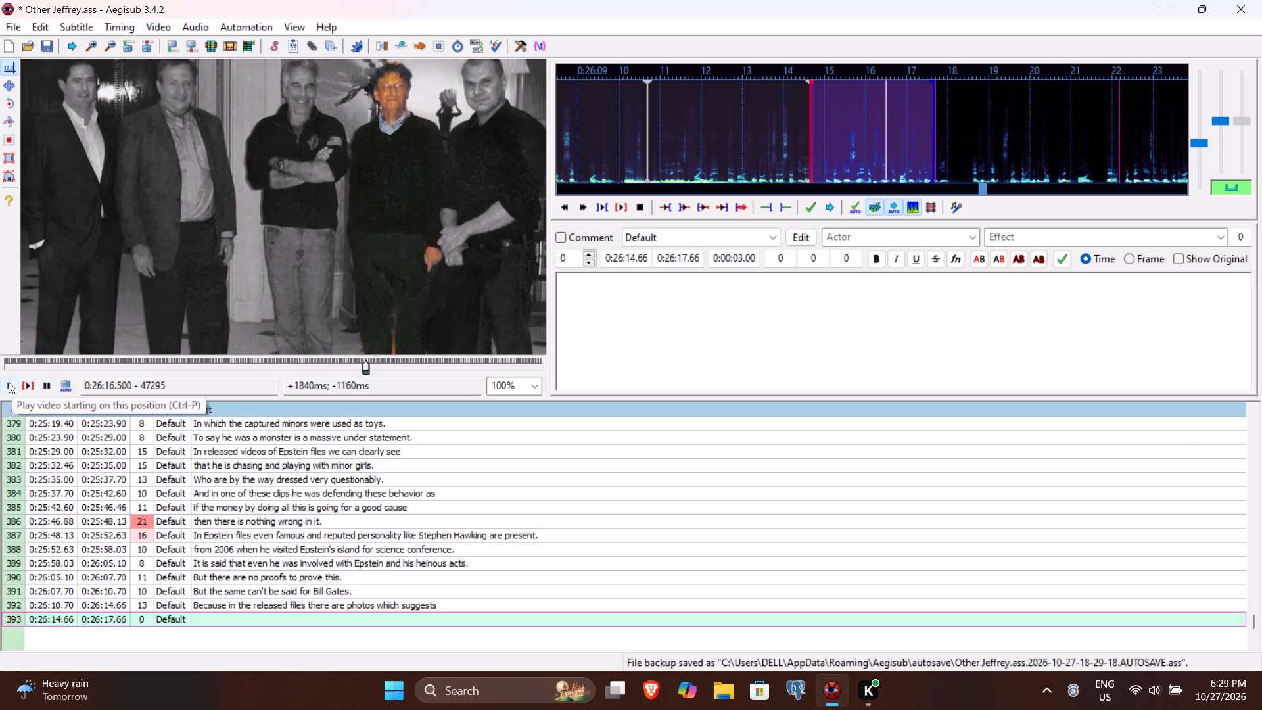
{"action": "left_click", "coordinate": [9, 382]}
{"action": "left_click", "coordinate": [9, 382]}
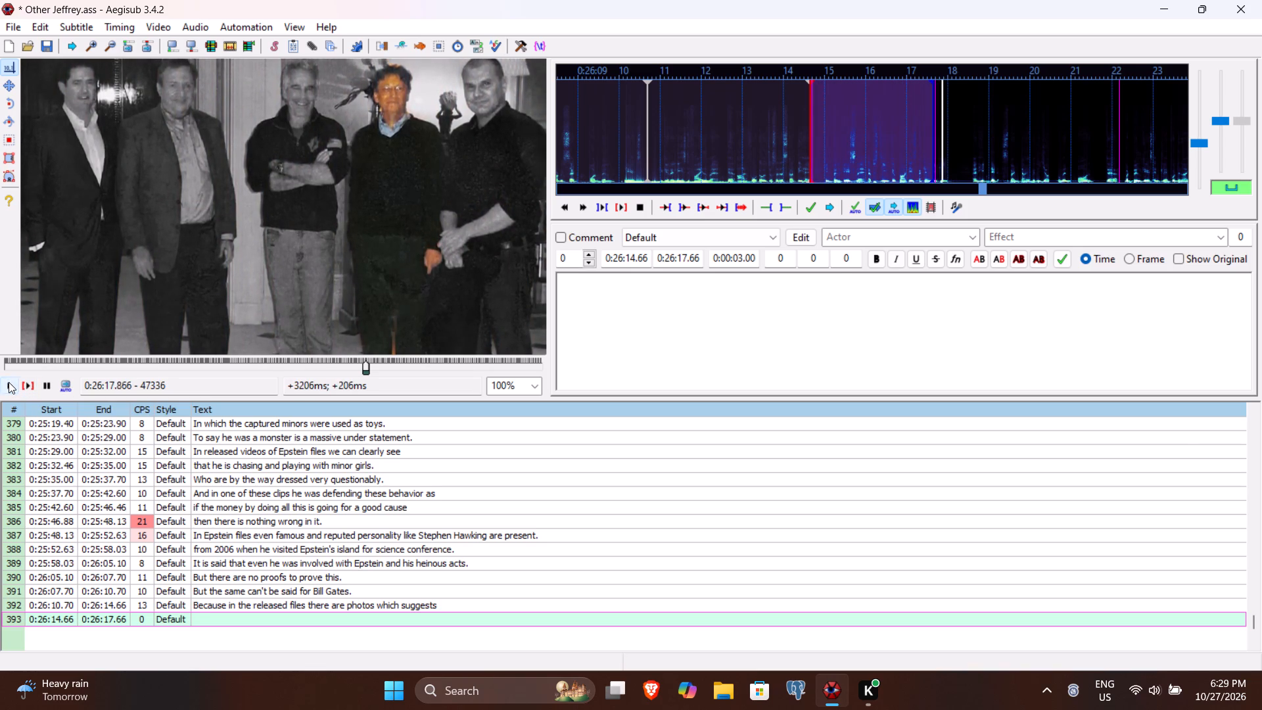
{"action": "left_click", "coordinate": [683, 259]}
{"action": "type", "text": "819"}
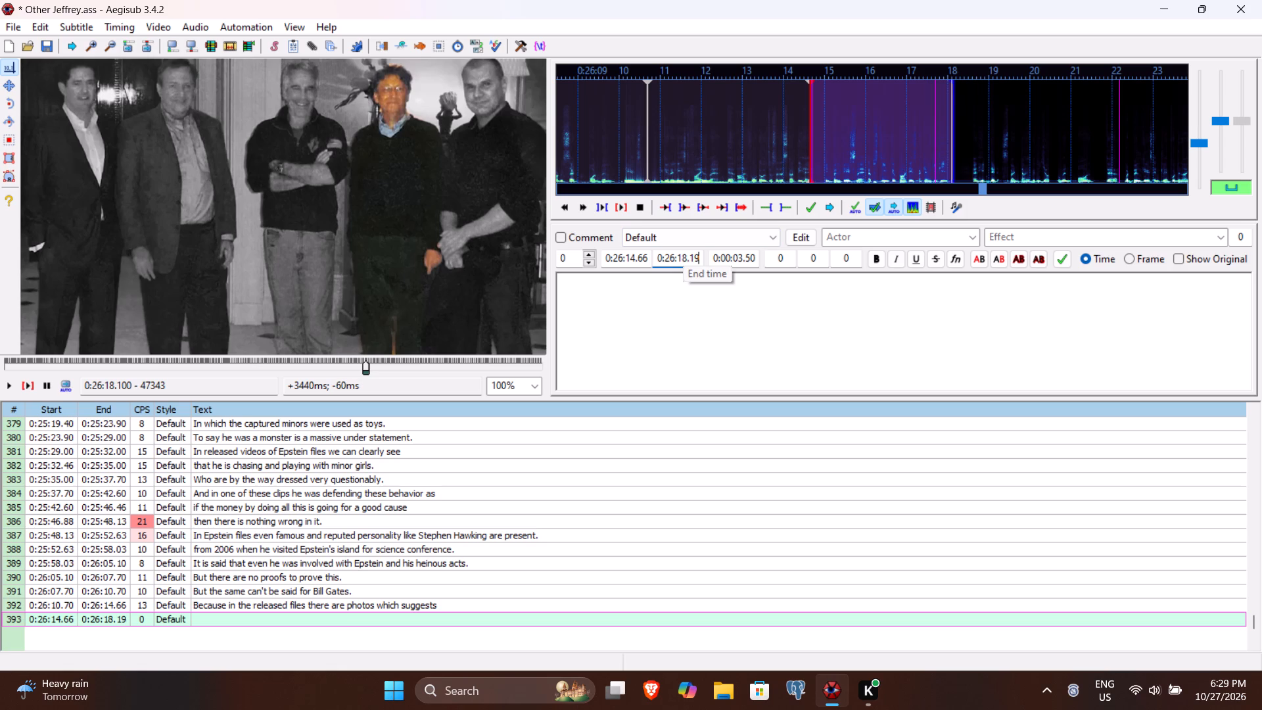
{"action": "key", "text": "BackSpace"}
{"action": "key", "text": "0"}
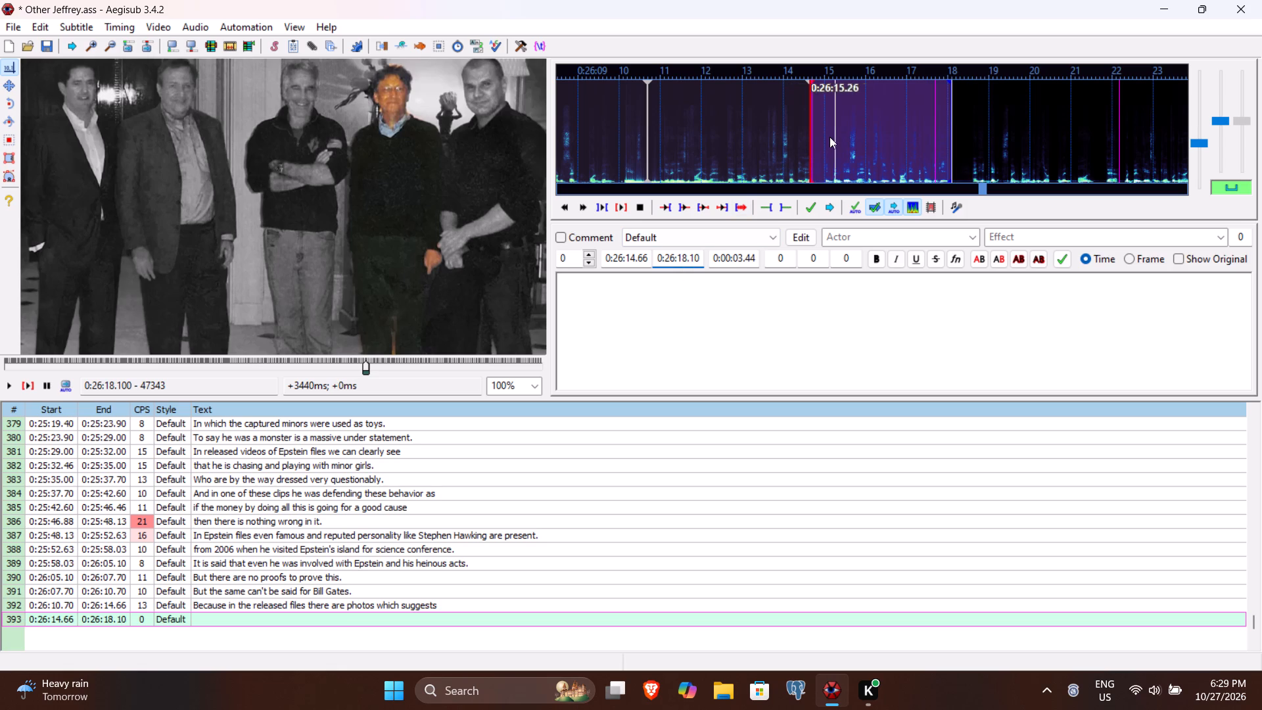
Set line 393's start time to 0:26:14.98.
{"action": "left_click", "coordinate": [636, 260]}
{"action": "type", "text": "98"}
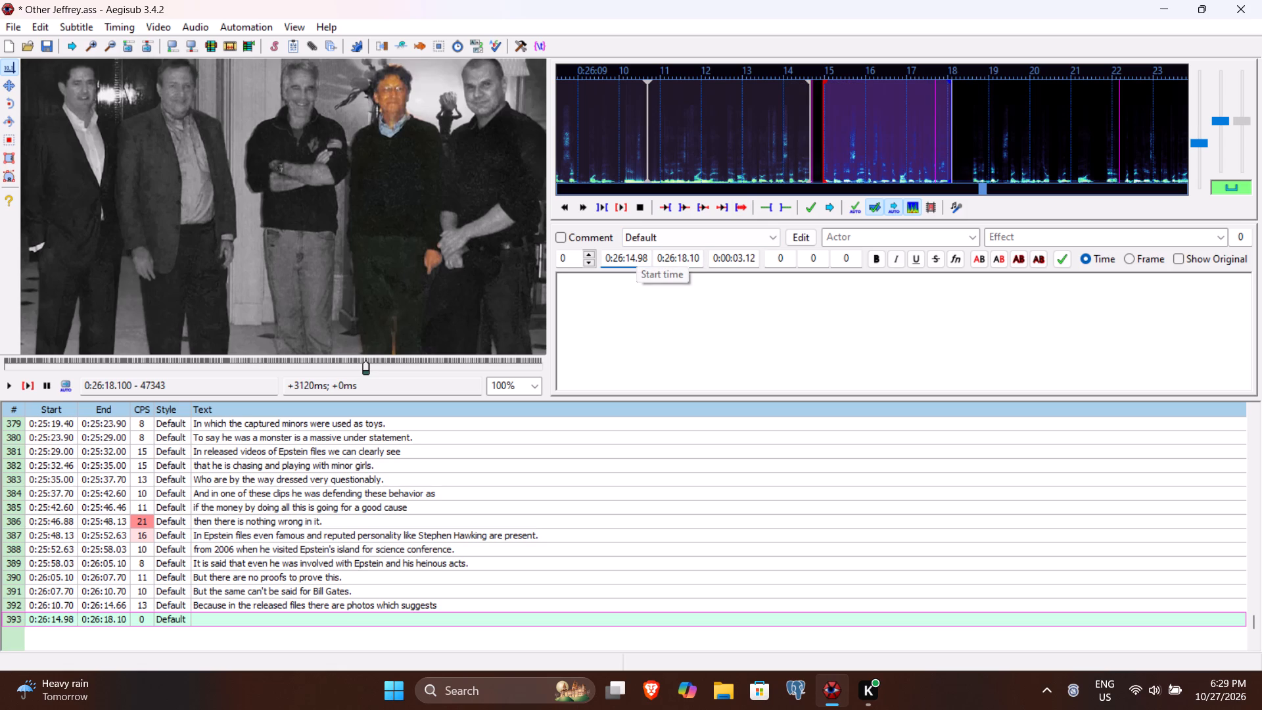
Enter "he attended Epstein's parties." as line 393's text and commit the line.
{"action": "left_click", "coordinate": [626, 286]}
{"action": "type", "text": "he ate"}
{"action": "key", "text": "BackSpace"}
{"action": "type", "text": "tended"}
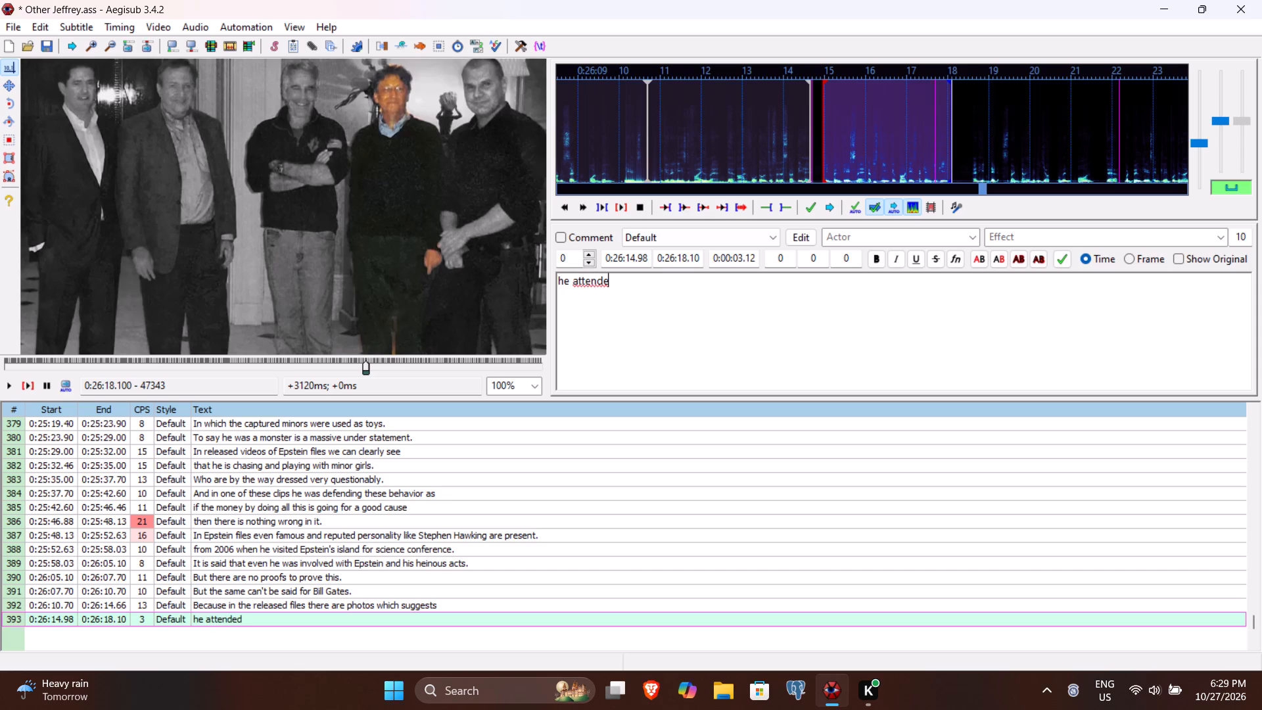
{"action": "key", "text": "space"}
{"action": "type", "text": "Epstei"}
{"action": "type", "text": "n's parties"}
{"action": "key", "text": "period"}
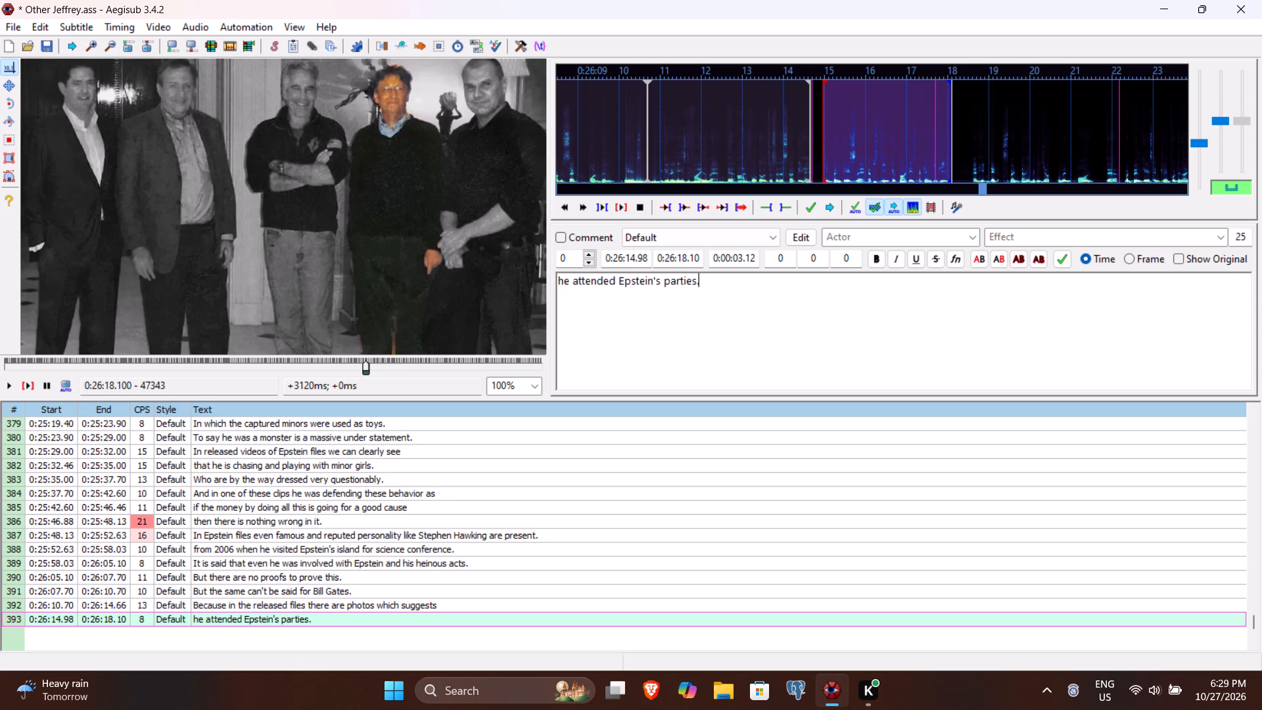
{"action": "key", "text": "Return"}
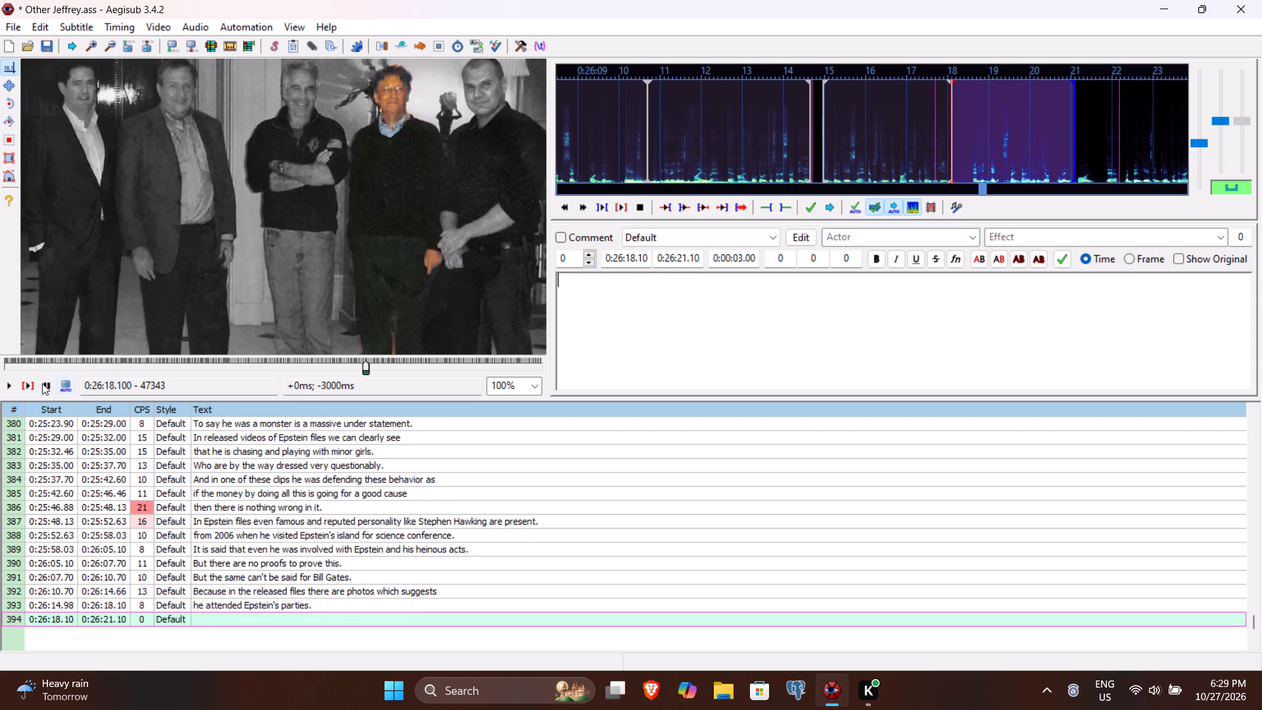
Play line 394 and enter "And that he did spend time with young women," as its text.
{"action": "left_click", "coordinate": [31, 383]}
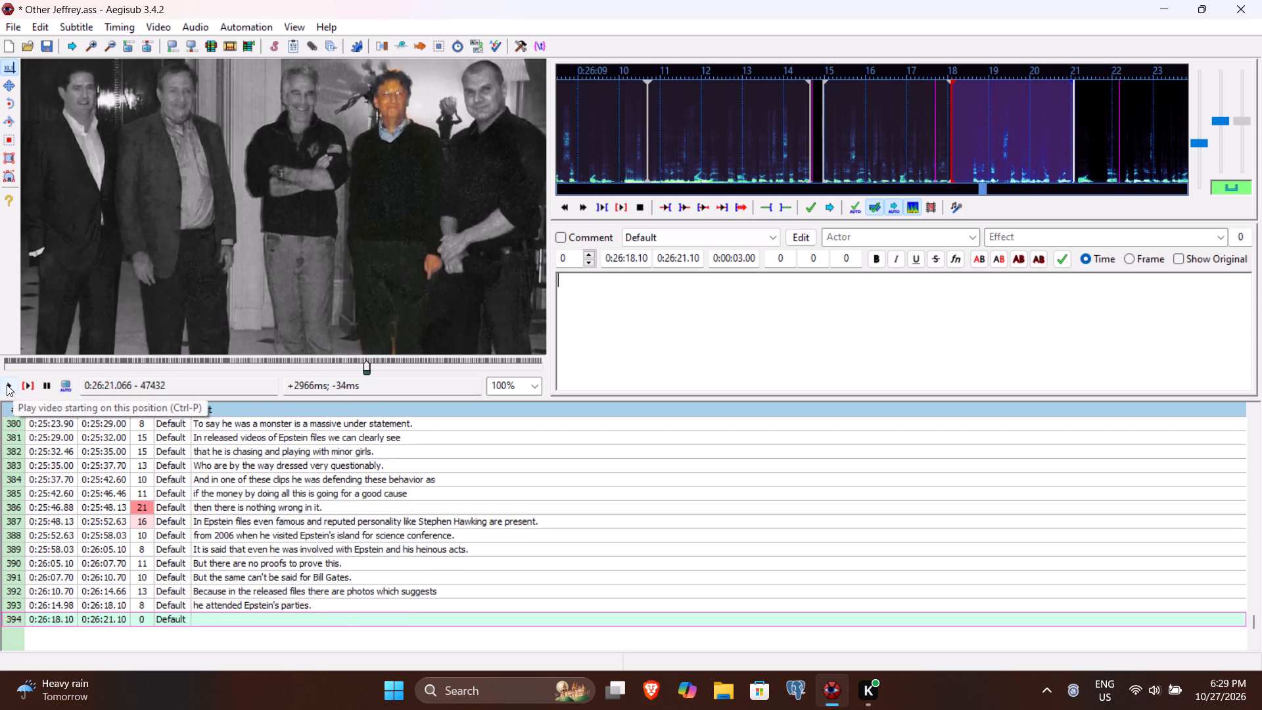
{"action": "type", "text": "And that he s"}
{"action": "key", "text": "BackSpace"}
{"action": "type", "text": "did spend times wi"}
{"action": "key", "text": "BackSpace"}
{"action": "key", "text": "BackSpace"}
{"action": "key", "text": "BackSpace"}
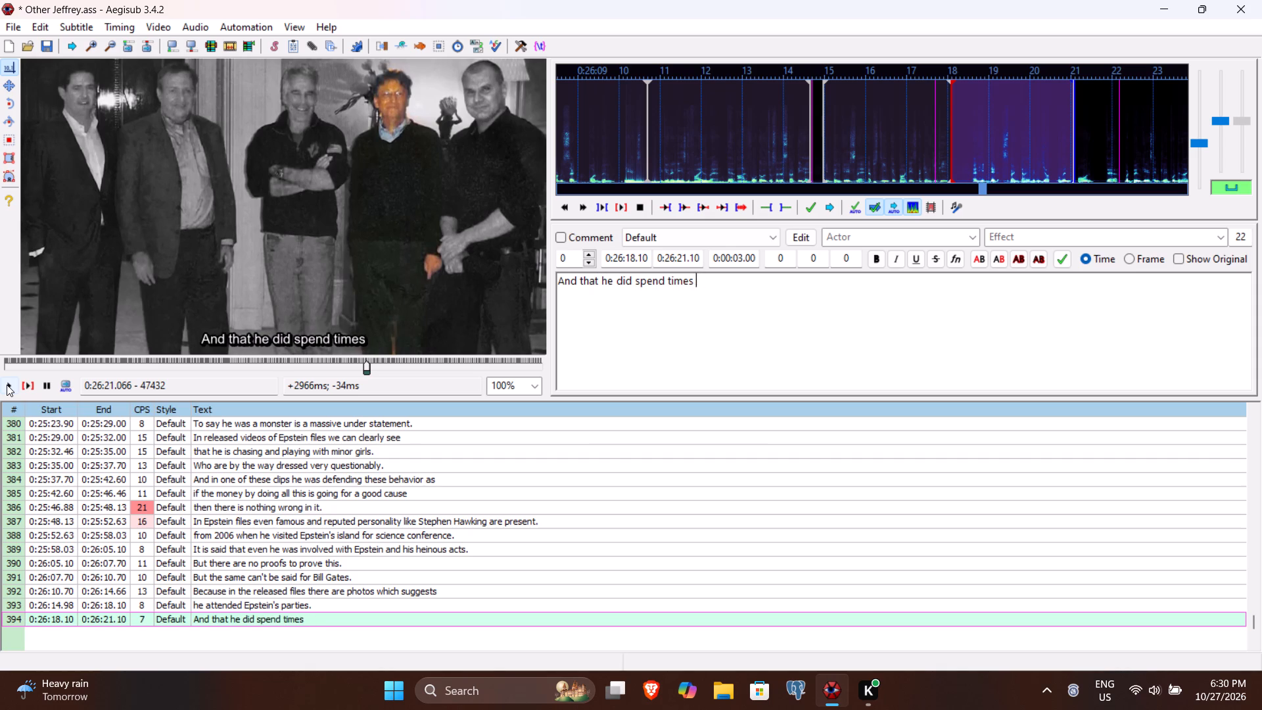
{"action": "key", "text": "BackSpace"}
{"action": "key", "text": "space"}
{"action": "type", "text": "with yound"}
{"action": "key", "text": "space"}
{"action": "key", "text": "BackSpace"}
{"action": "key", "text": "BackSpace"}
{"action": "type", "text": "g women"}
{"action": "key", "text": "comma"}
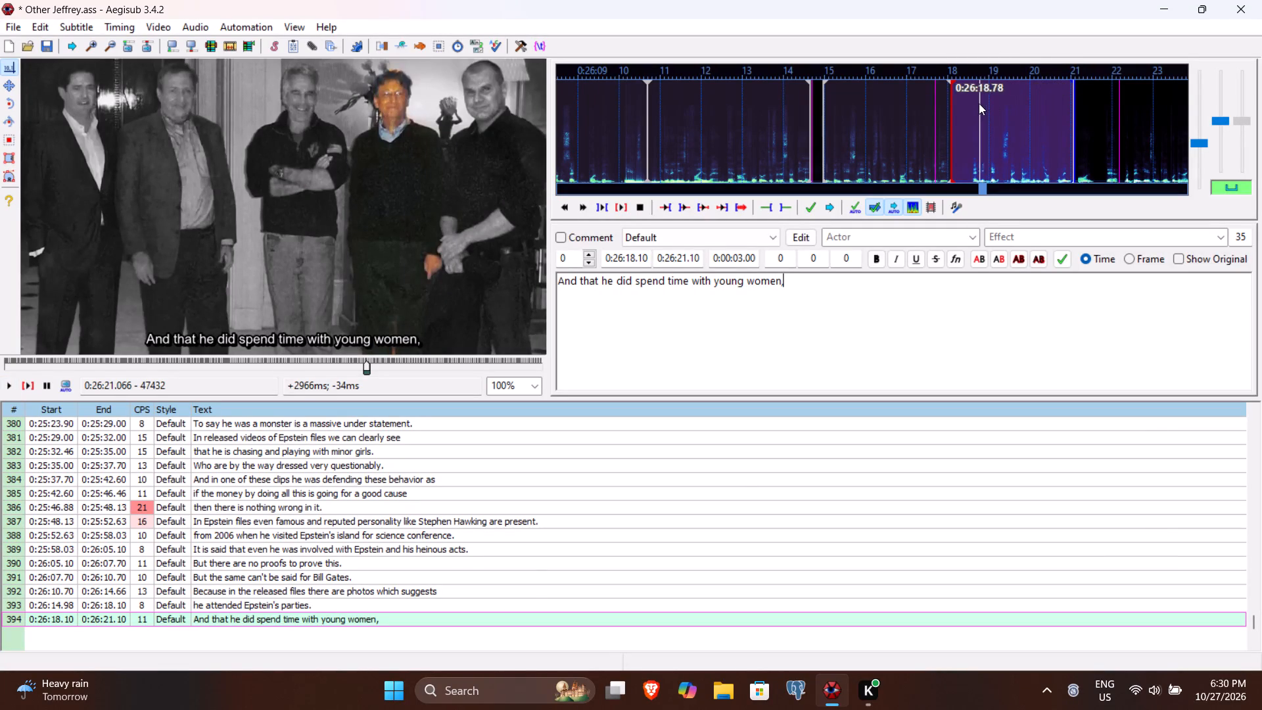
Set line 394's start time to 0:26:18.62 and commit the line.
{"action": "left_click", "coordinate": [636, 258]}
{"action": "type", "text": "62"}
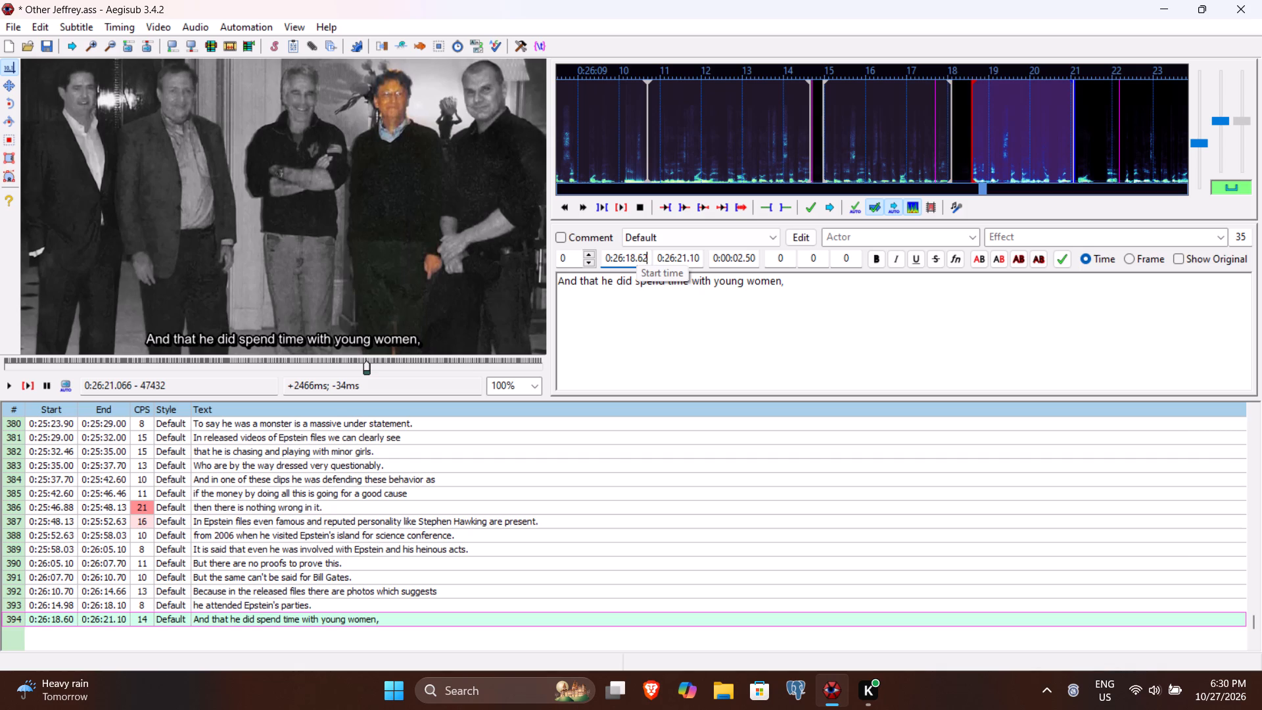
{"action": "left_click", "coordinate": [770, 350]}
{"action": "key", "text": "Return"}
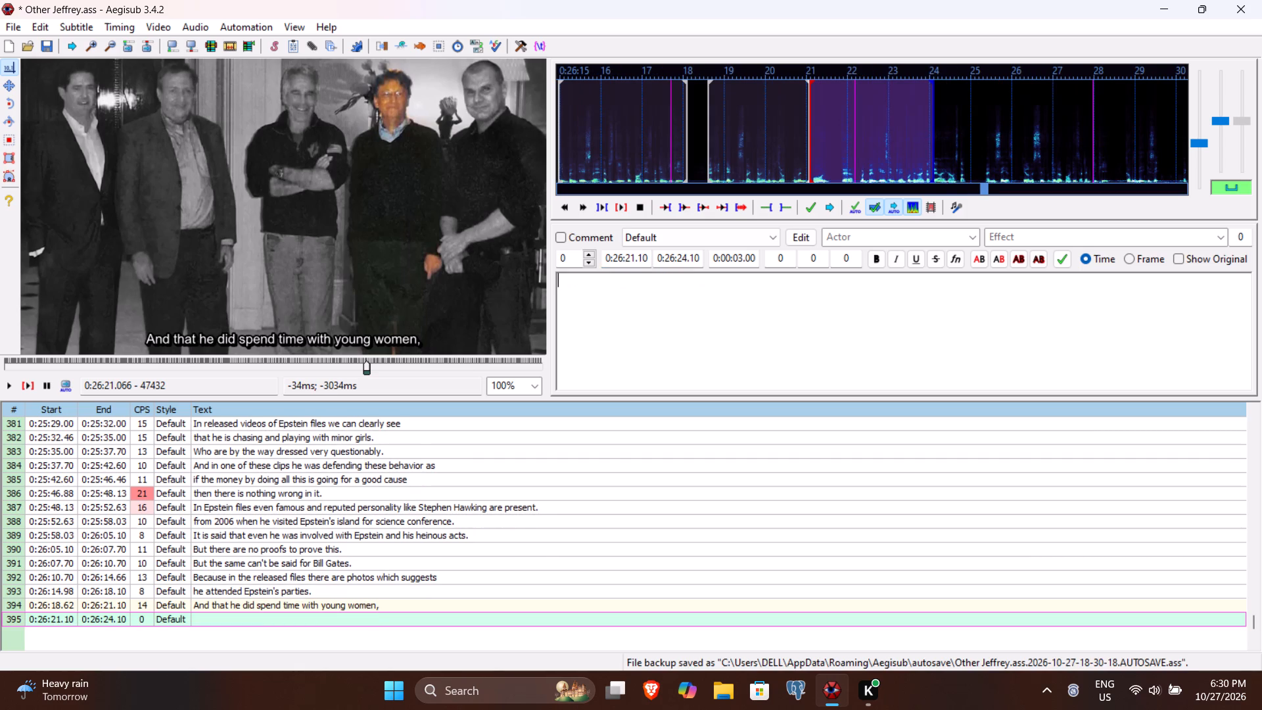
Play line 395 and past it to find the end of the spoken phrase, and set its end time to 0:26:24.96.
{"action": "left_click", "coordinate": [32, 383]}
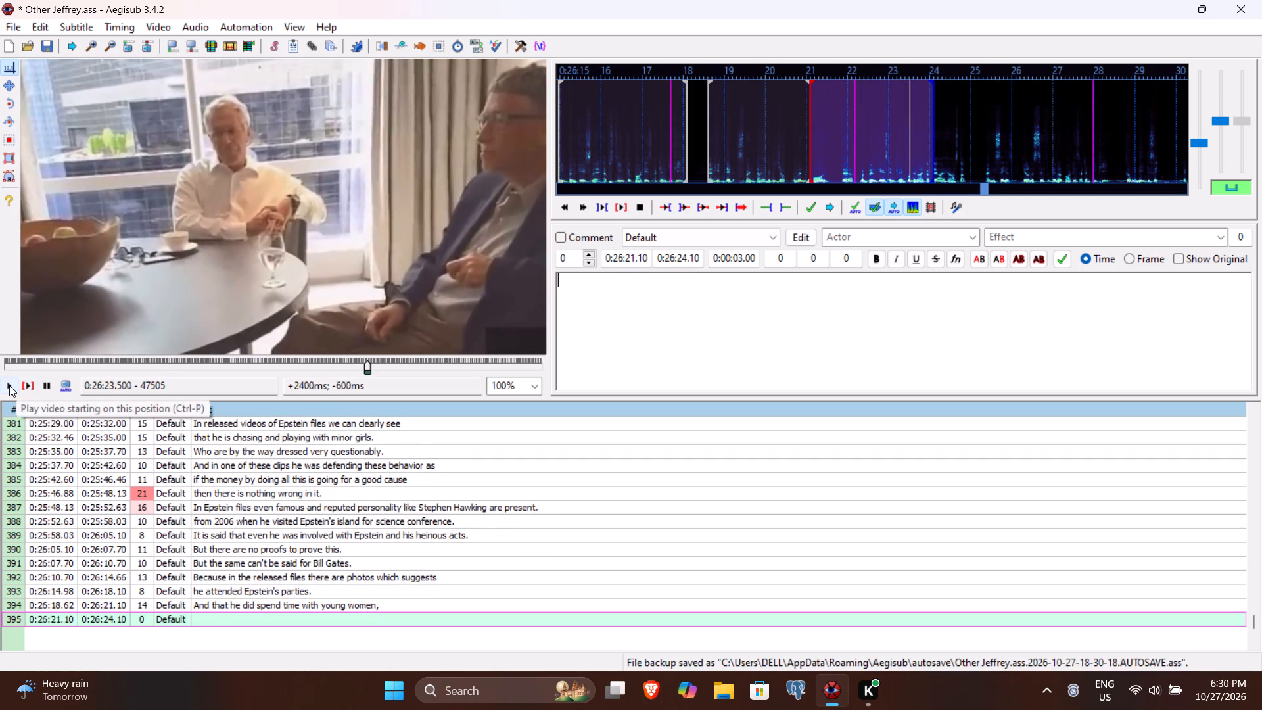
{"action": "left_click", "coordinate": [24, 385]}
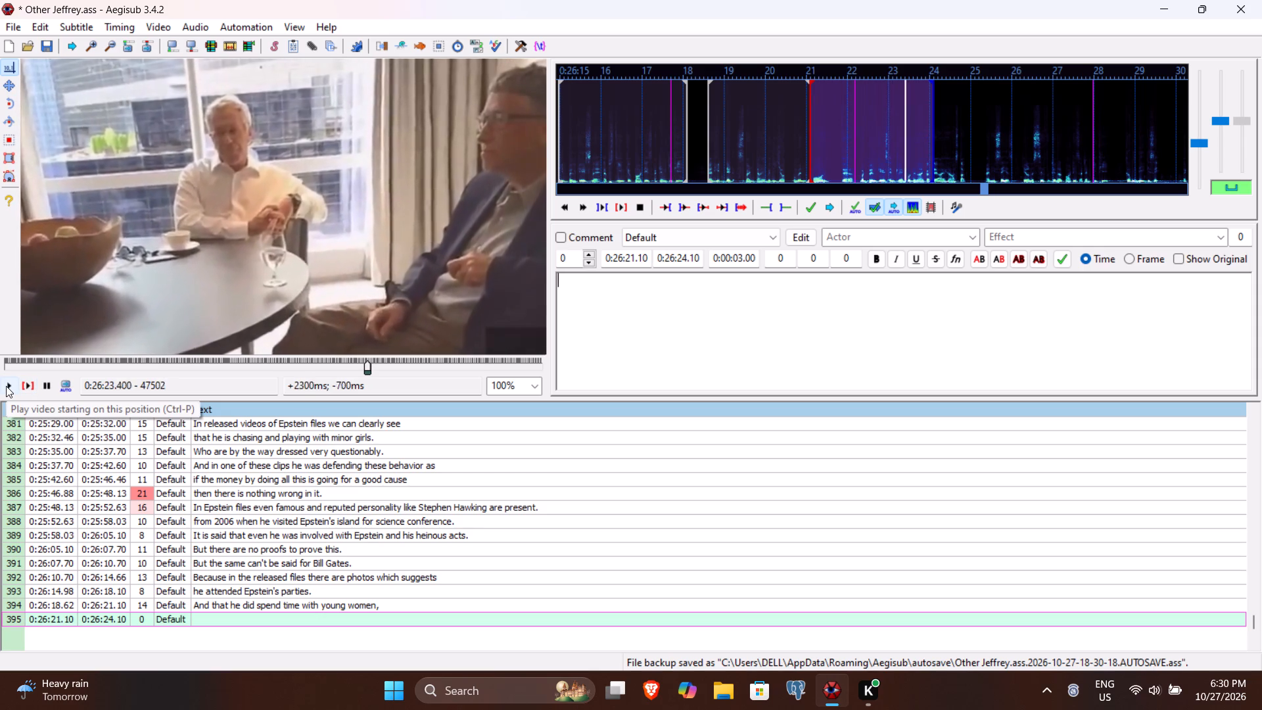
{"action": "left_click", "coordinate": [6, 386]}
{"action": "left_click", "coordinate": [6, 386]}
{"action": "left_click", "coordinate": [6, 386]}
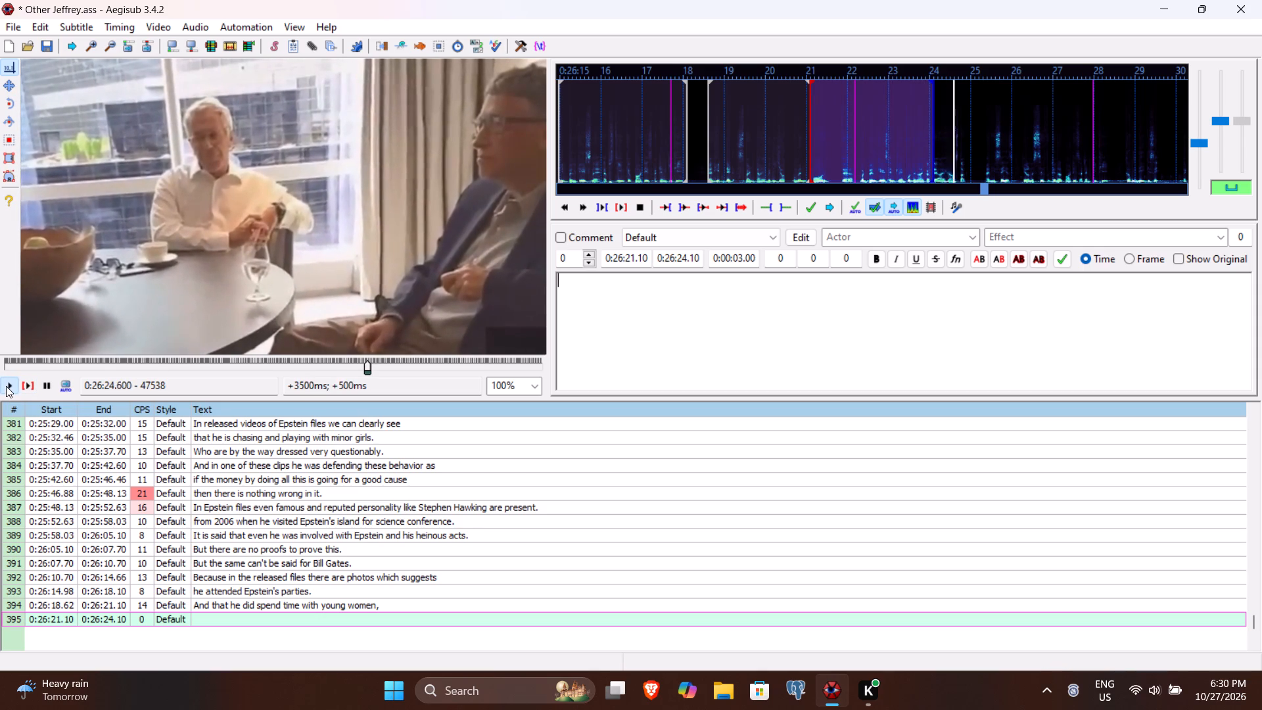
{"action": "double_click", "coordinate": [6, 386]}
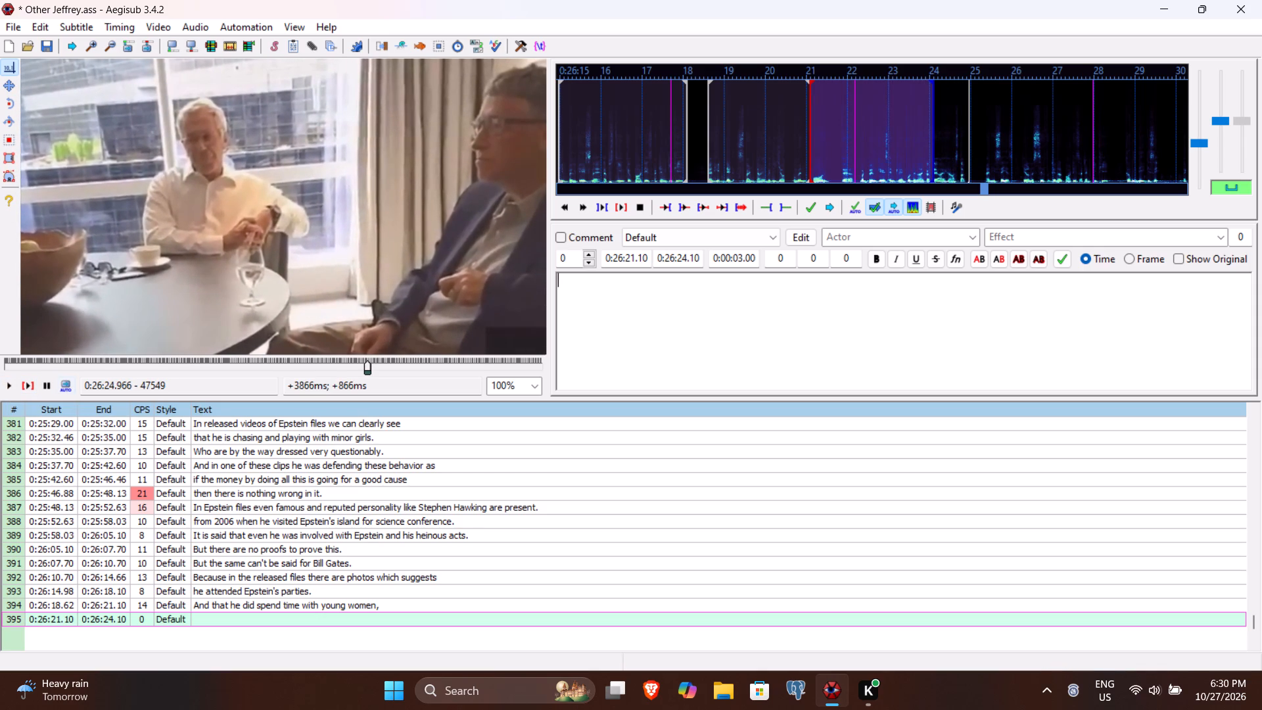
{"action": "left_click", "coordinate": [689, 262]}
{"action": "type", "text": "99"}
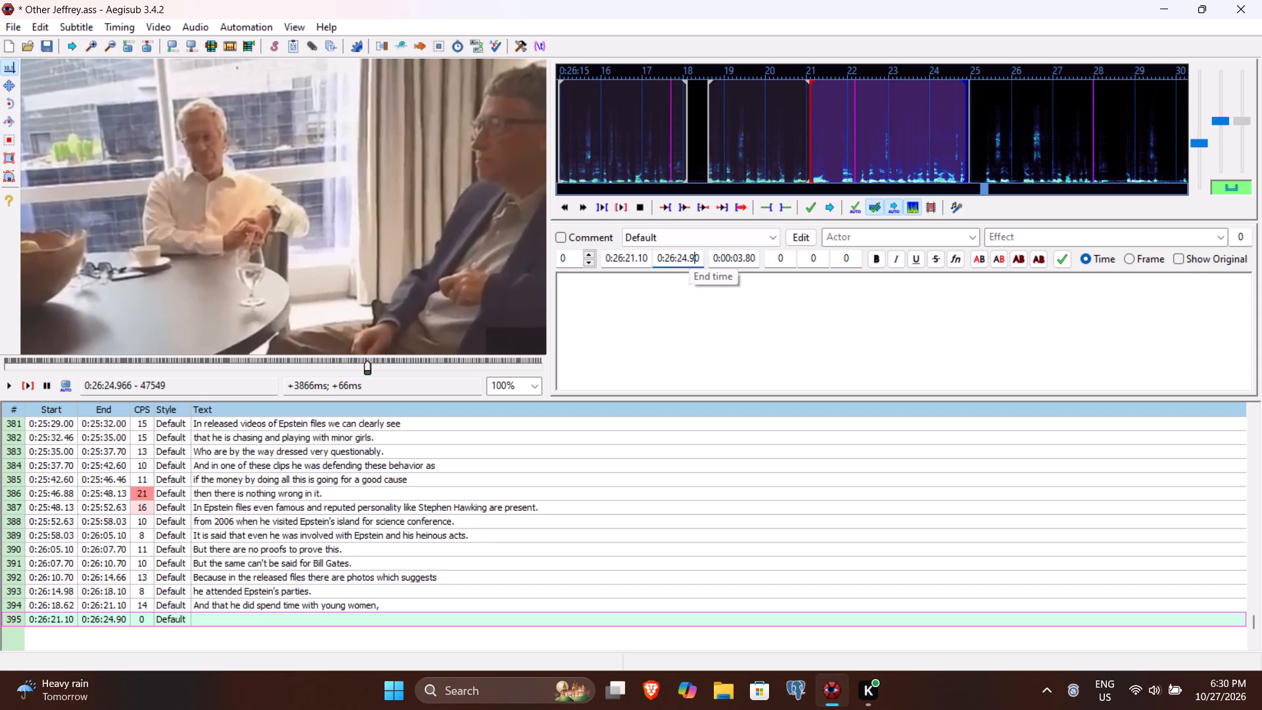
{"action": "key", "text": "BackSpace"}
{"action": "key", "text": "6"}
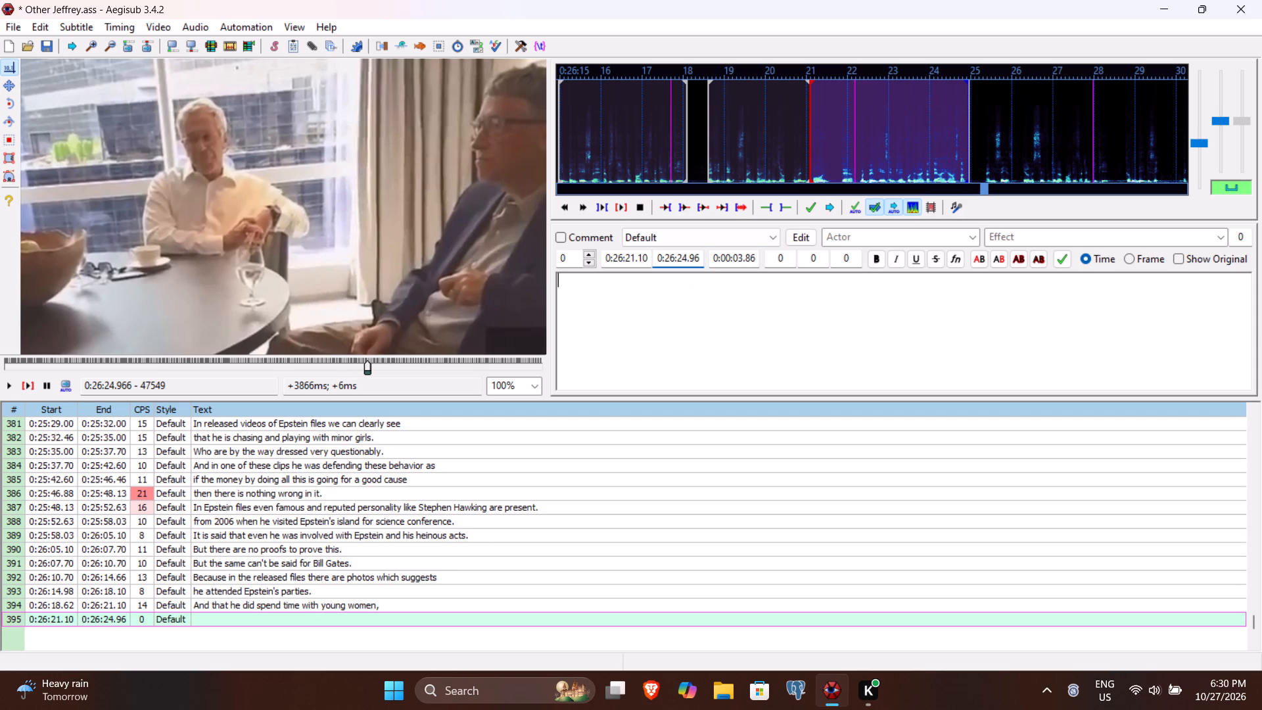
Enter "but Bill Gates has denied all these claims till date." as line 395's text, save the subtitle file, and commit the line.
{"action": "left_click", "coordinate": [666, 326]}
{"action": "type", "text": "but Bl"}
{"action": "key", "text": "BackSpace"}
{"action": "type", "text": "ill Gates ha"}
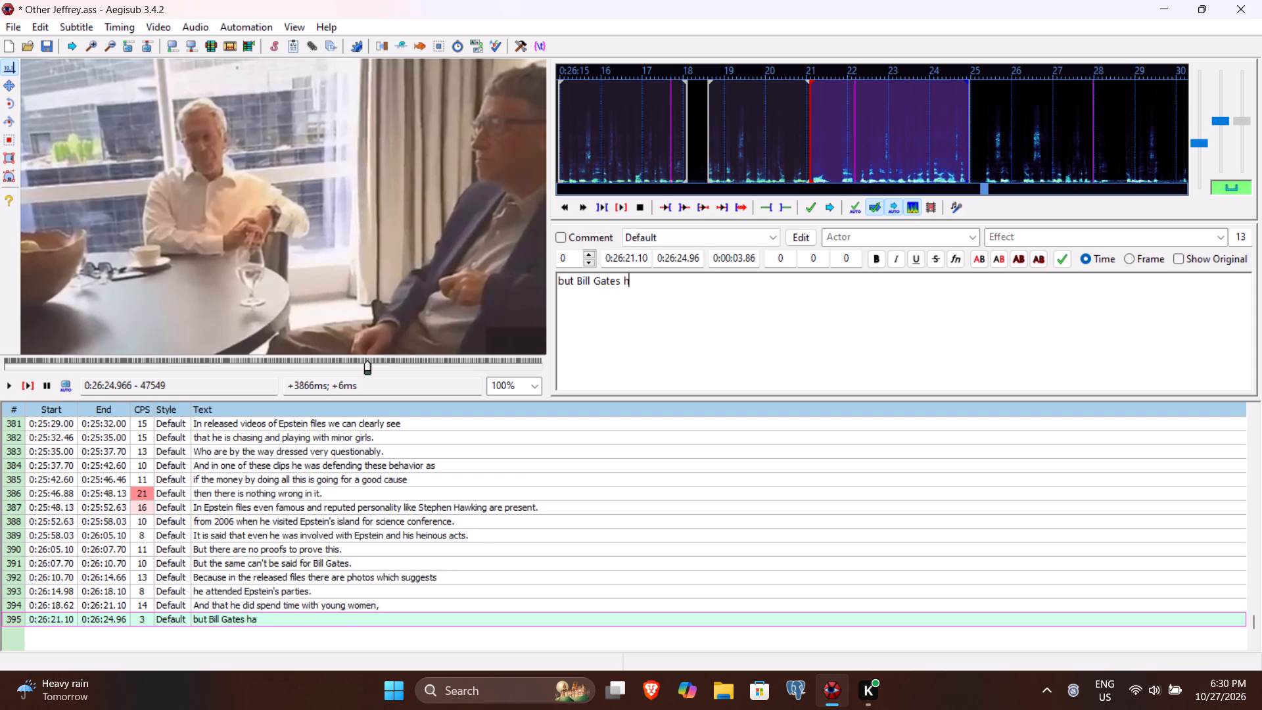
{"action": "type", "text": "s di"}
{"action": "key", "text": "BackSpace"}
{"action": "type", "text": "enied all these c"}
{"action": "type", "text": "laims till date"}
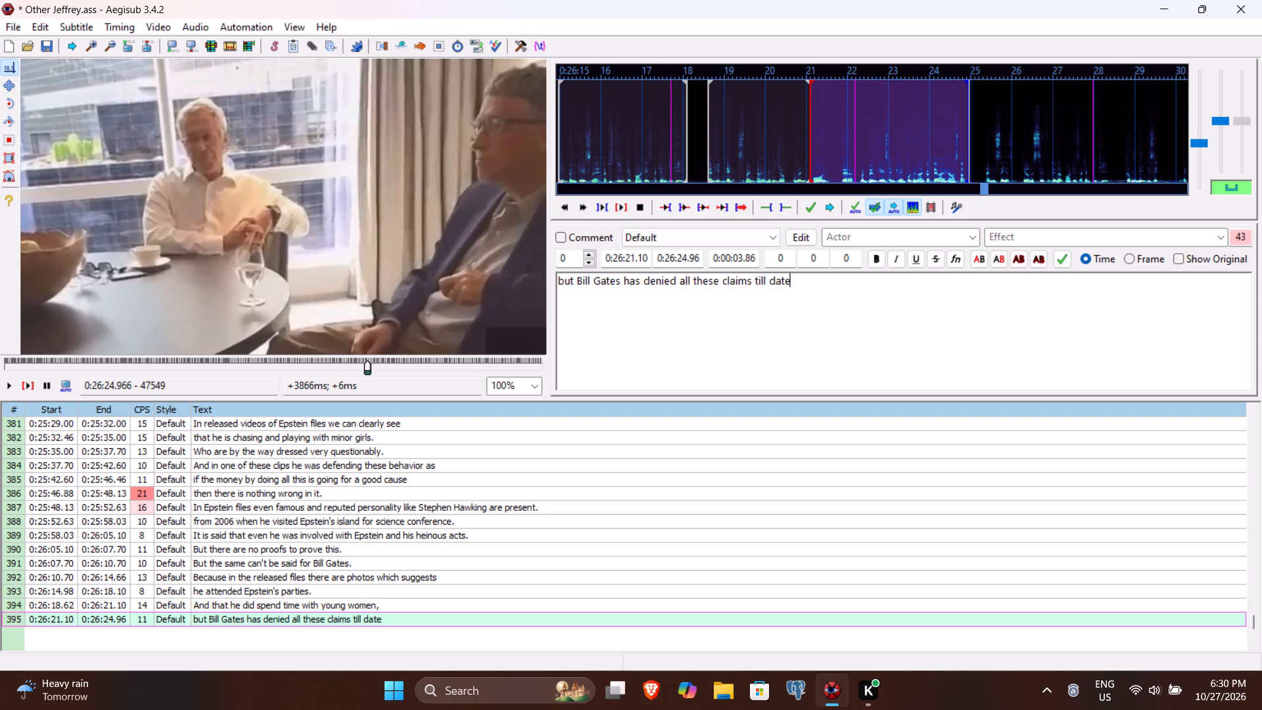
{"action": "key", "text": "period"}
{"action": "key", "text": "ctrl+s"}
{"action": "key", "text": "Return"}
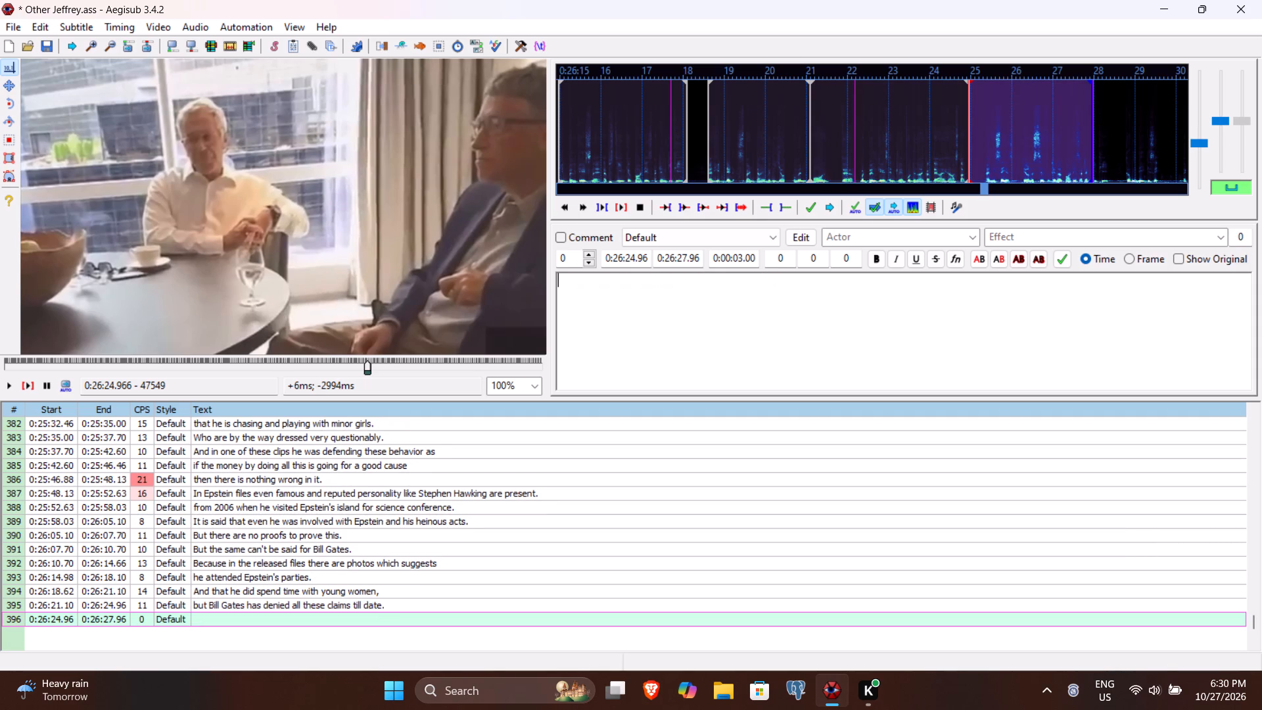
Play line 396 and past it to find the end of the spoken phrase, and set its end time to 0:26:28.33.
{"action": "left_click", "coordinate": [29, 381]}
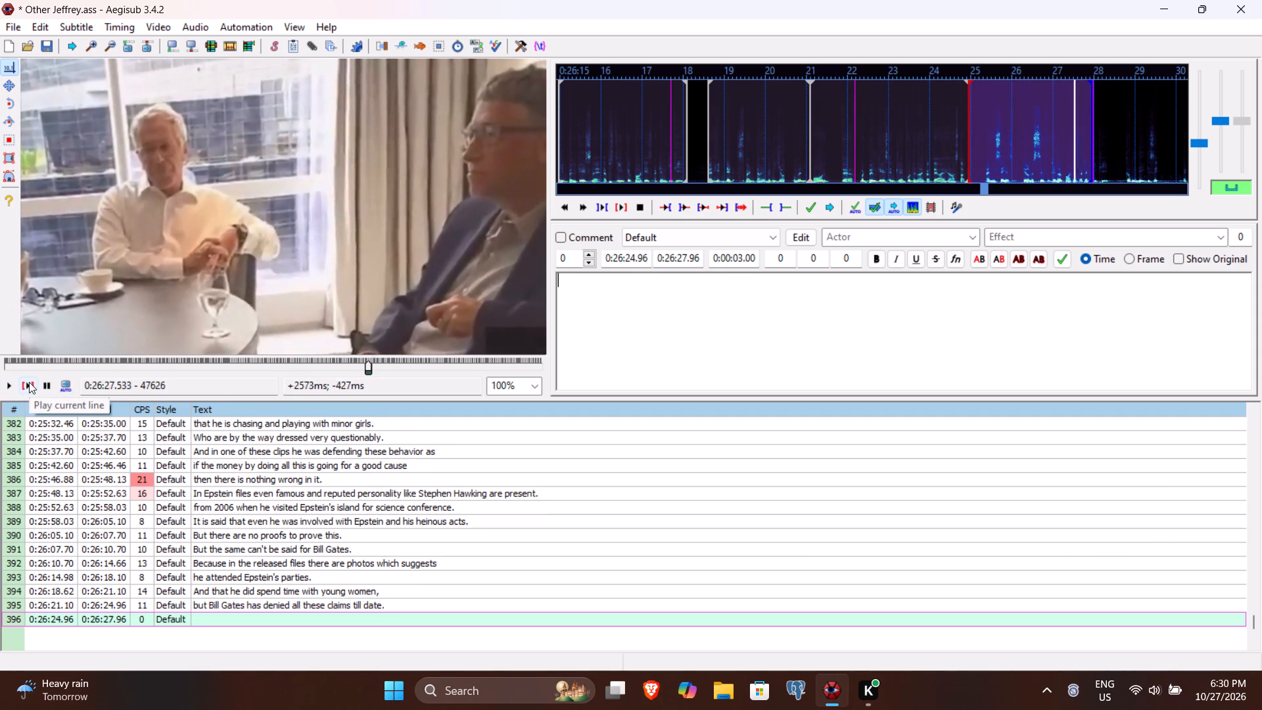
{"action": "left_click", "coordinate": [30, 385]}
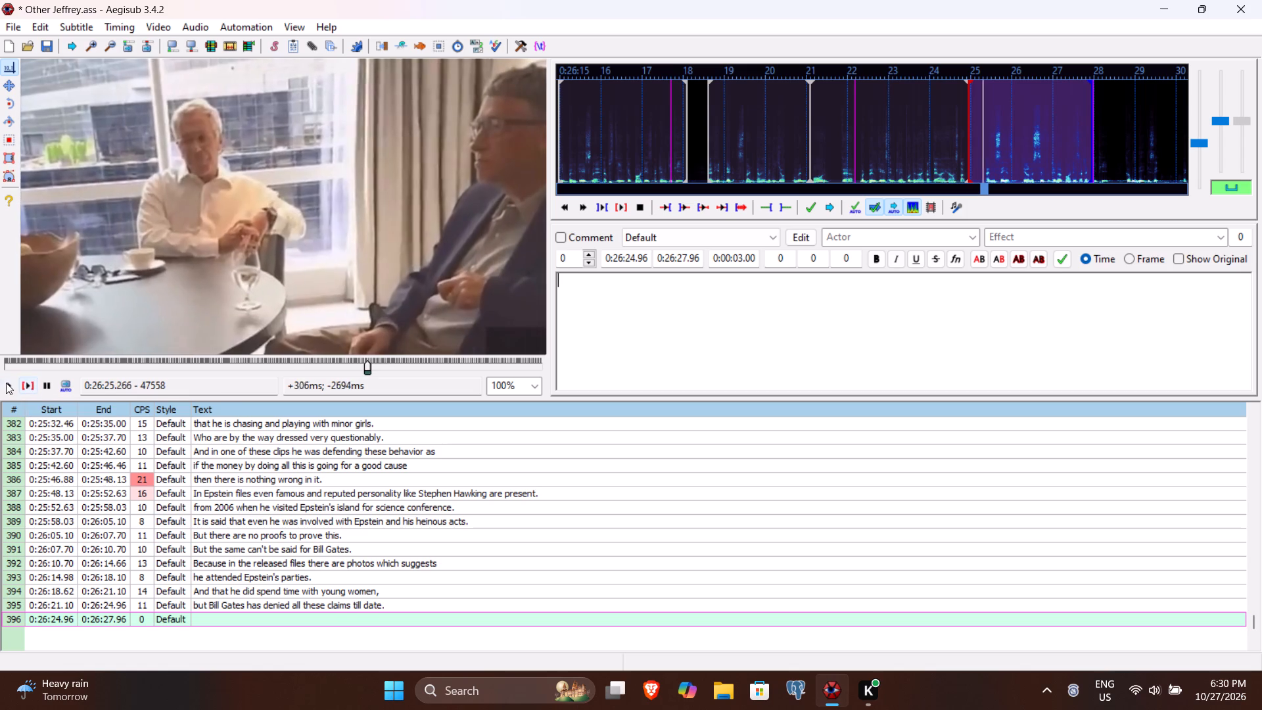
{"action": "double_click", "coordinate": [6, 383]}
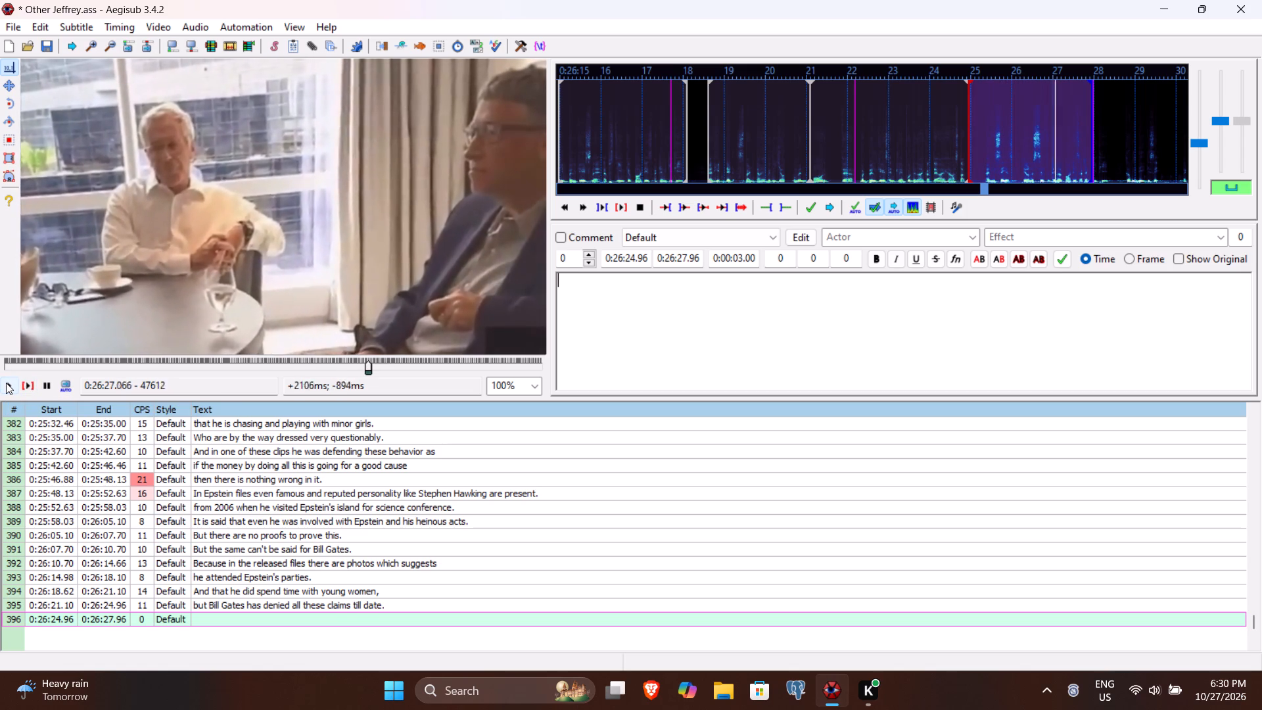
{"action": "left_click", "coordinate": [6, 383]}
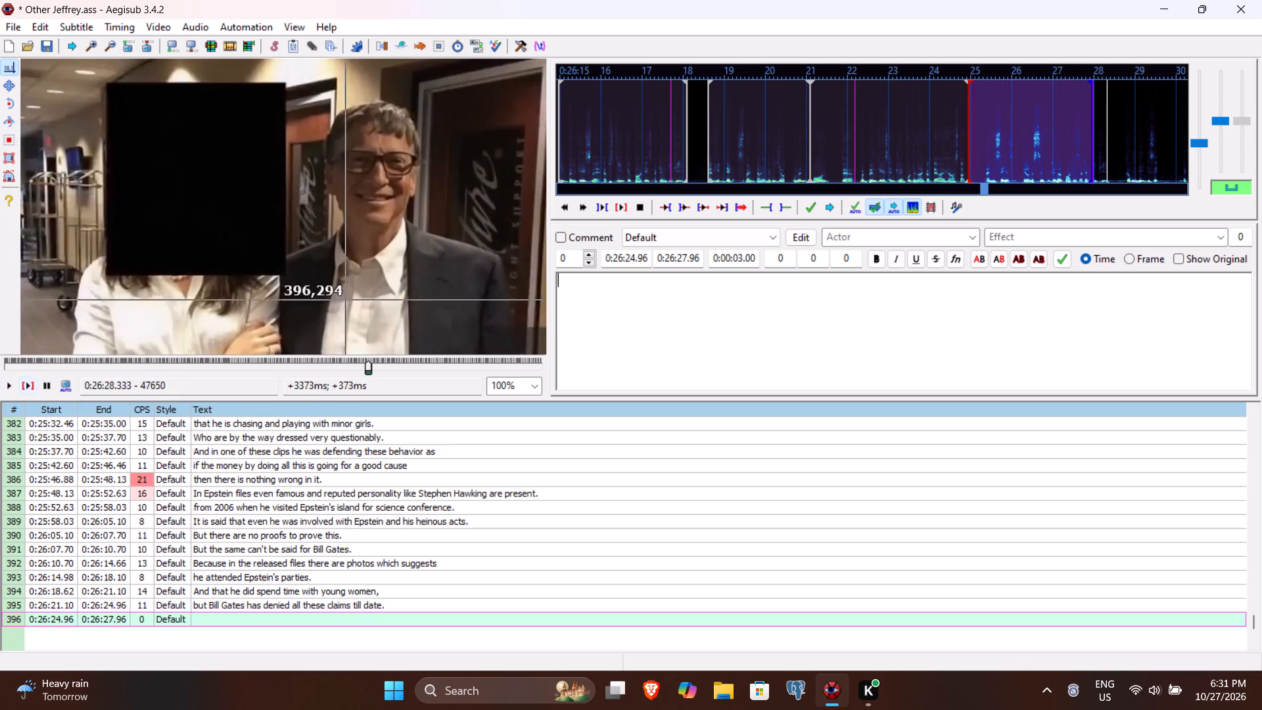
{"action": "left_click", "coordinate": [682, 257]}
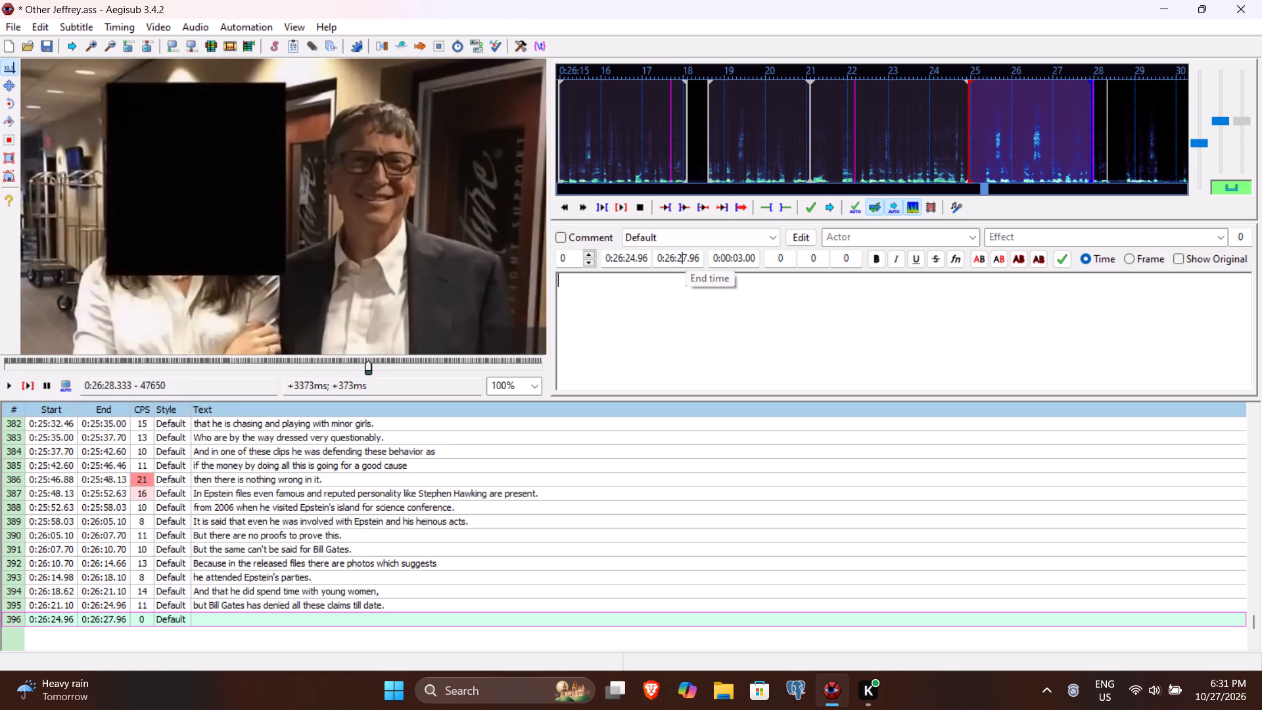
{"action": "type", "text": "833"}
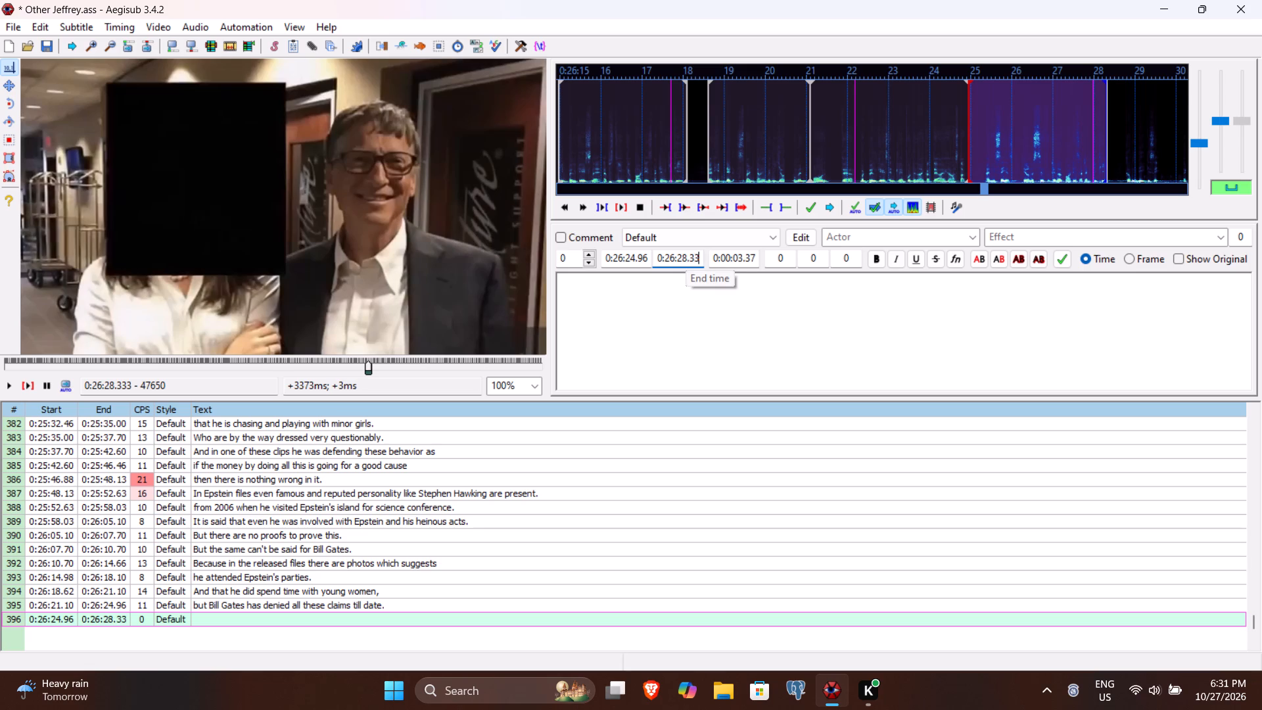
Enter "And he said he only attended dinner parties." as line 396's text and commit the line.
{"action": "left_click", "coordinate": [684, 335]}
{"action": "type", "text": "And"}
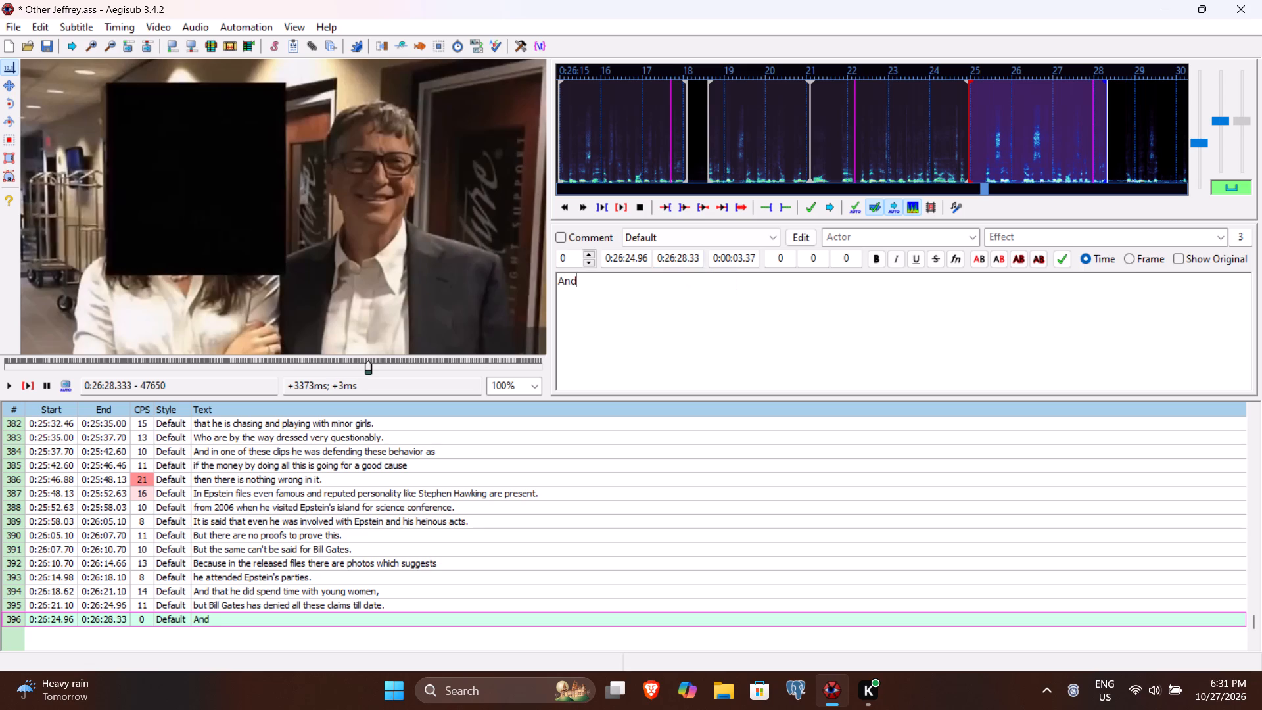
{"action": "key", "text": "space"}
{"action": "type", "text": "he said he only"}
{"action": "key", "text": "space"}
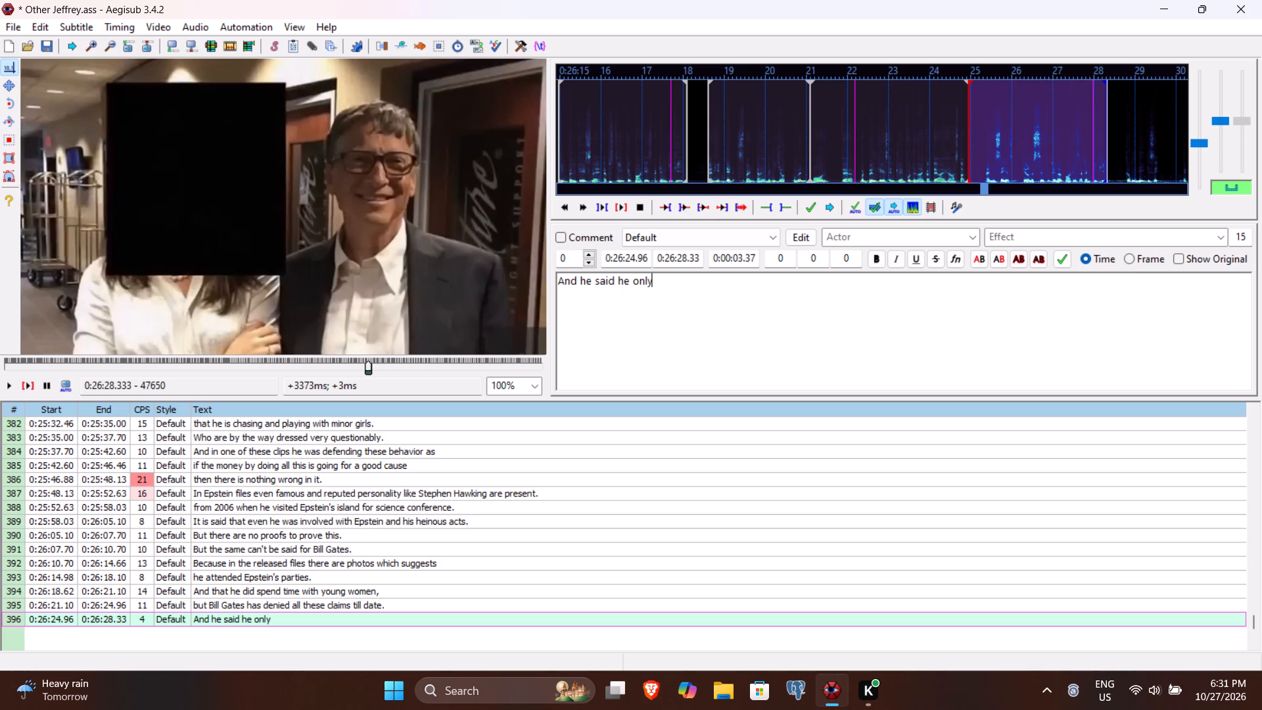
{"action": "type", "text": "attended dinner parties."}
{"action": "key", "text": "Return"}
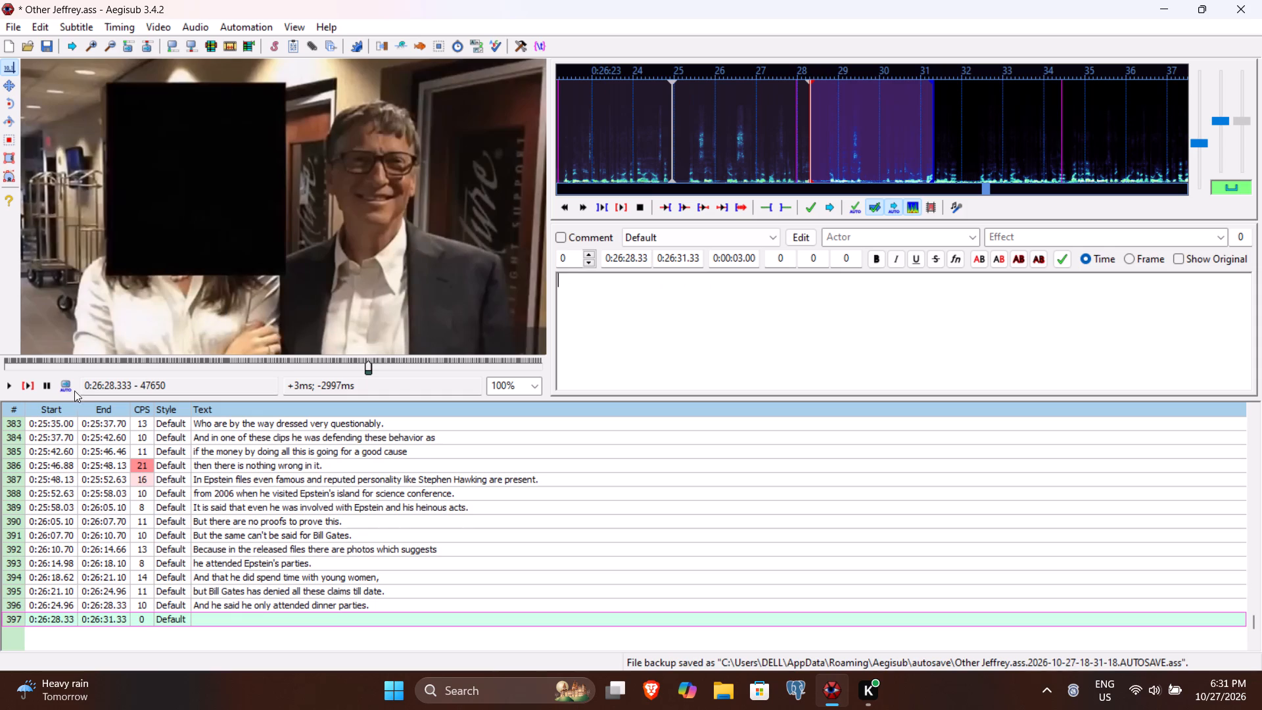
Play line 397 and past it to find the end of the spoken phrase, and set its end time to 0:26:31.90.
{"action": "left_click", "coordinate": [32, 383]}
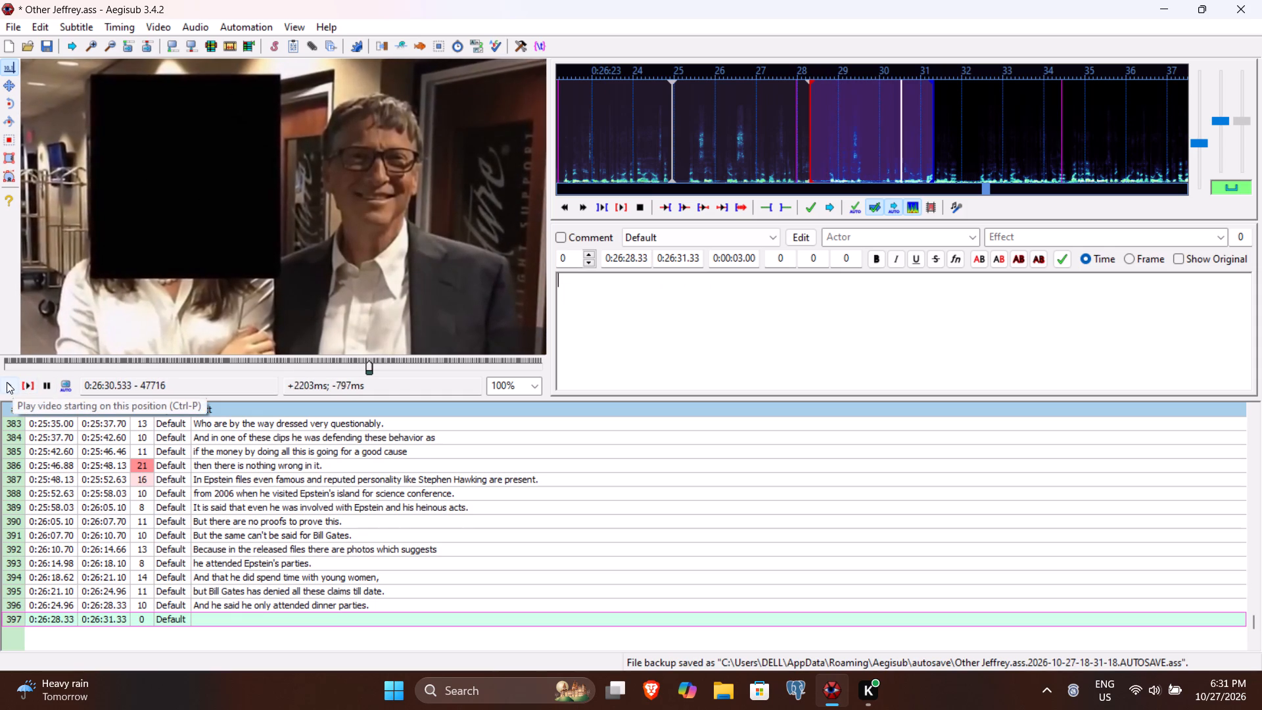
{"action": "left_click", "coordinate": [7, 382]}
{"action": "left_click", "coordinate": [7, 382]}
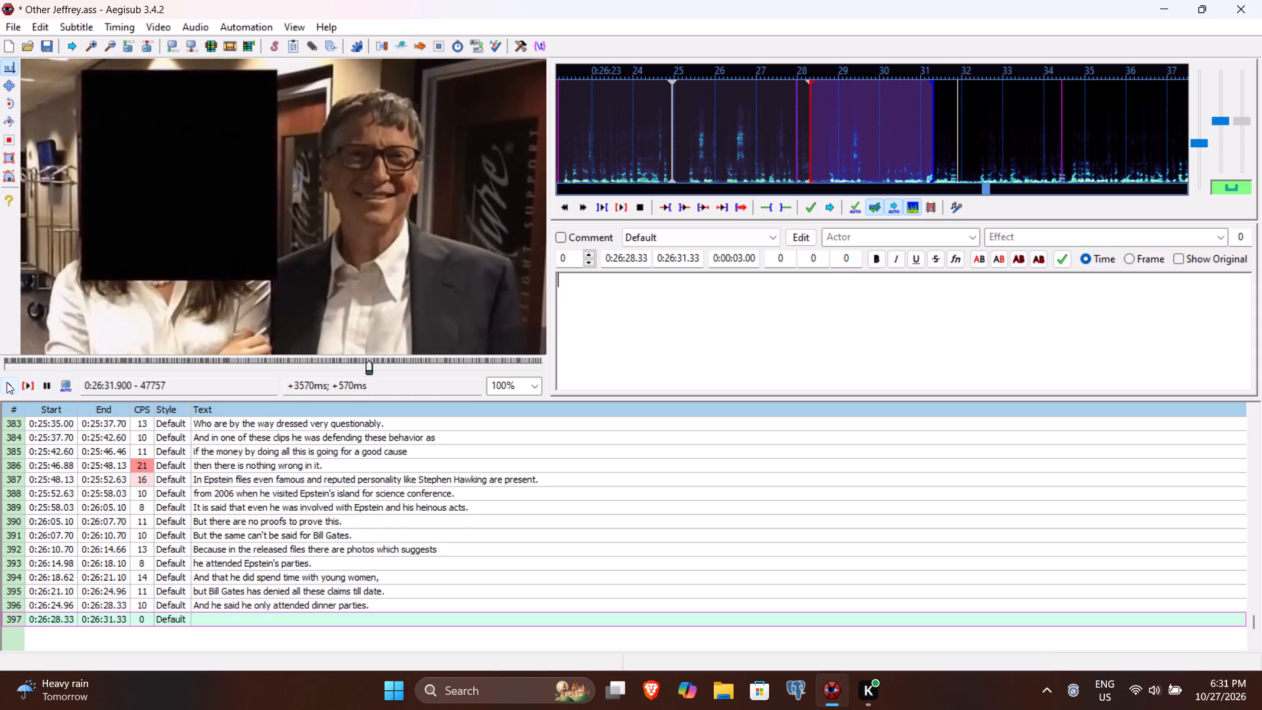
{"action": "left_click", "coordinate": [689, 250]}
{"action": "type", "text": "90"}
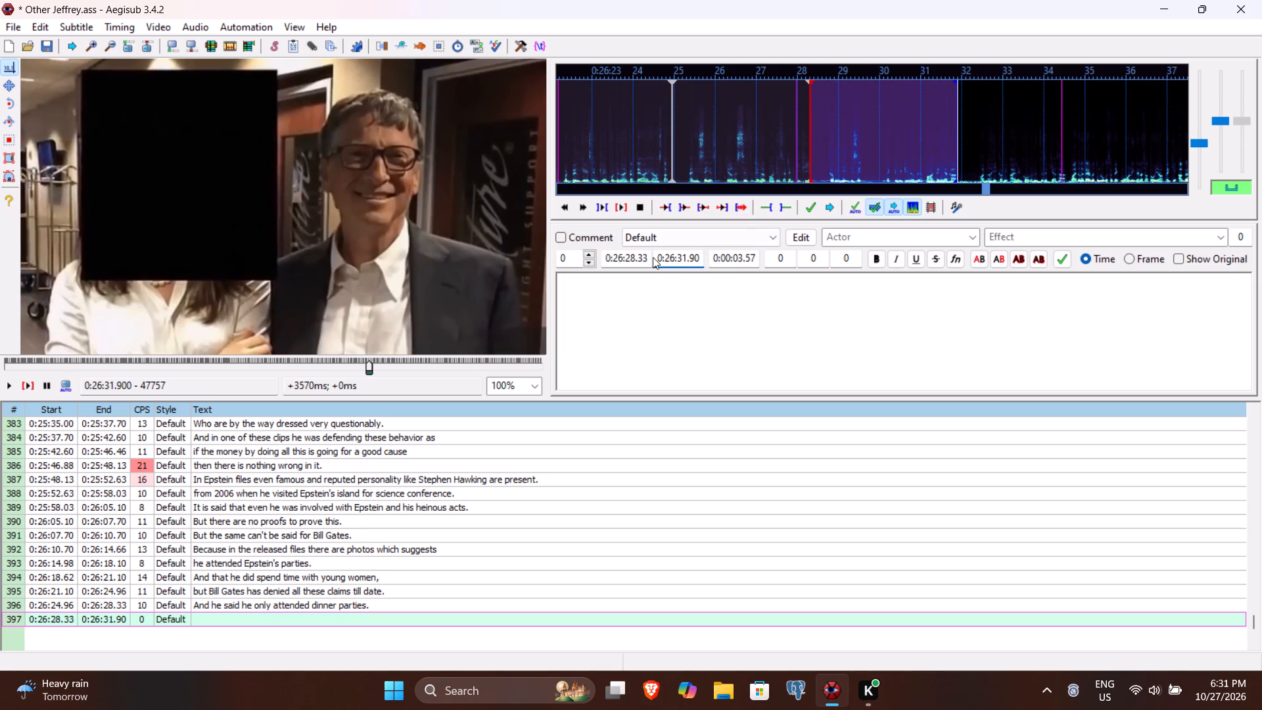
Set line 397's start time to 0:26:28.82.
{"action": "left_click", "coordinate": [634, 259]}
{"action": "type", "text": "82"}
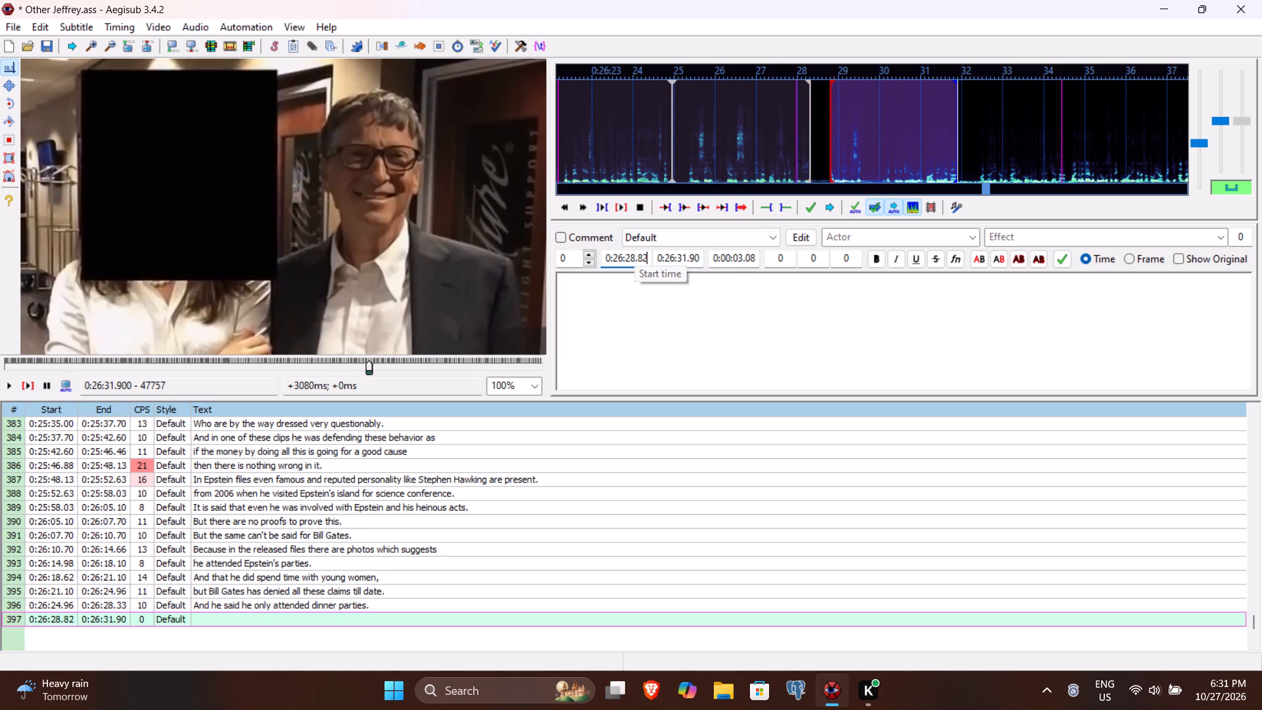
Enter "He never attended any heinous acts with young girls." as line 397's text and commit the line.
{"action": "left_click", "coordinate": [618, 308]}
{"action": "type", "text": "He nver"}
{"action": "key", "text": "BackSpace"}
{"action": "key", "text": "BackSpace"}
{"action": "key", "text": "BackSpace"}
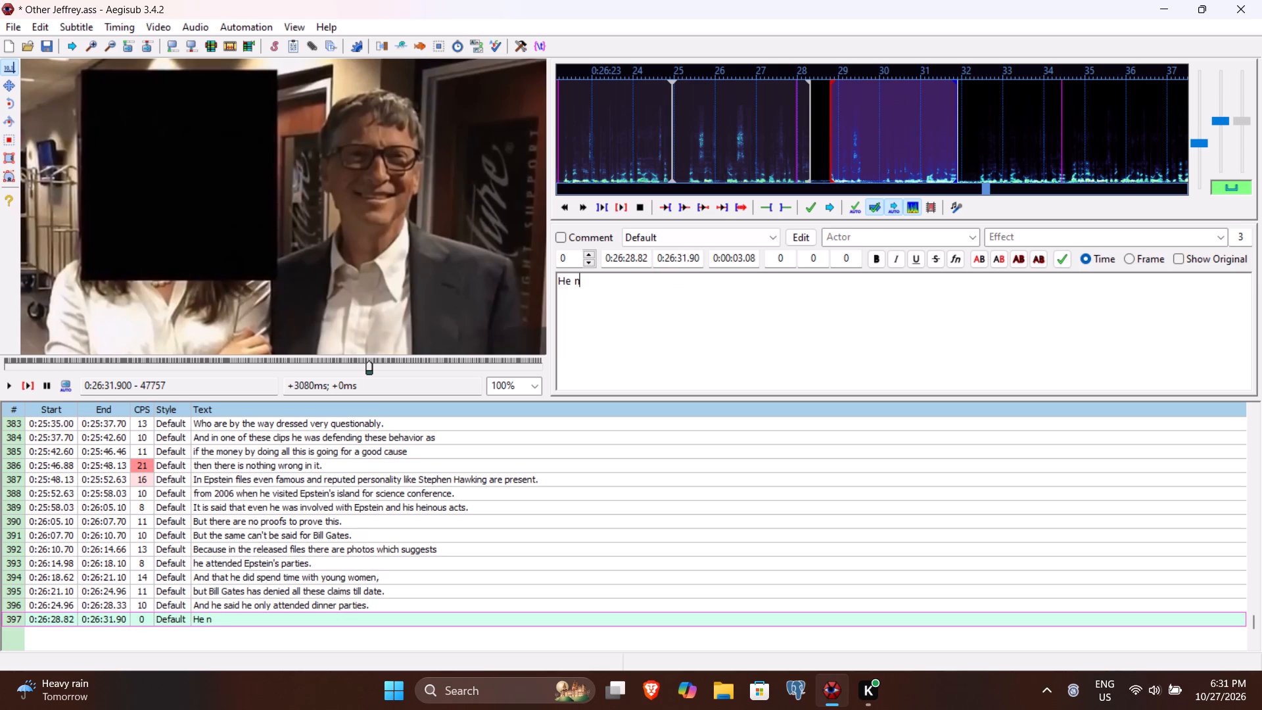
{"action": "type", "text": "evre"}
{"action": "key", "text": "space"}
{"action": "key", "text": "BackSpace"}
{"action": "key", "text": "BackSpace"}
{"action": "key", "text": "BackSpace"}
{"action": "type", "text": "er attended any"}
{"action": "key", "text": "space"}
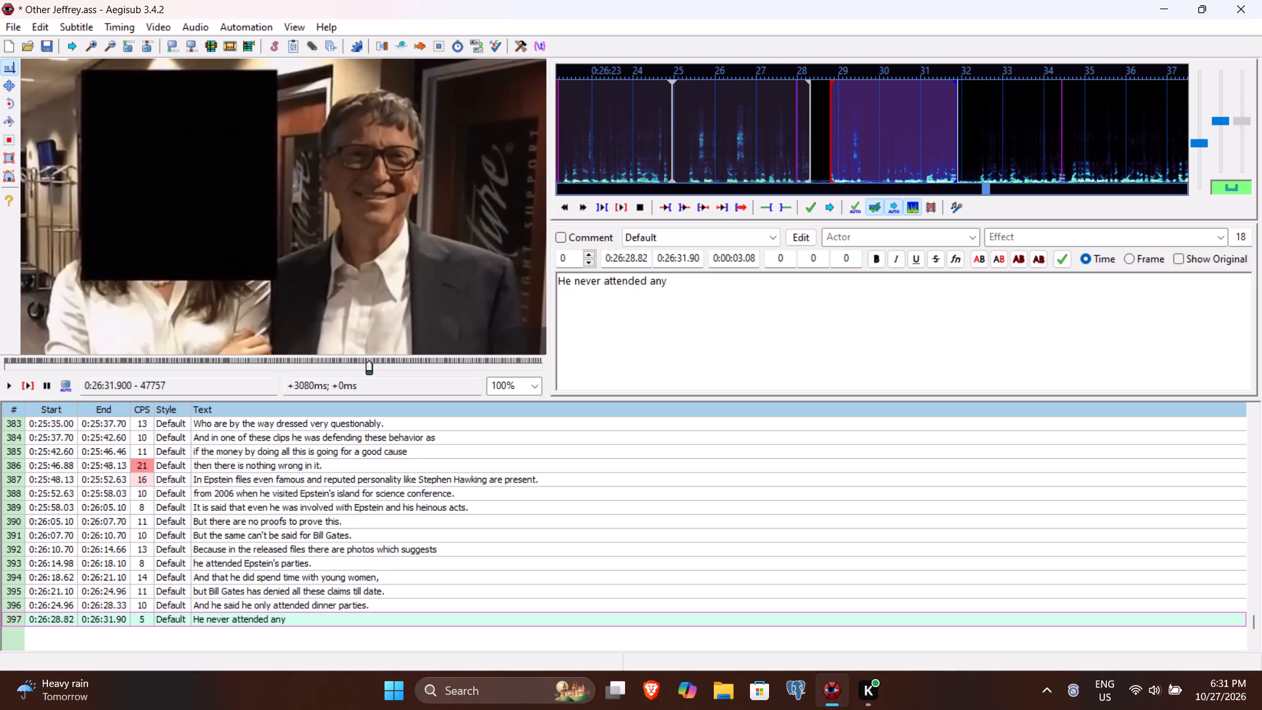
{"action": "type", "text": "hen"}
{"action": "key", "text": "BackSpace"}
{"action": "type", "text": "inous acts with young girls."}
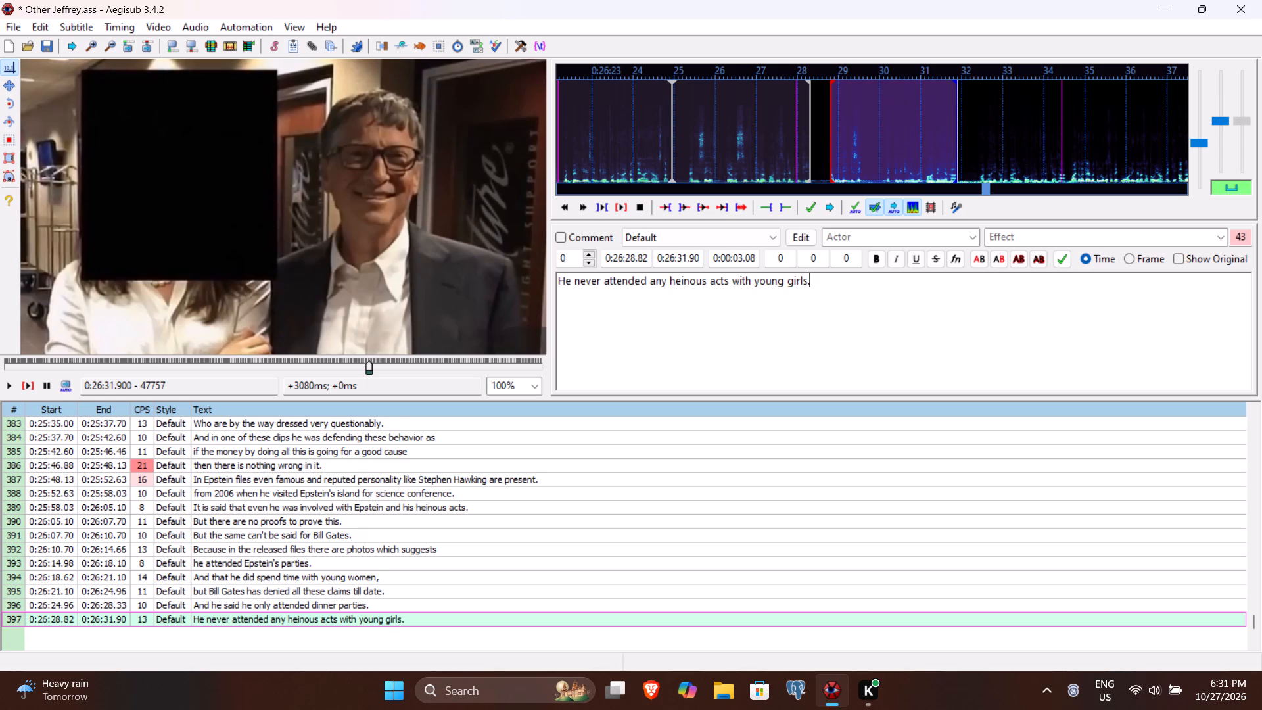
{"action": "key", "text": "Return"}
Play line 398 to find its spoken phrase, and set its end time to 0:26:34.60 and start time to 0:26:32.44.
{"action": "left_click", "coordinate": [28, 387]}
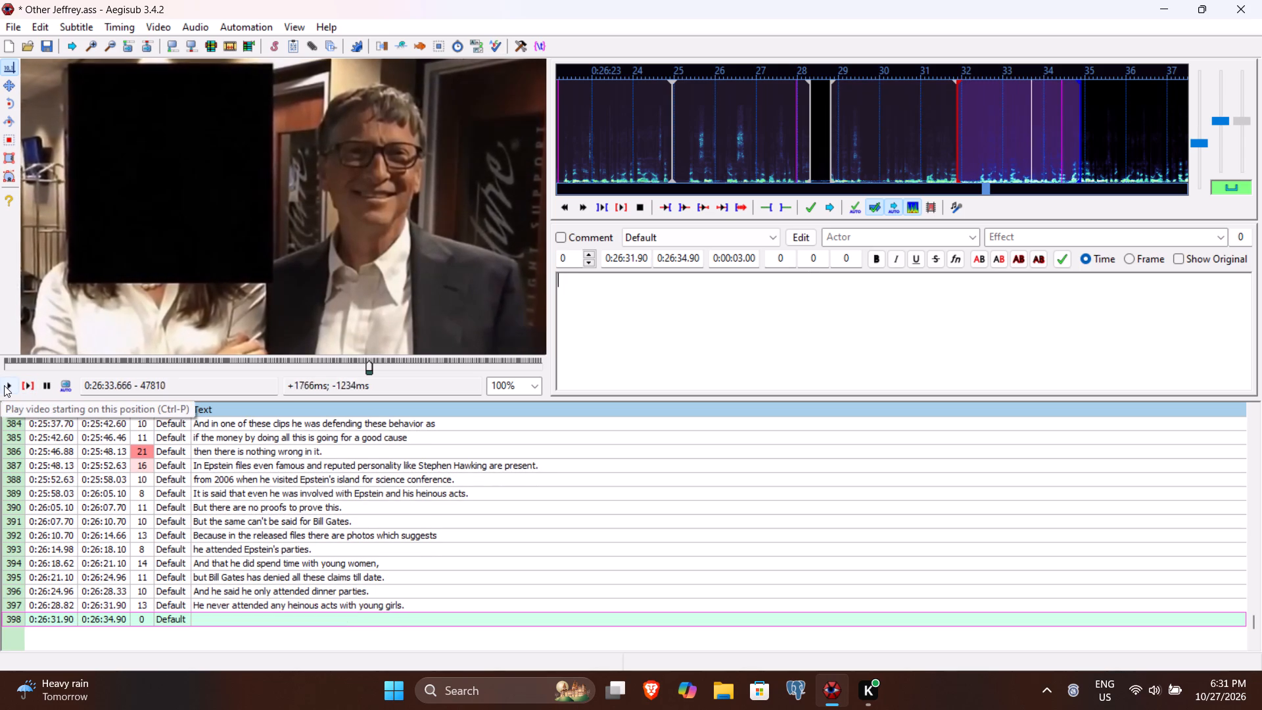
{"action": "left_click", "coordinate": [4, 385]}
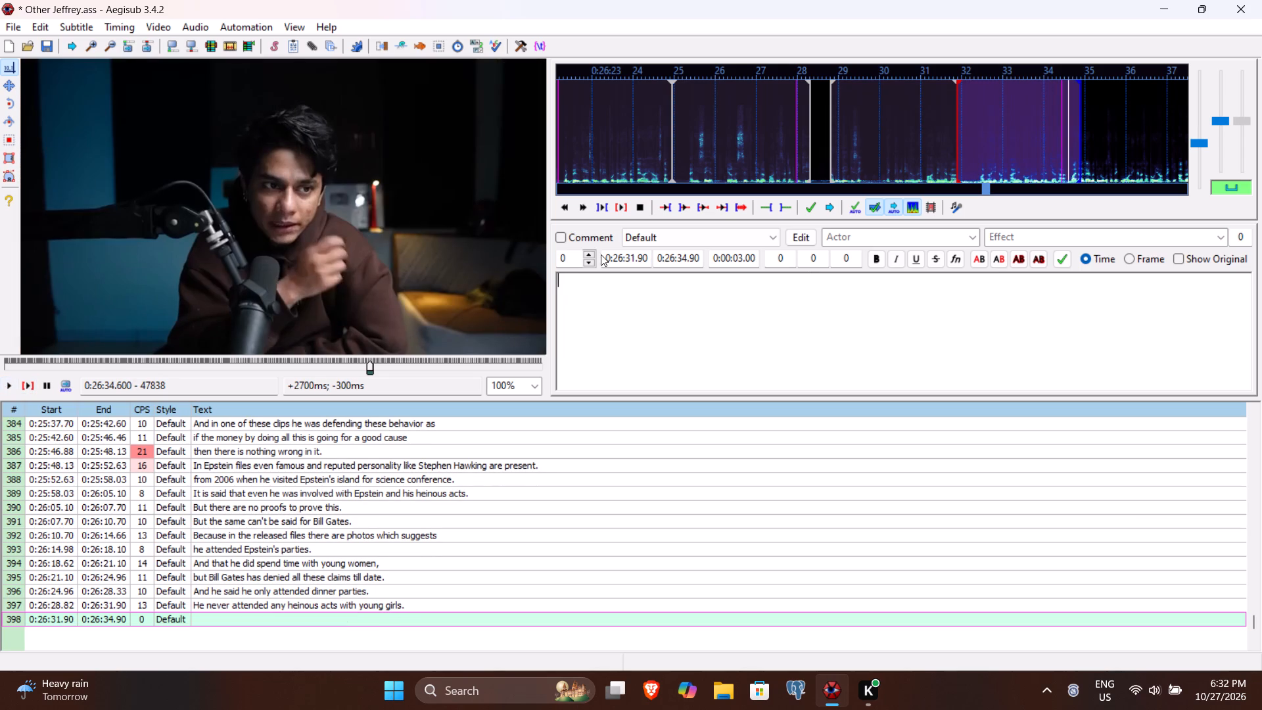
{"action": "left_click", "coordinate": [687, 260]}
{"action": "key", "text": "6"}
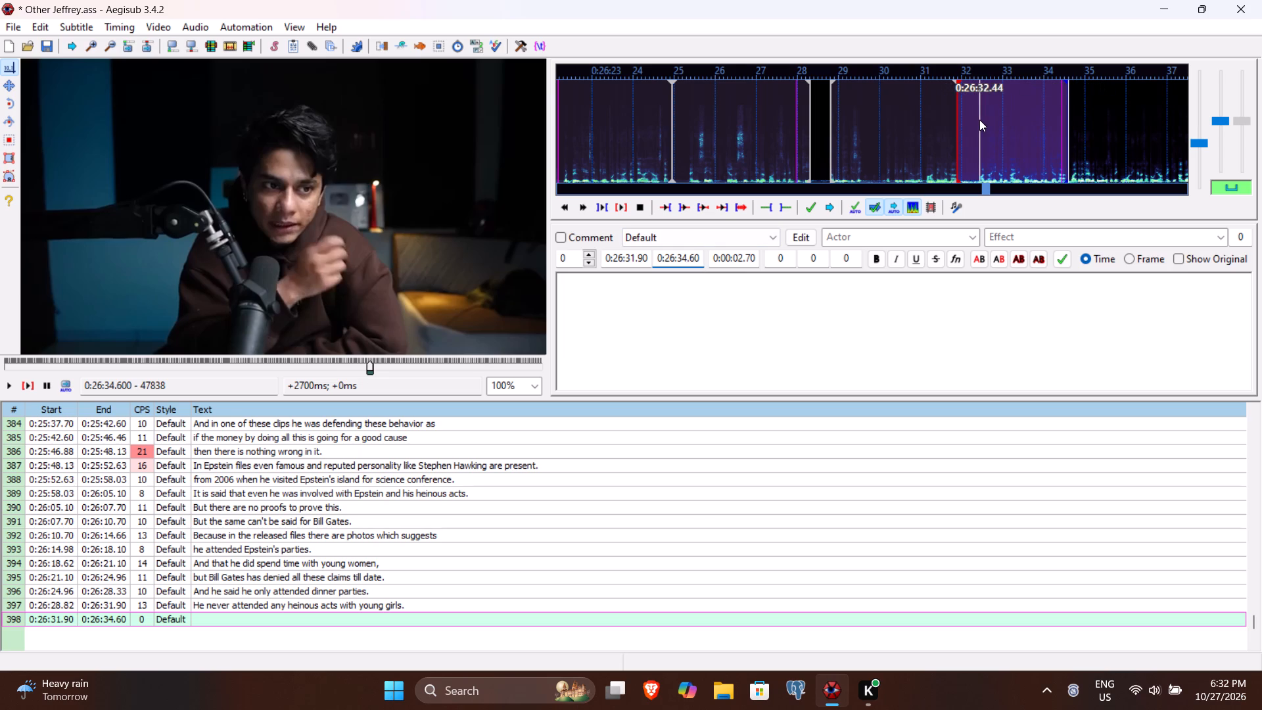
{"action": "left_click", "coordinate": [628, 260]}
{"action": "type", "text": "244"}
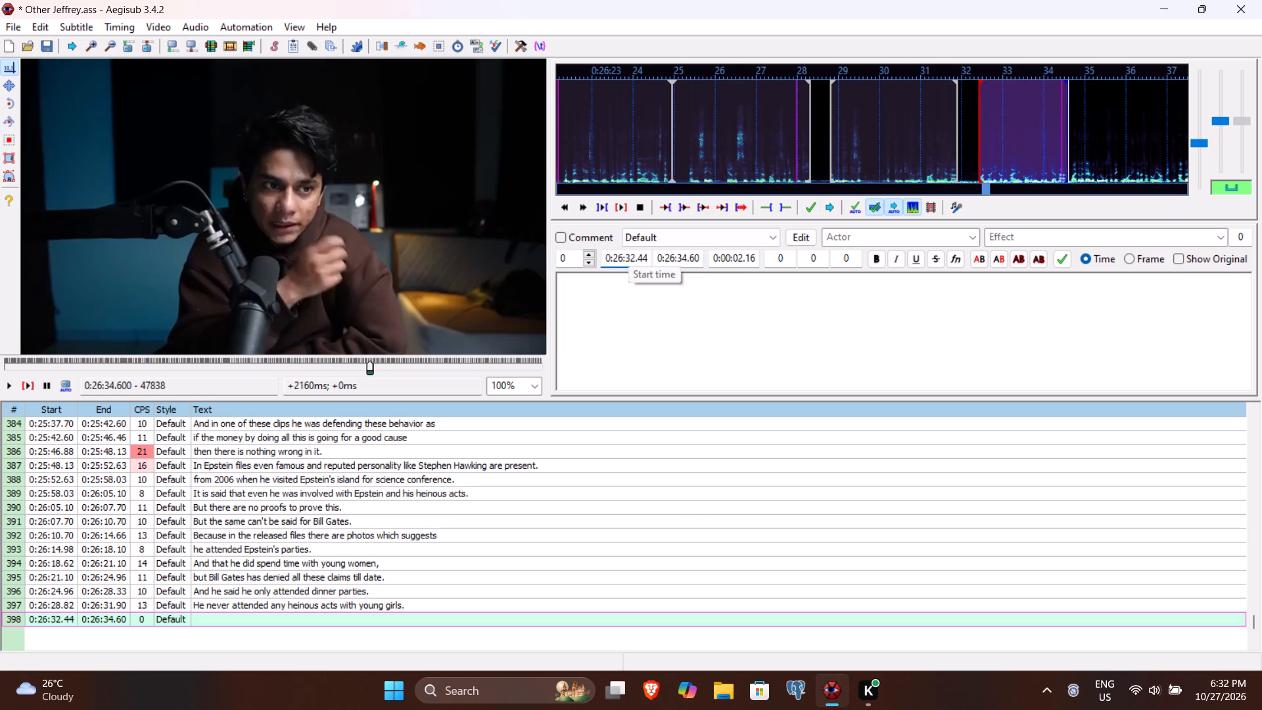
Enter "Nor did he visited the Epstein's island." as line 398's text and commit the line.
{"action": "left_click", "coordinate": [616, 316]}
{"action": "type", "text": "Nor did he visited the Epstein's island."}
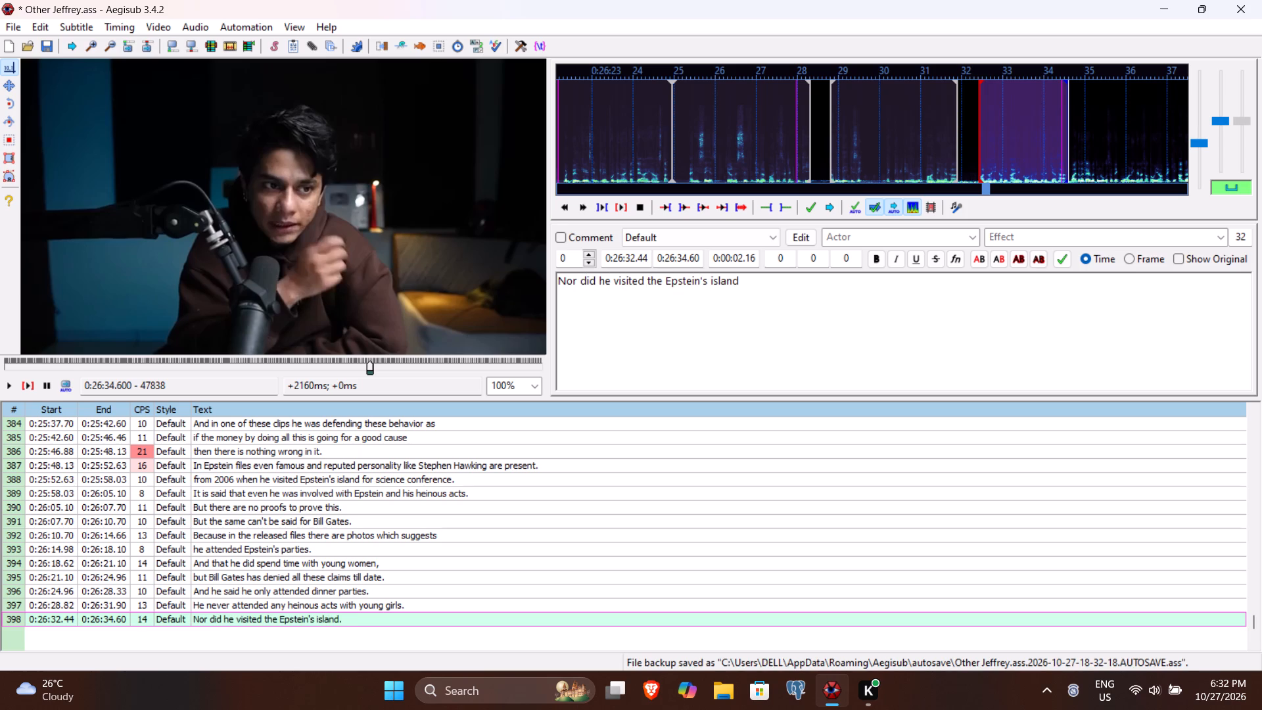
{"action": "type", "text": "+"}
{"action": "key", "text": "BackSpace"}
{"action": "key", "text": "Return"}
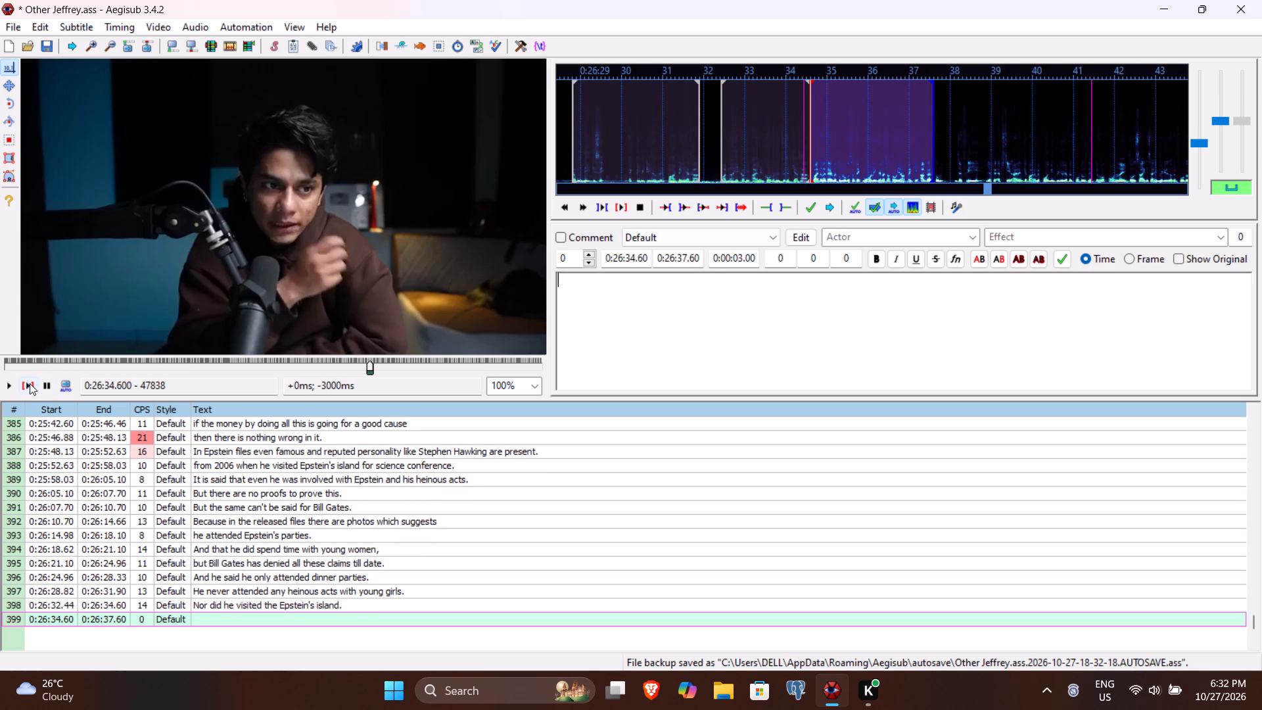
Play line 399 to find the end of the spoken phrase, and set its end time to 0:26:37.16.
{"action": "left_click", "coordinate": [30, 383]}
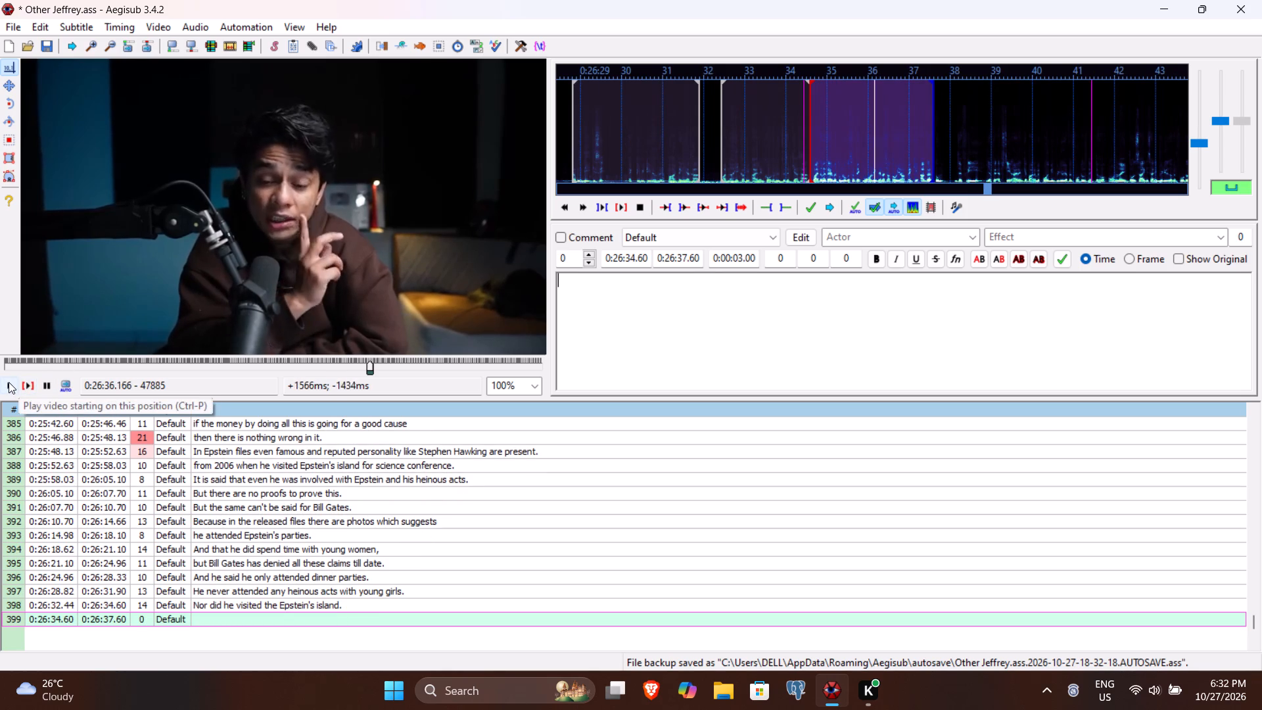
{"action": "left_click", "coordinate": [9, 382]}
{"action": "double_click", "coordinate": [9, 382]}
{"action": "double_click", "coordinate": [9, 382]}
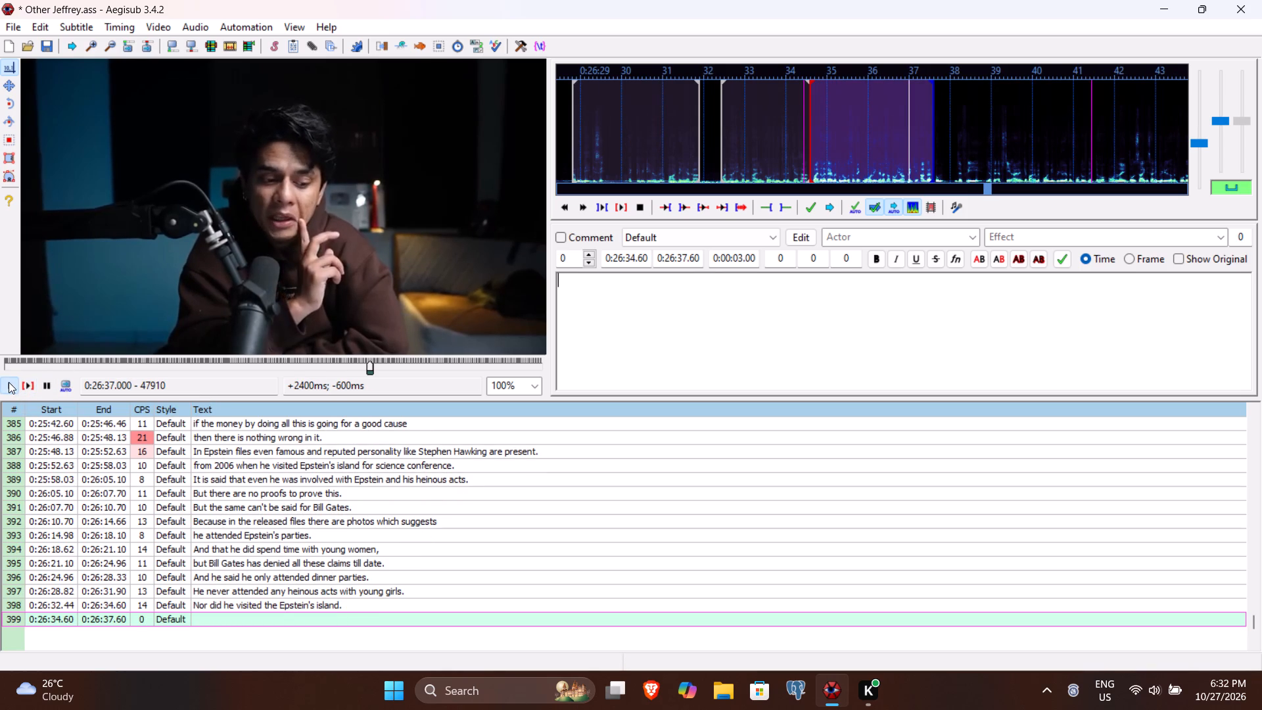
{"action": "left_click", "coordinate": [691, 256]}
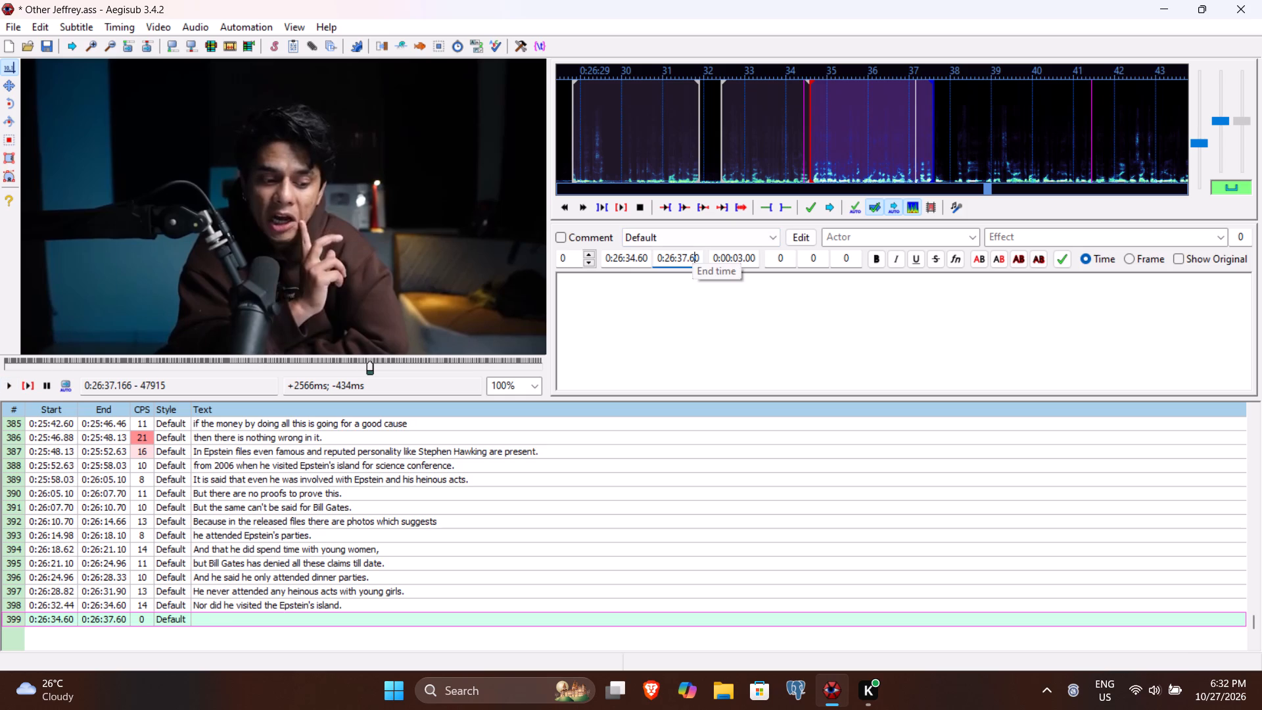
{"action": "key", "text": "BackSpace"}
{"action": "type", "text": "16"}
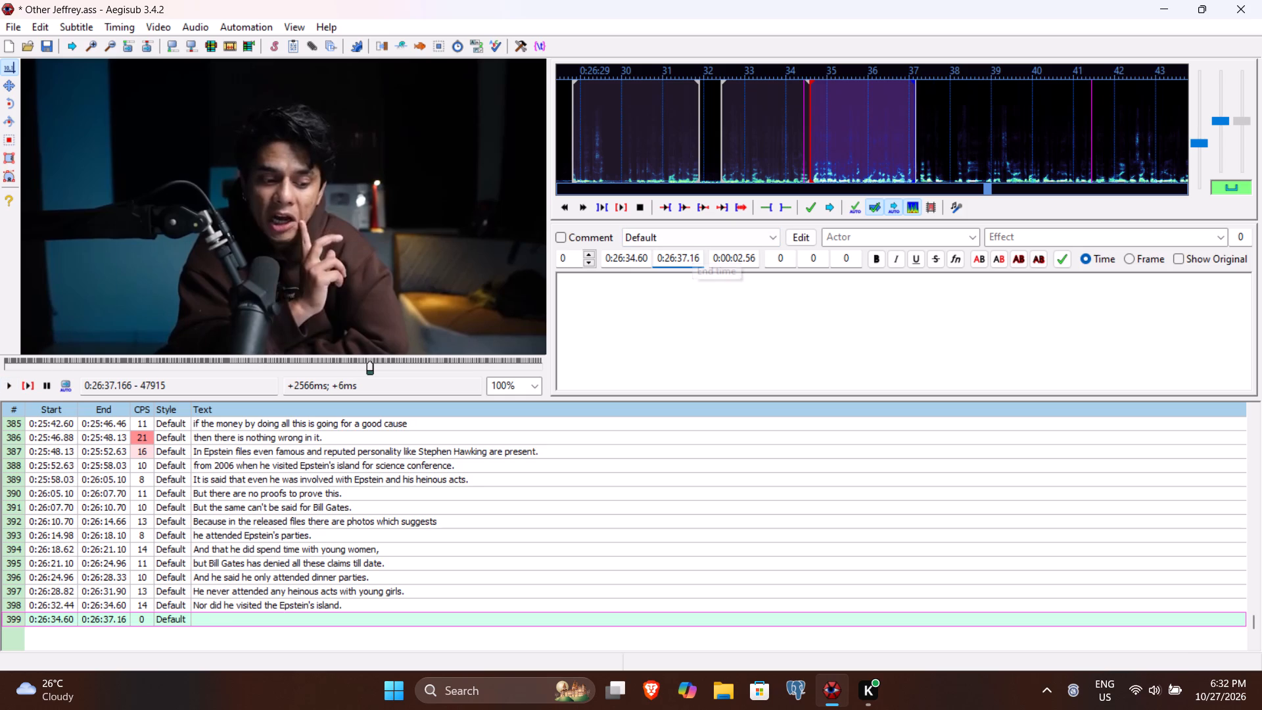
Enter "BTW I'd like to give you an warning guys," as line 399's text and commit the line.
{"action": "left_click", "coordinate": [646, 343]}
{"action": "type", "text": "BTW I'd d"}
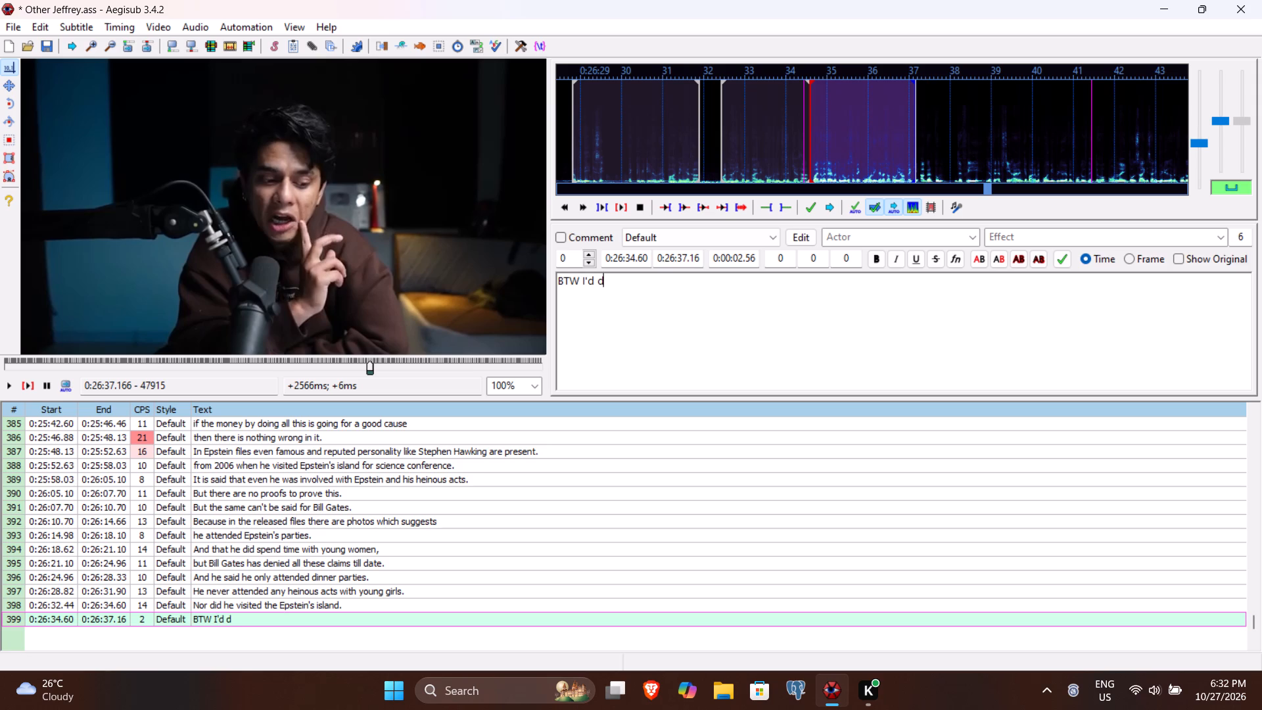
{"action": "key", "text": "BackSpace"}
{"action": "type", "text": "like"}
{"action": "key", "text": "space"}
{"action": "type", "text": "tp"}
{"action": "key", "text": "space"}
{"action": "key", "text": "BackSpace"}
{"action": "key", "text": "BackSpace"}
{"action": "type", "text": "o give you an warning guys"}
{"action": "key", "text": "comma"}
{"action": "key", "text": "Return"}
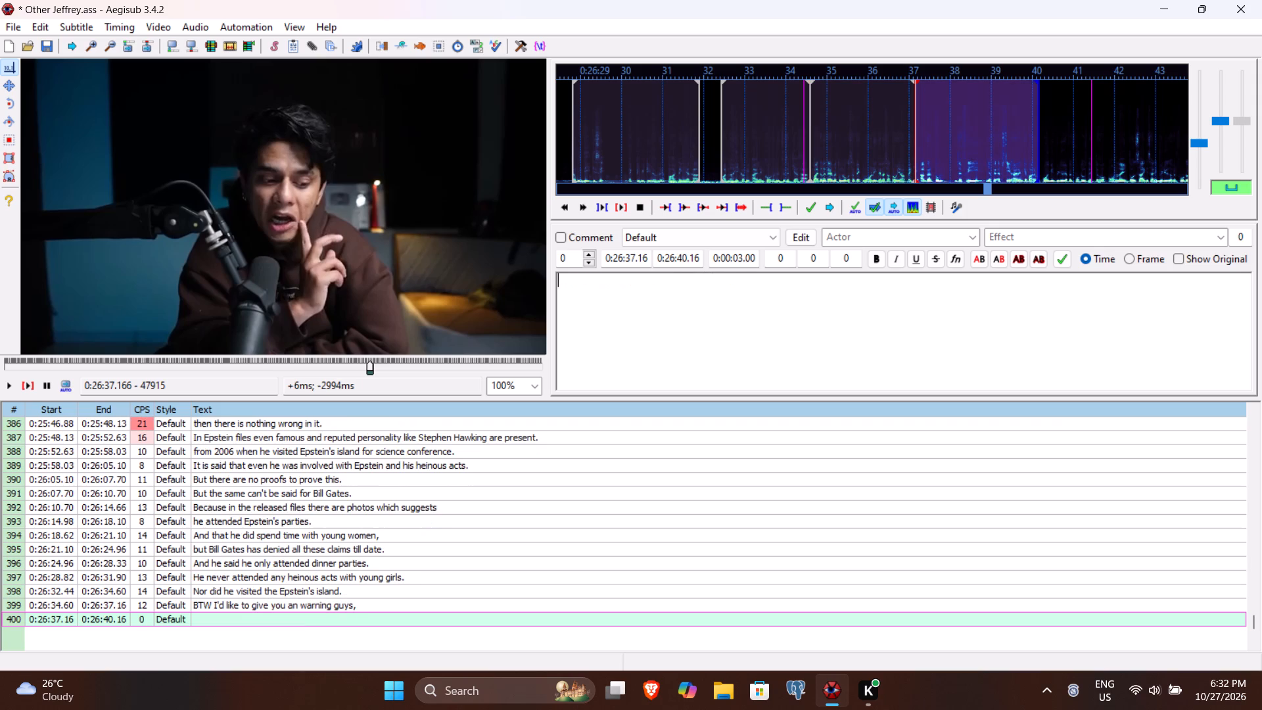
Play line 400 and past it to find the end of the spoken phrase, and set its end time to 0:26:41.73.
{"action": "left_click", "coordinate": [26, 384]}
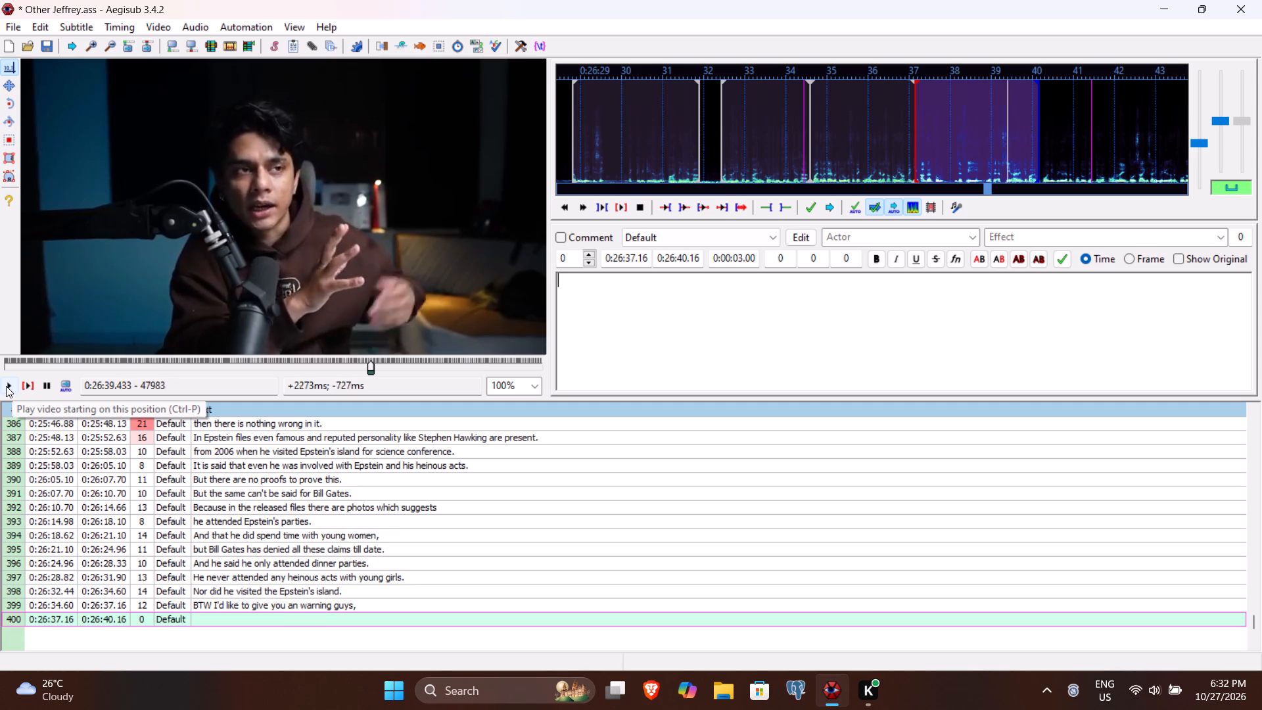
{"action": "left_click", "coordinate": [6, 386]}
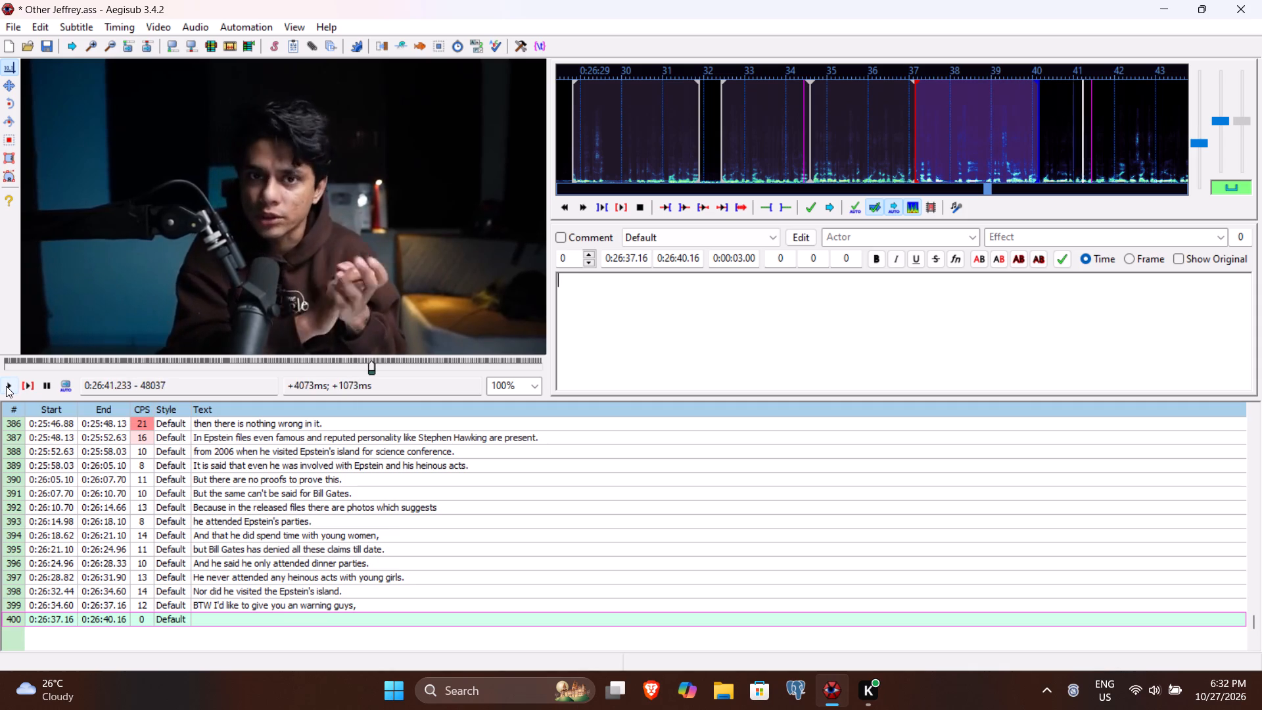
{"action": "left_click", "coordinate": [6, 386]}
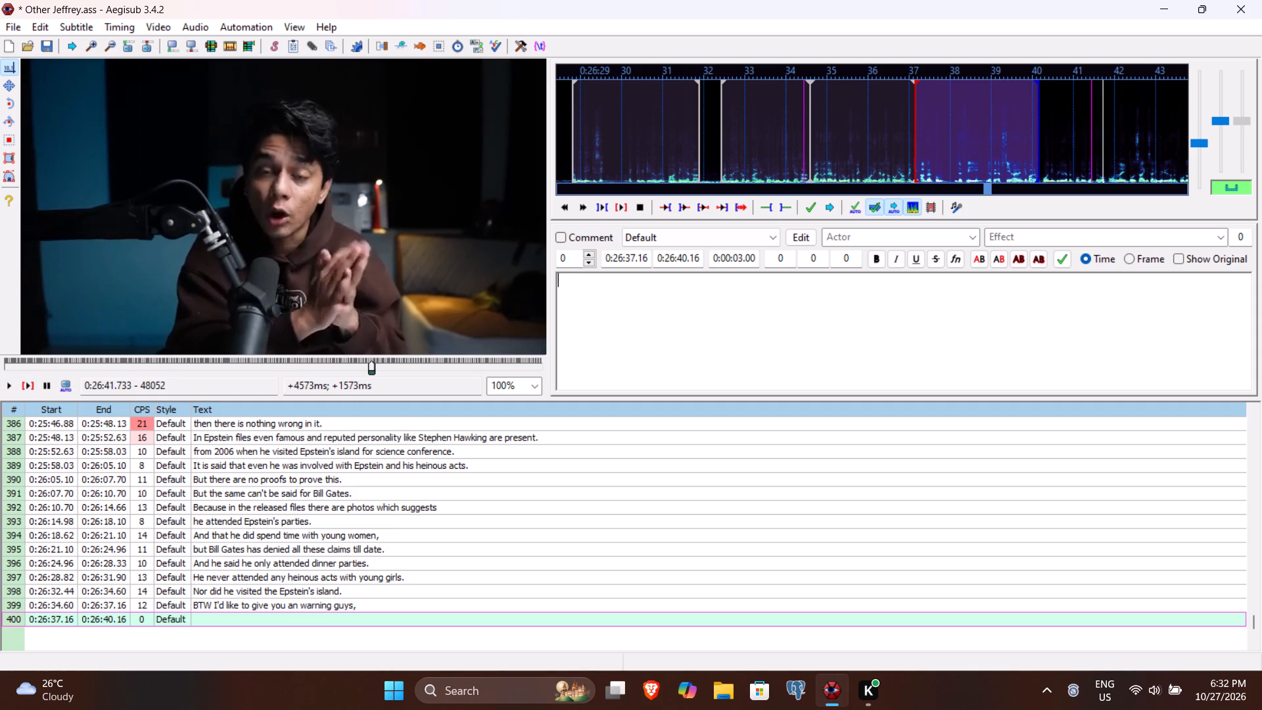
{"action": "left_click", "coordinate": [678, 261]}
{"action": "type", "text": "41"}
{"action": "type", "text": "73"}
Enter "if you see or watch any photos or videos of Jeffrey Epstein's island" as line 400's text and commit the line.
{"action": "left_click", "coordinate": [628, 352]}
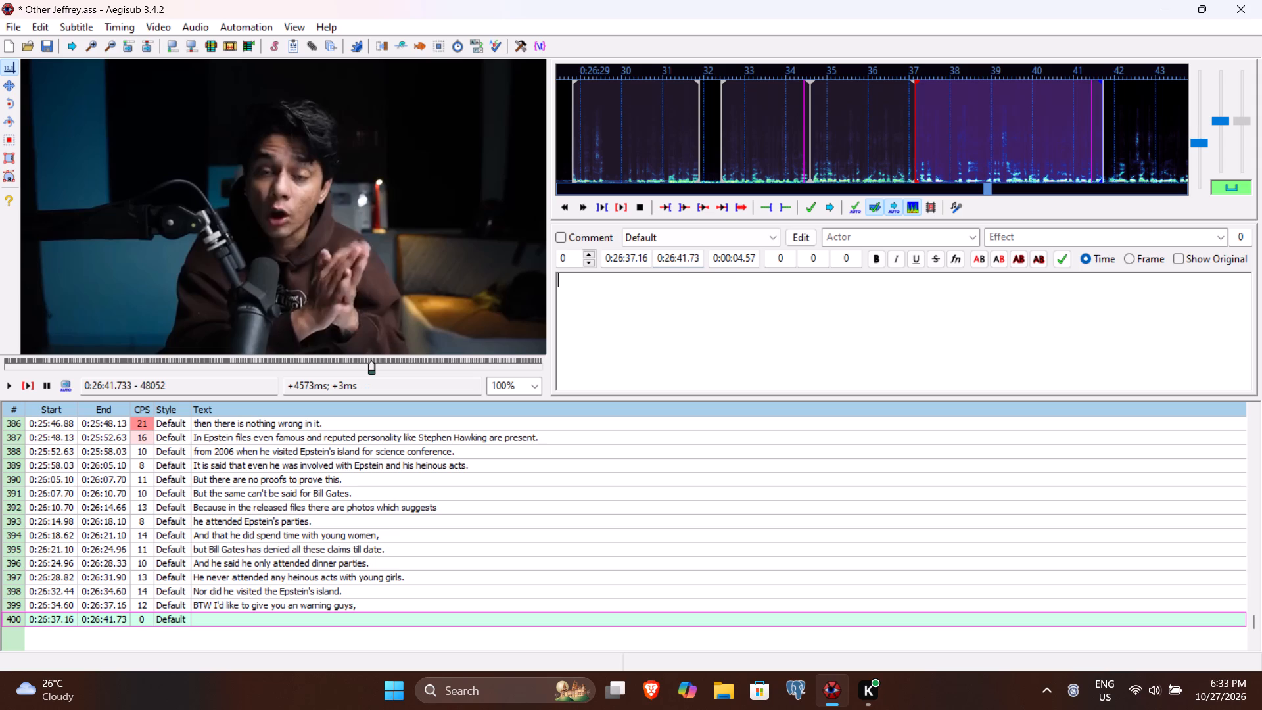
{"action": "type", "text": "if you see or watch n"}
{"action": "key", "text": "BackSpace"}
{"action": "type", "text": "any photos or videos of"}
{"action": "key", "text": "space"}
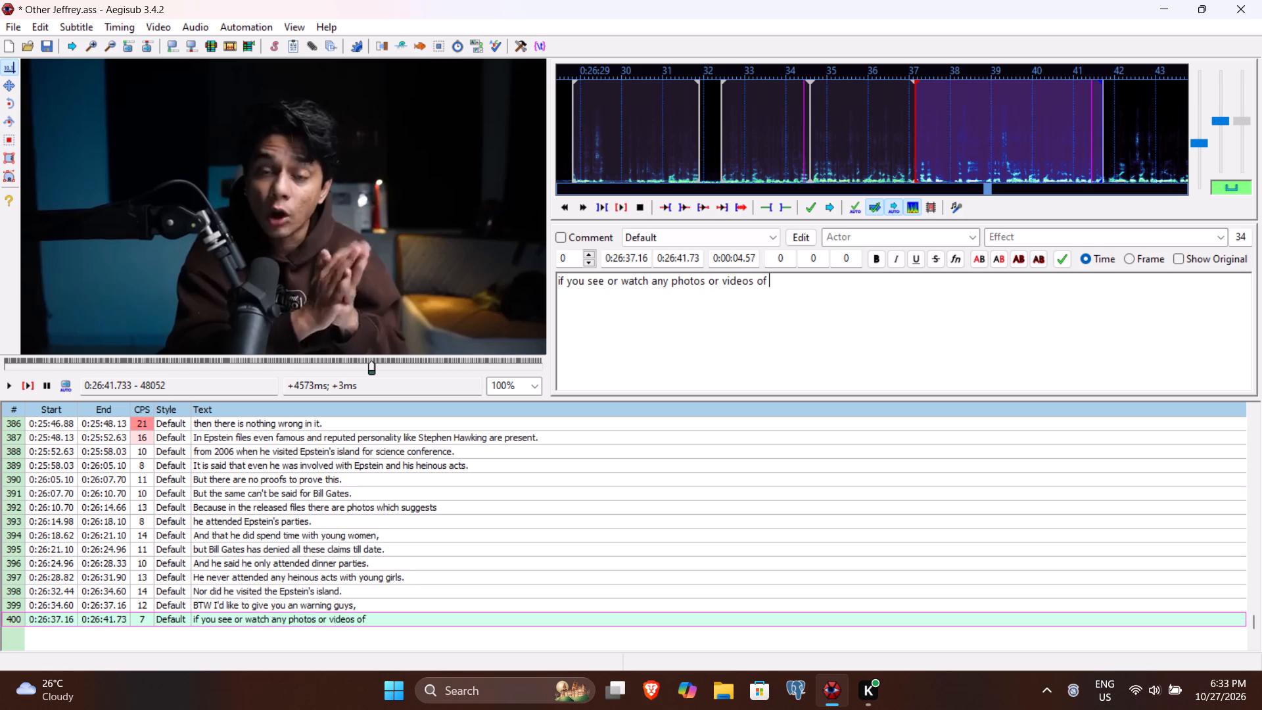
{"action": "key", "text": "shift+j"}
{"action": "type", "text": "effrey"}
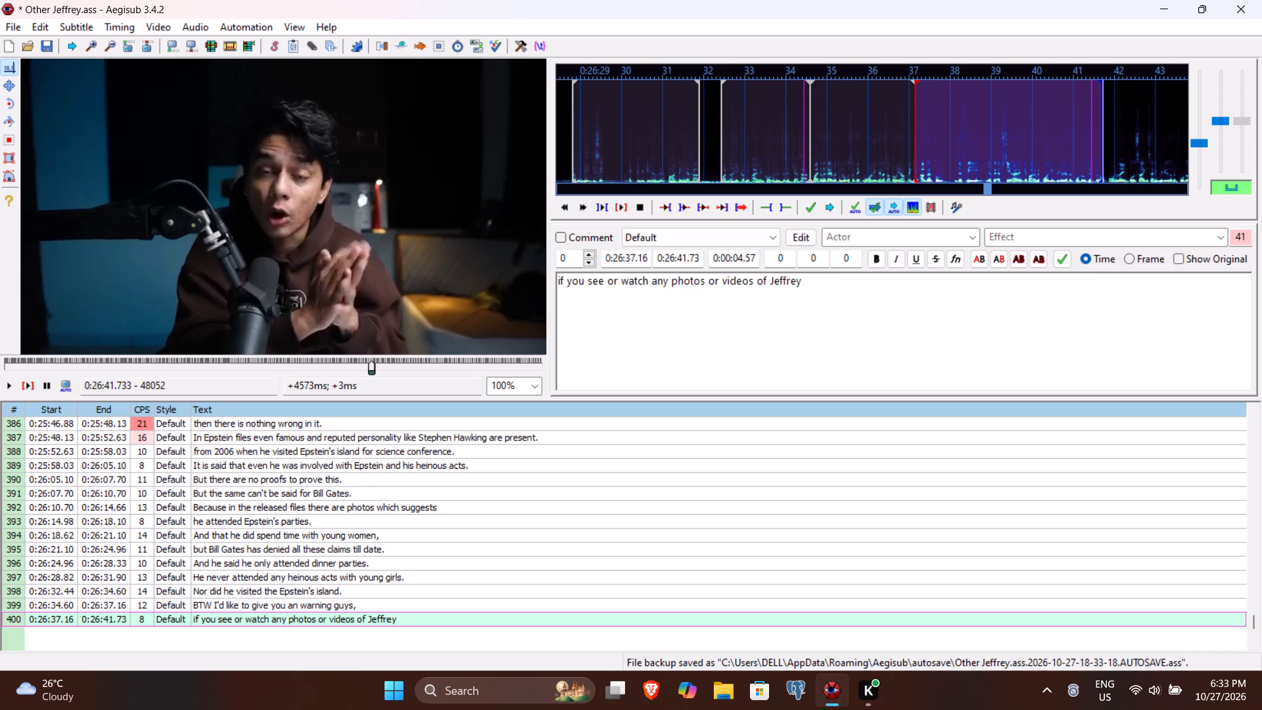
{"action": "key", "text": "space"}
{"action": "type", "text": "Epstein's sil"}
{"action": "key", "text": "BackSpace"}
{"action": "key", "text": "BackSpace"}
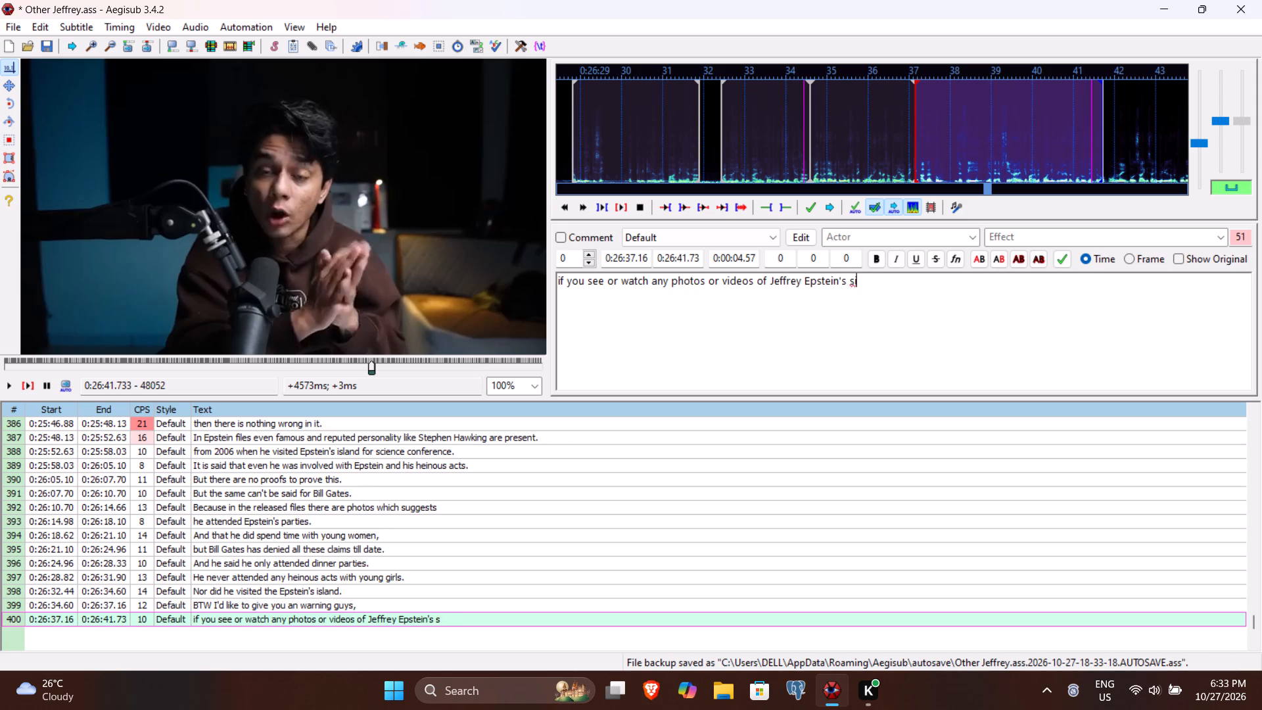
{"action": "key", "text": "BackSpace"}
{"action": "type", "text": "si"}
{"action": "key", "text": "BackSpace"}
{"action": "key", "text": "BackSpace"}
{"action": "type", "text": "island"}
{"action": "key", "text": "Return"}
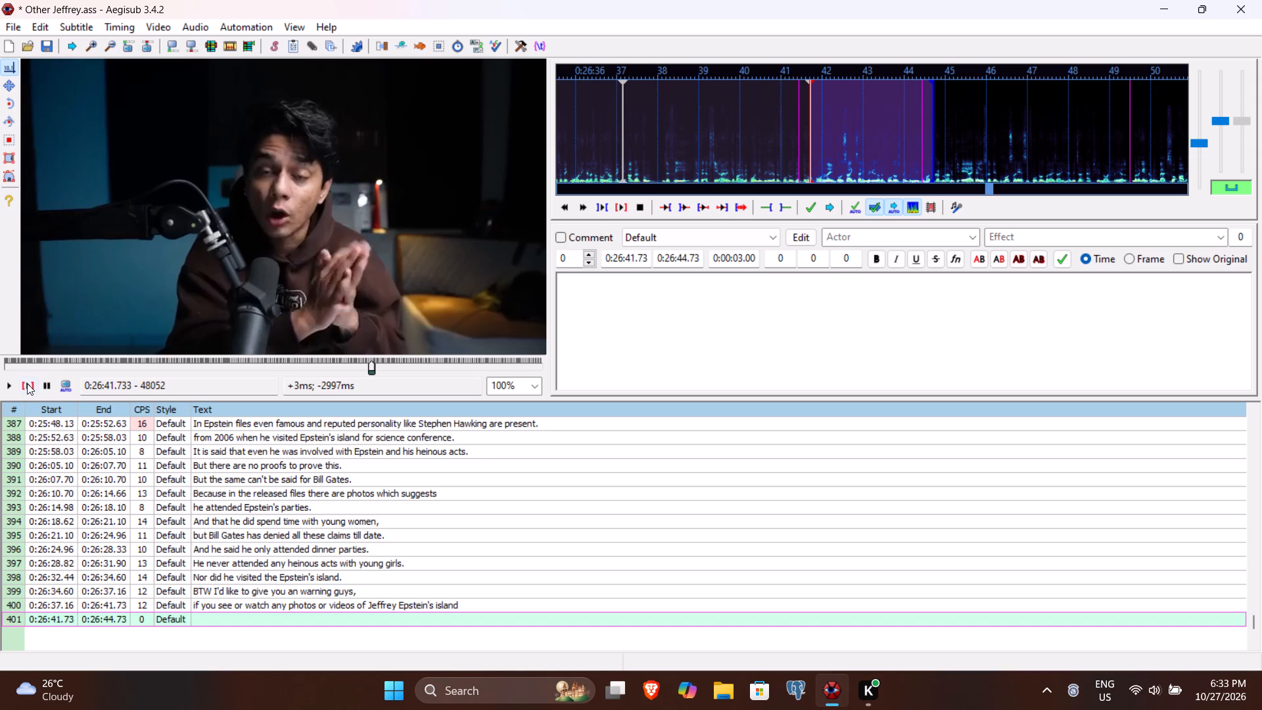
Play line 401 and past it to find the end of the spoken phrase, and set its end time to 0:26:45.30.
{"action": "left_click", "coordinate": [26, 382]}
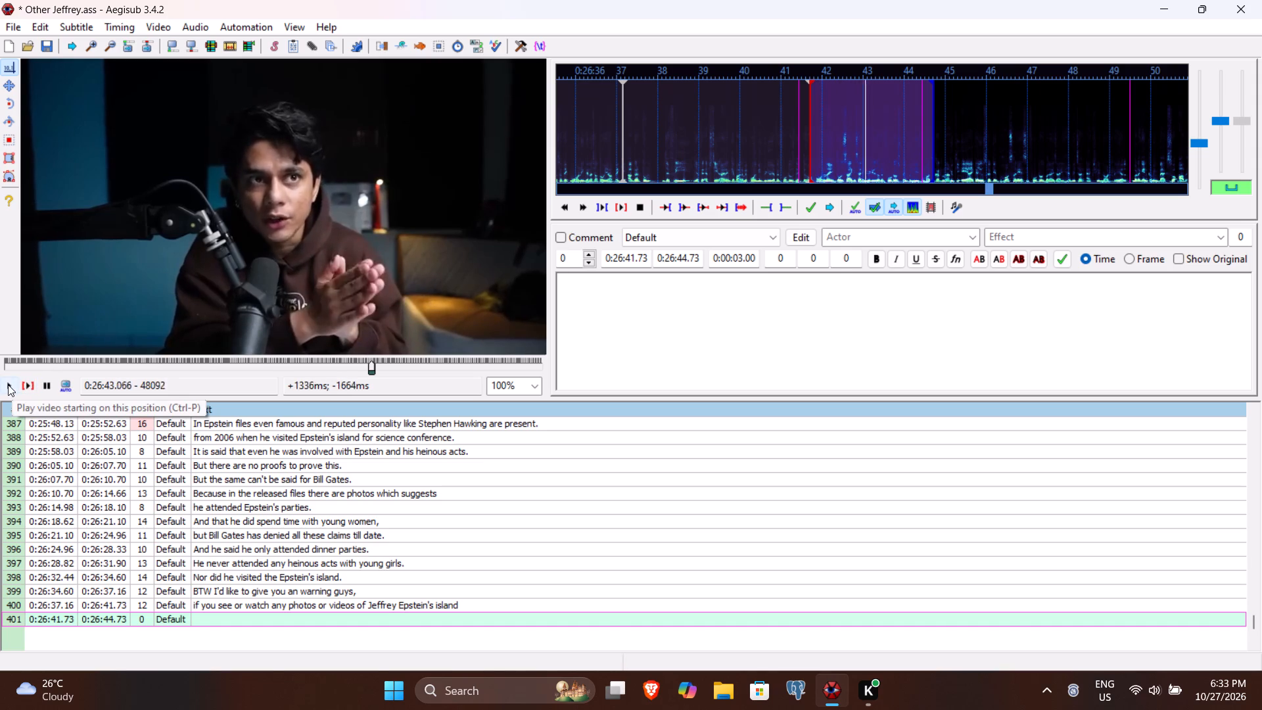
{"action": "left_click", "coordinate": [8, 385]}
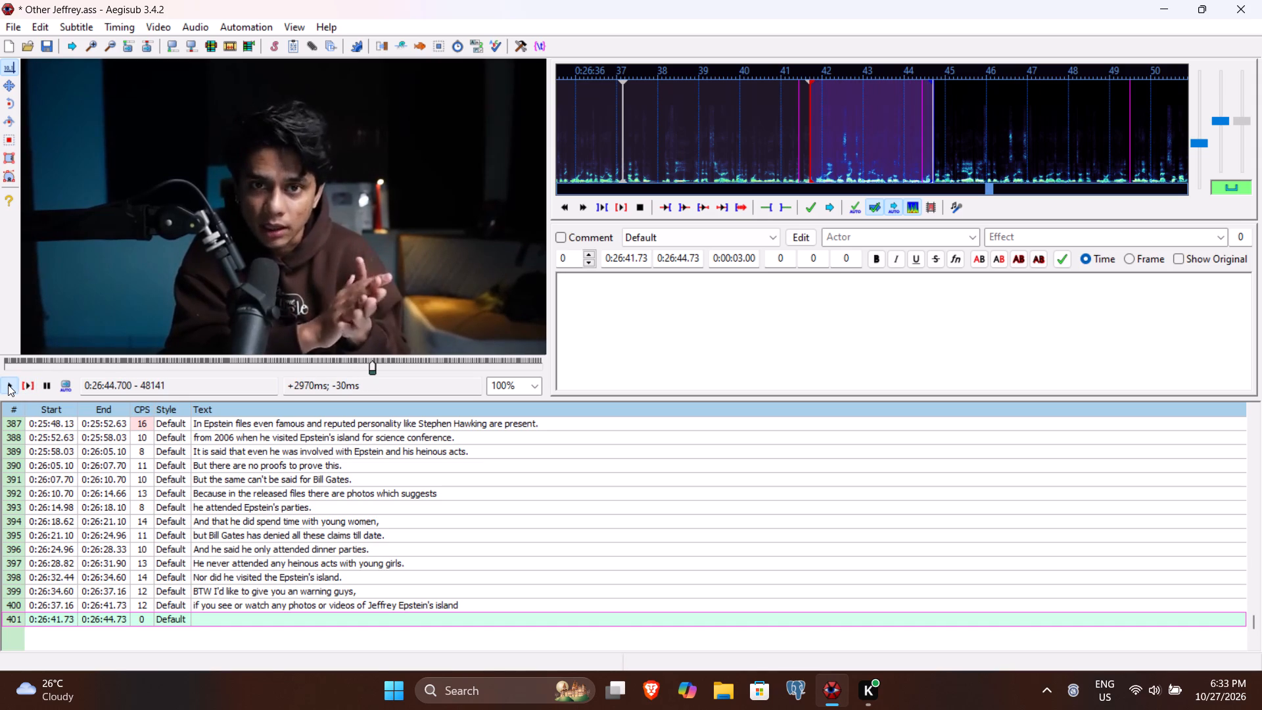
{"action": "left_click", "coordinate": [8, 385]}
{"action": "left_click", "coordinate": [8, 385]}
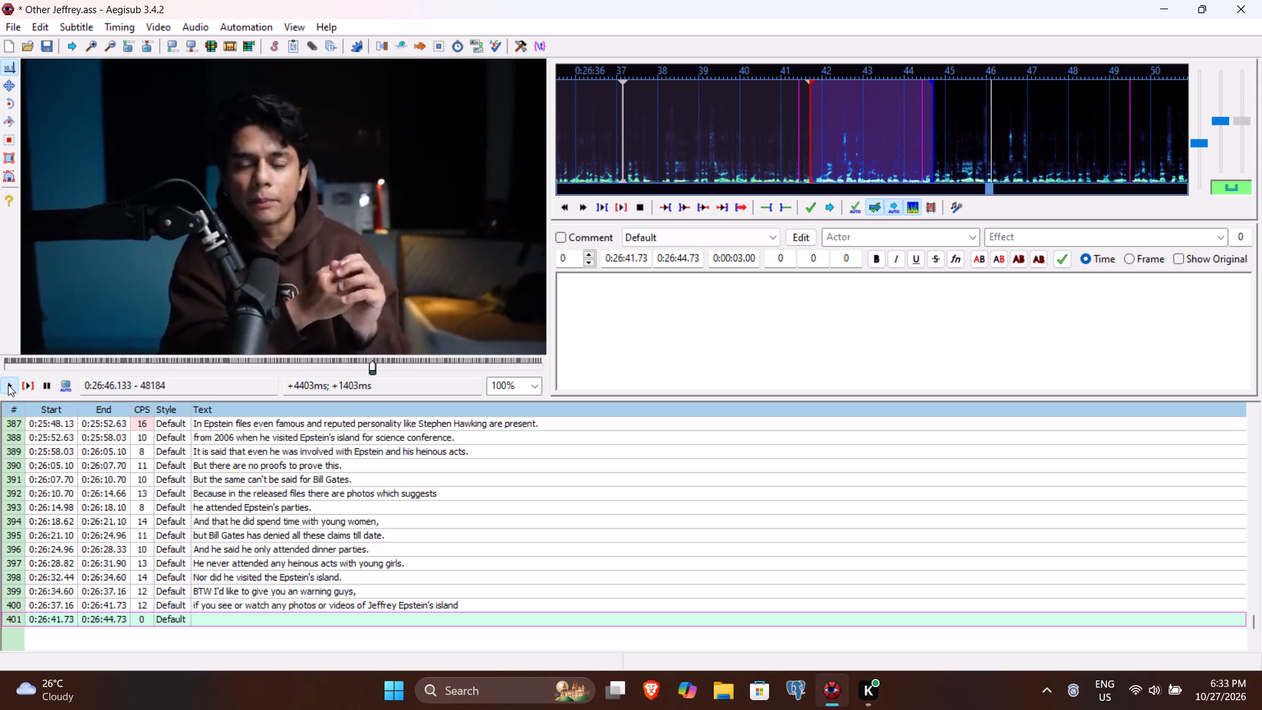
{"action": "left_click", "coordinate": [29, 384]}
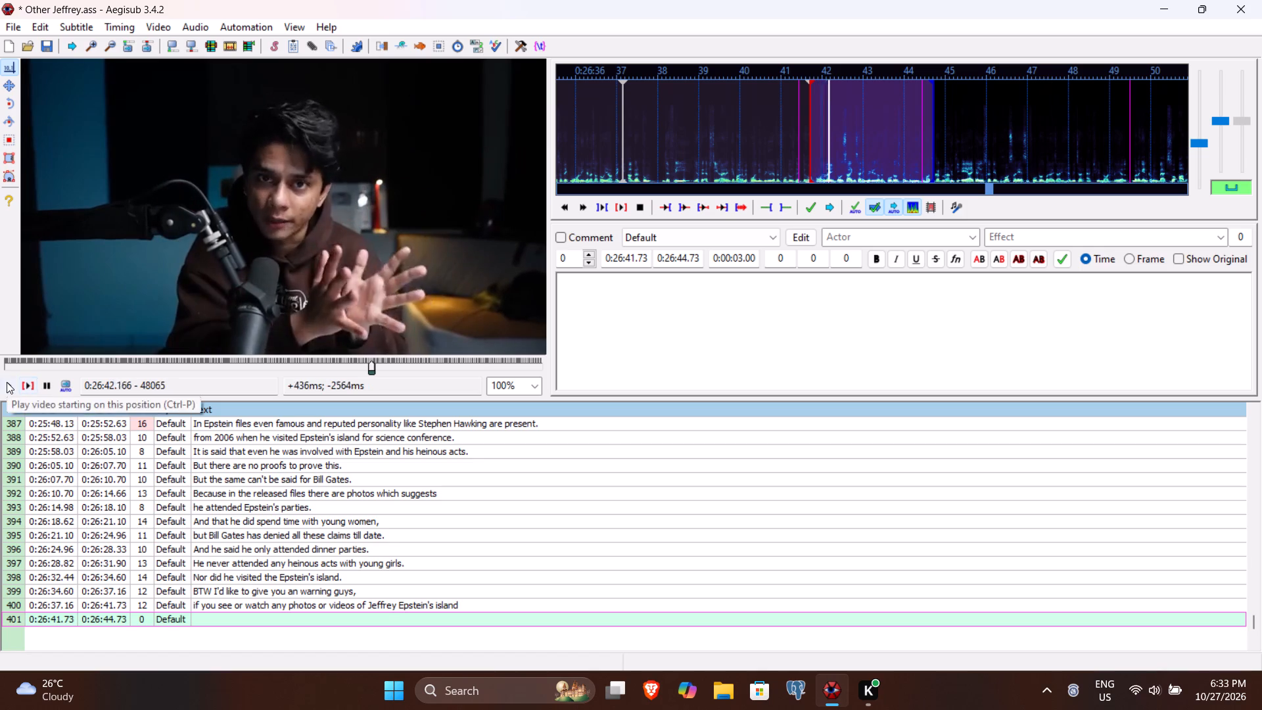
{"action": "double_click", "coordinate": [7, 382]}
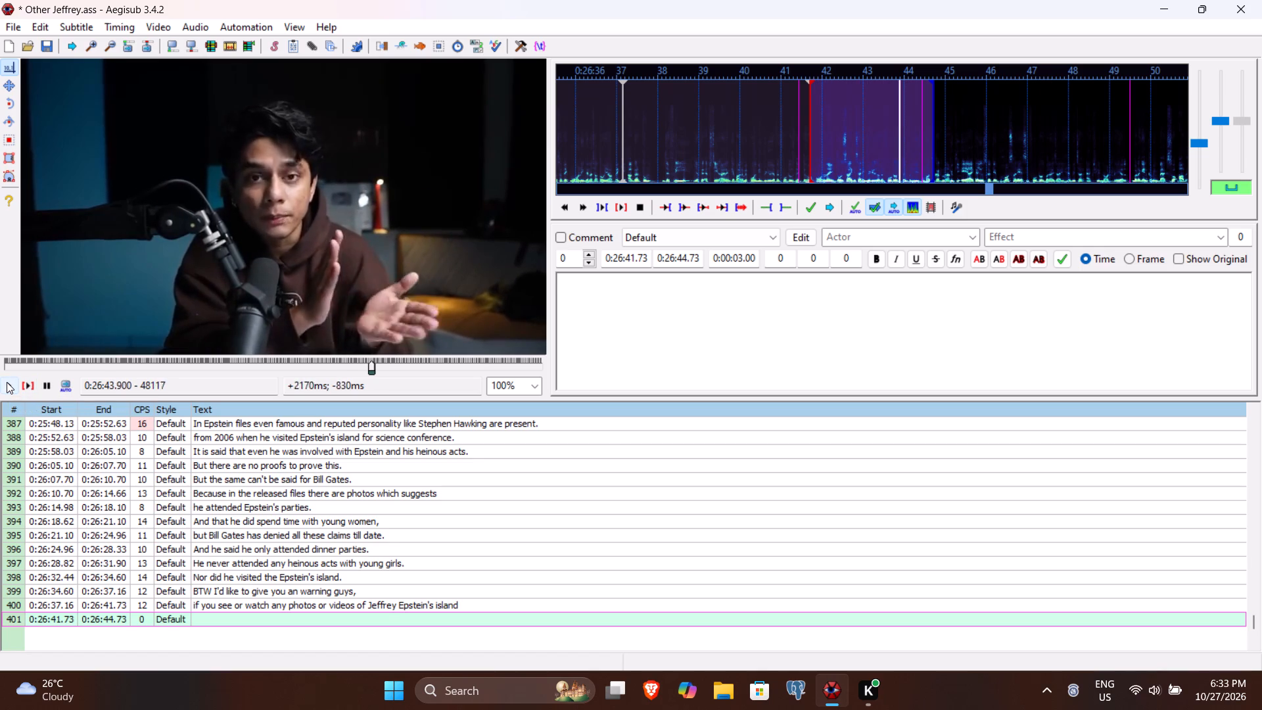
{"action": "left_click", "coordinate": [7, 382]}
{"action": "double_click", "coordinate": [7, 382]}
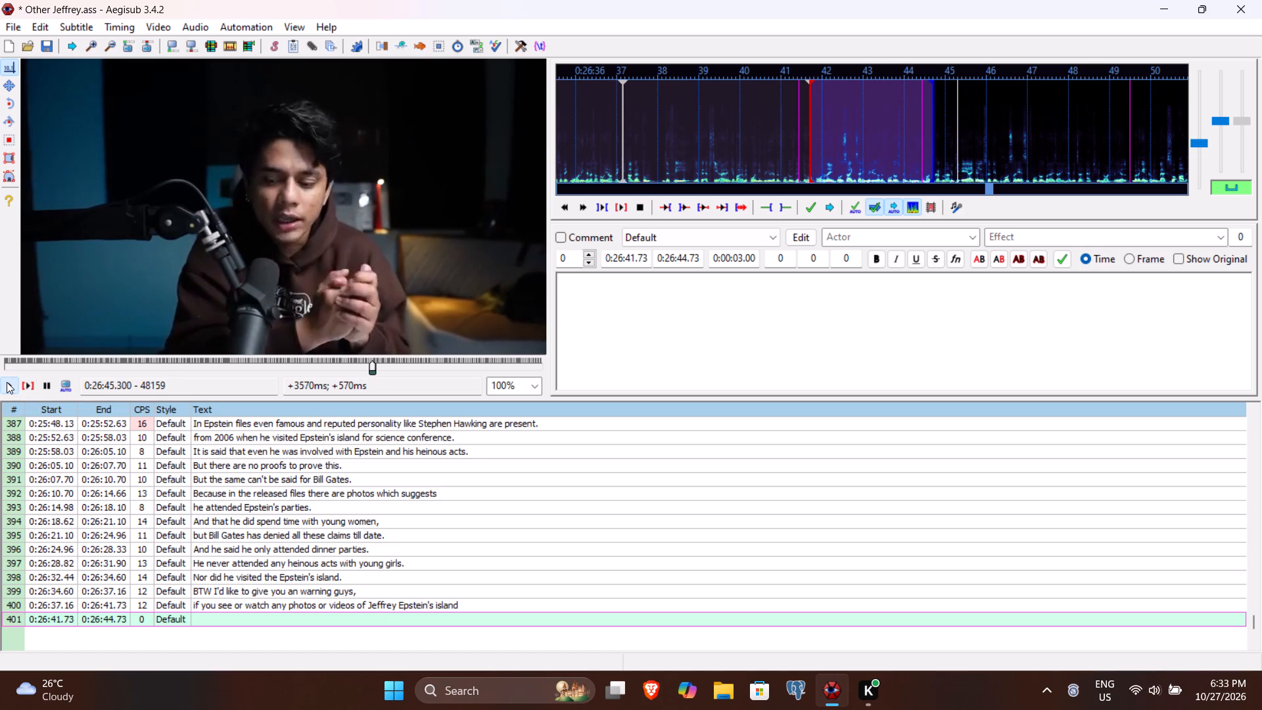
{"action": "left_click", "coordinate": [681, 257]}
{"action": "type", "text": "530"}
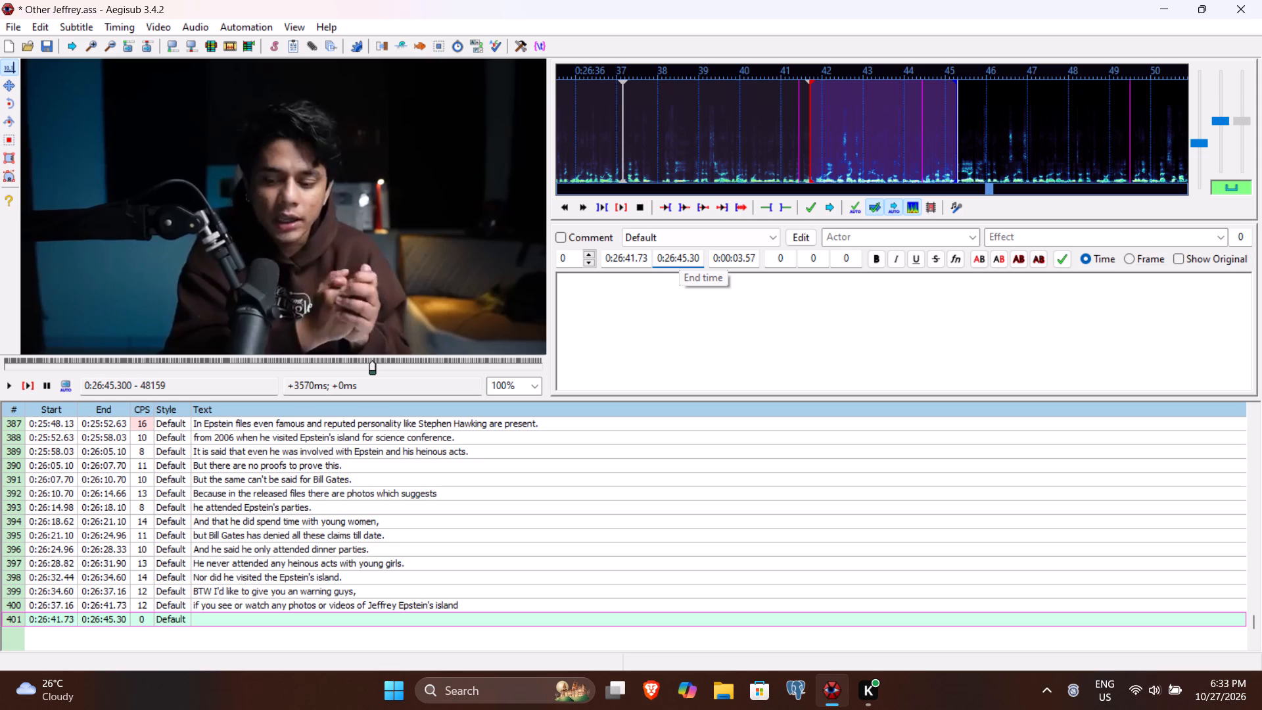
Enter "don't believe all of it." as line 401's text and commit the line.
{"action": "left_click", "coordinate": [666, 298]}
{"action": "type", "text": "don"}
{"action": "type", "text": "'t d"}
{"action": "key", "text": "BackSpace"}
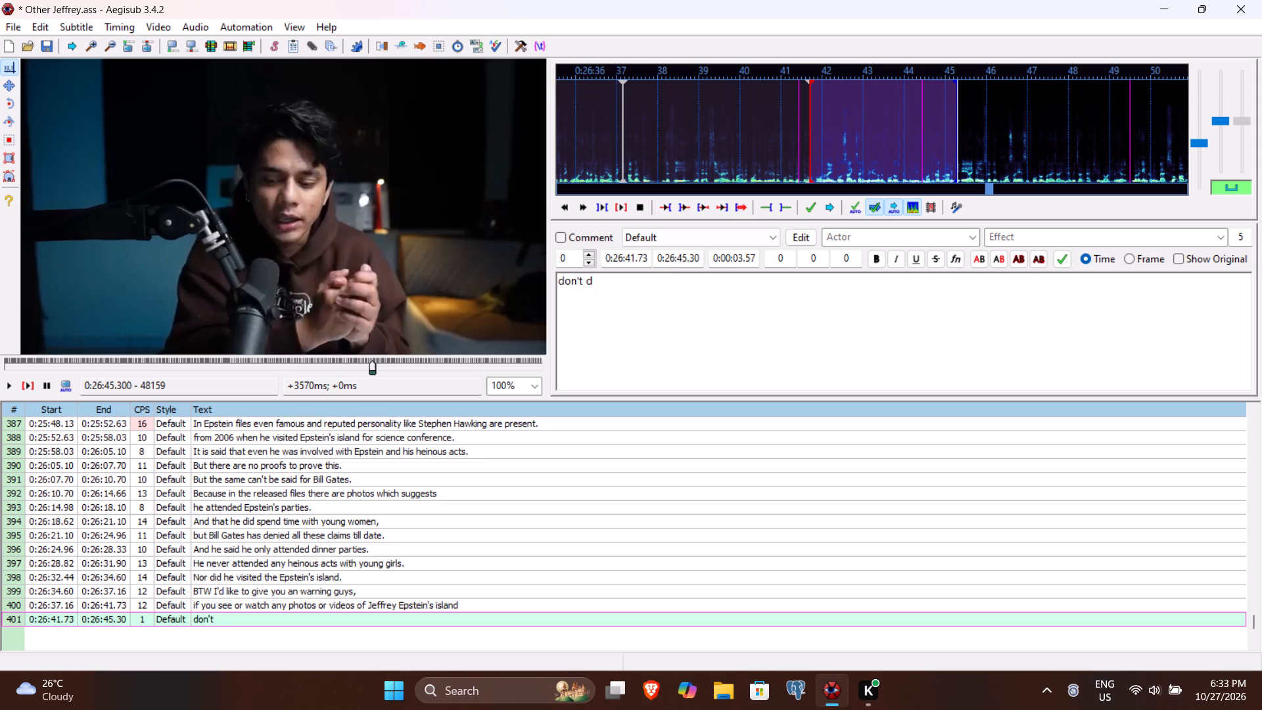
{"action": "type", "text": "belive"}
{"action": "key", "text": "BackSpace"}
{"action": "key", "text": "BackSpace"}
{"action": "type", "text": "eve al"}
{"action": "key", "text": "space"}
{"action": "key", "text": "BackSpace"}
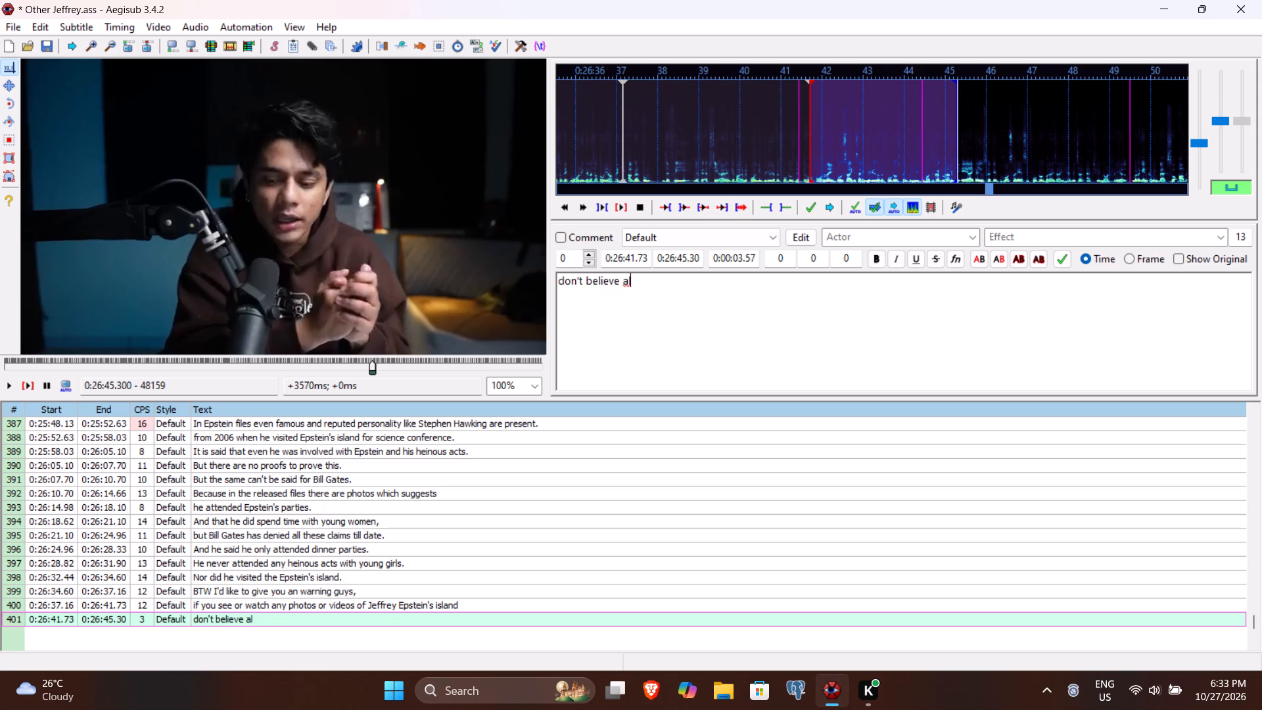
{"action": "type", "text": "l of it"}
{"action": "key", "text": "period"}
{"action": "key", "text": "Return"}
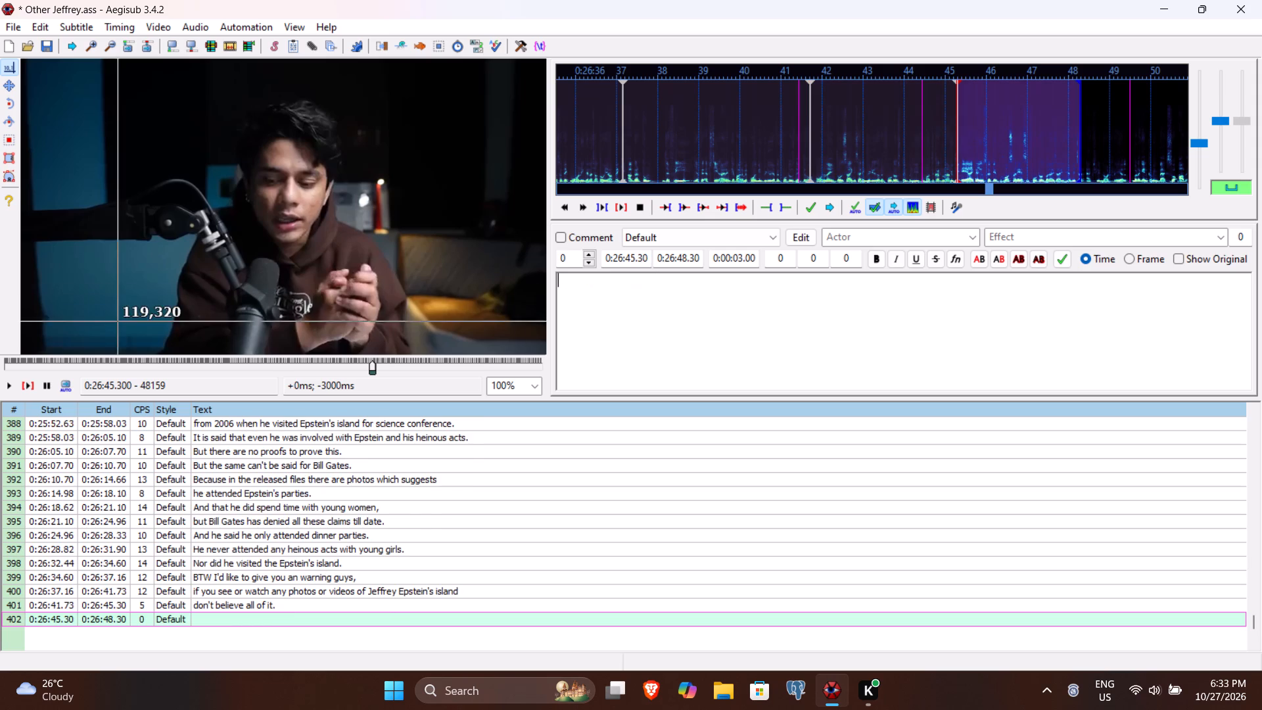
Play line 402 and past it to find the end of the spoken phrase, and set its end time to 0:26:49.56.
{"action": "left_click", "coordinate": [26, 385]}
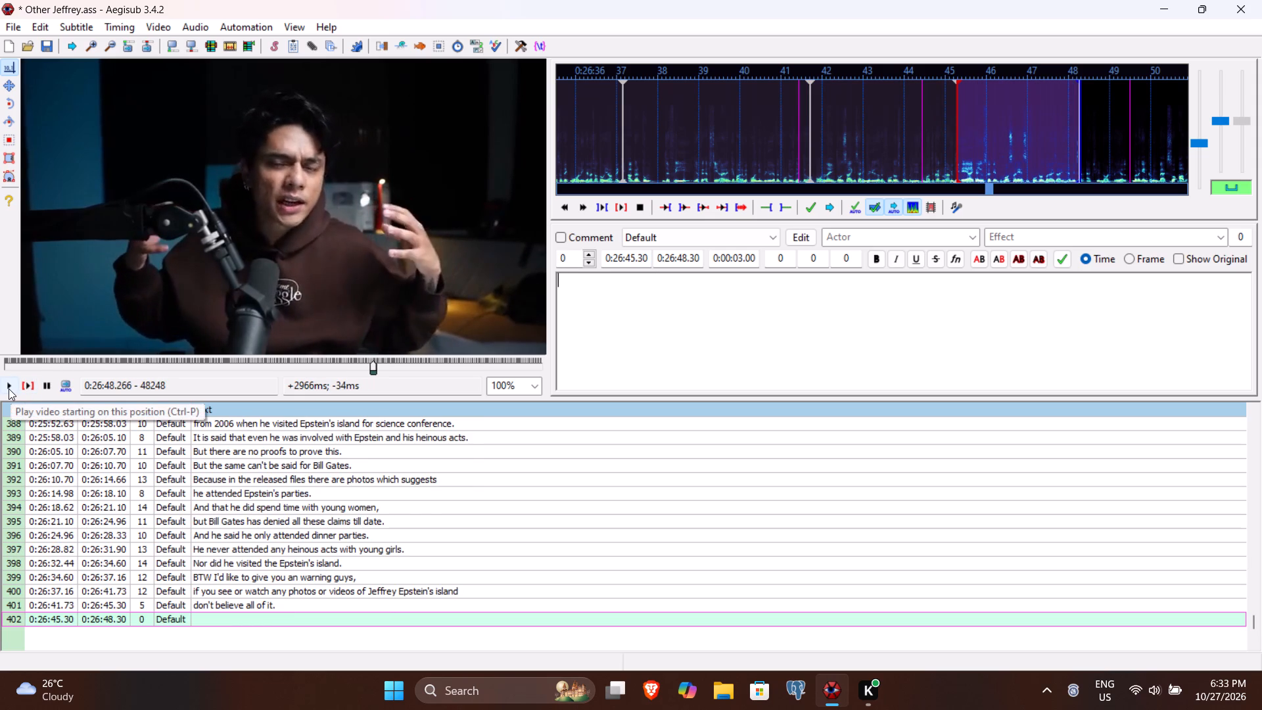
{"action": "left_click", "coordinate": [9, 389]}
{"action": "left_click", "coordinate": [9, 389]}
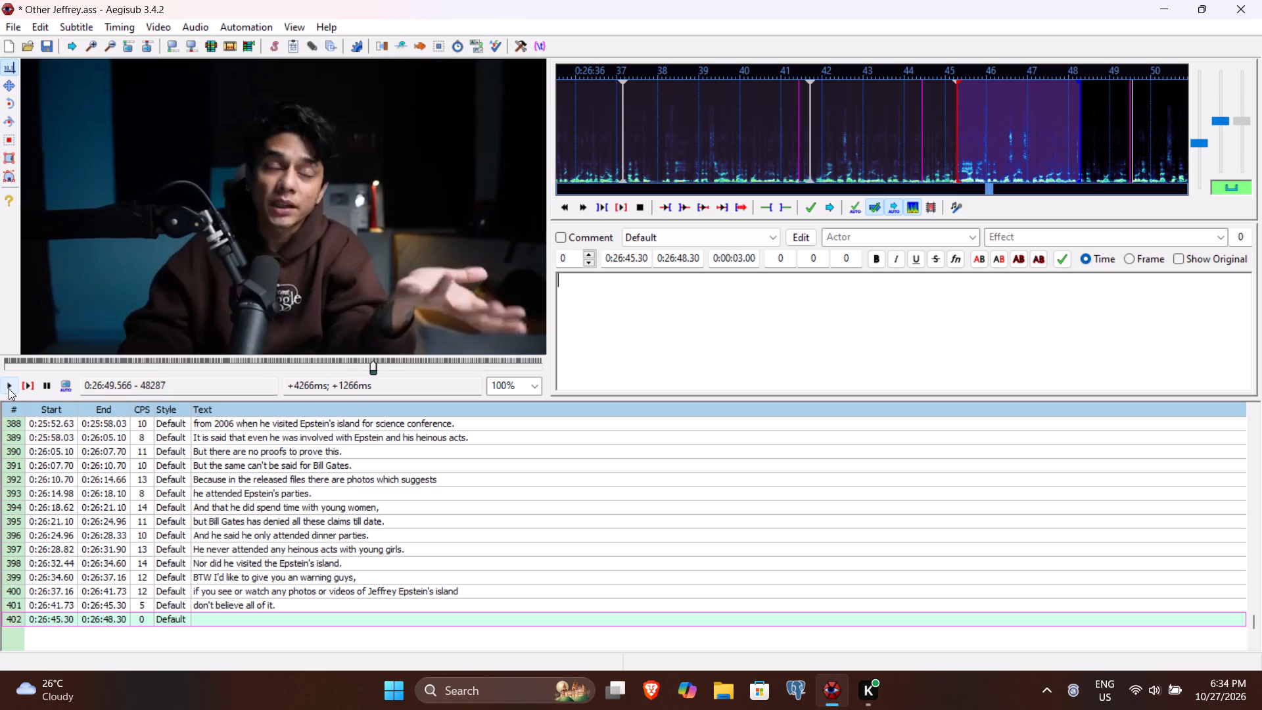
{"action": "left_click", "coordinate": [686, 261]}
{"action": "key", "text": "BackSpace"}
{"action": "key", "text": "9"}
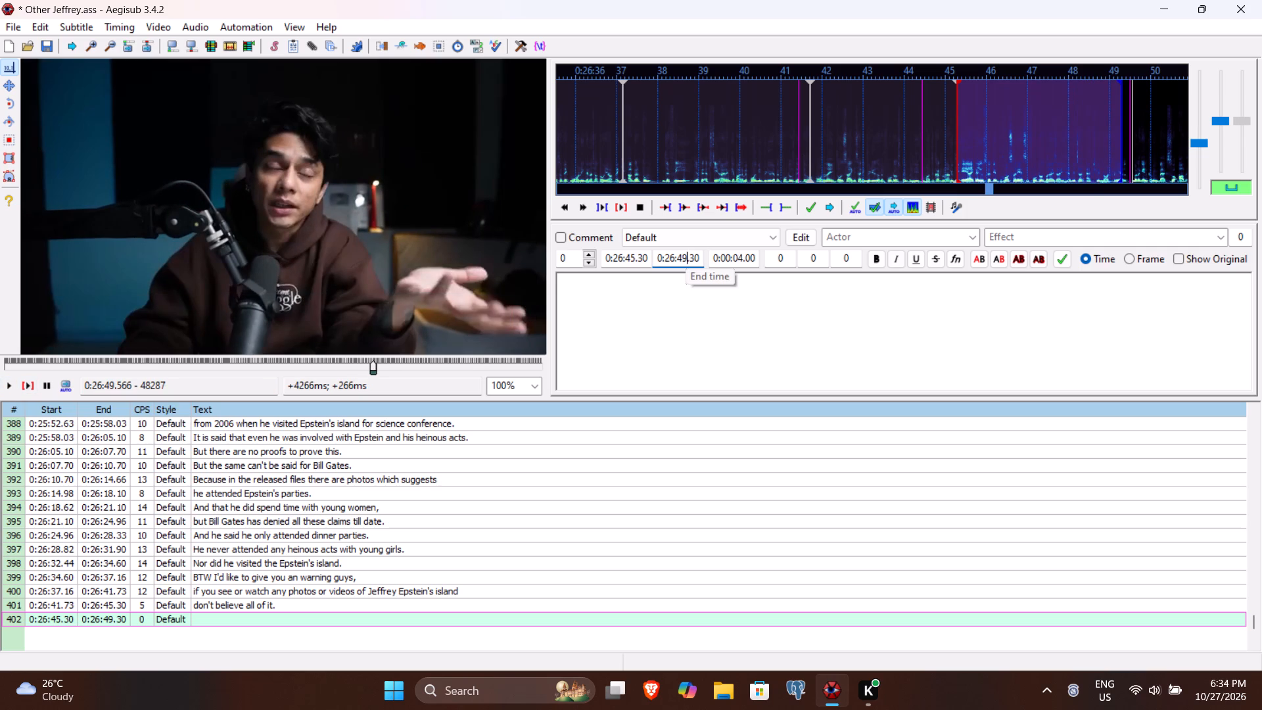
{"action": "type", "text": "56"}
Enter "Because using AI many photos and videos are being created which are not real." as line 402's text and commit the line.
{"action": "left_click", "coordinate": [632, 351]}
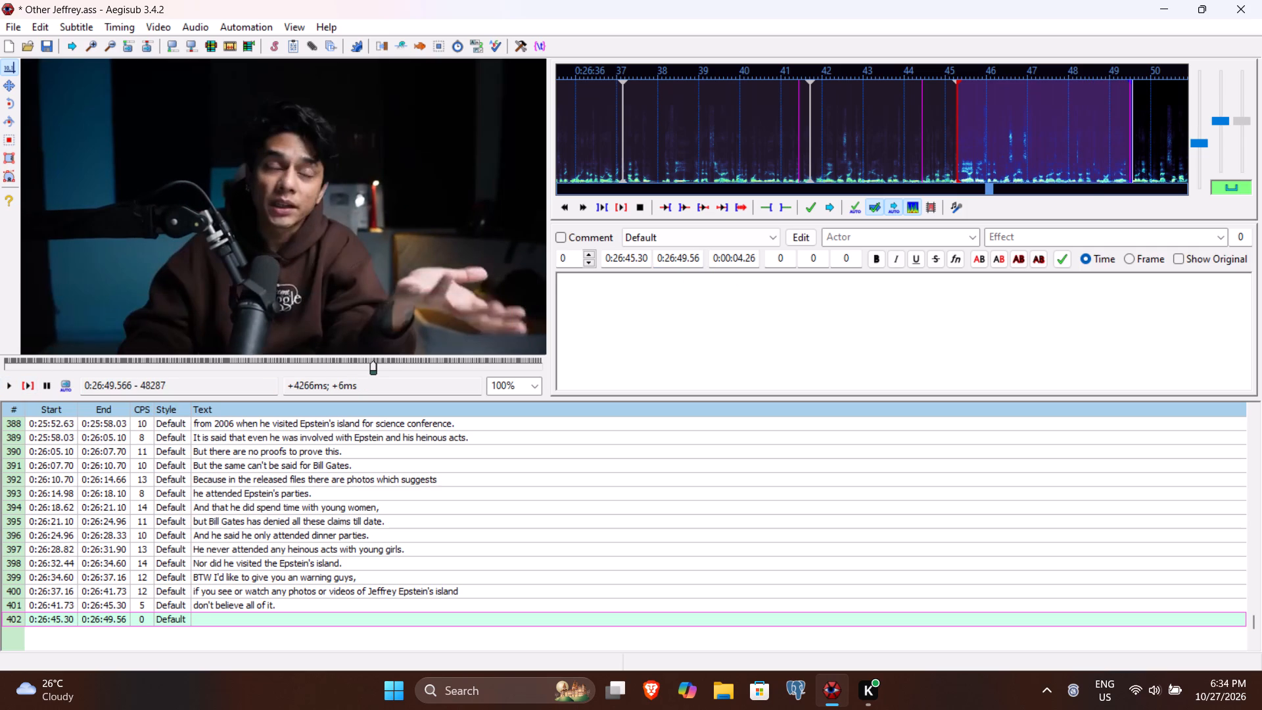
{"action": "type", "text": "Because using AI many"}
{"action": "key", "text": "space"}
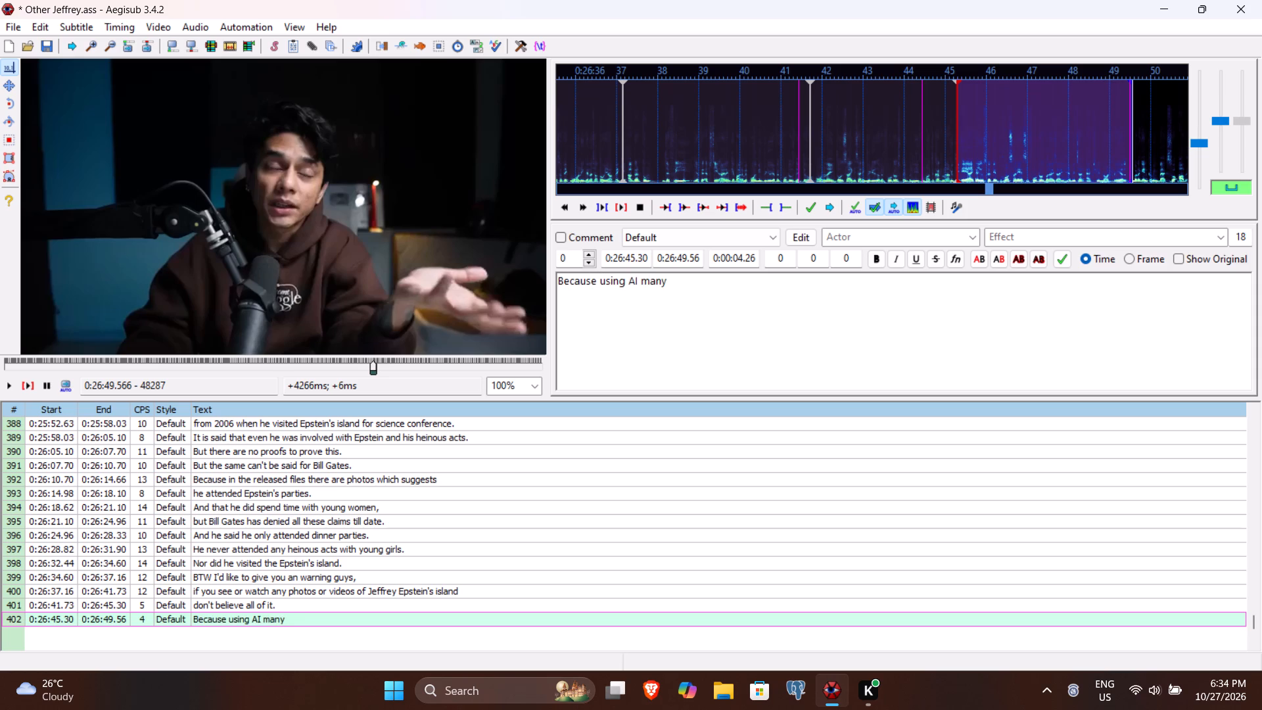
{"action": "type", "text": "photos and videos are being ca"}
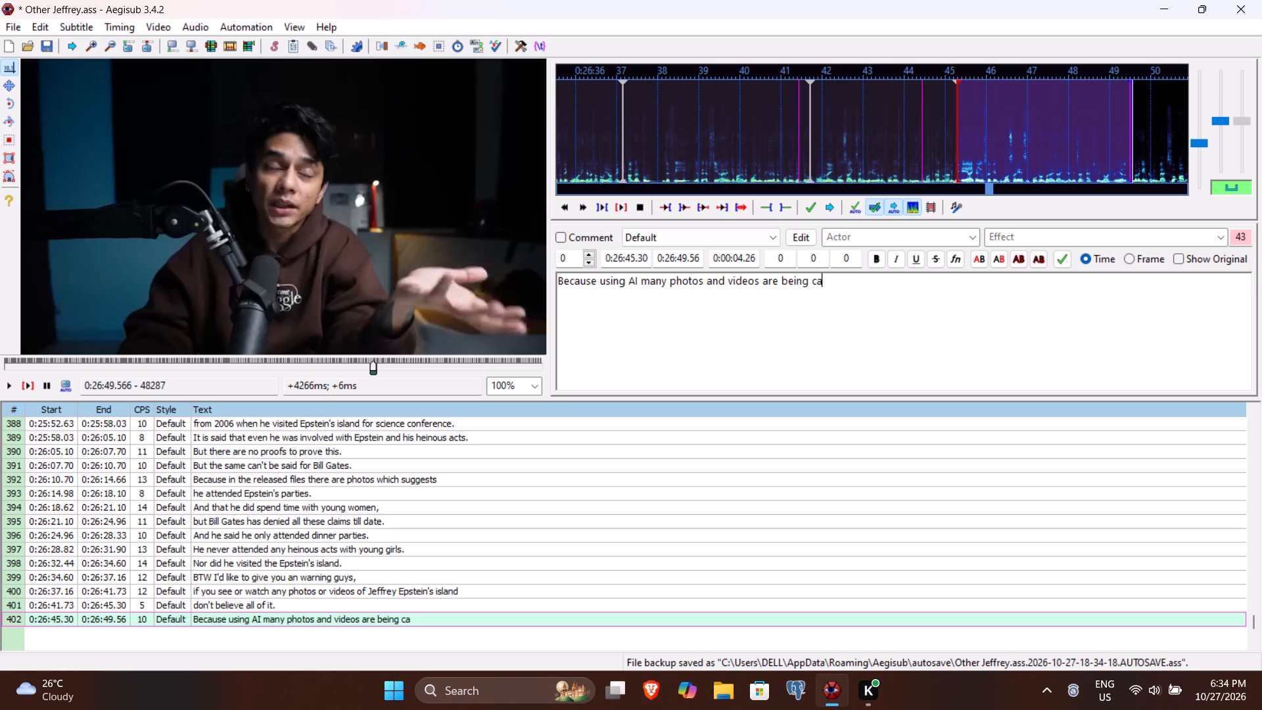
{"action": "key", "text": "BackSpace"}
{"action": "type", "text": "reated which are not real"}
{"action": "key", "text": "period"}
{"action": "key", "text": "Return"}
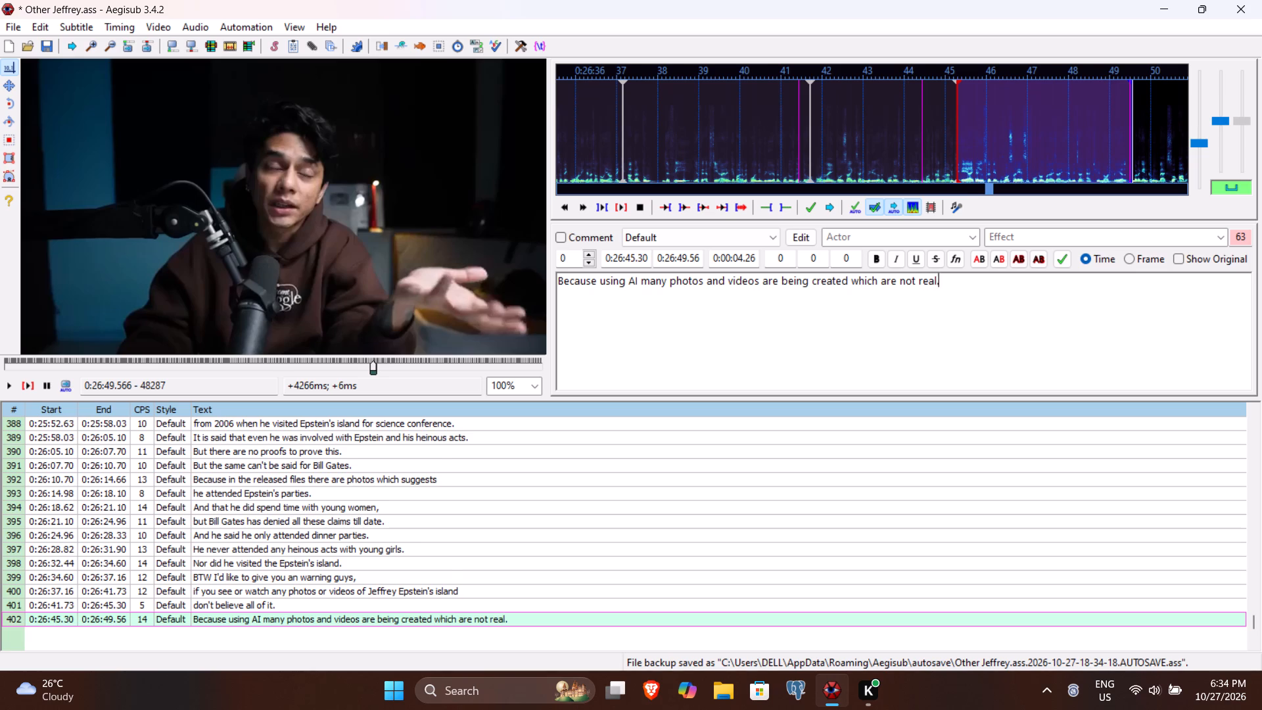
Play line 403 and past it to find the end of the spoken phrase, and set its end time to 0:26:53.43.
{"action": "left_click", "coordinate": [34, 382]}
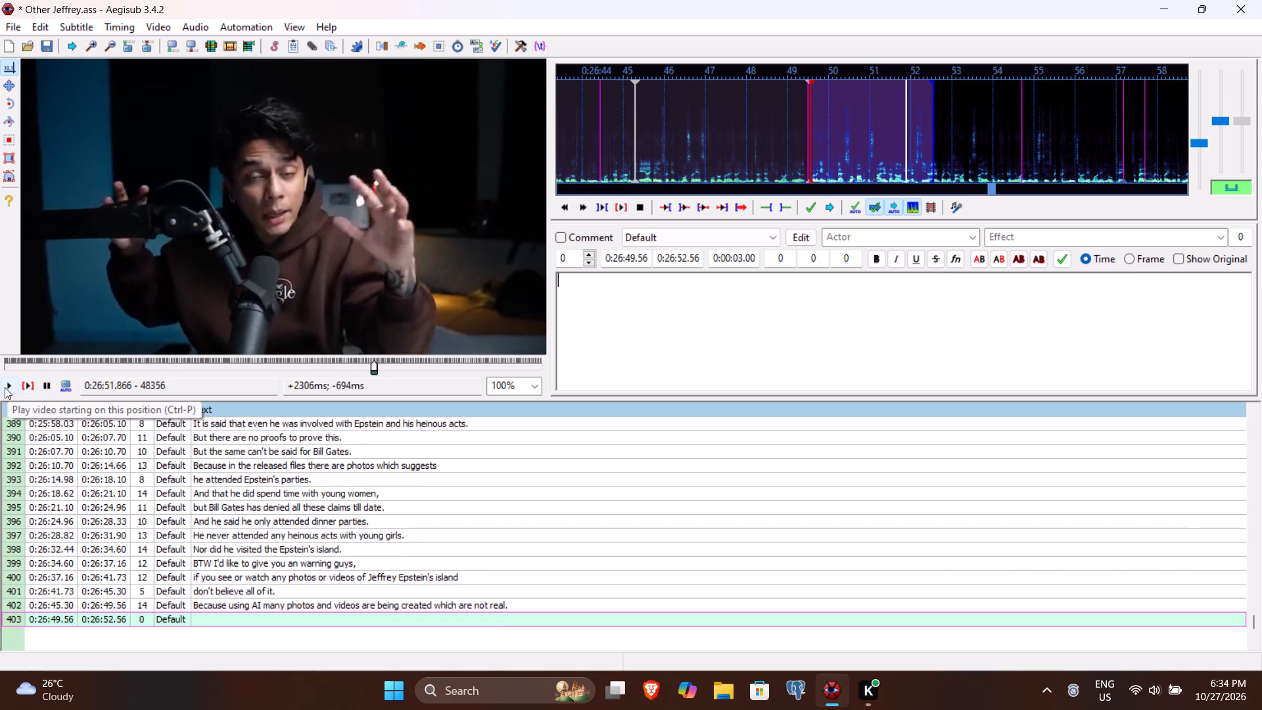
{"action": "left_click", "coordinate": [5, 387]}
{"action": "left_click", "coordinate": [5, 387]}
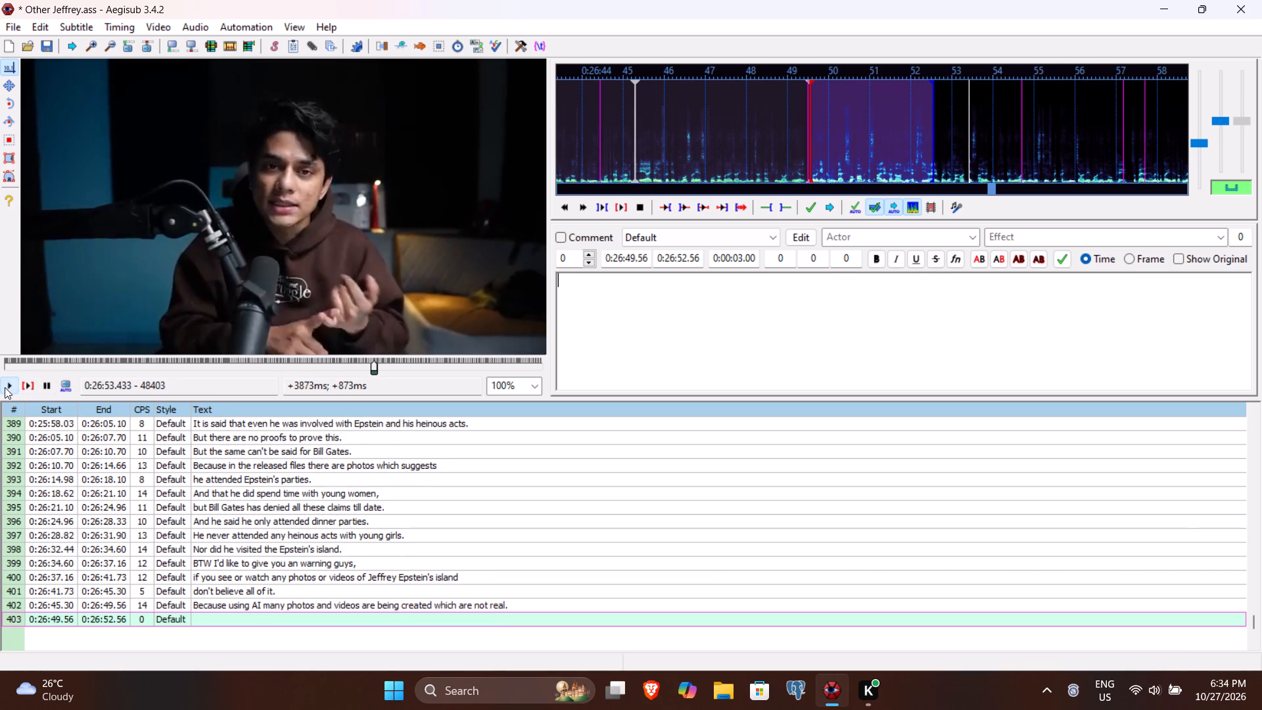
{"action": "left_click", "coordinate": [682, 260]}
{"action": "type", "text": "343"}
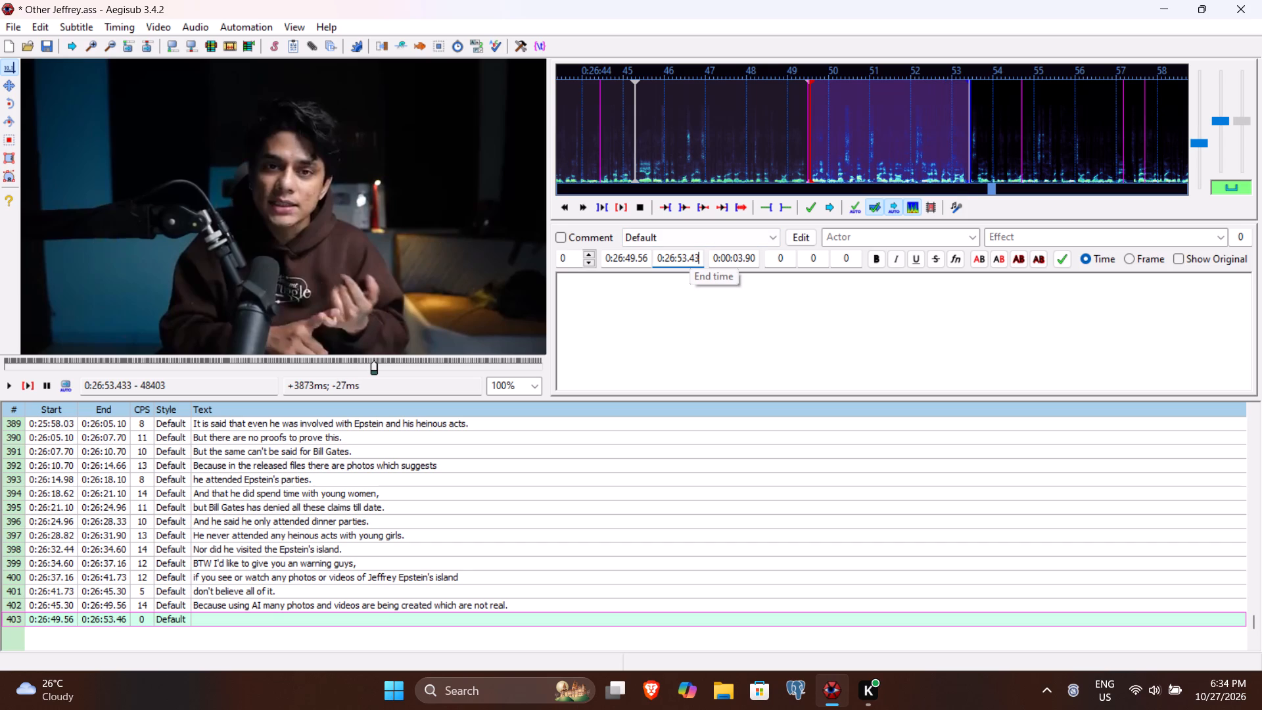
Enter "Now the island was called Epstein island." as line 403's text and commit the line.
{"action": "left_click", "coordinate": [642, 336]}
{"action": "type", "text": "Now the islandw"}
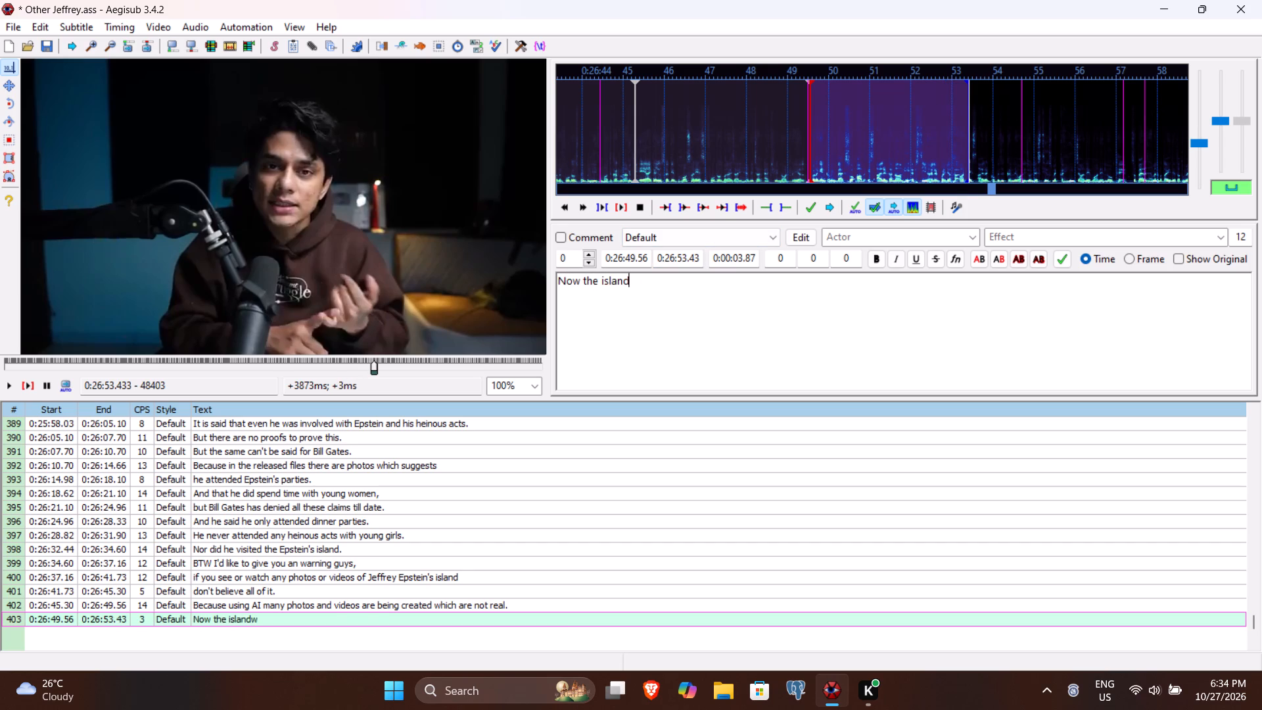
{"action": "key", "text": "BackSpace"}
{"action": "key", "text": "space"}
{"action": "type", "text": "was called Epse"}
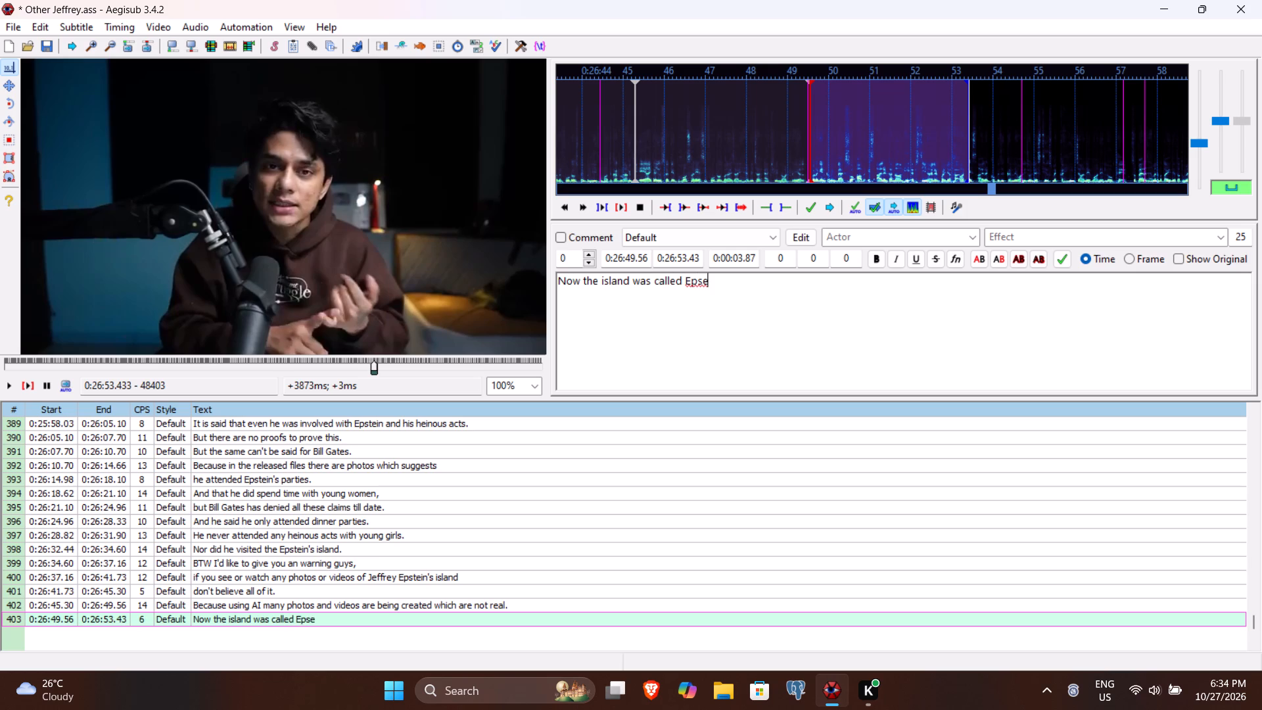
{"action": "key", "text": "BackSpace"}
{"action": "type", "text": "tein island"}
{"action": "key", "text": "period"}
{"action": "key", "text": "Return"}
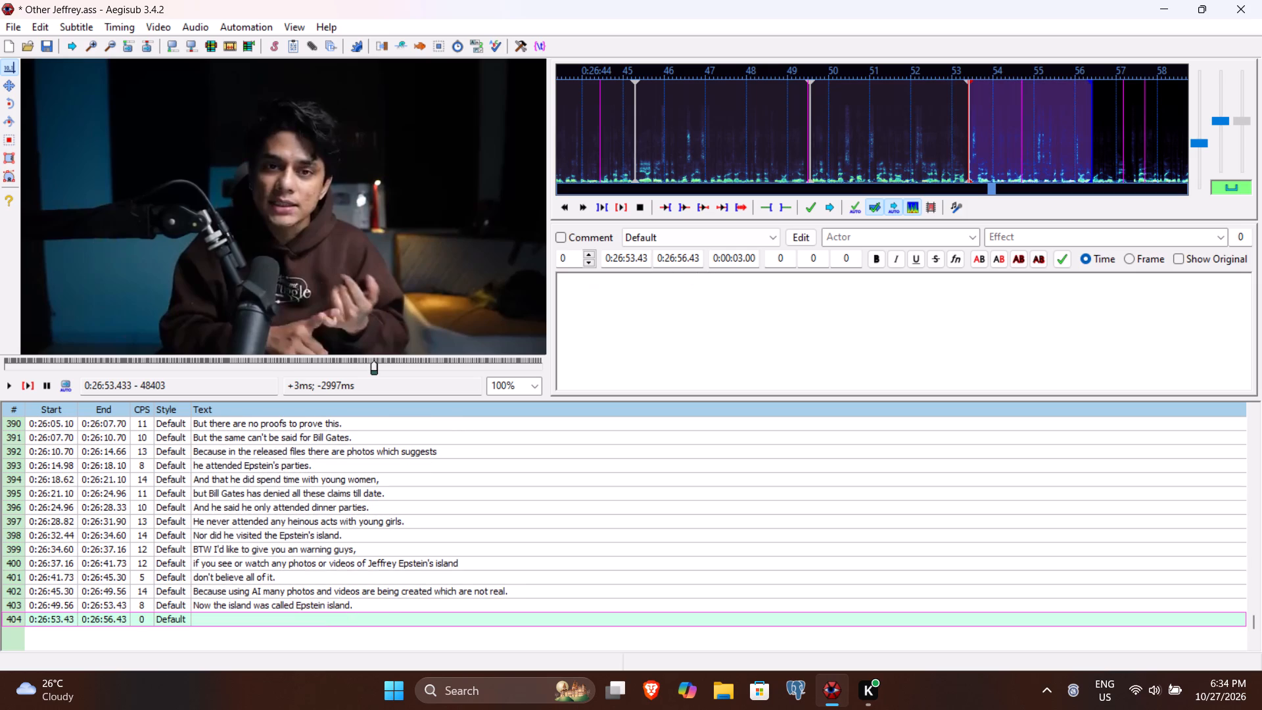
Play line 404 and past it to find the end of the spoken phrase, and set its end time to 0:26:57.28.
{"action": "left_click", "coordinate": [32, 382]}
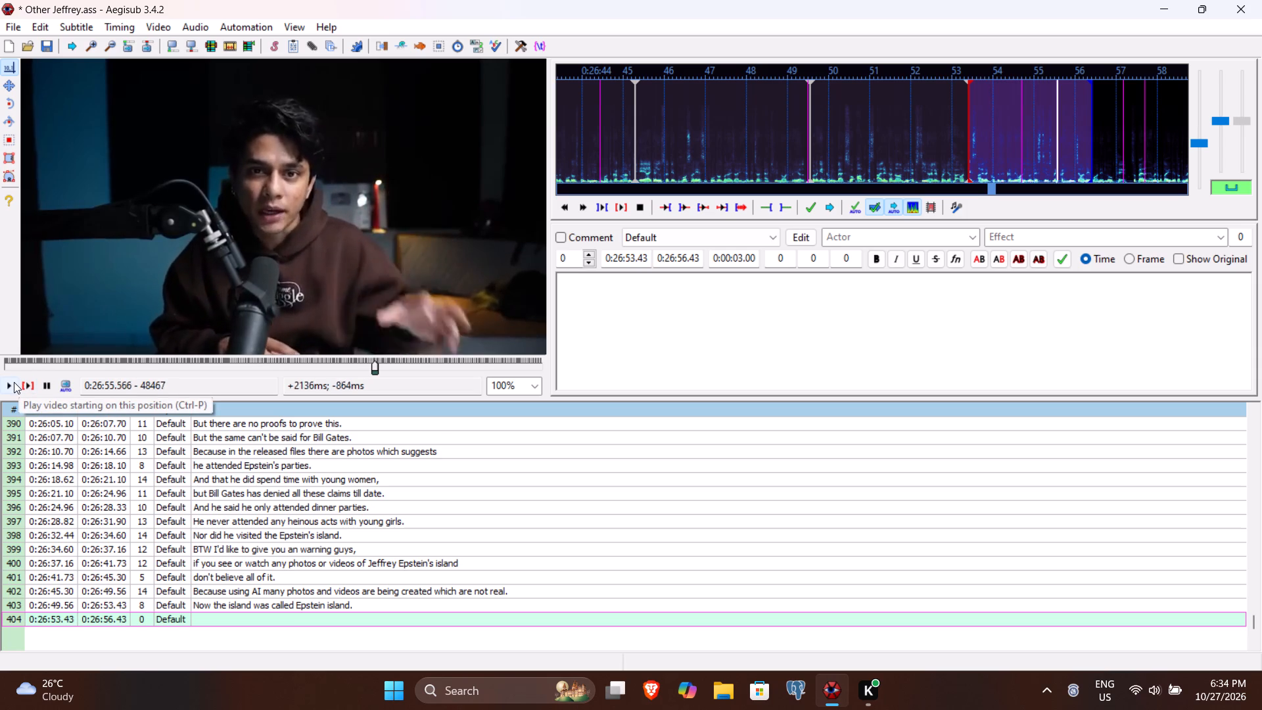
{"action": "left_click", "coordinate": [15, 382]}
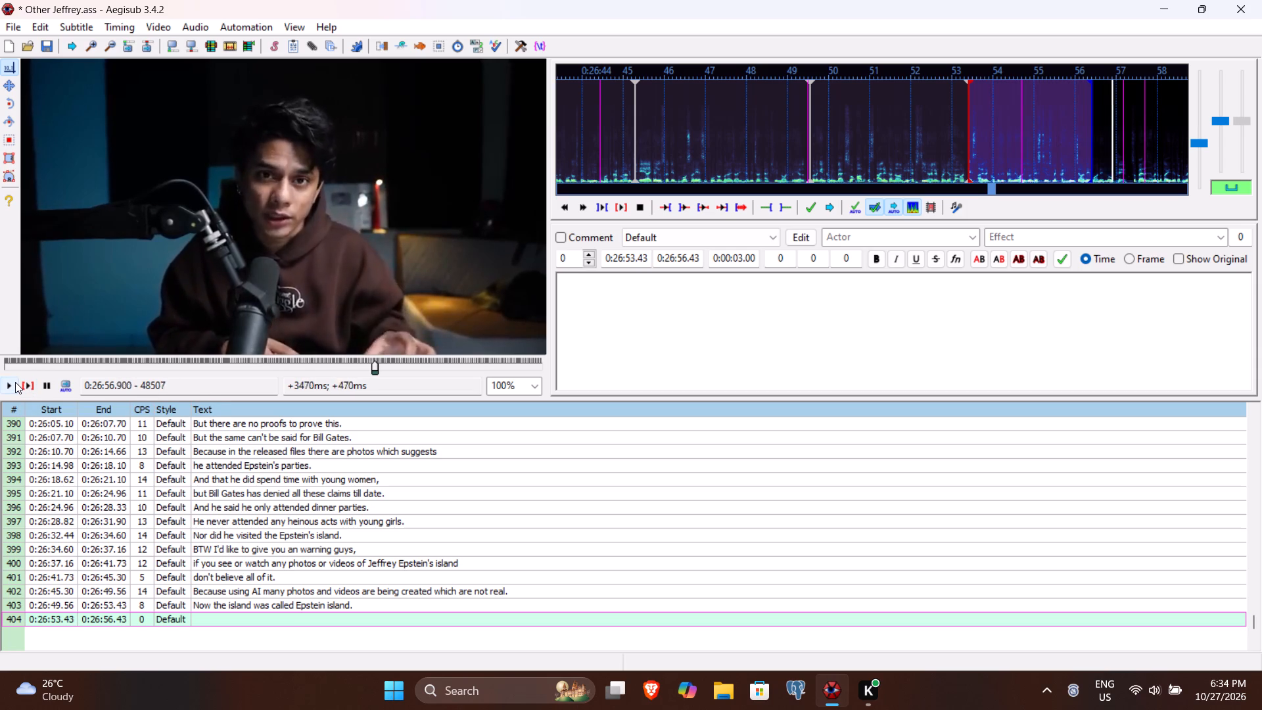
{"action": "left_click", "coordinate": [15, 382]}
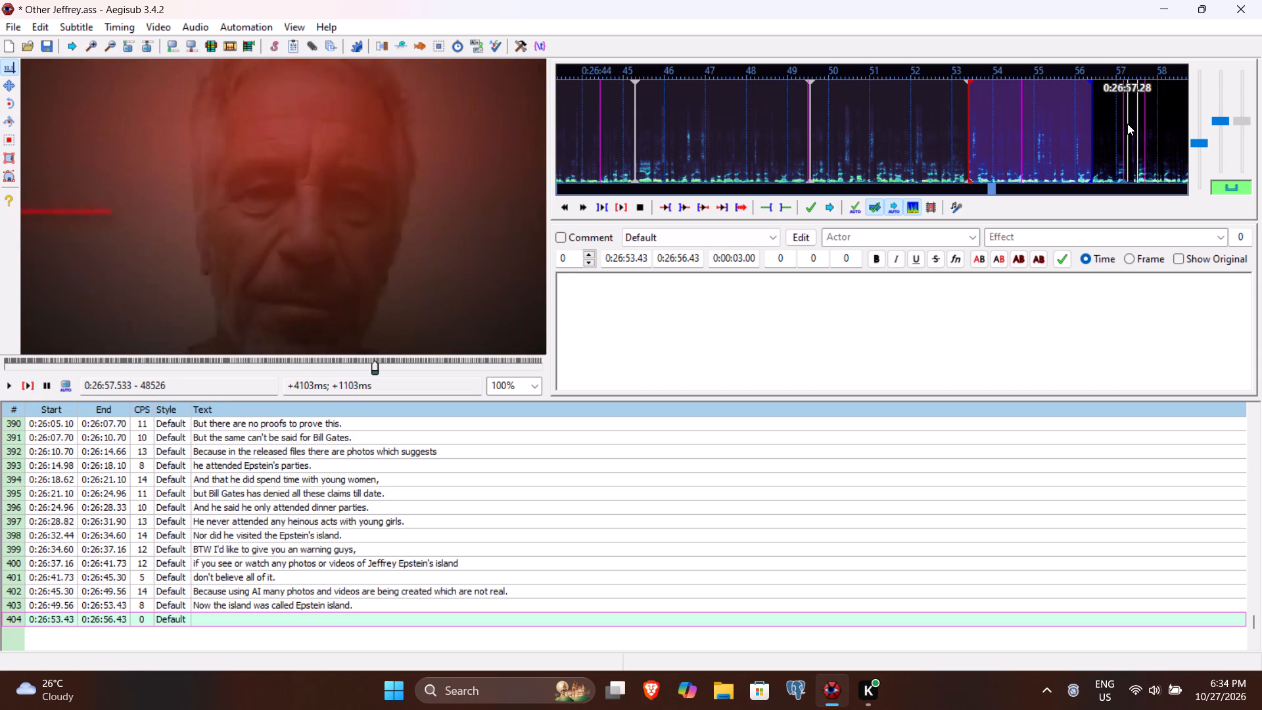
{"action": "left_click", "coordinate": [682, 259]}
{"action": "type", "text": "728"}
Enter "And many famous people were in the list of visitors." as line 404's text and commit the line.
{"action": "left_click", "coordinate": [649, 323]}
{"action": "type", "text": "And many people were in the list"}
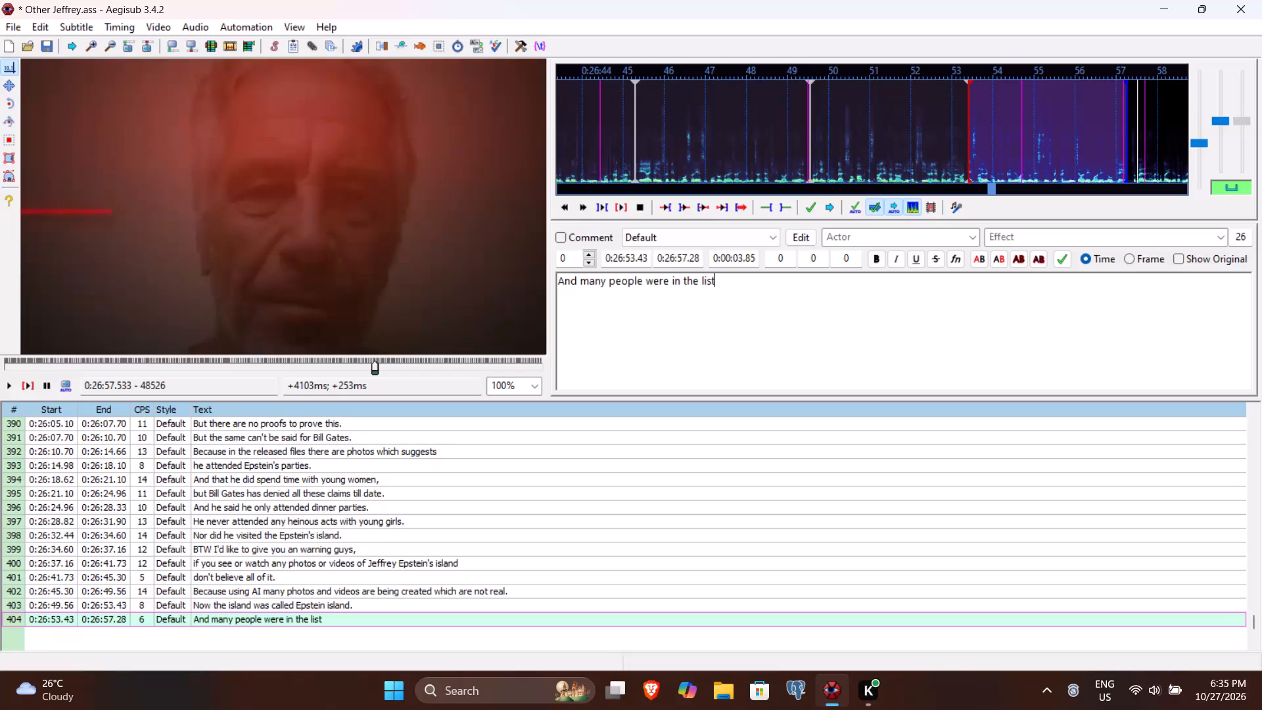
{"action": "left_click", "coordinate": [607, 282]}
{"action": "key", "text": "space"}
{"action": "type", "text": "fam"}
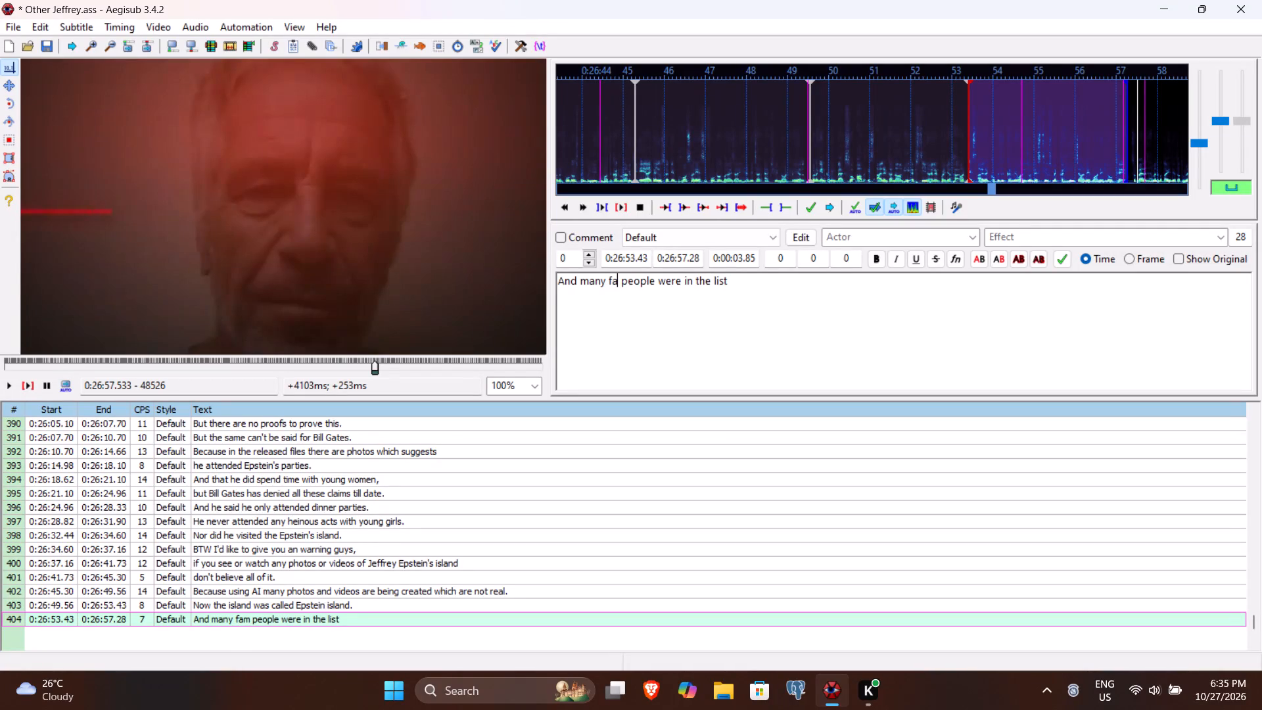
{"action": "type", "text": "ous"}
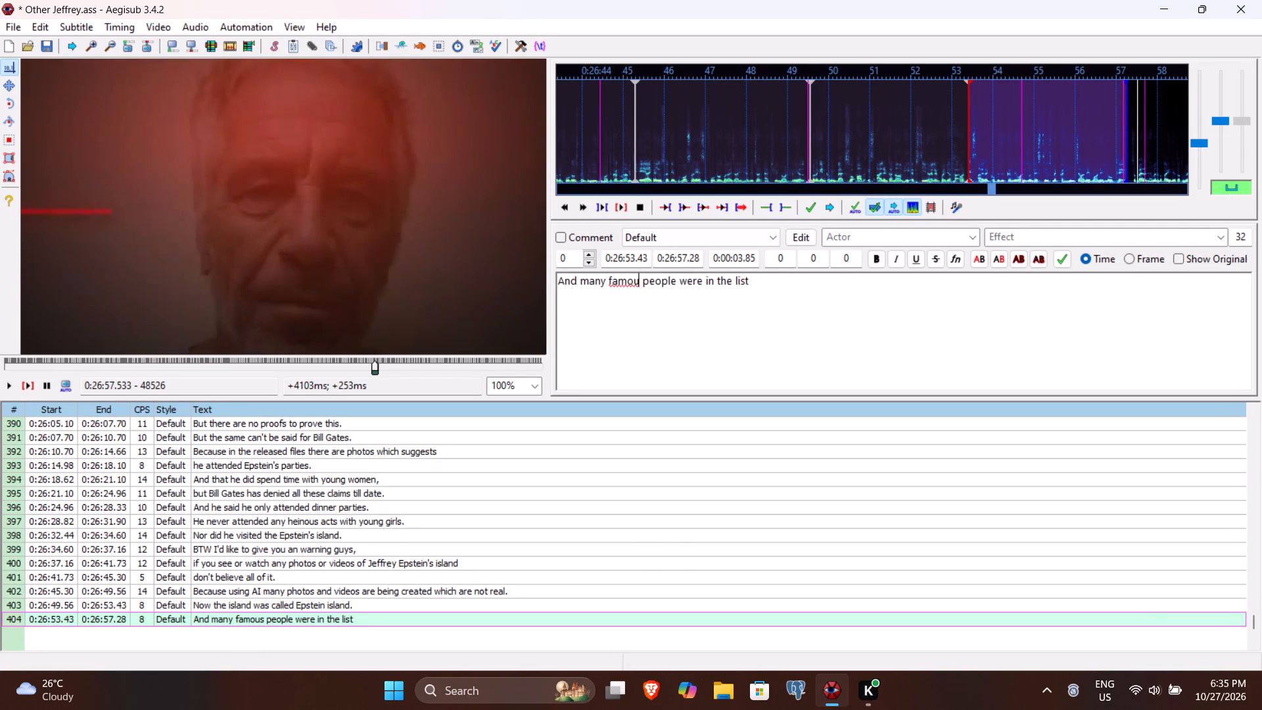
{"action": "key", "text": "Down"}
{"action": "key", "text": "space"}
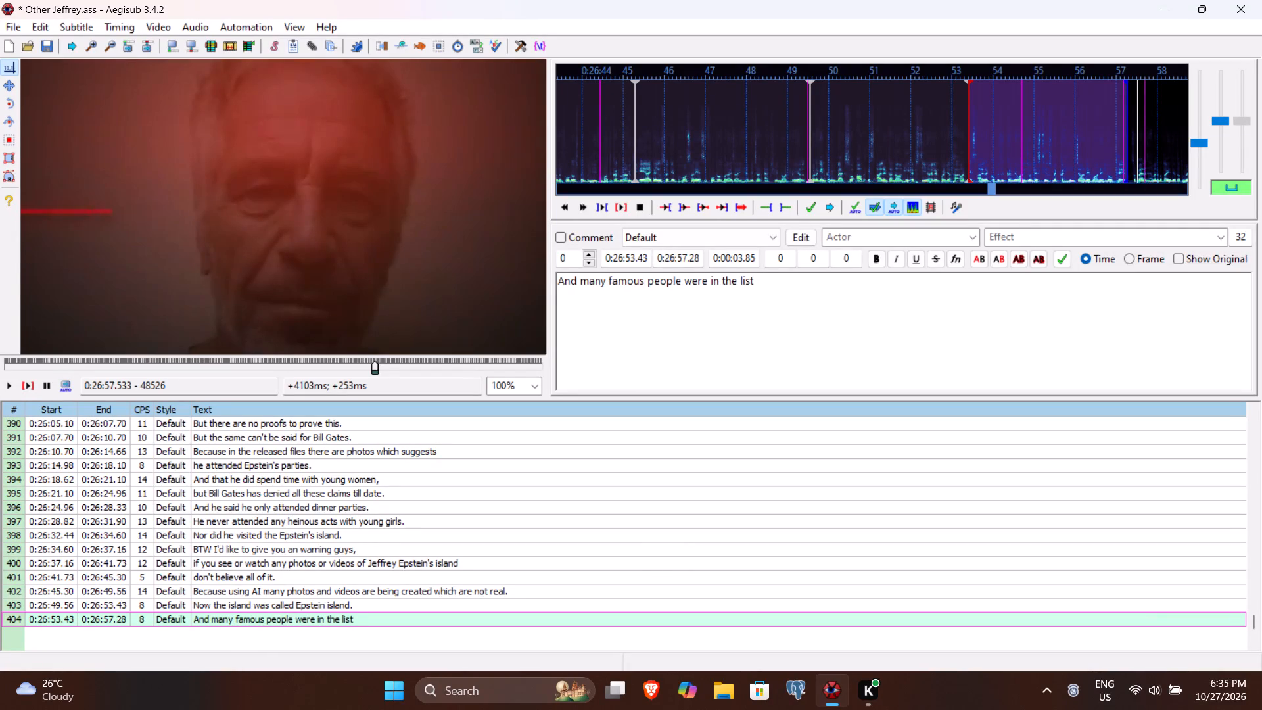
{"action": "type", "text": "of"}
{"action": "key", "text": "space"}
{"action": "type", "text": "visitors"}
{"action": "key", "text": "period"}
{"action": "key", "text": "Return"}
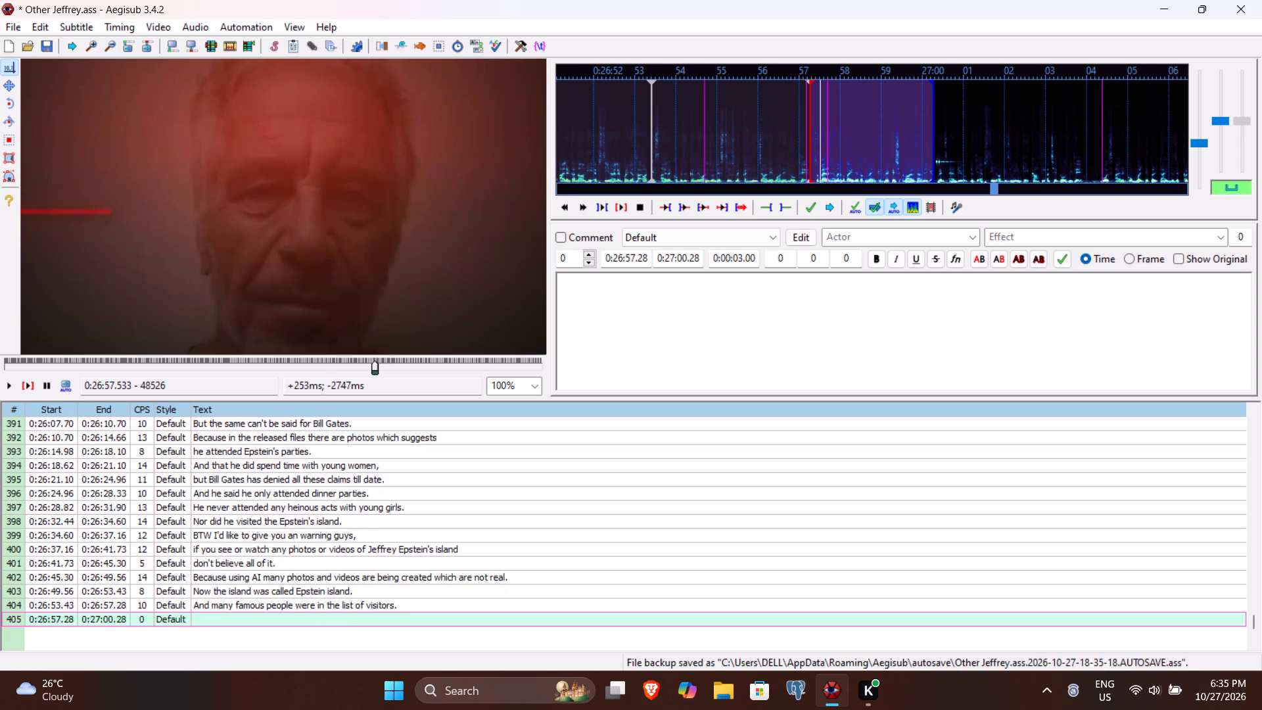
Play line 405 and past it to find the end of the spoken phrase, and set its end time to 0:27:03.93.
{"action": "left_click", "coordinate": [28, 385]}
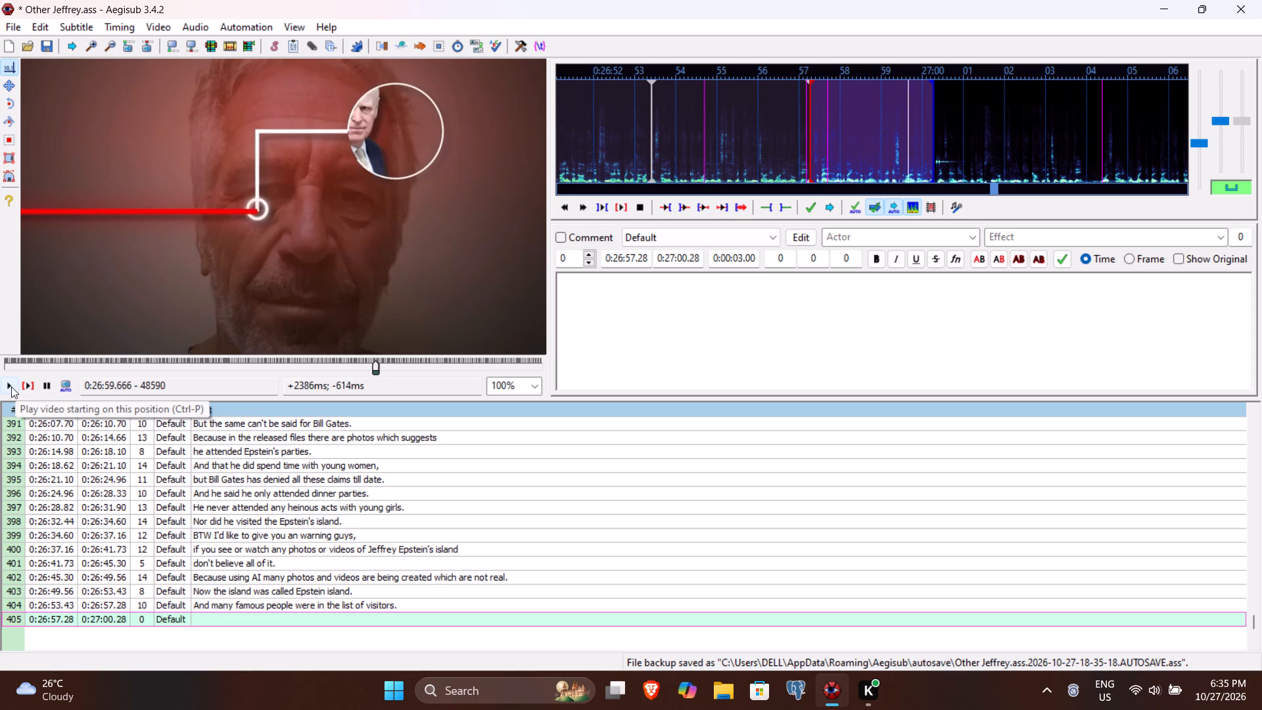
{"action": "left_click", "coordinate": [11, 387]}
{"action": "left_click", "coordinate": [11, 387]}
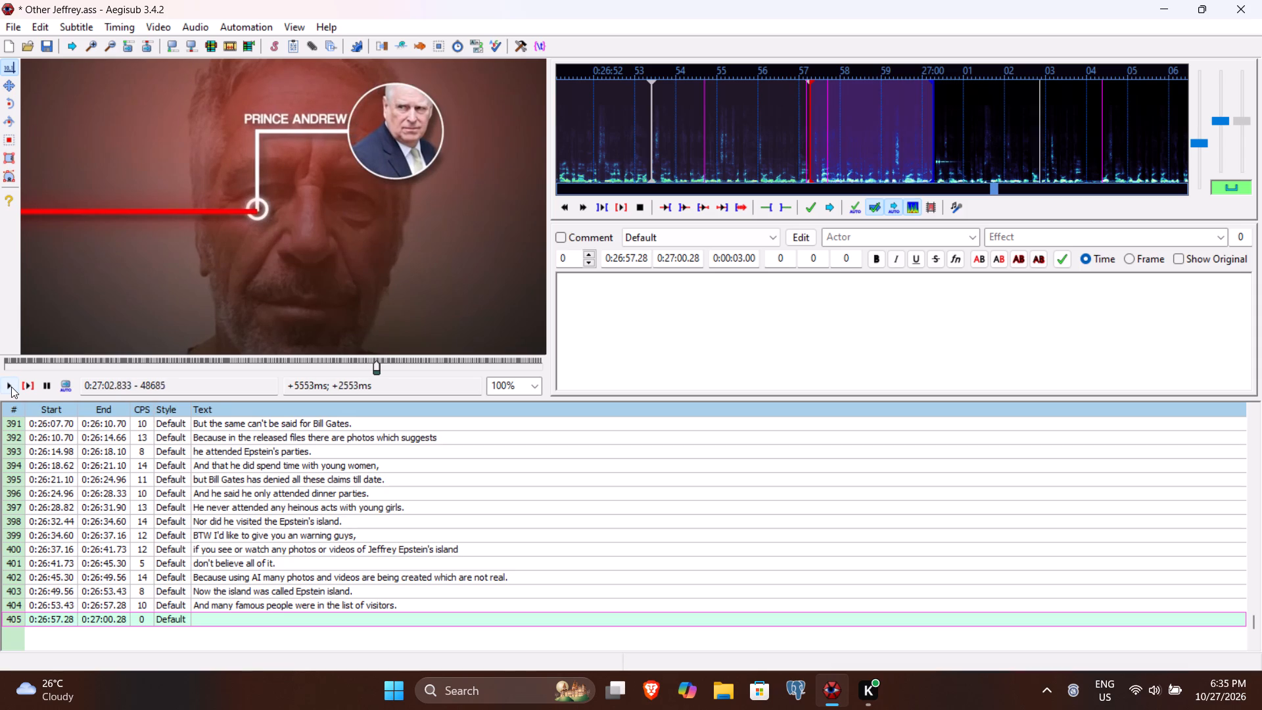
{"action": "left_click", "coordinate": [11, 387]}
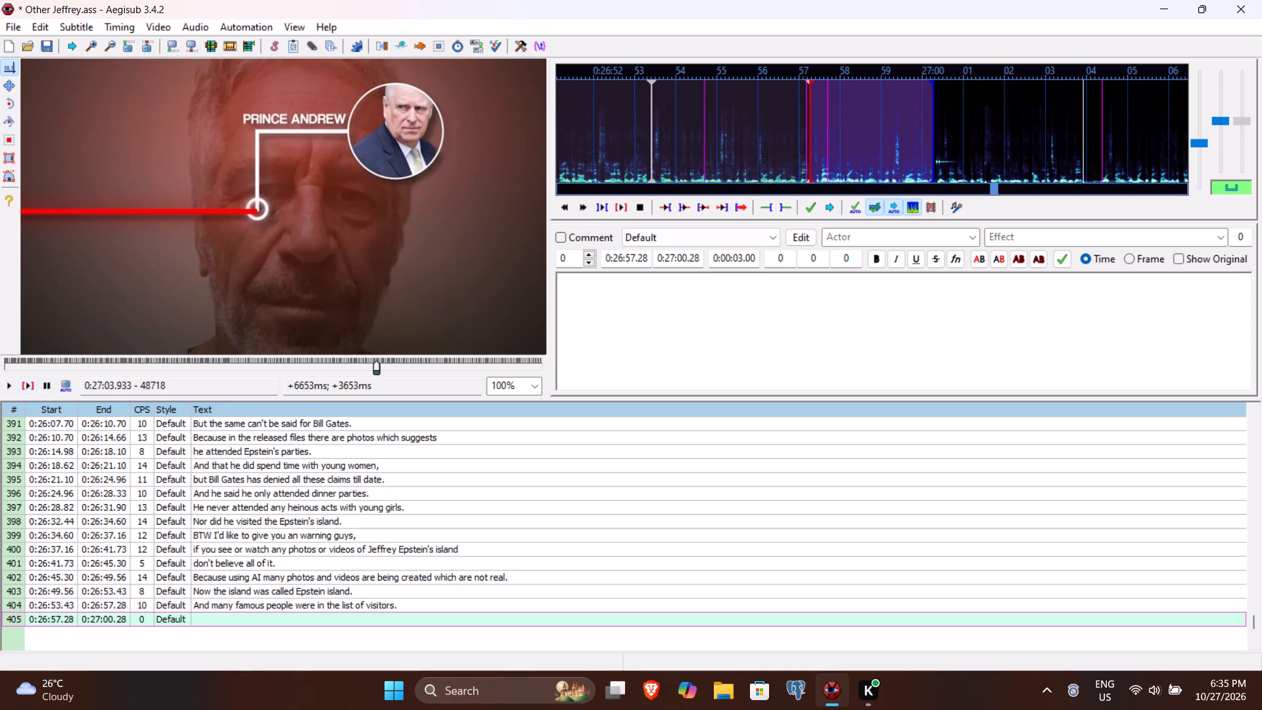
{"action": "left_click", "coordinate": [682, 261]}
{"action": "key", "text": "3"}
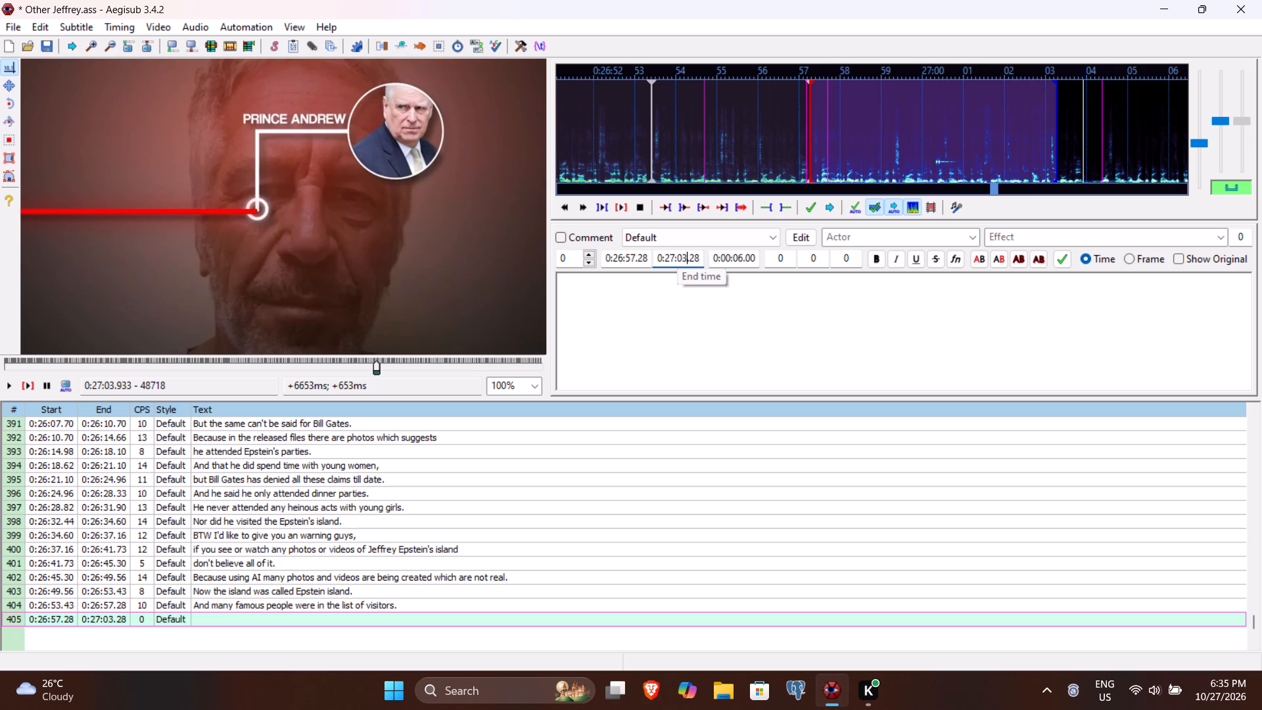
{"action": "type", "text": "93"}
Enter "As I already told you Prince Andrew of the British royal family" as line 405's text.
{"action": "left_click", "coordinate": [653, 333]}
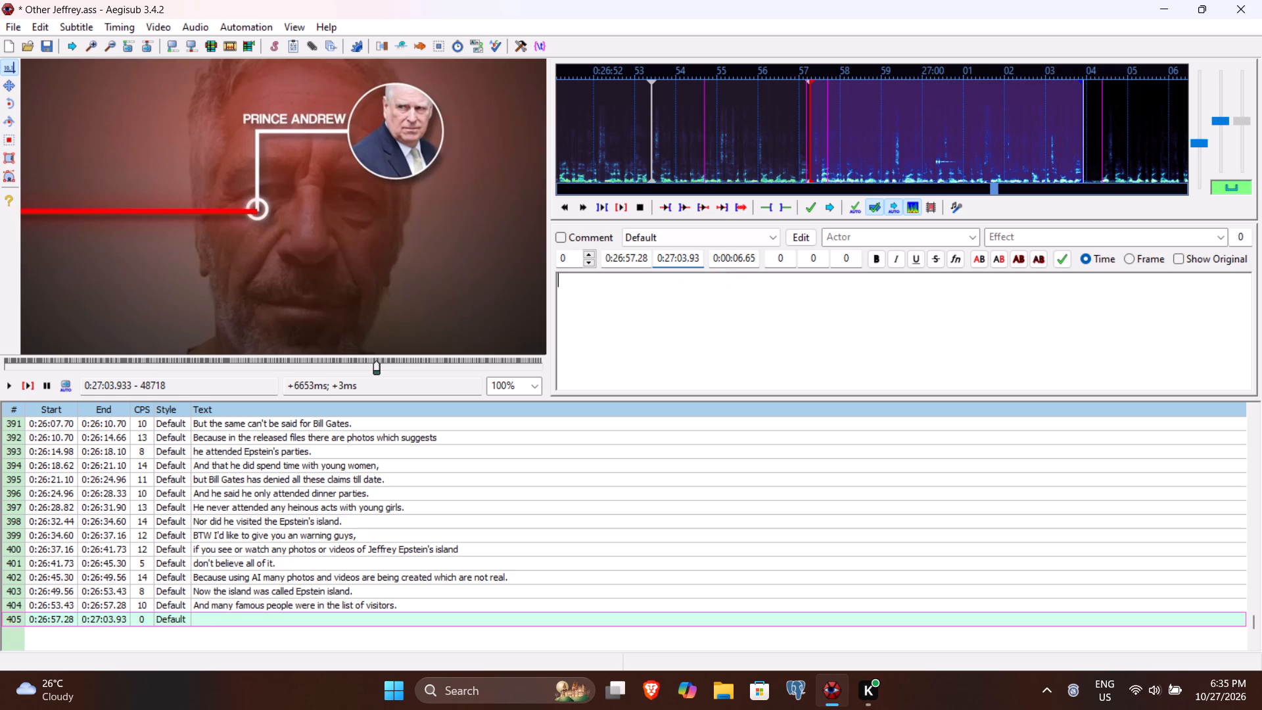
{"action": "type", "text": "As I already ot"}
{"action": "key", "text": "BackSpace"}
{"action": "key", "text": "BackSpace"}
{"action": "type", "text": "told you"}
{"action": "key", "text": "space"}
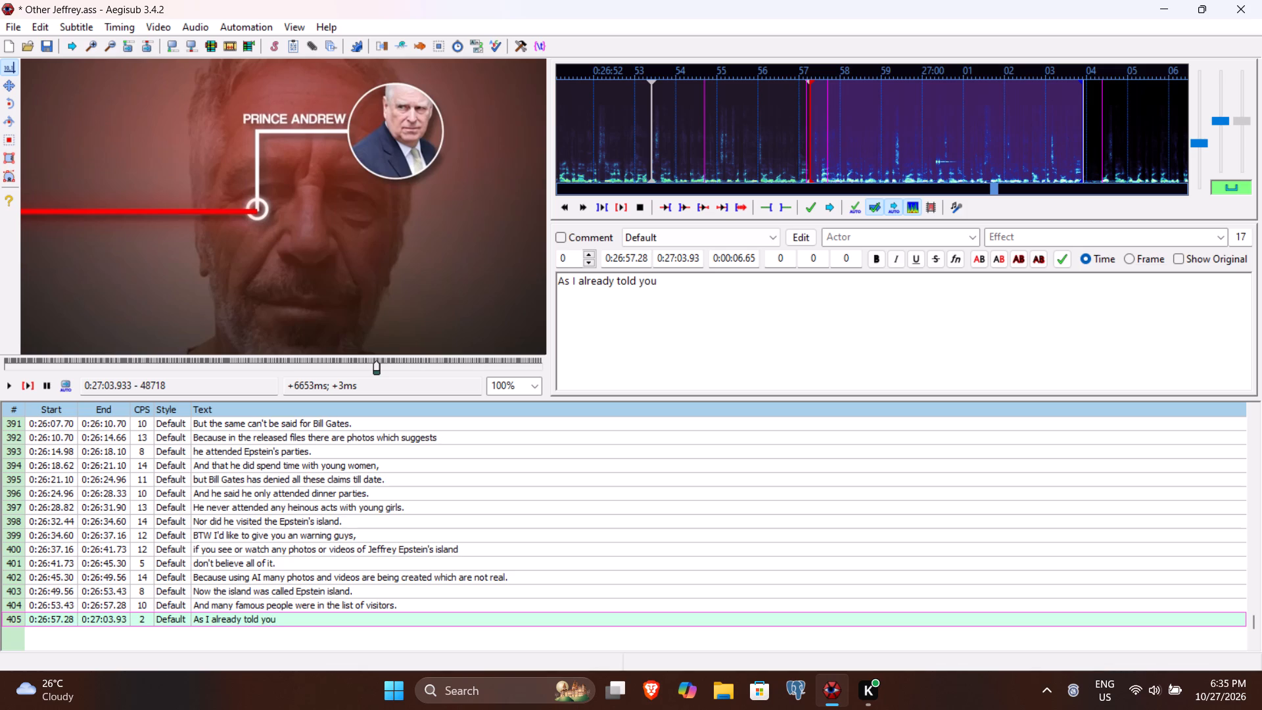
{"action": "type", "text": "Pi"}
{"action": "key", "text": "BackSpace"}
{"action": "type", "text": "rince An"}
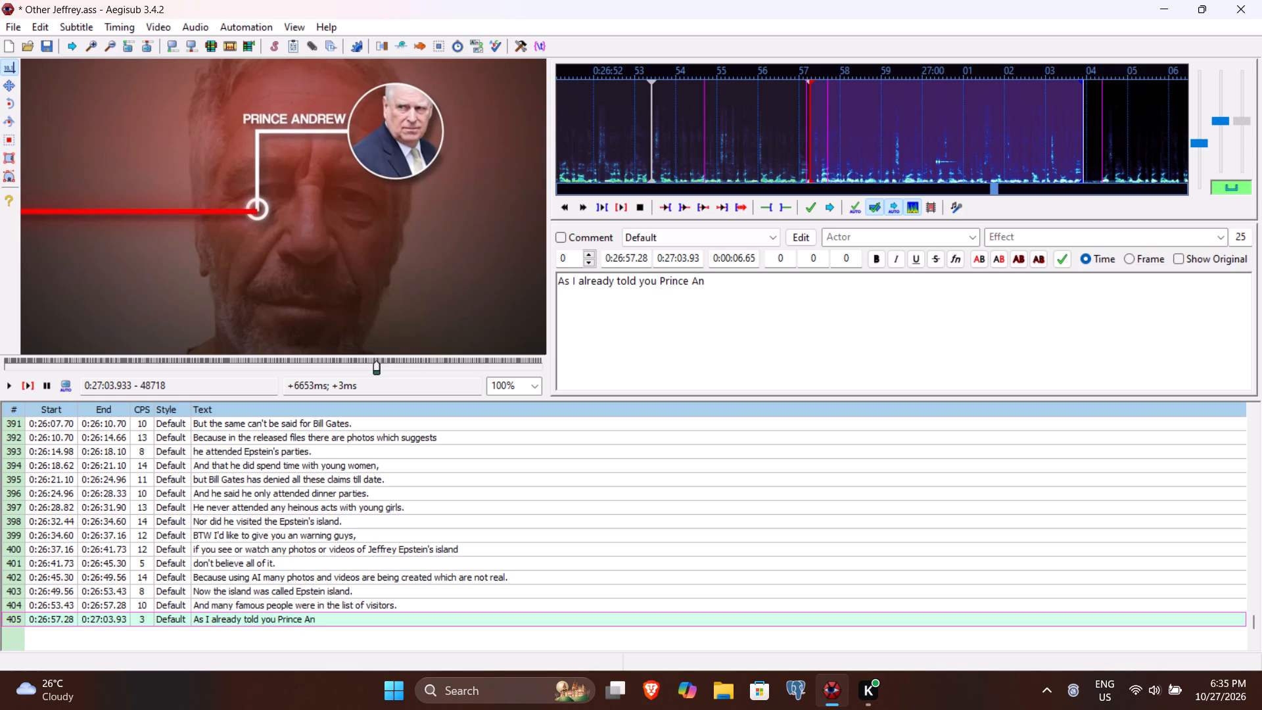
{"action": "type", "text": "drew of"}
{"action": "key", "text": "space"}
{"action": "type", "text": "the b"}
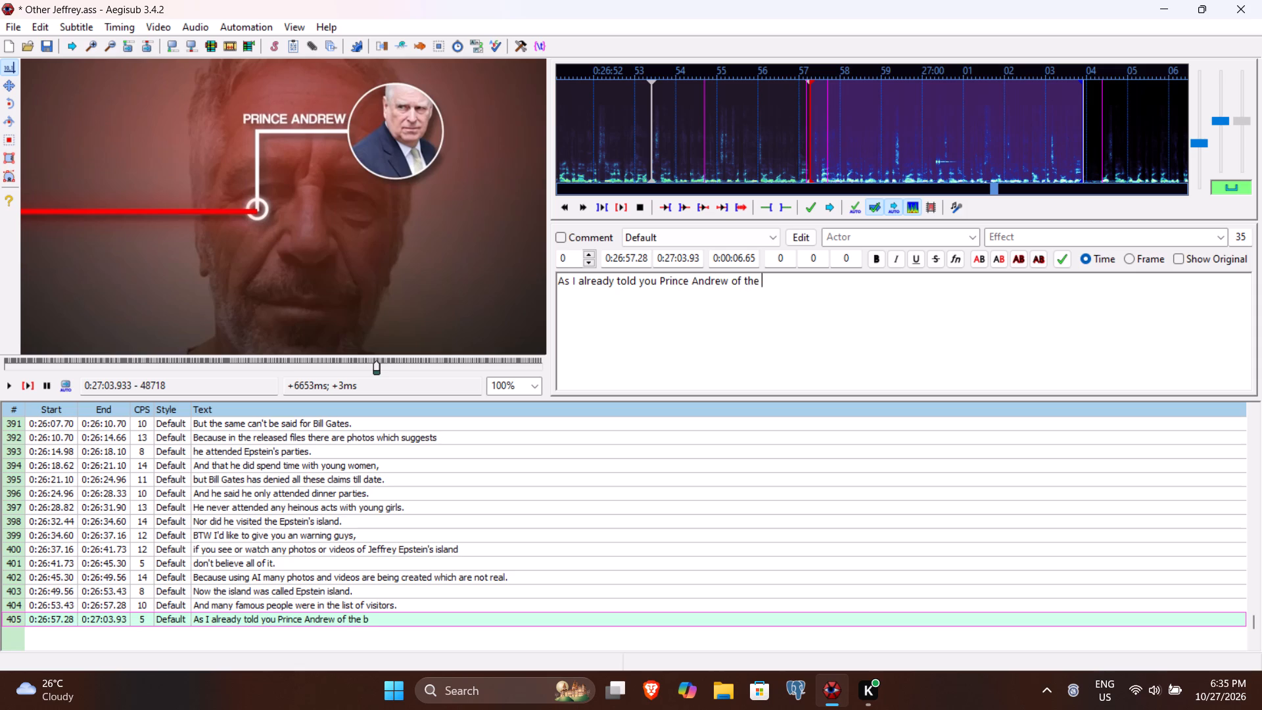
{"action": "key", "text": "BackSpace"}
{"action": "type", "text": "Br"}
{"action": "type", "text": "itish"}
{"action": "key", "text": "space"}
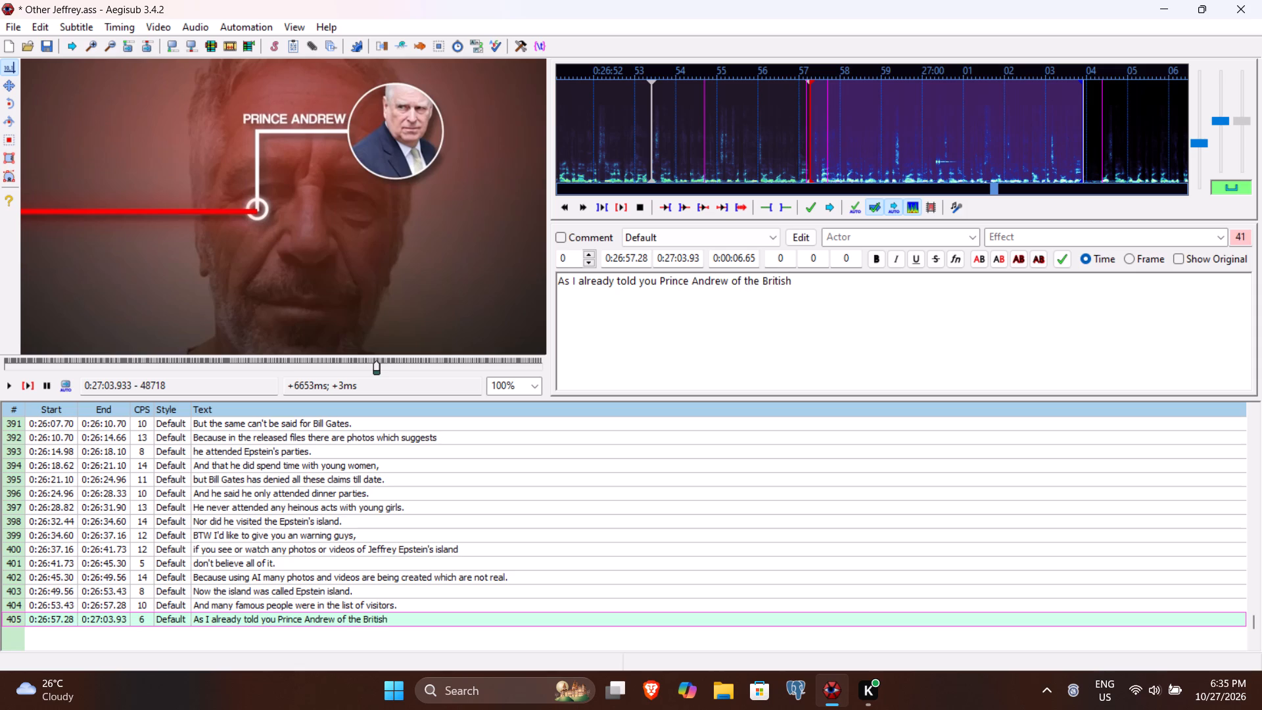
{"action": "type", "text": "royal family"}
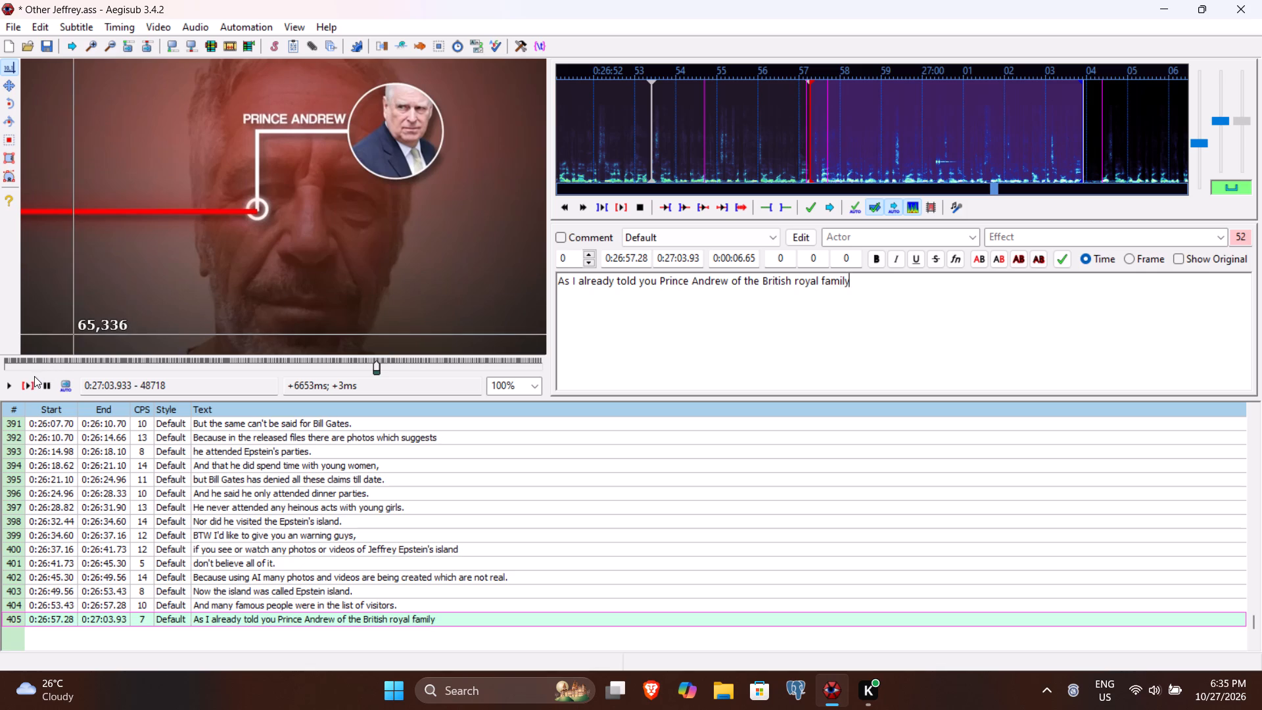
Replay line 405, append "who was also good friend of Epstein and Ghislaine" to its text and commit the line.
{"action": "left_click", "coordinate": [33, 382]}
{"action": "key", "text": "space"}
{"action": "type", "text": "who was also"}
{"action": "key", "text": "space"}
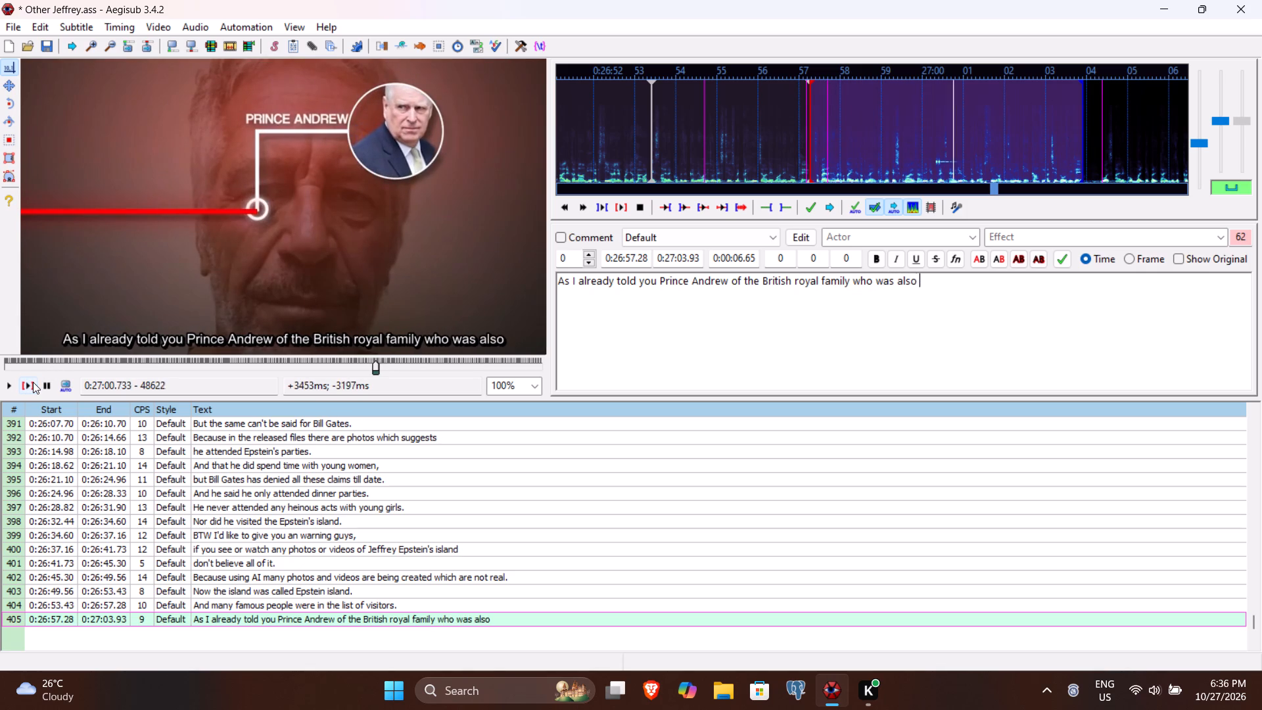
{"action": "type", "text": "good friend of"}
{"action": "key", "text": "space"}
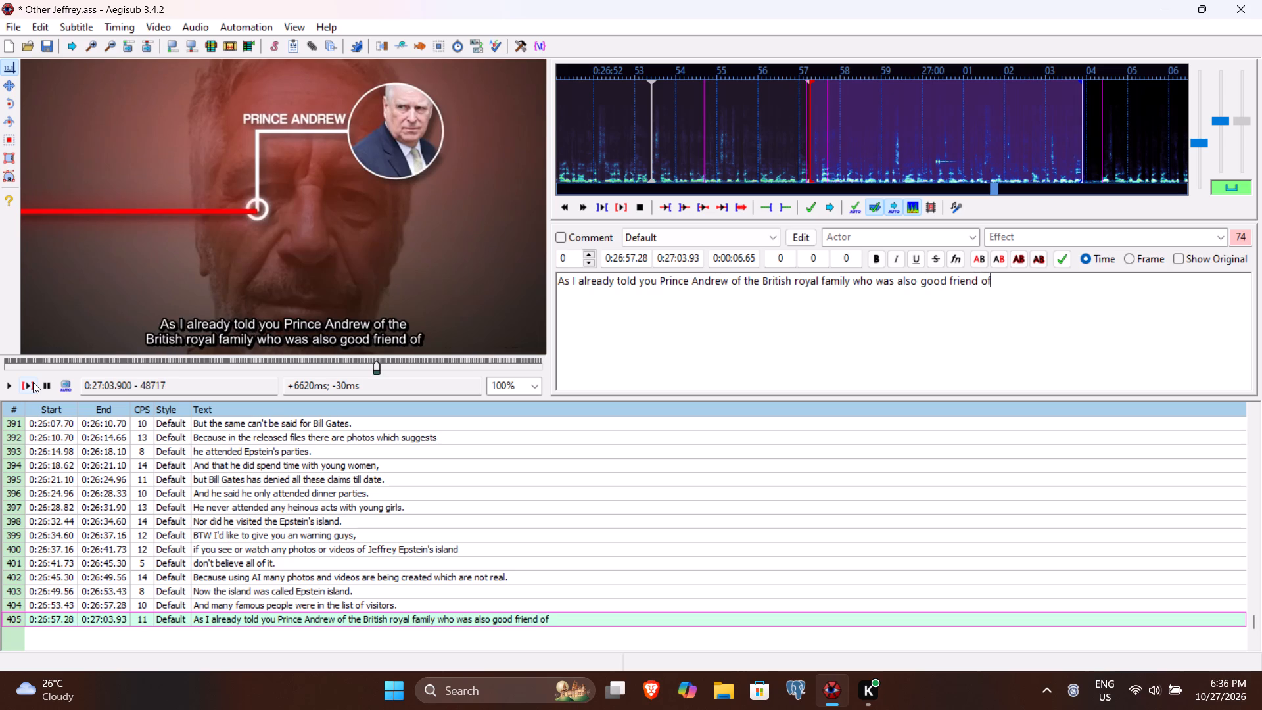
{"action": "type", "text": "Epstein and Ghislaine"}
{"action": "key", "text": "Return"}
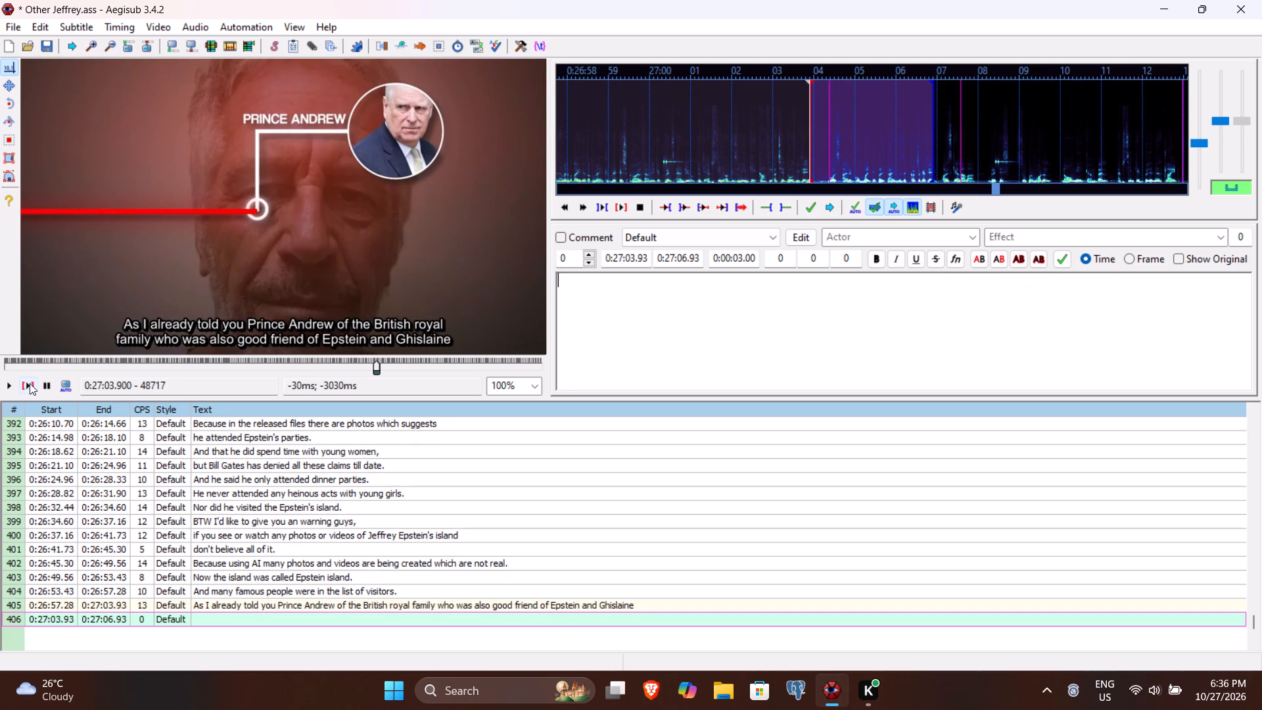
Play line 406 and enter "he had visited this island multiple times." as its text.
{"action": "left_click", "coordinate": [26, 385]}
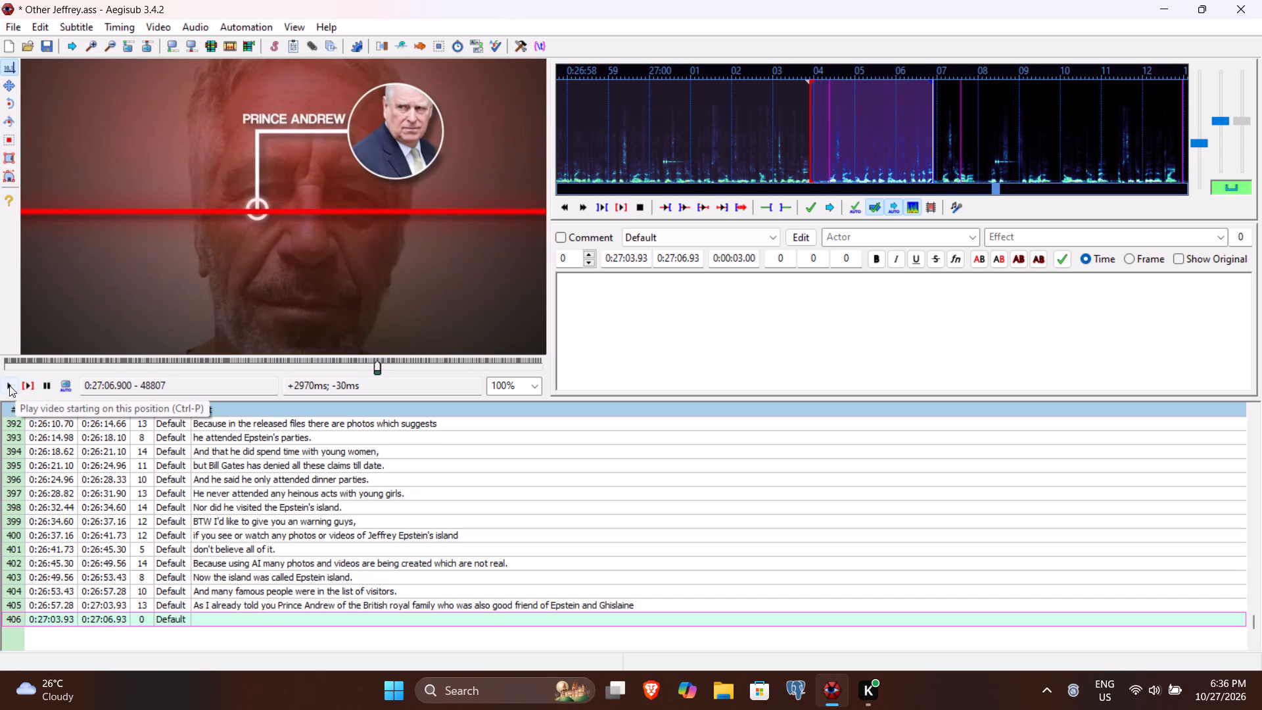
{"action": "type", "text": "he had visited this island multiple times"}
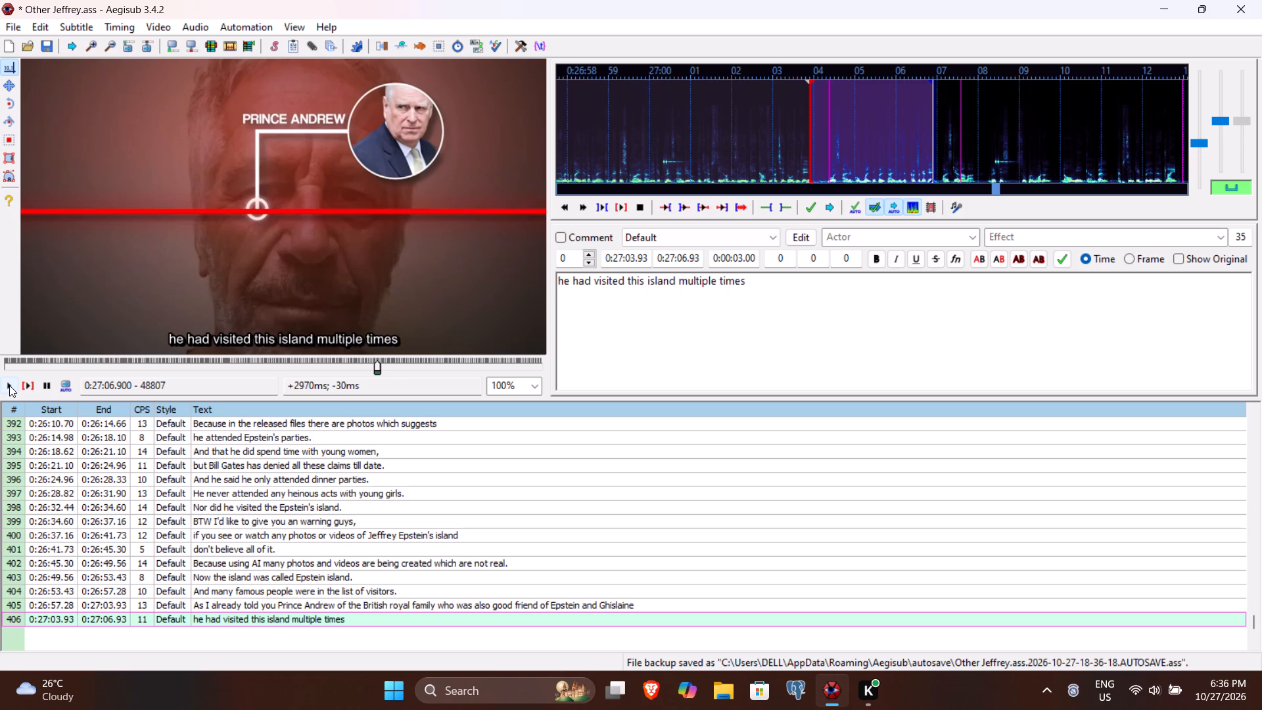
{"action": "key", "text": "period"}
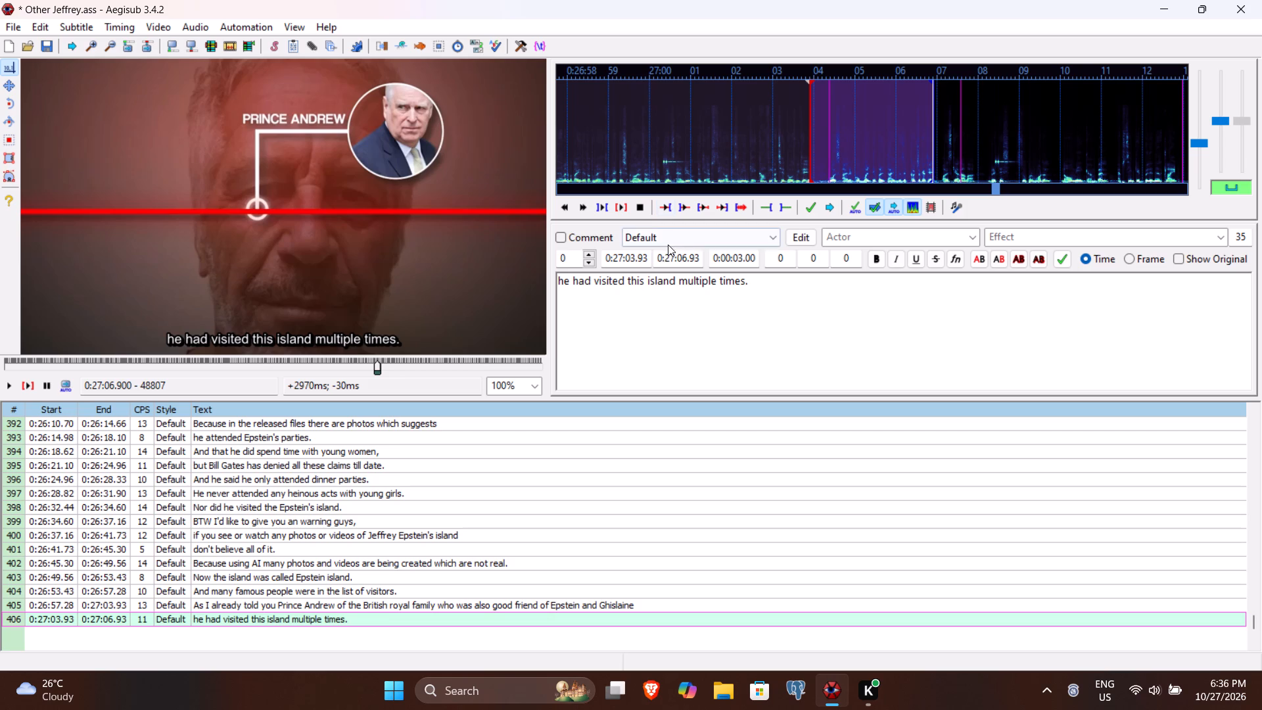
Set line 406's start time to 0:27:04.26 and commit the line.
{"action": "left_click", "coordinate": [630, 260]}
{"action": "type", "text": "426"}
{"action": "left_click", "coordinate": [857, 326]}
{"action": "key", "text": "Return"}
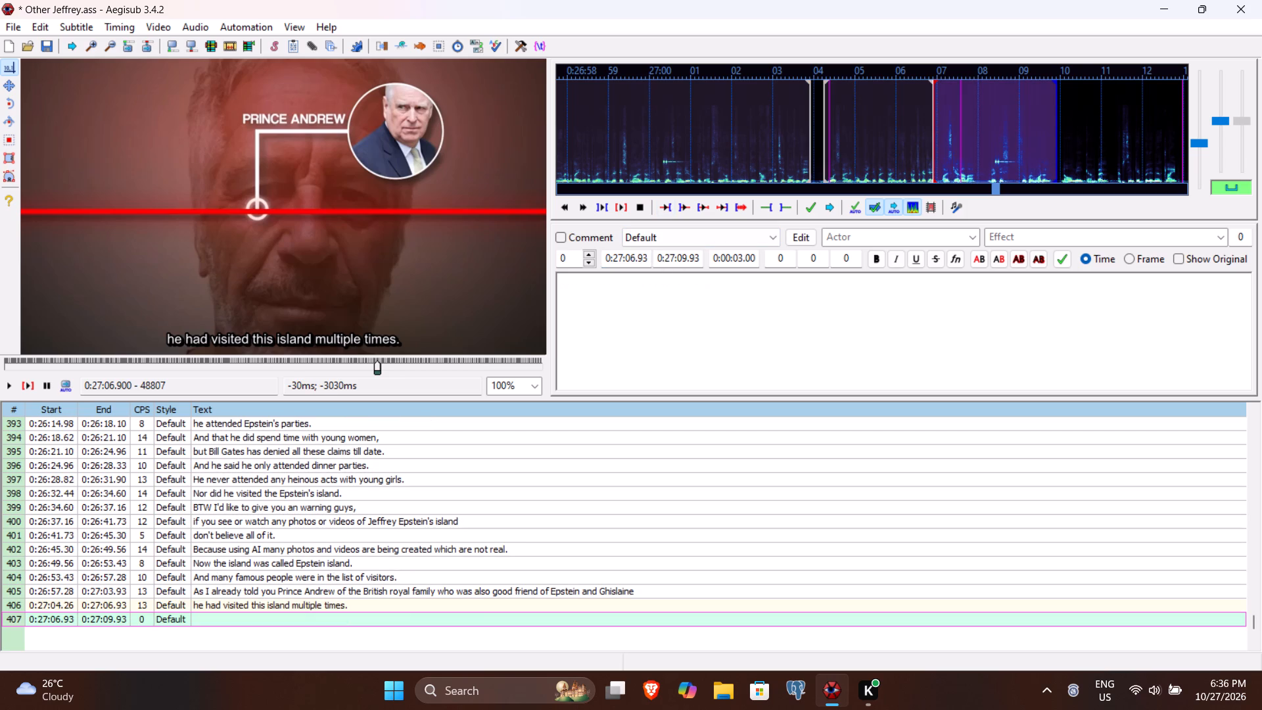
Play line 407, enter "And apart from him, British supermodel" as its text and commit the line.
{"action": "left_click", "coordinate": [29, 381]}
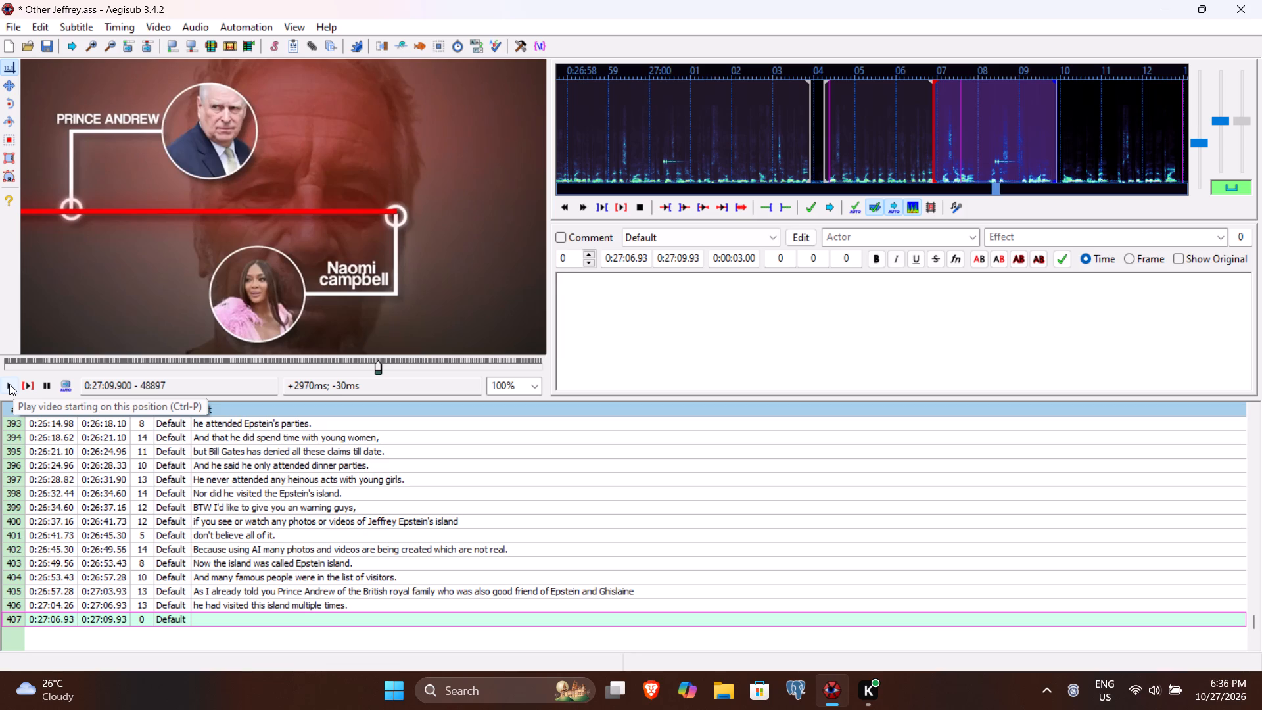
{"action": "type", "text": "And apart from him, British S"}
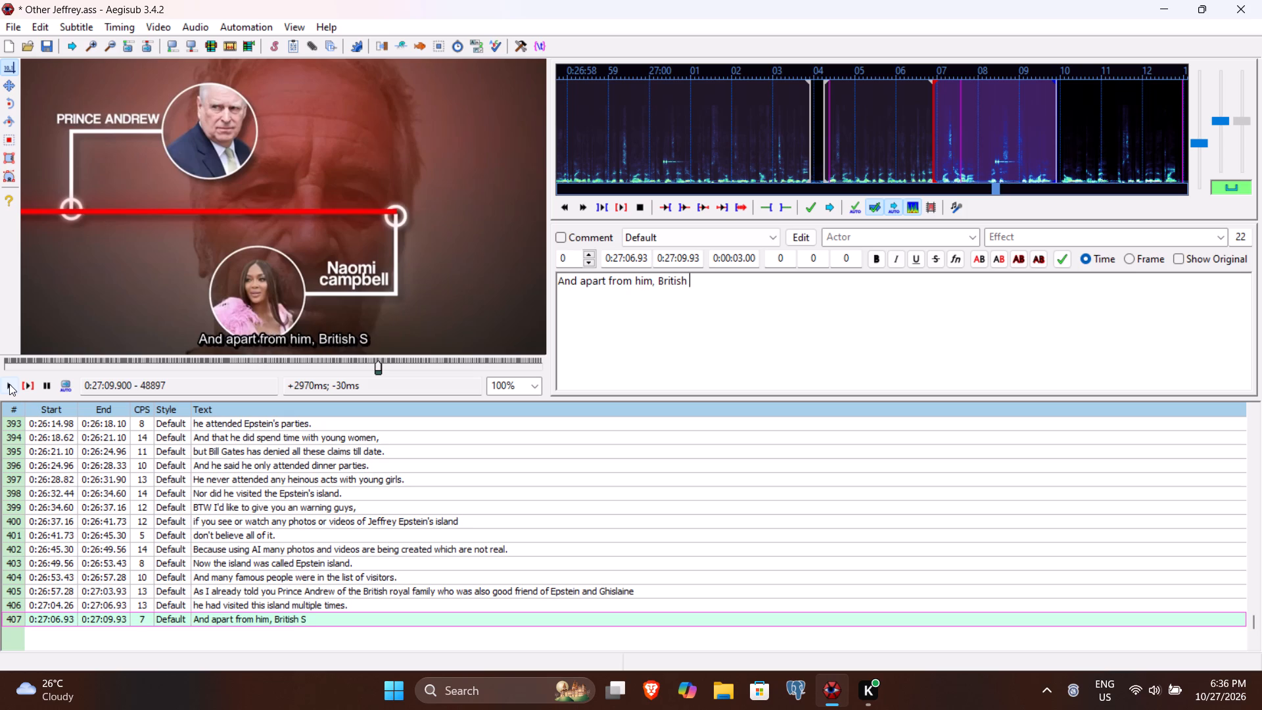
{"action": "key", "text": "BackSpace"}
{"action": "type", "text": "super m"}
{"action": "key", "text": "BackSpace"}
{"action": "key", "text": "BackSpace"}
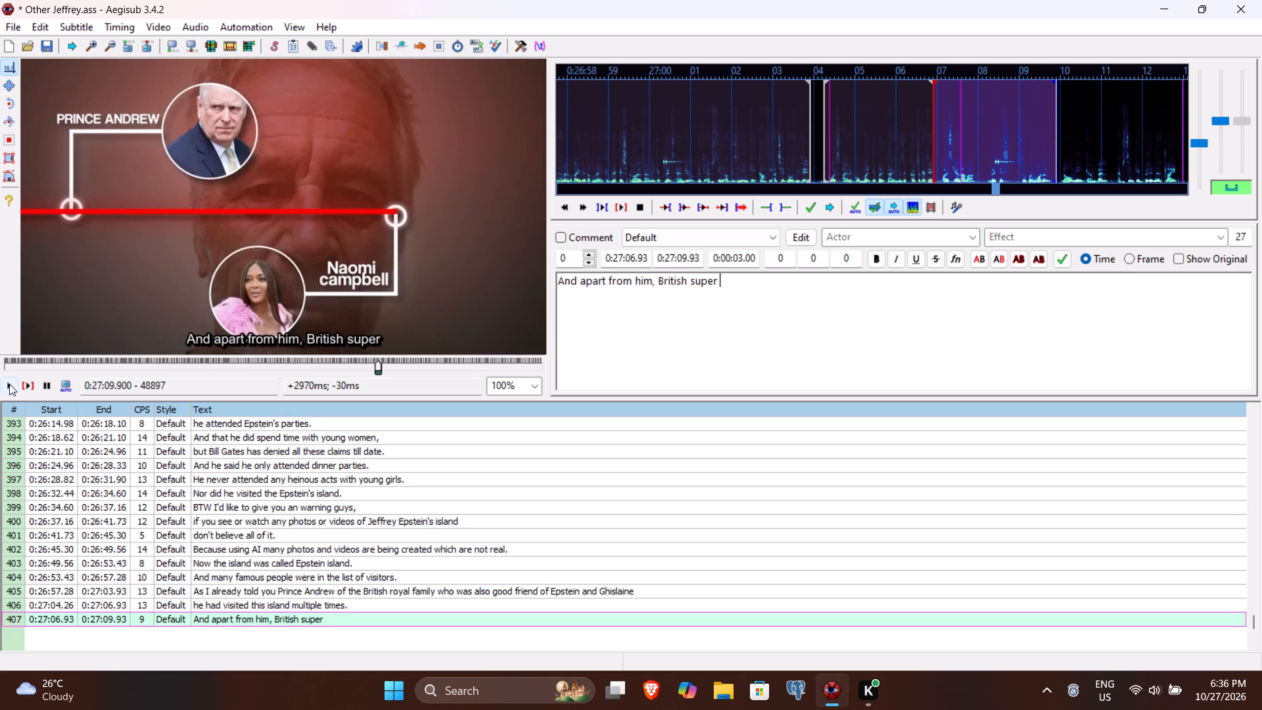
{"action": "type", "text": "mode"}
{"action": "key", "text": "l"}
{"action": "key", "text": "Return"}
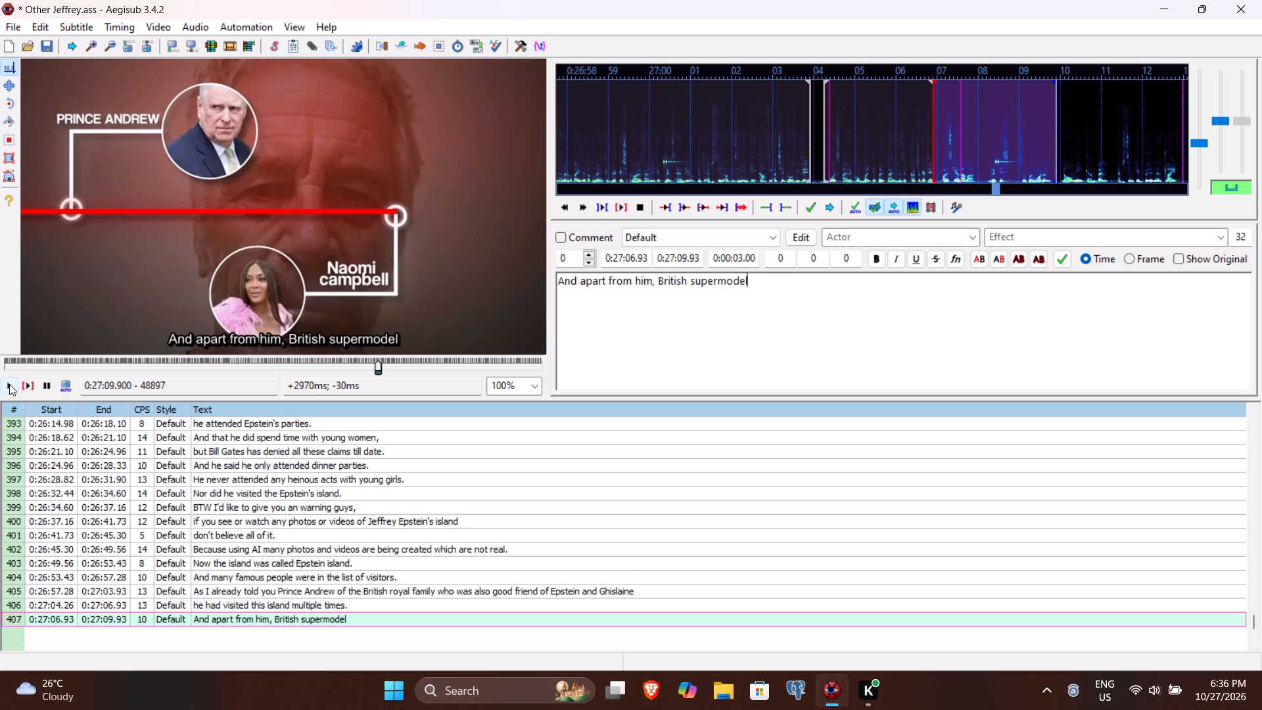
Play line 408 and past it, replay it, enter "Naomi Campbell" as its text and commit the line.
{"action": "left_click", "coordinate": [29, 381]}
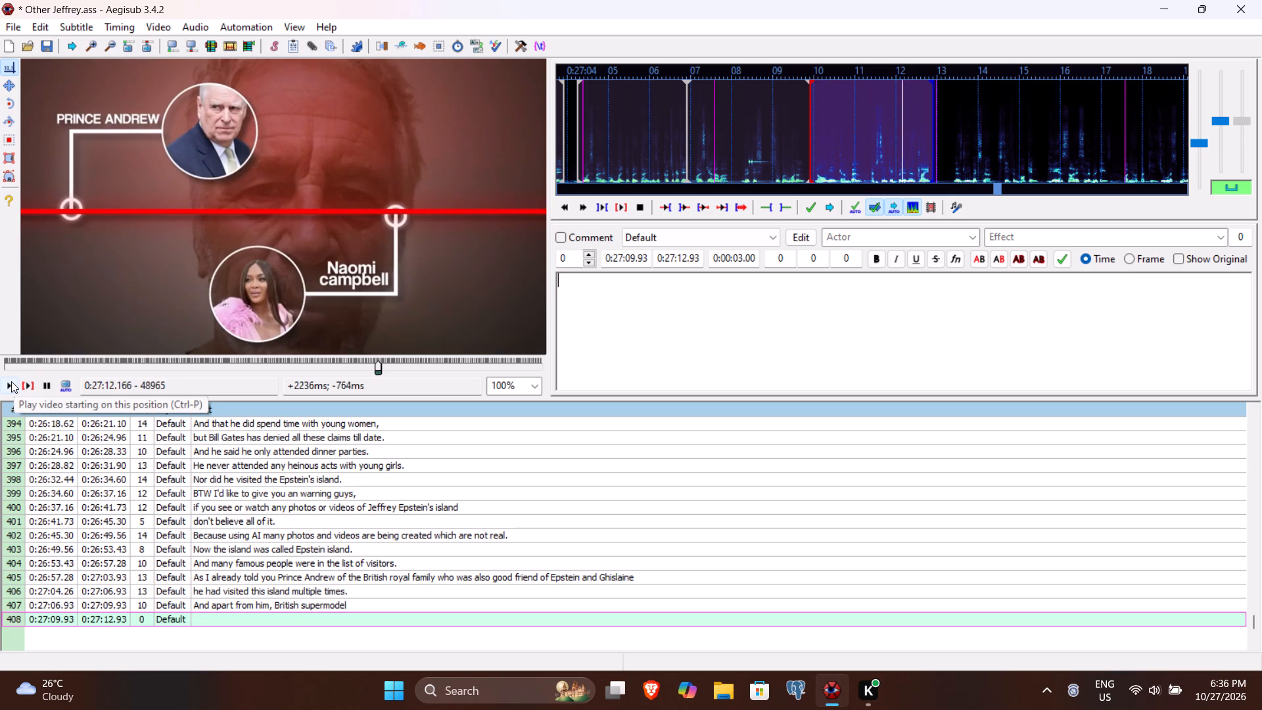
{"action": "left_click", "coordinate": [11, 381]}
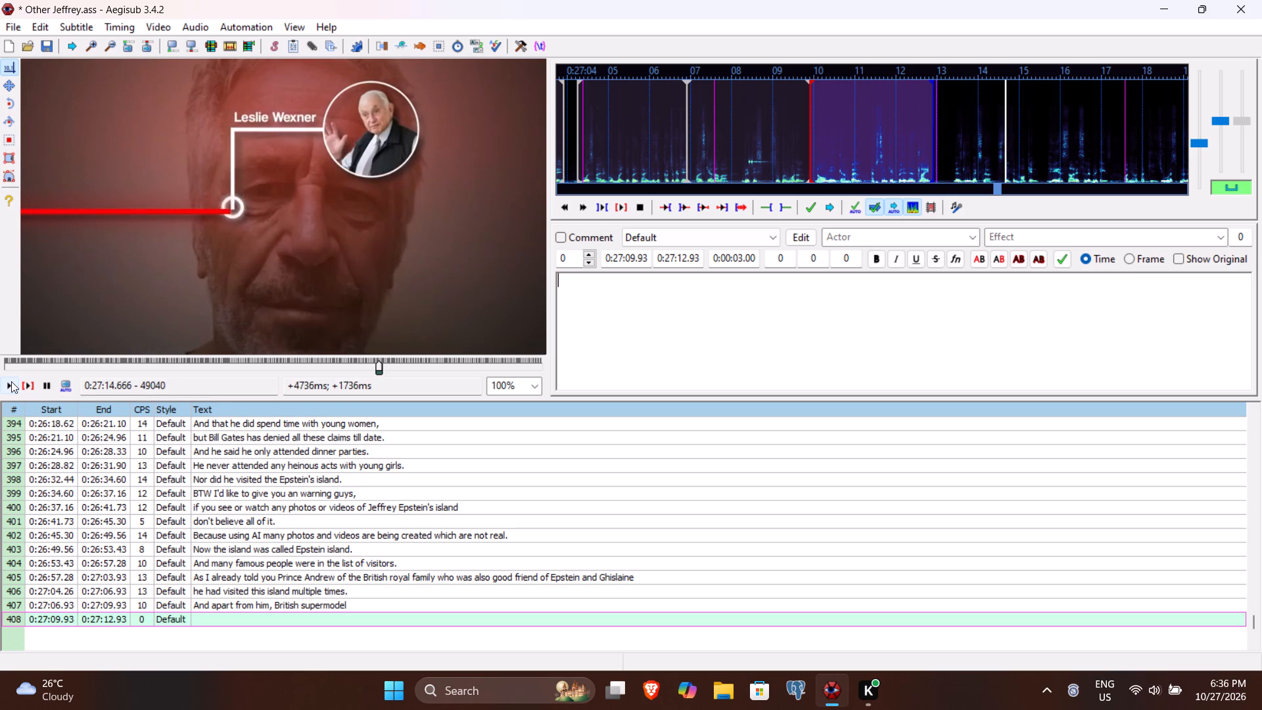
{"action": "left_click", "coordinate": [28, 382]}
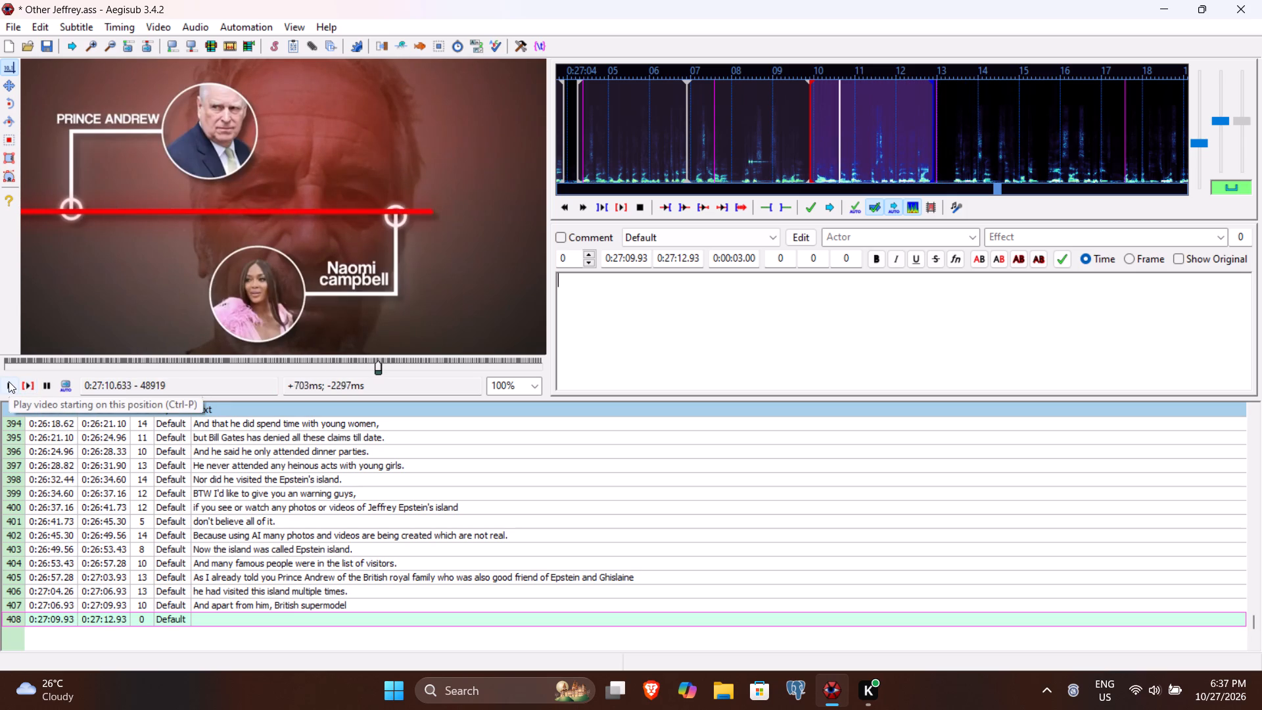
{"action": "type", "text": "Naomi"}
{"action": "key", "text": "space"}
{"action": "type", "text": "Cam"}
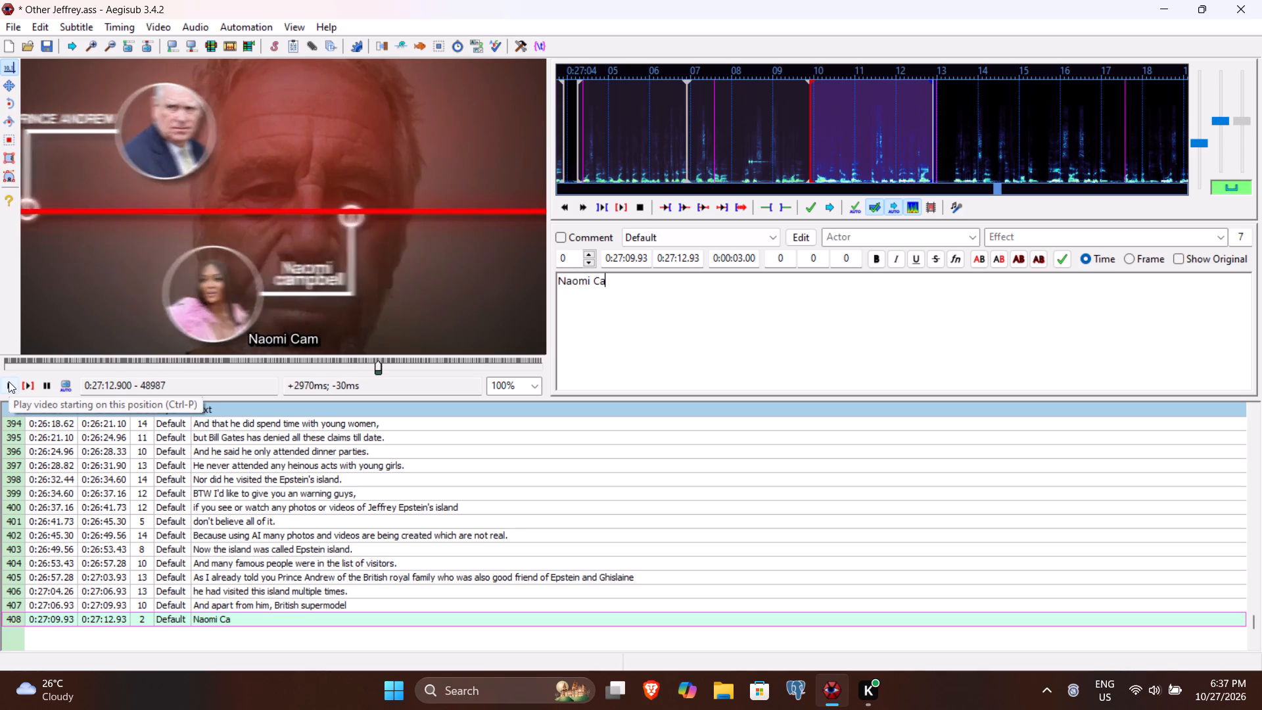
{"action": "type", "text": "pbell"}
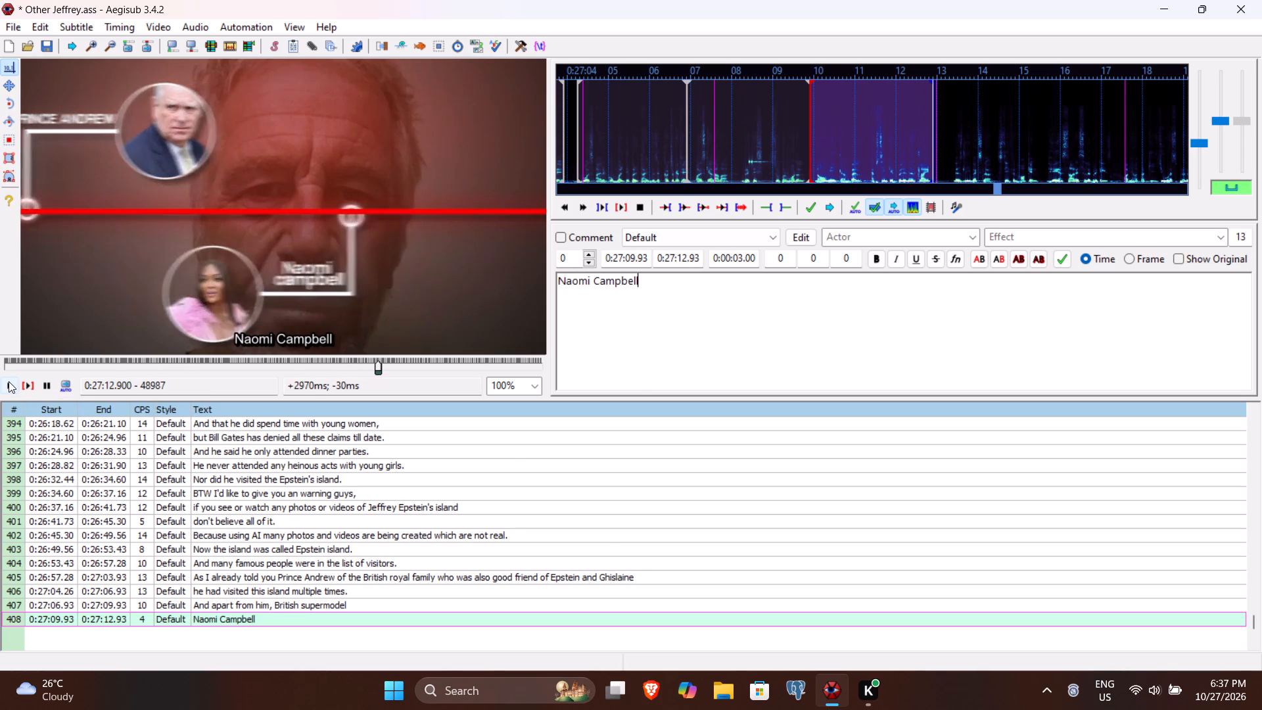
{"action": "key", "text": "Return"}
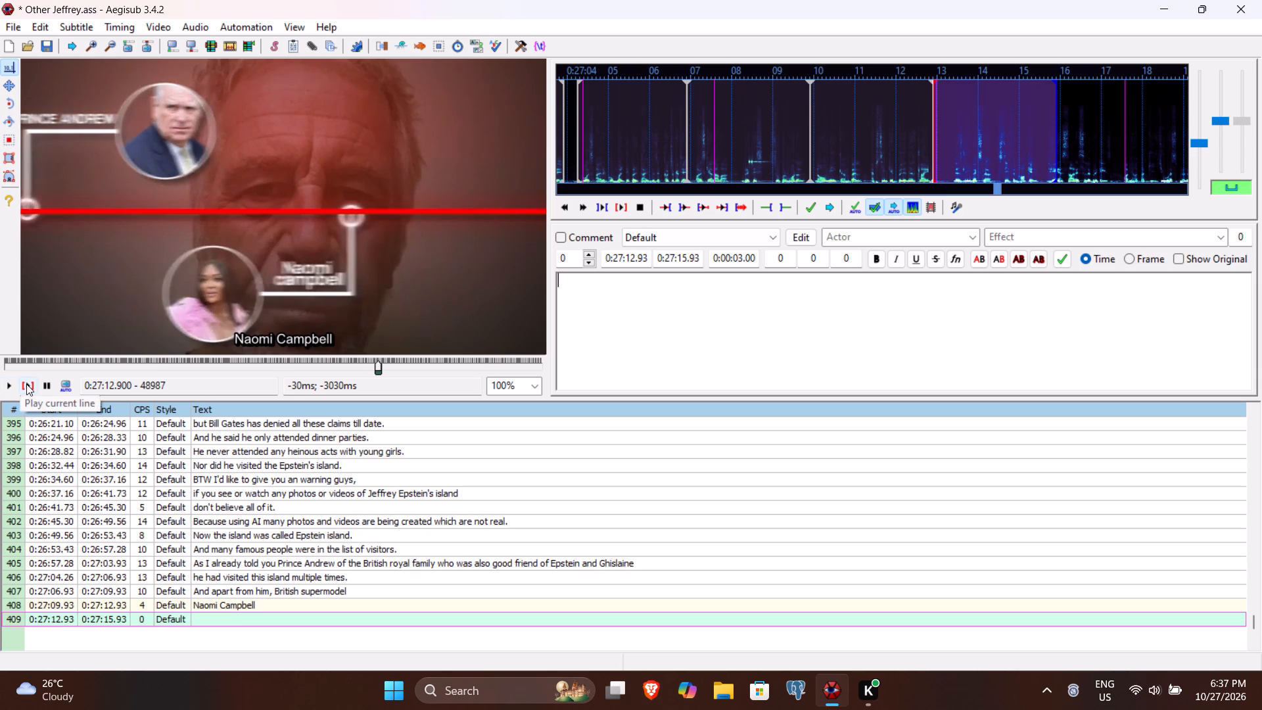
Play line 409 and past its end, and set its end time to 0:27:17.23.
{"action": "left_click", "coordinate": [26, 384]}
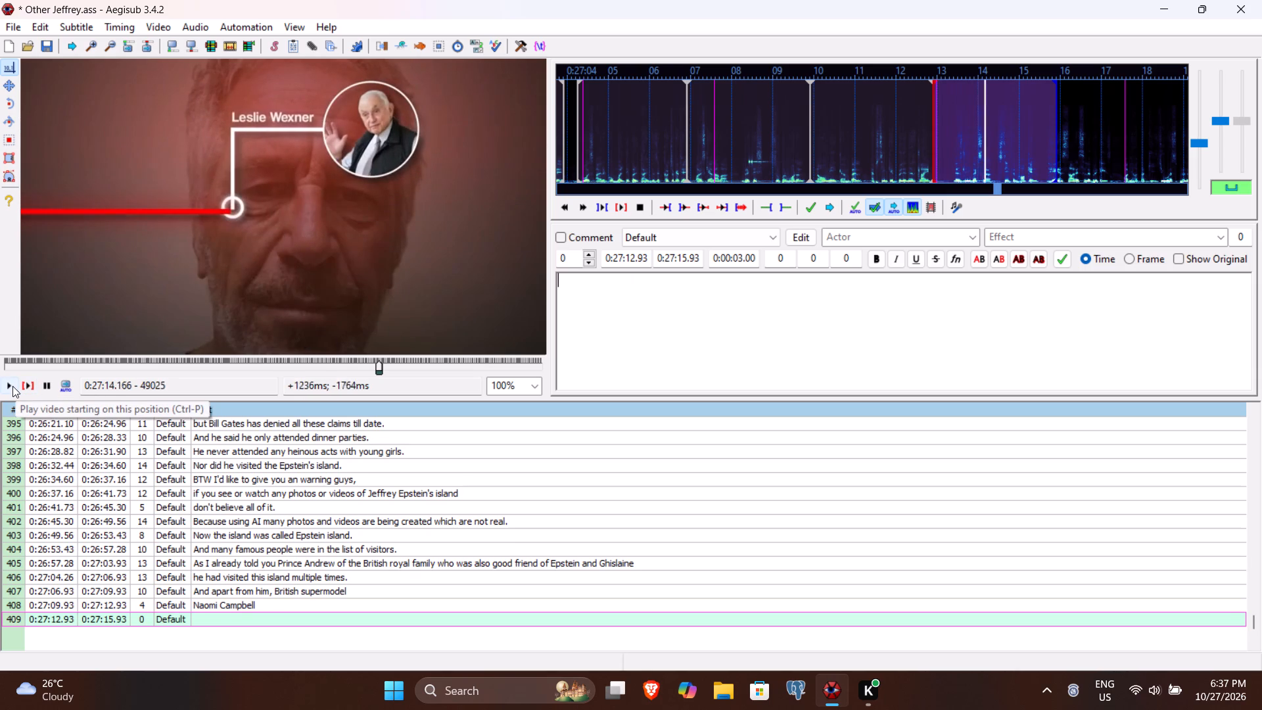
{"action": "left_click", "coordinate": [12, 386]}
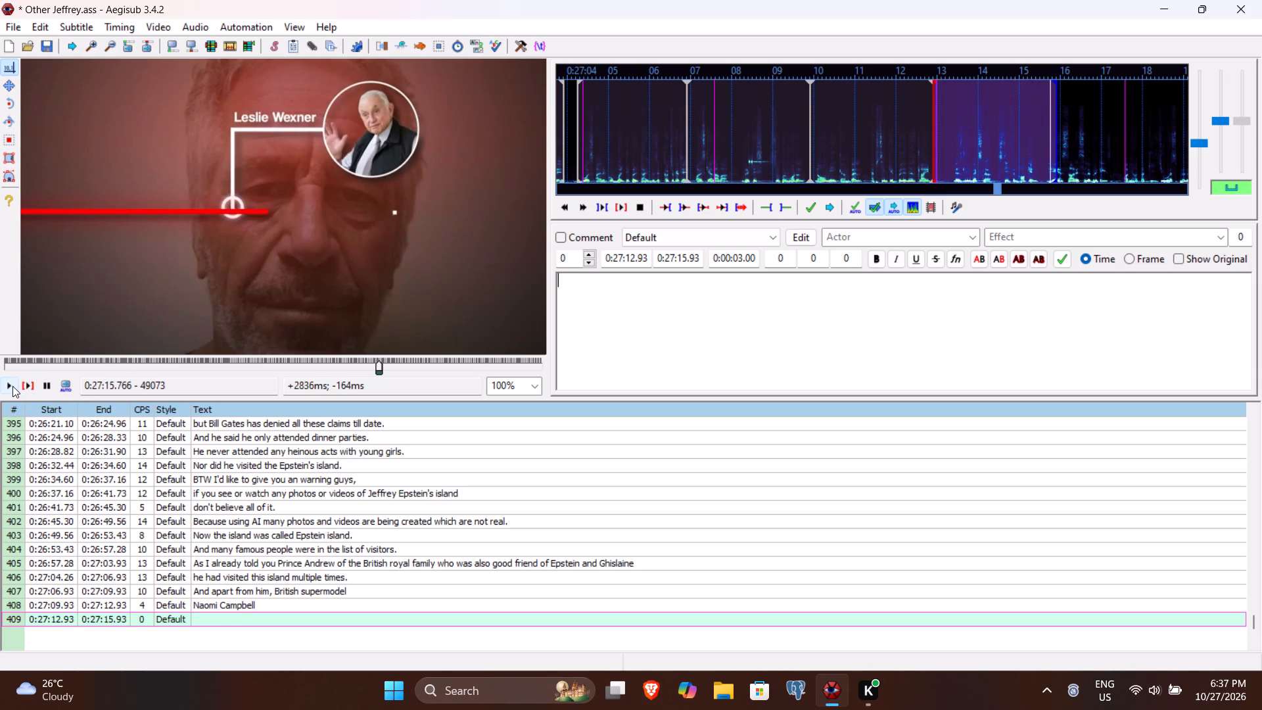
{"action": "left_click", "coordinate": [12, 386]}
{"action": "left_click", "coordinate": [12, 386]}
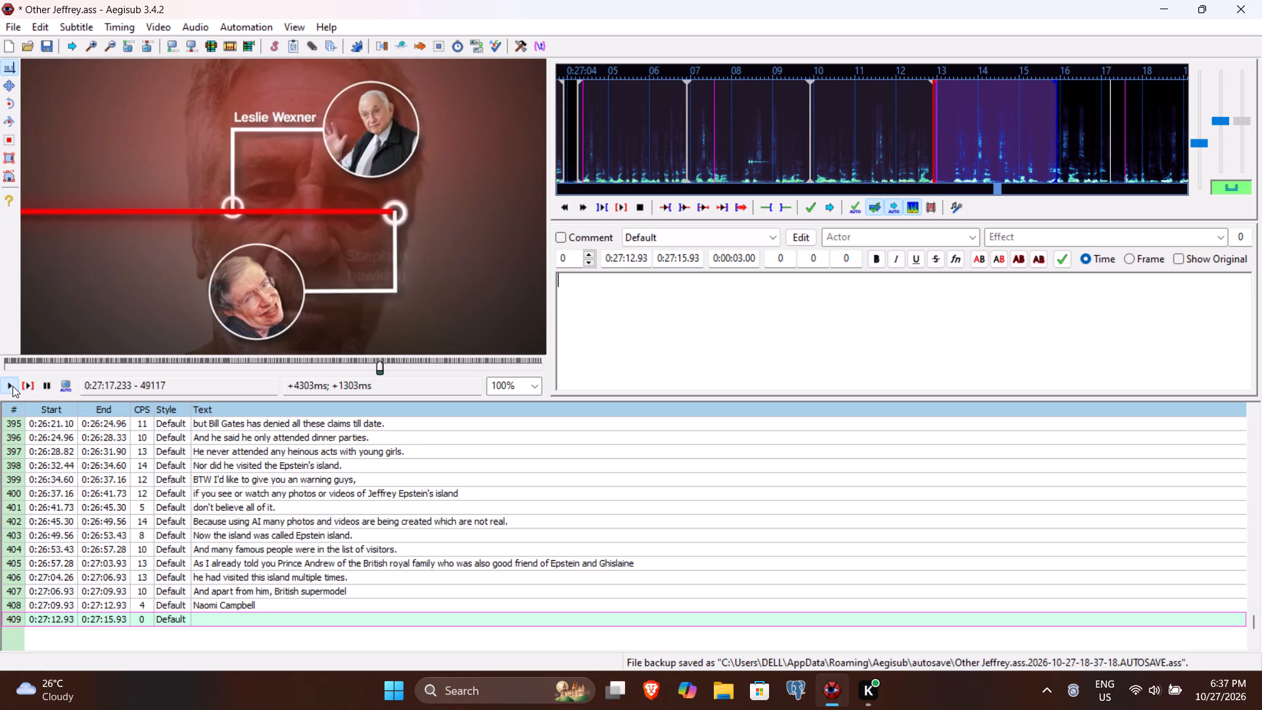
{"action": "left_click", "coordinate": [685, 259]}
{"action": "key", "text": "BackSpace"}
{"action": "type", "text": "723"}
Enter "Leslie Wexner, Stephen Hawking and many other celebrites" as line 409's text and commit the line.
{"action": "left_click", "coordinate": [652, 354]}
{"action": "type", "text": "Leslie Wexner, Stephen Hawking"}
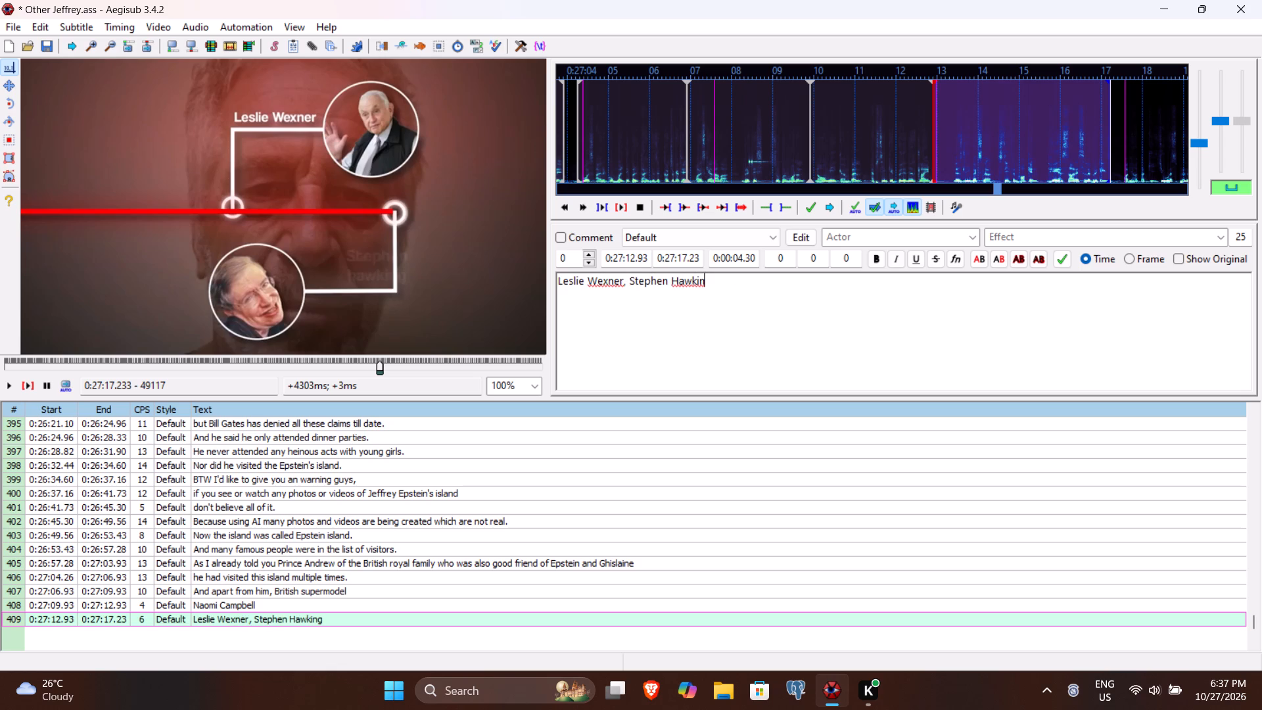
{"action": "key", "text": "space"}
{"action": "type", "text": "and many other ce"}
{"action": "type", "text": "lebr"}
{"action": "type", "text": "ites"}
{"action": "key", "text": "Return"}
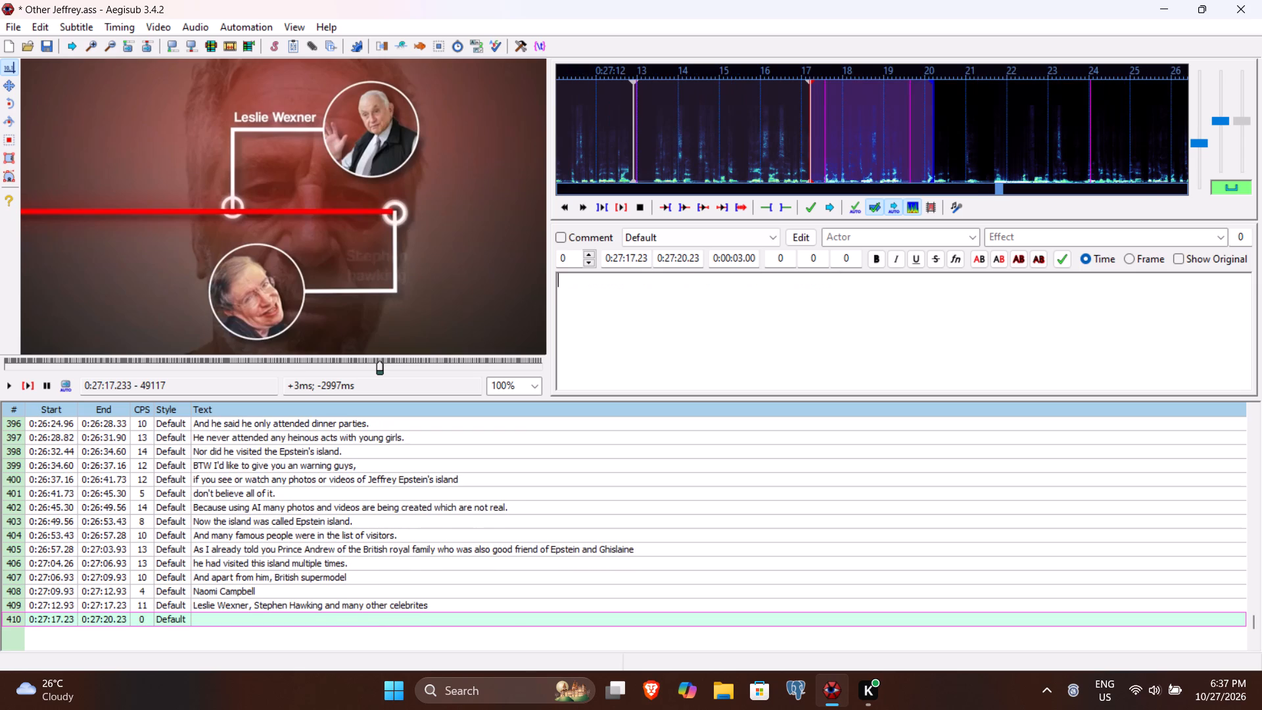
Delete the empty line 410, correct the last word of line 409 to "celebrities" and commit the line.
{"action": "key", "text": "ctrl+Delete"}
{"action": "key", "text": "Down"}
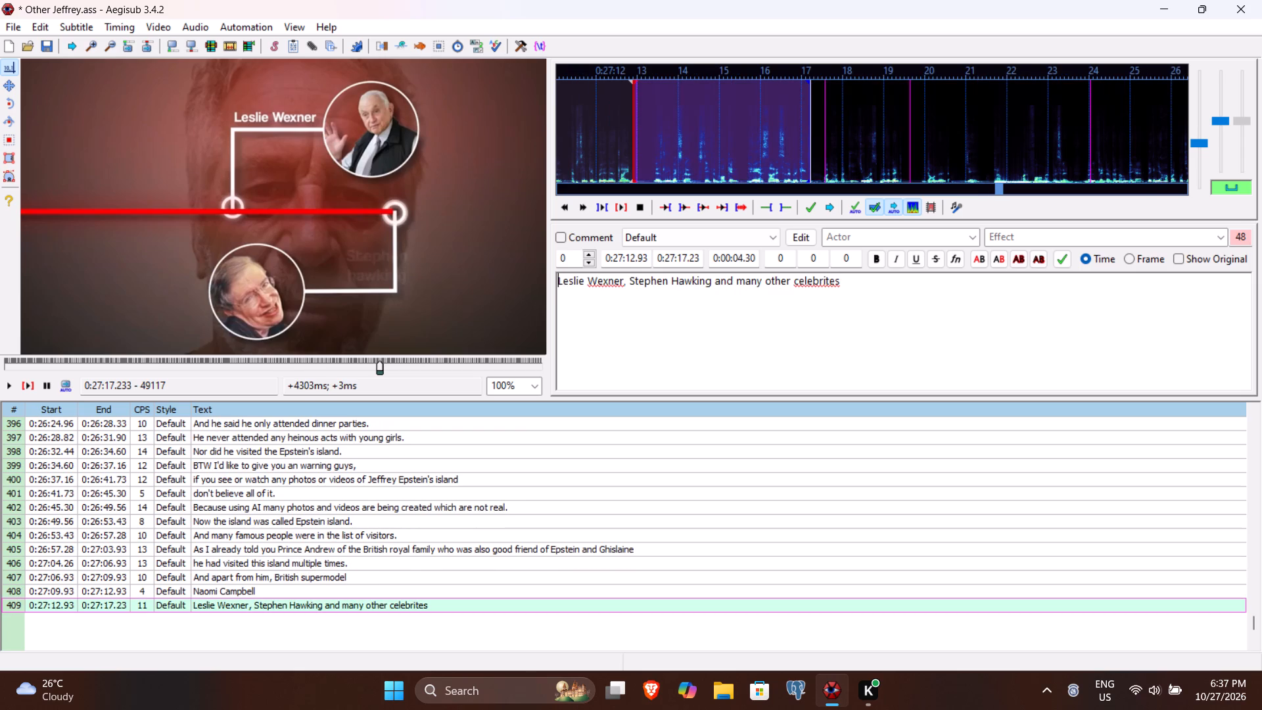
{"action": "key", "text": "BackSpace"}
{"action": "type", "text": "ies"}
{"action": "key", "text": "BackSpace"}
{"action": "key", "text": "BackSpace"}
{"action": "key", "text": "BackSpace"}
{"action": "key", "text": "BackSpace"}
{"action": "type", "text": "ies"}
{"action": "key", "text": "Return"}
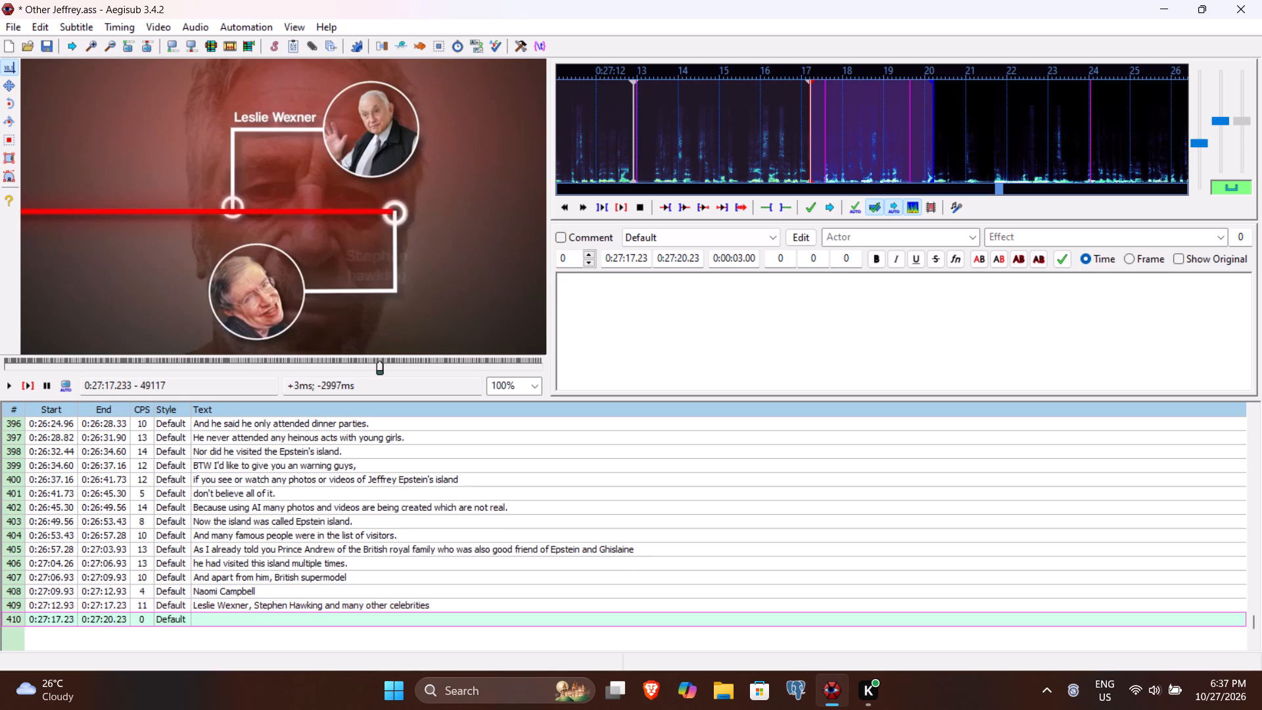
Play the new line 410 and past its end, and set its end time to 0:27:22.13.
{"action": "left_click", "coordinate": [31, 373]}
{"action": "left_click", "coordinate": [29, 380]}
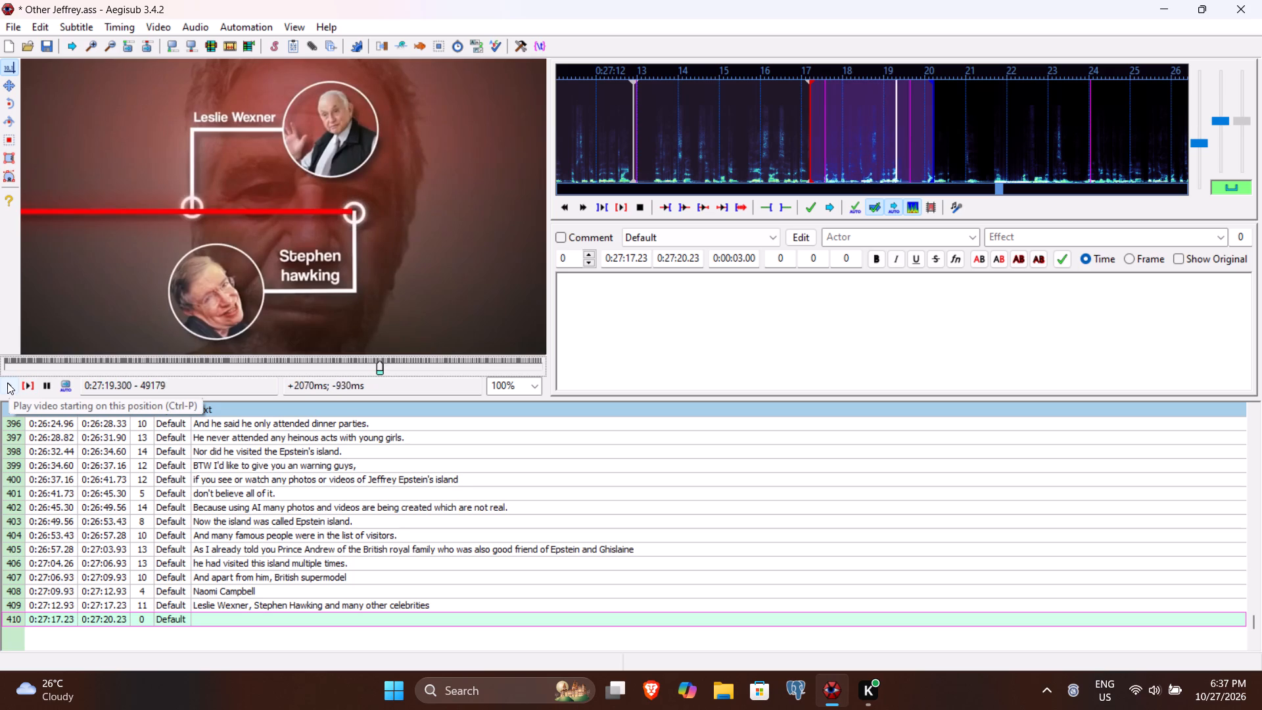
{"action": "left_click", "coordinate": [7, 383]}
{"action": "left_click", "coordinate": [7, 383]}
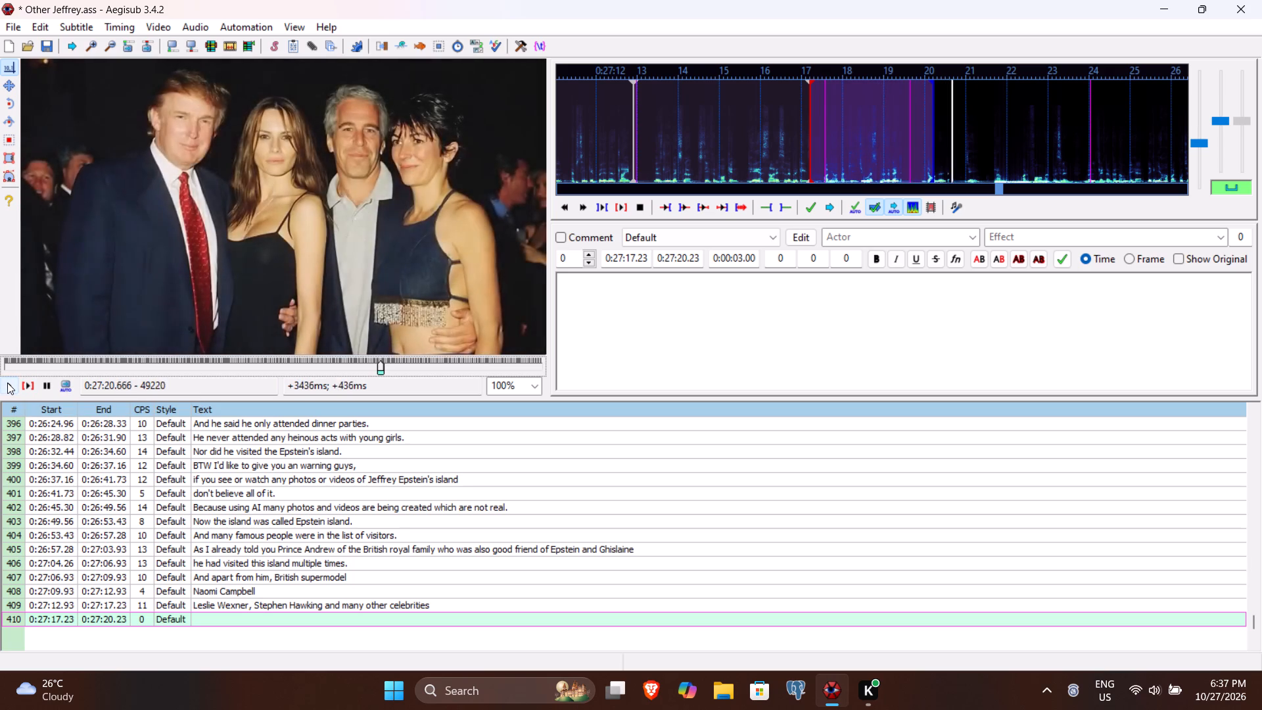
{"action": "left_click", "coordinate": [7, 383]}
{"action": "left_click", "coordinate": [7, 383]}
{"action": "left_click", "coordinate": [7, 383]}
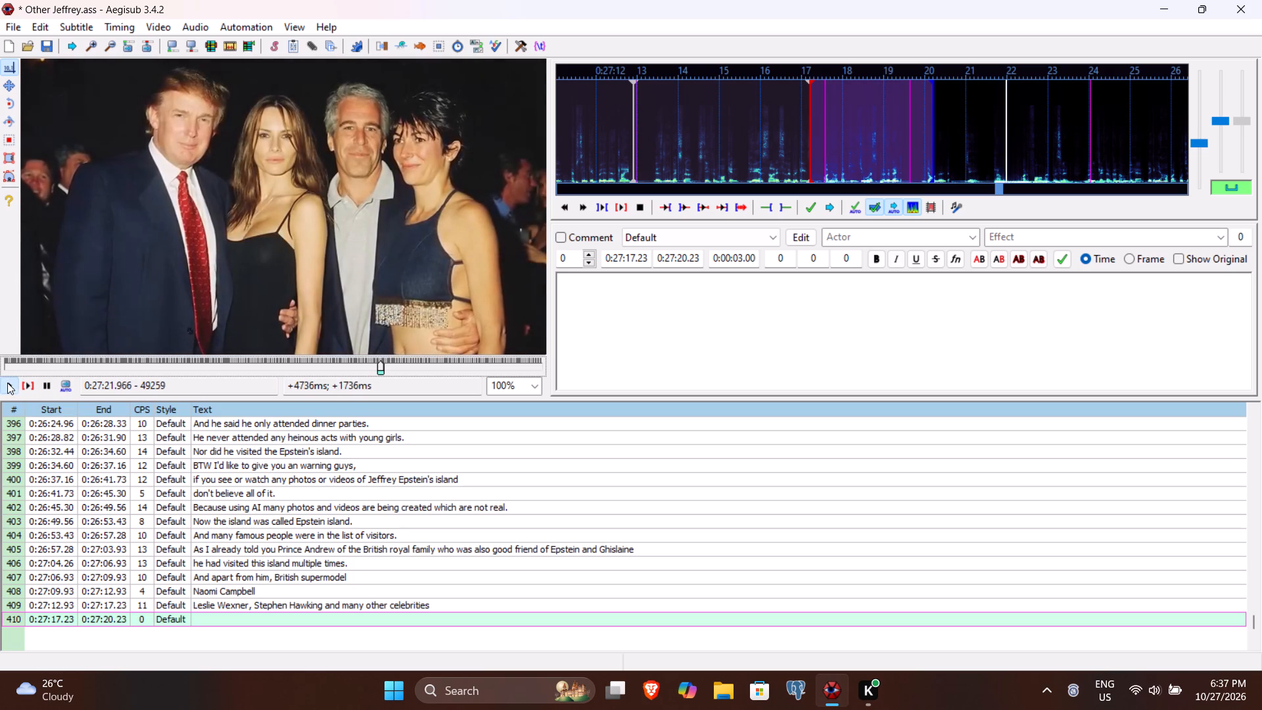
{"action": "left_click", "coordinate": [681, 262]}
{"action": "type", "text": "213"}
Enter "even the president of US: Donald J Trump." as line 410's text and commit the line.
{"action": "left_click", "coordinate": [653, 318]}
{"action": "type", "text": "even the pree"}
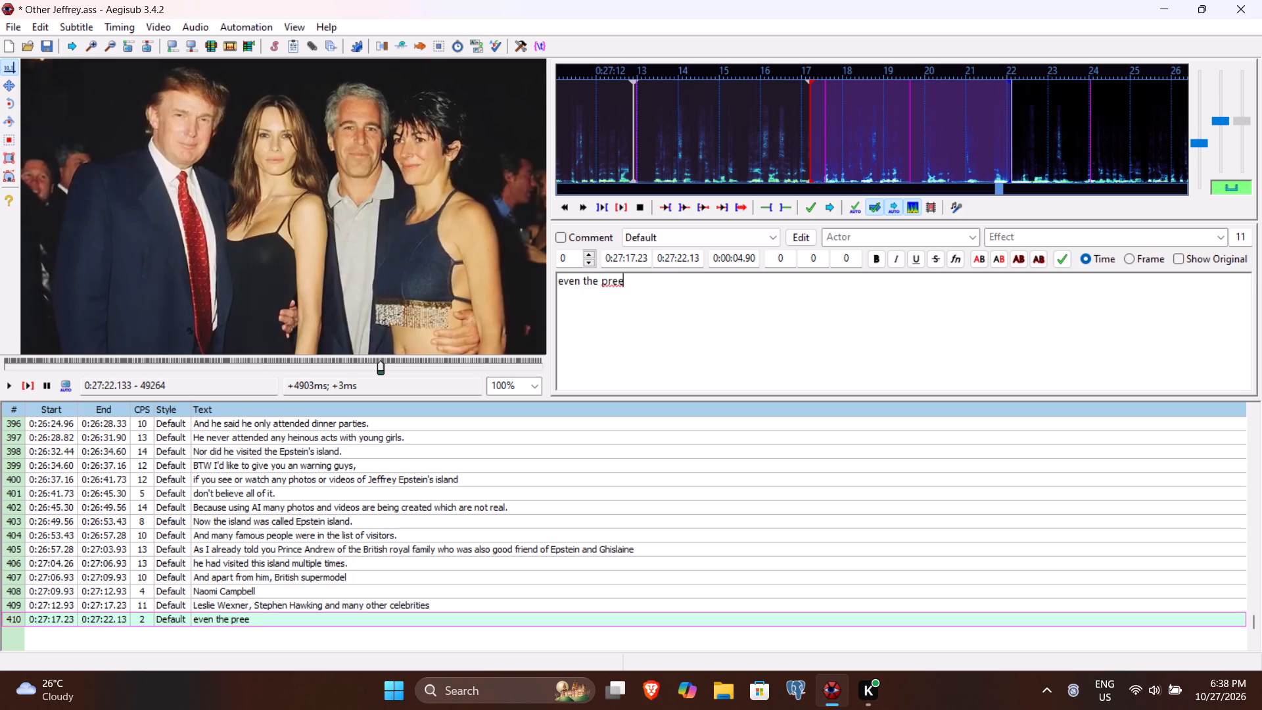
{"action": "key", "text": "BackSpace"}
{"action": "type", "text": "sident of US"}
{"action": "key", "text": "space"}
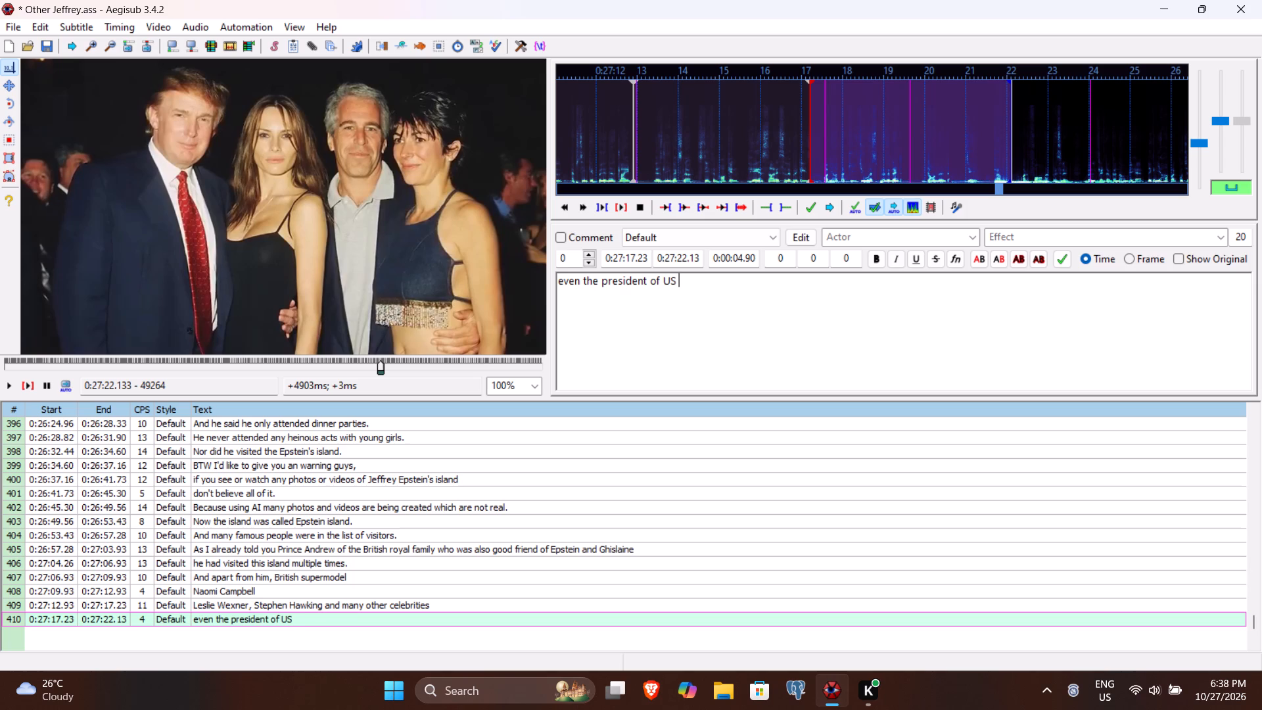
{"action": "key", "text": "BackSpace"}
{"action": "type", "text": ": Donald J"}
{"action": "key", "text": "space"}
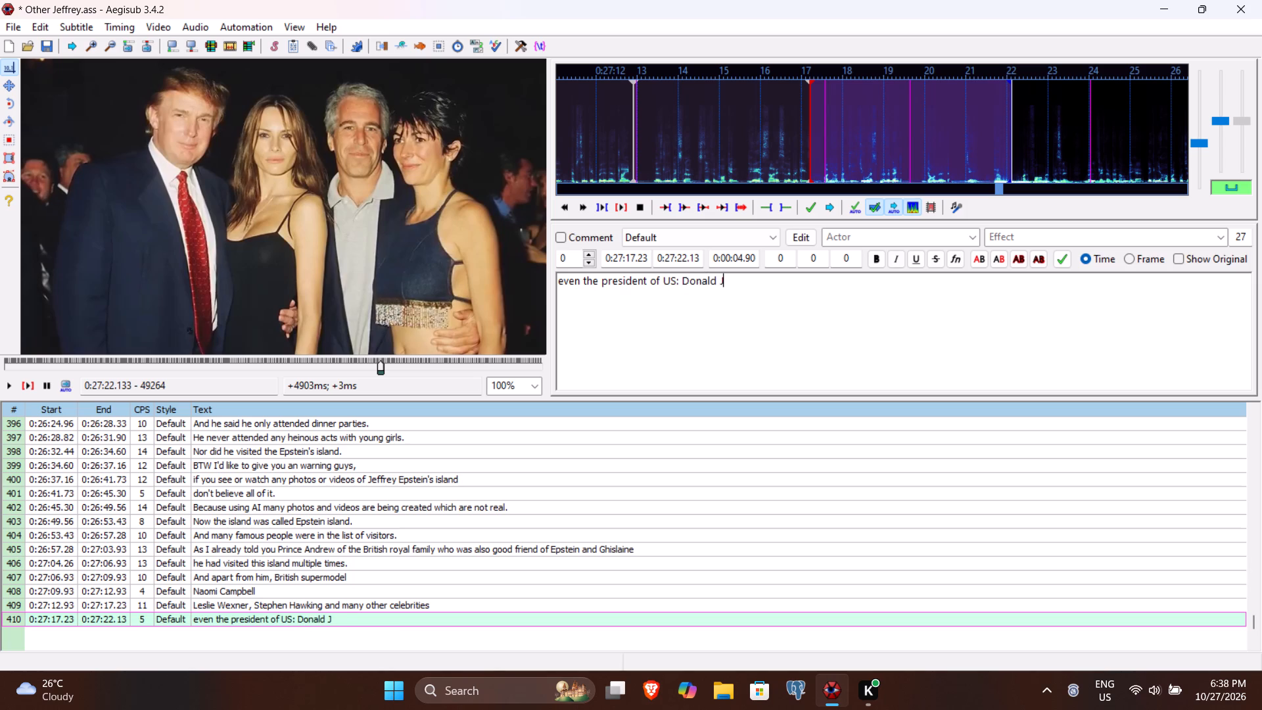
{"action": "type", "text": "Trump"}
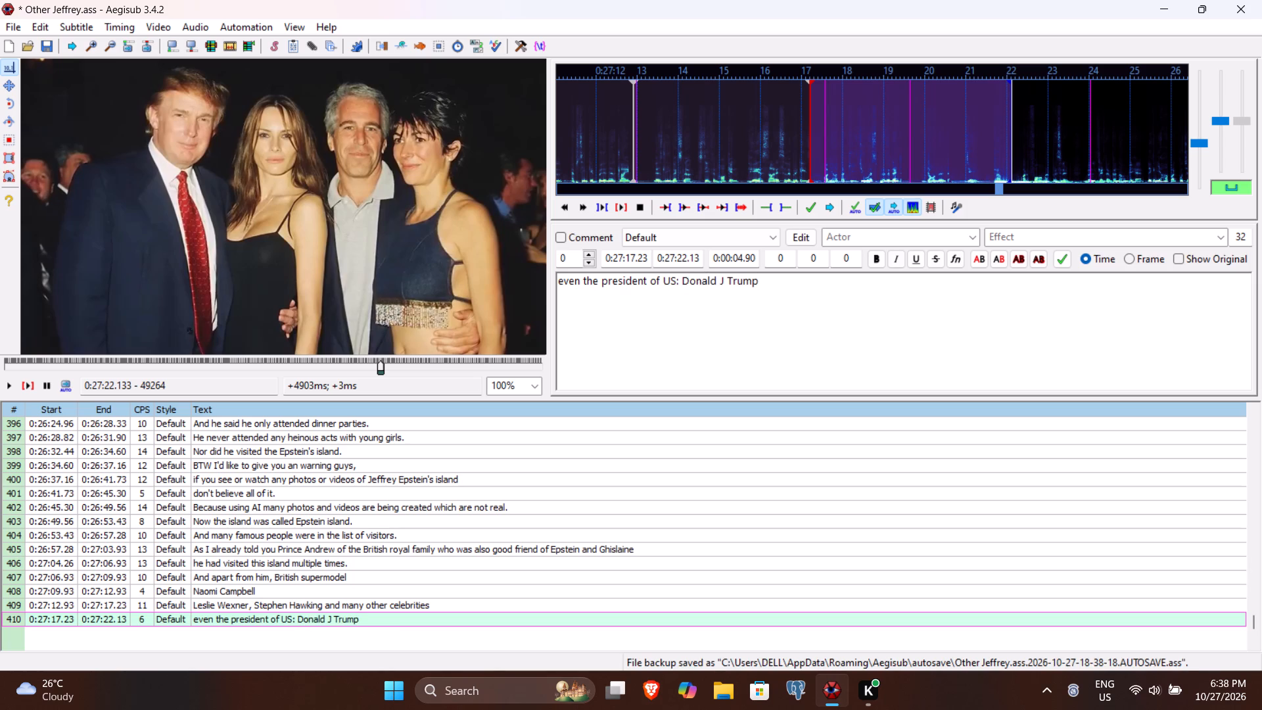
{"action": "key", "text": "period"}
{"action": "key", "text": "Return"}
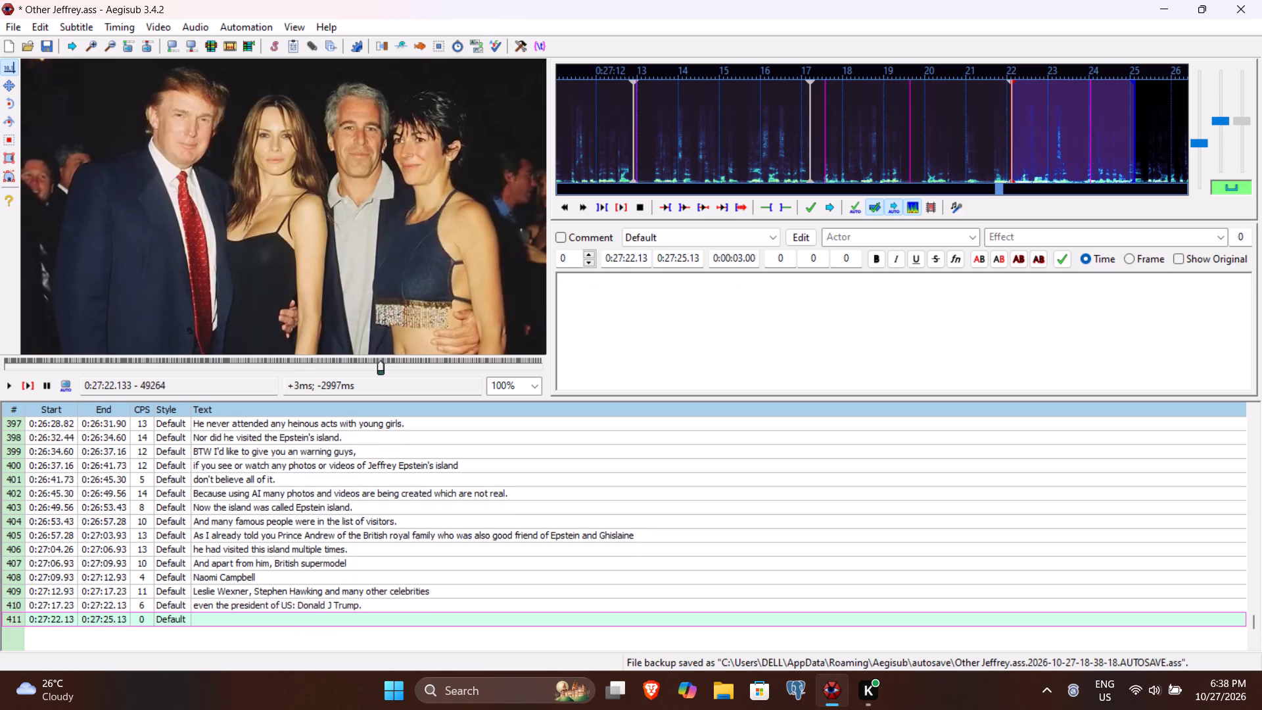
Play line 411 and slightly past its end, and set its end time to 0:27:25.30.
{"action": "left_click", "coordinate": [24, 383]}
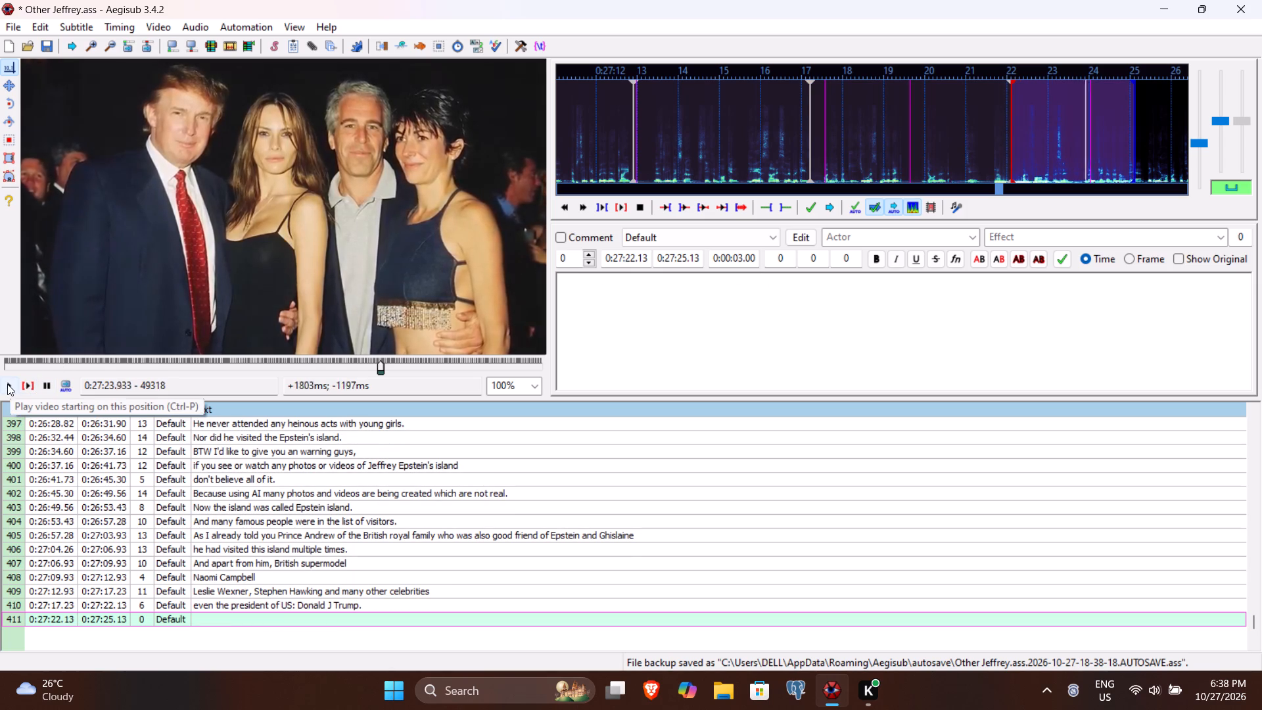
{"action": "double_click", "coordinate": [7, 384]}
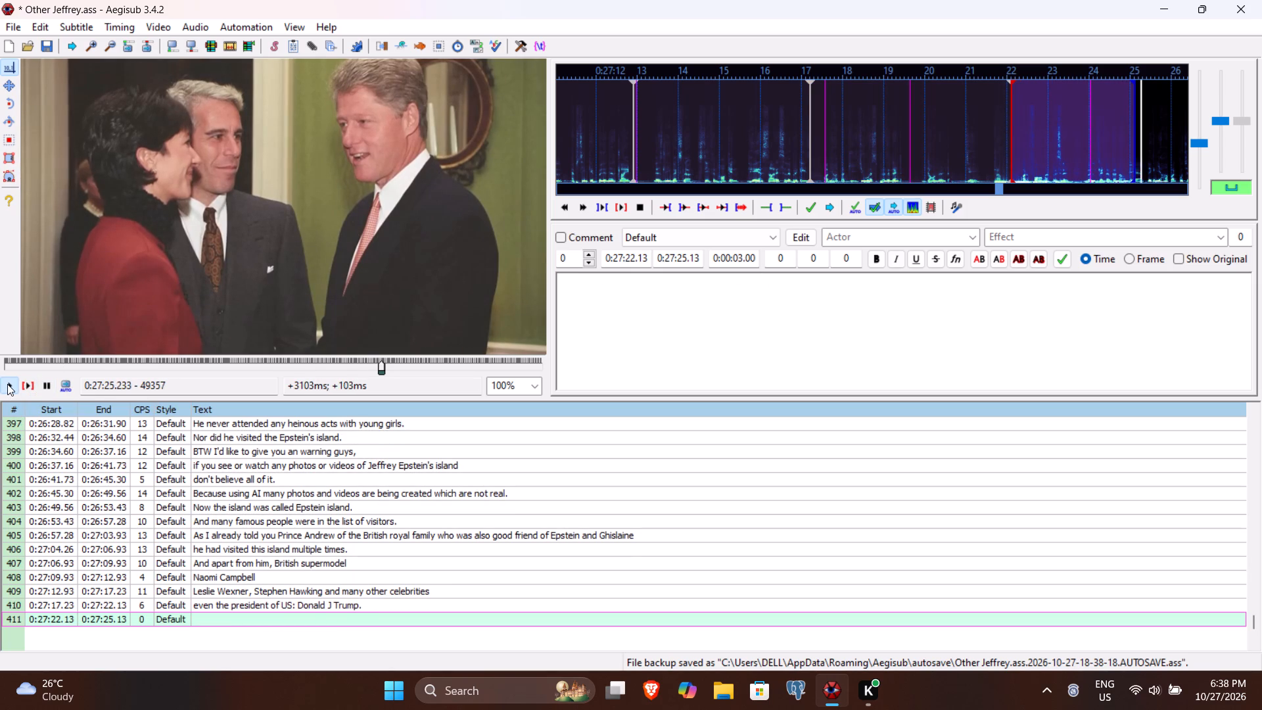
{"action": "left_click", "coordinate": [688, 257]}
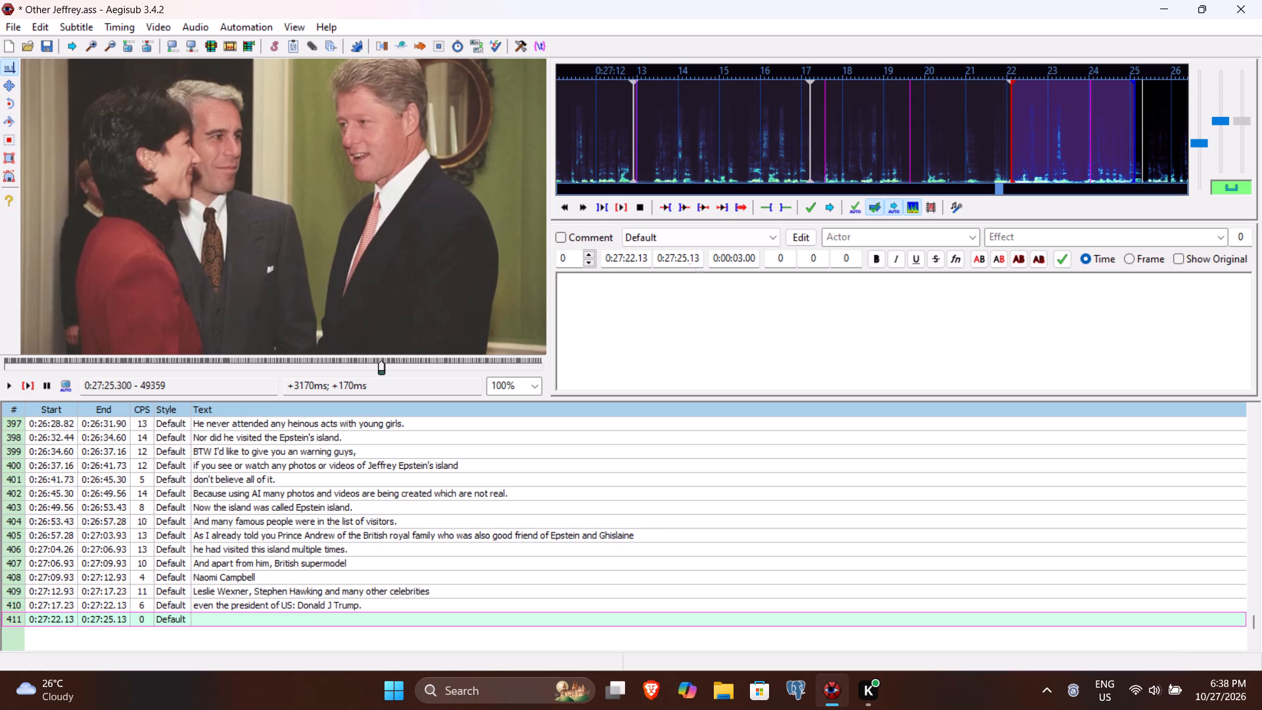
{"action": "type", "text": "30"}
Enter "And even the former president Bill Clinton is on the list." as line 411's text and commit the line.
{"action": "left_click", "coordinate": [647, 319]}
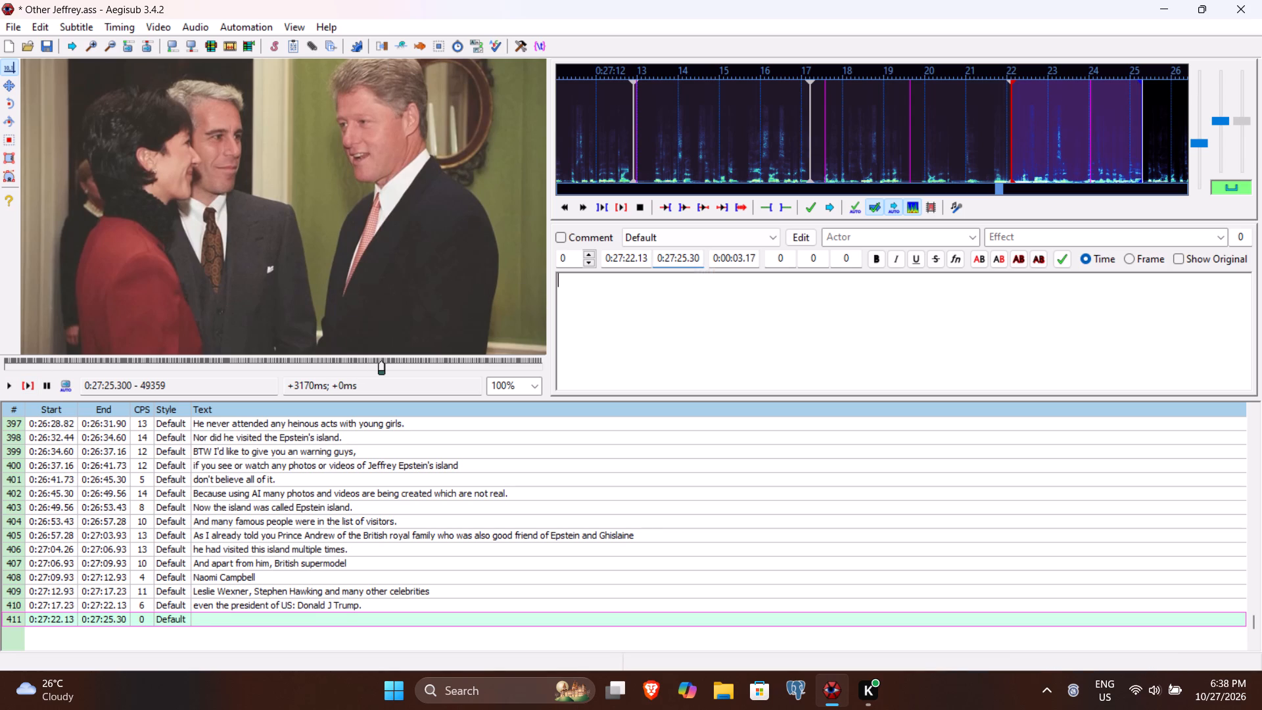
{"action": "type", "text": "And even the former president Bill"}
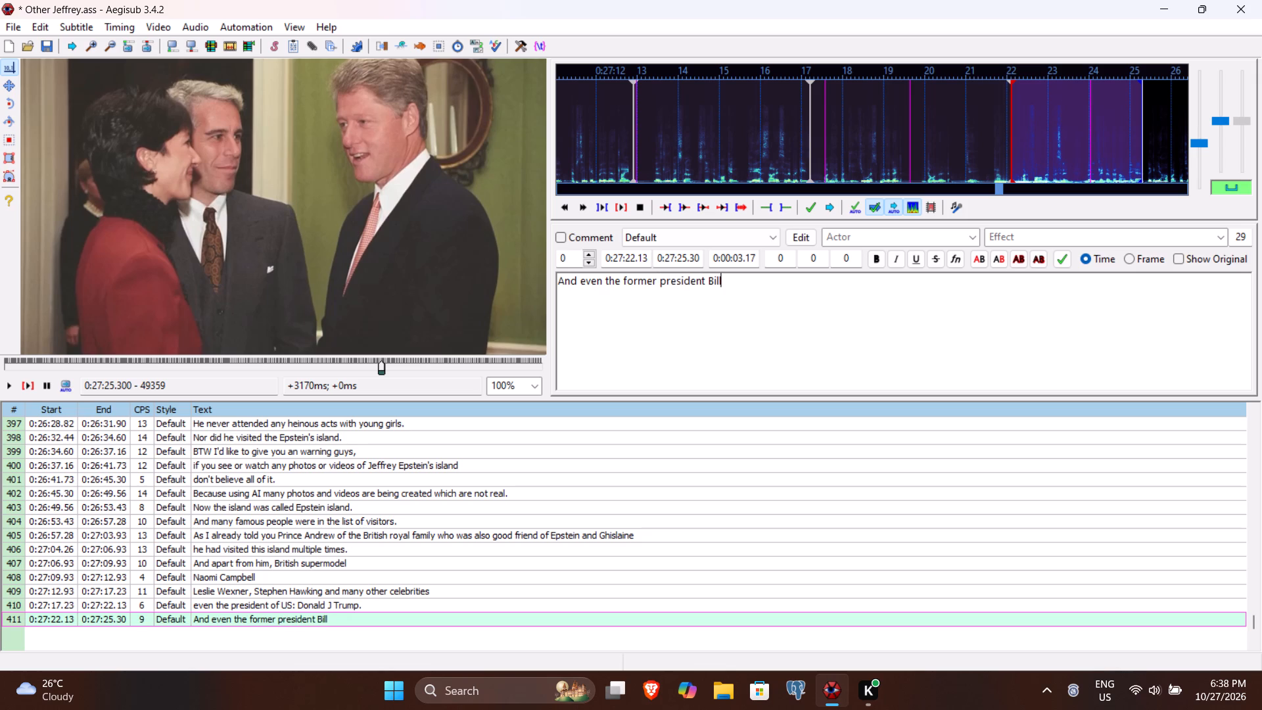
{"action": "key", "text": "BackSpace"}
{"action": "type", "text": "l Clinton is on the list."}
{"action": "key", "text": "Return"}
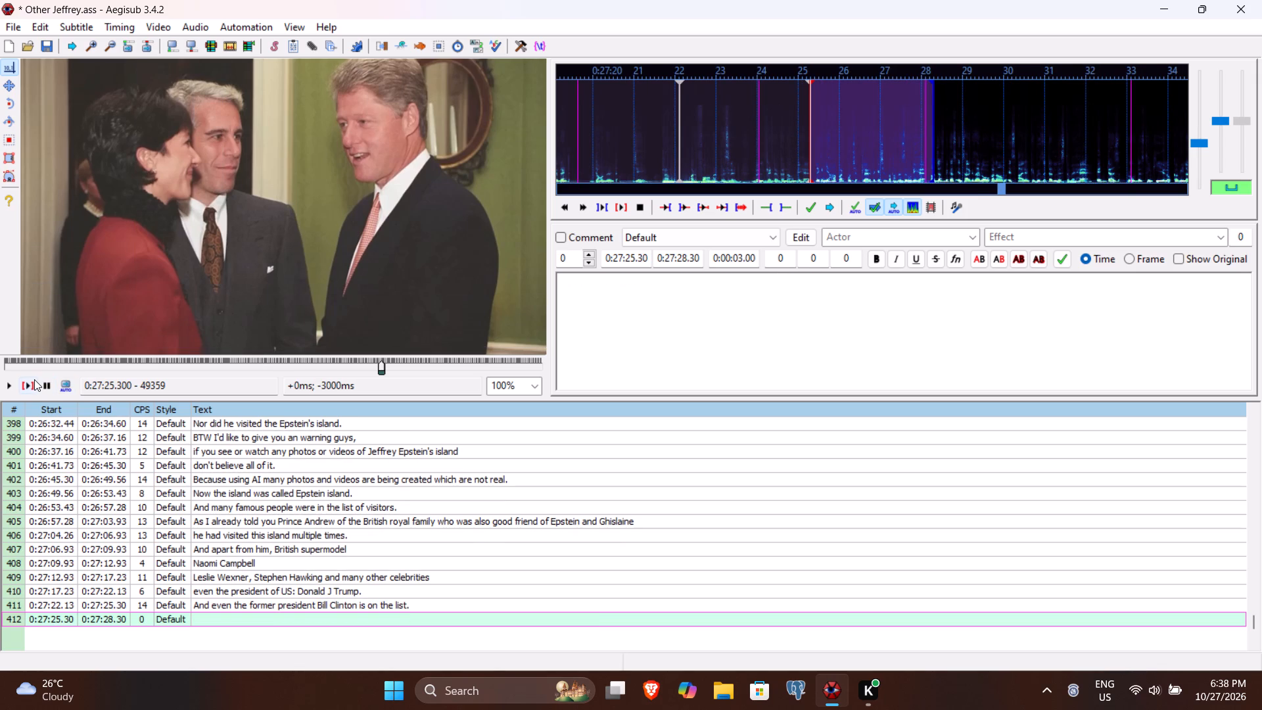
Play line 412 and set its end time to 0:27:28.20.
{"action": "left_click", "coordinate": [34, 379]}
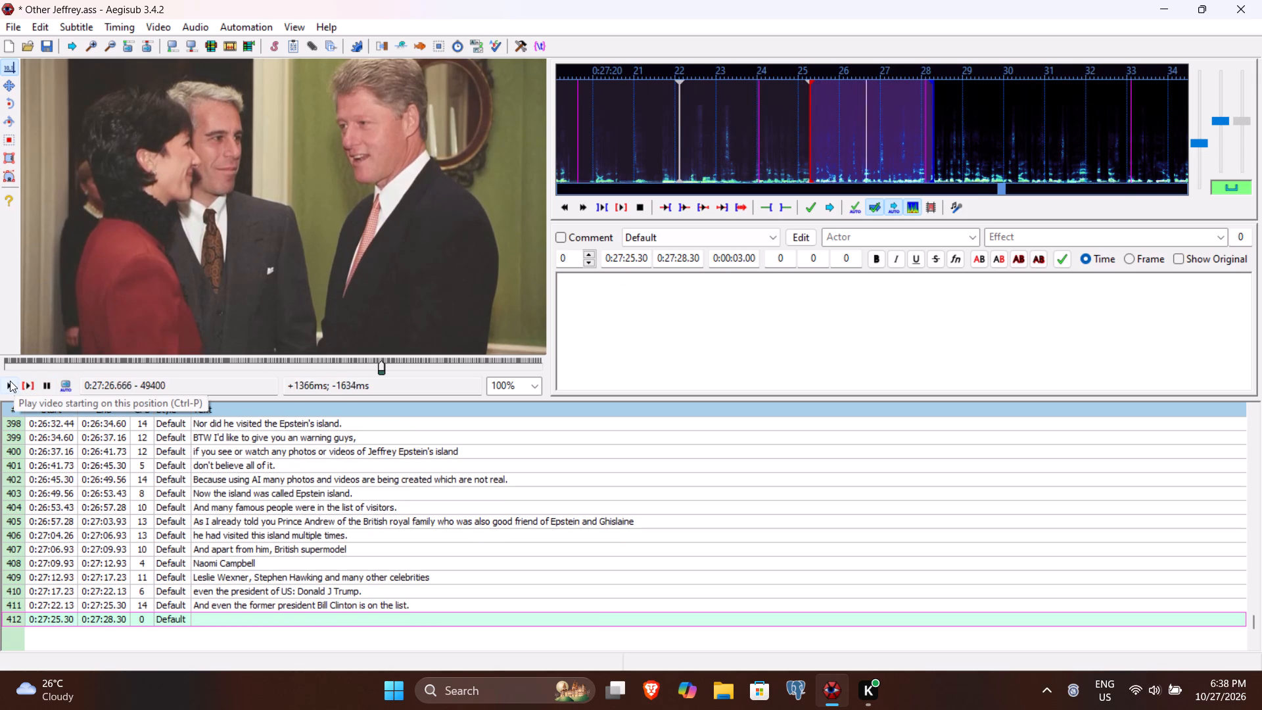
{"action": "left_click", "coordinate": [10, 381]}
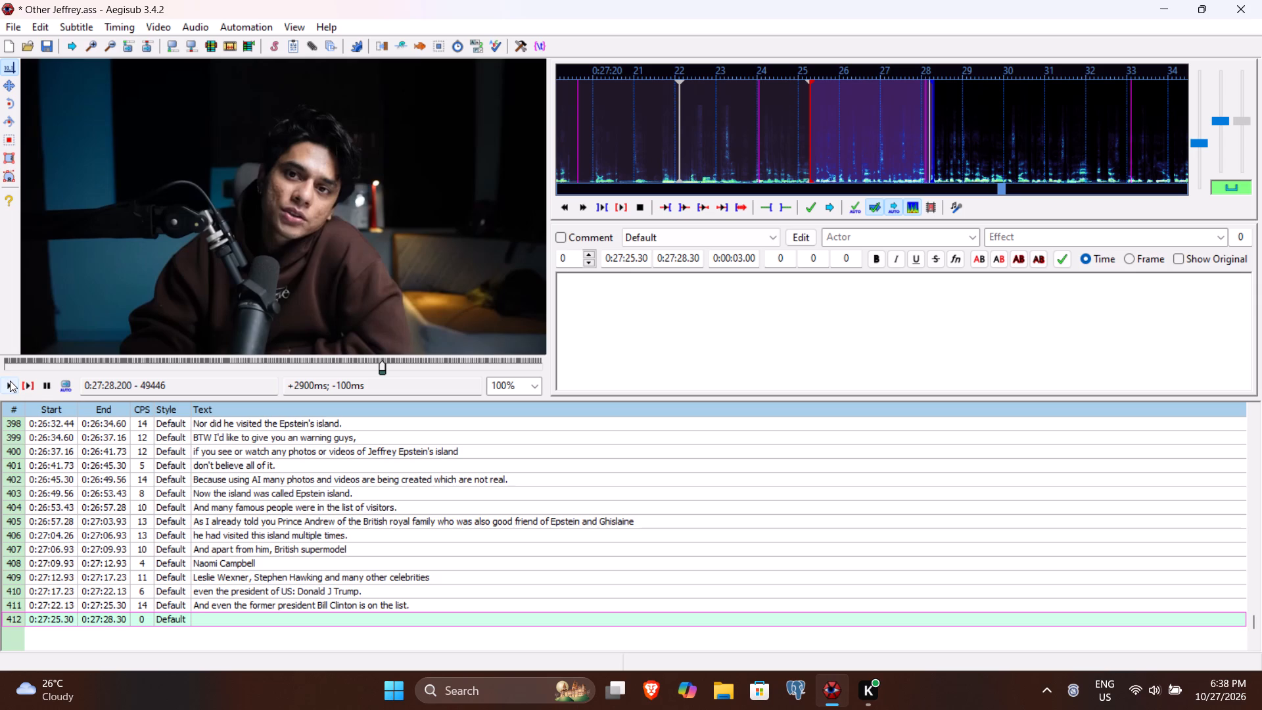
{"action": "left_click", "coordinate": [690, 256]}
{"action": "key", "text": "2"}
Enter "But here some clarification is needed." as line 412's text and commit the line.
{"action": "left_click", "coordinate": [683, 300]}
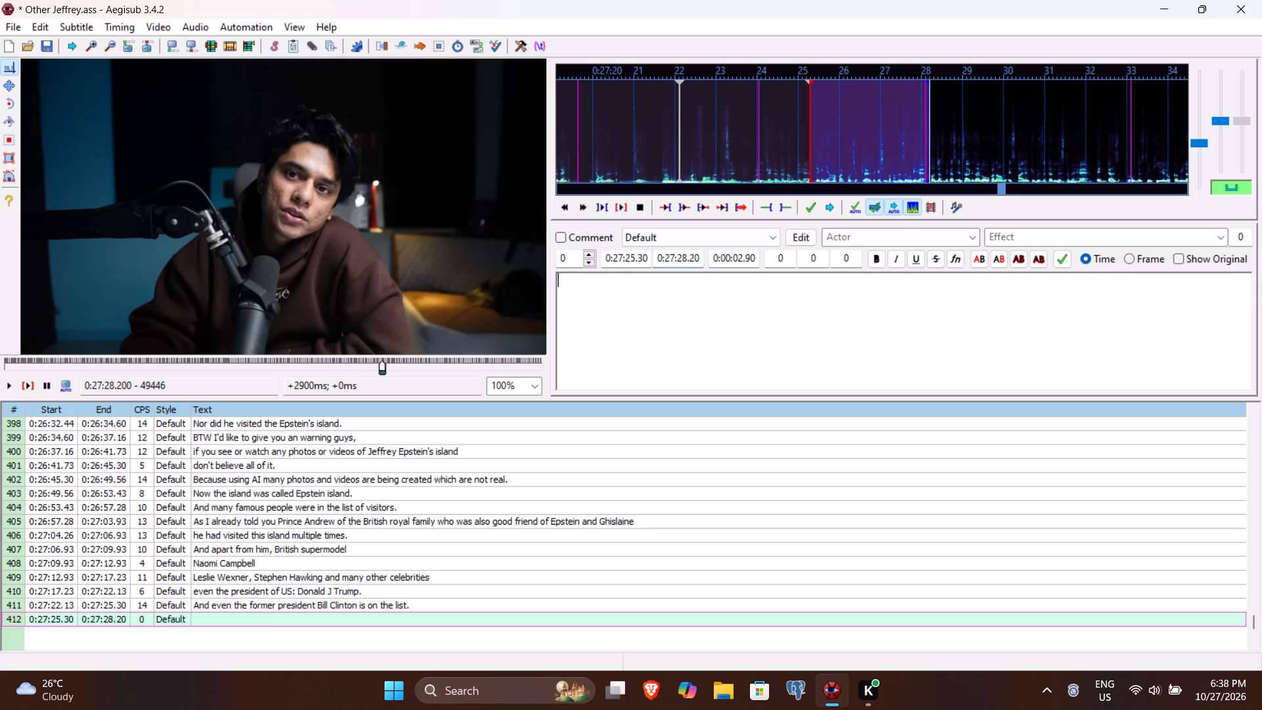
{"action": "type", "text": "But here some l"}
{"action": "key", "text": "BackSpace"}
{"action": "type", "text": "cl"}
{"action": "type", "text": "arification is nedd"}
{"action": "key", "text": "BackSpace"}
{"action": "key", "text": "BackSpace"}
{"action": "type", "text": "edee"}
{"action": "key", "text": "BackSpace"}
{"action": "key", "text": "d"}
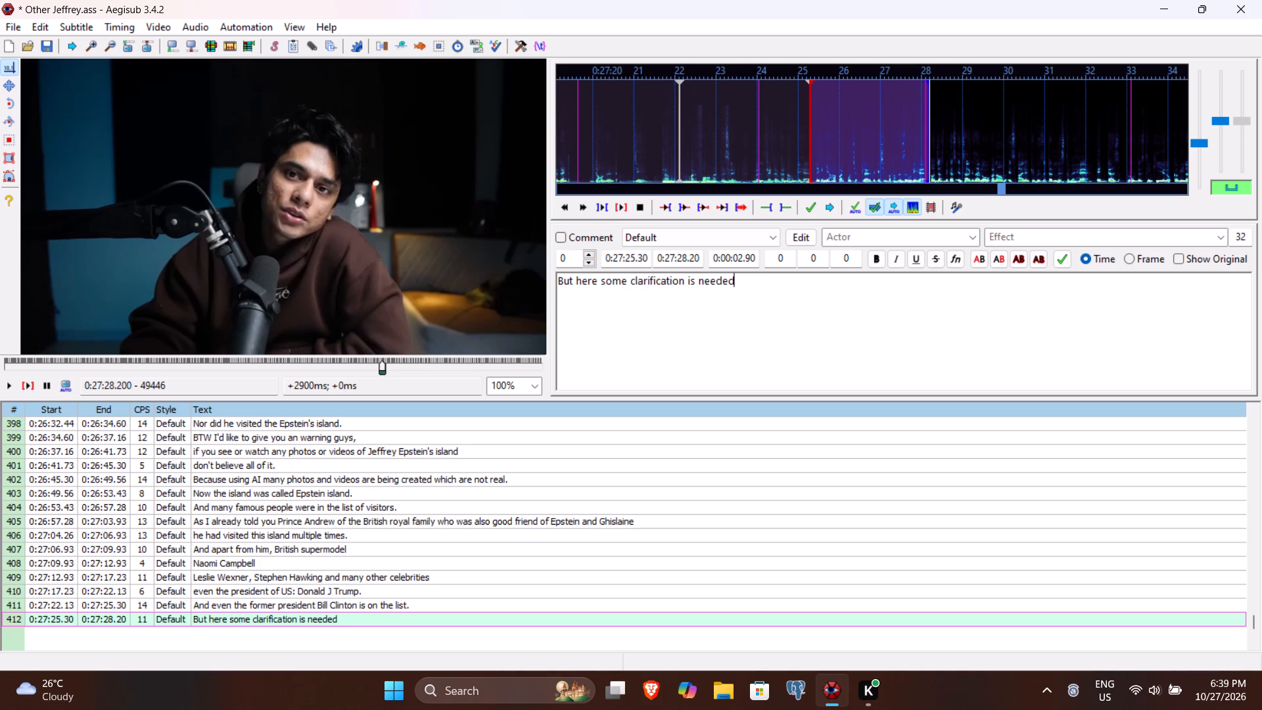
{"action": "key", "text": "period"}
{"action": "key", "text": "Return"}
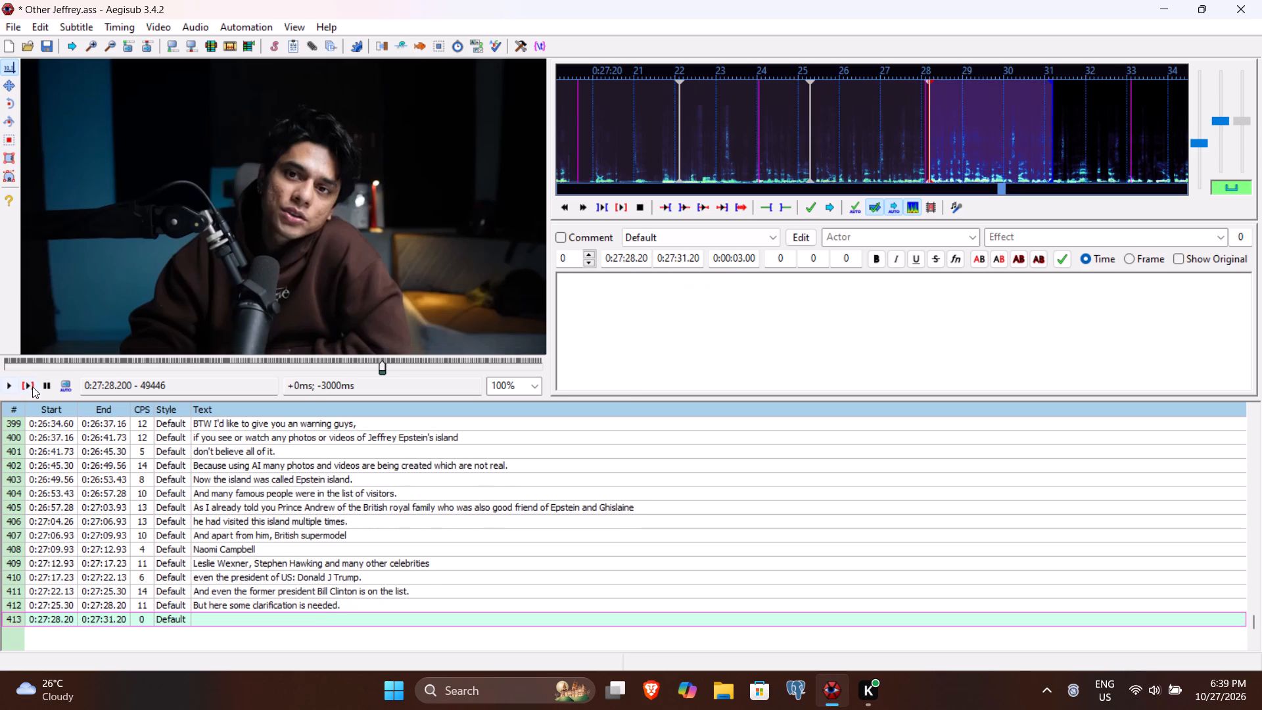
Play line 413 and past its end, and set its end time to 0:27:32.16.
{"action": "left_click", "coordinate": [32, 387]}
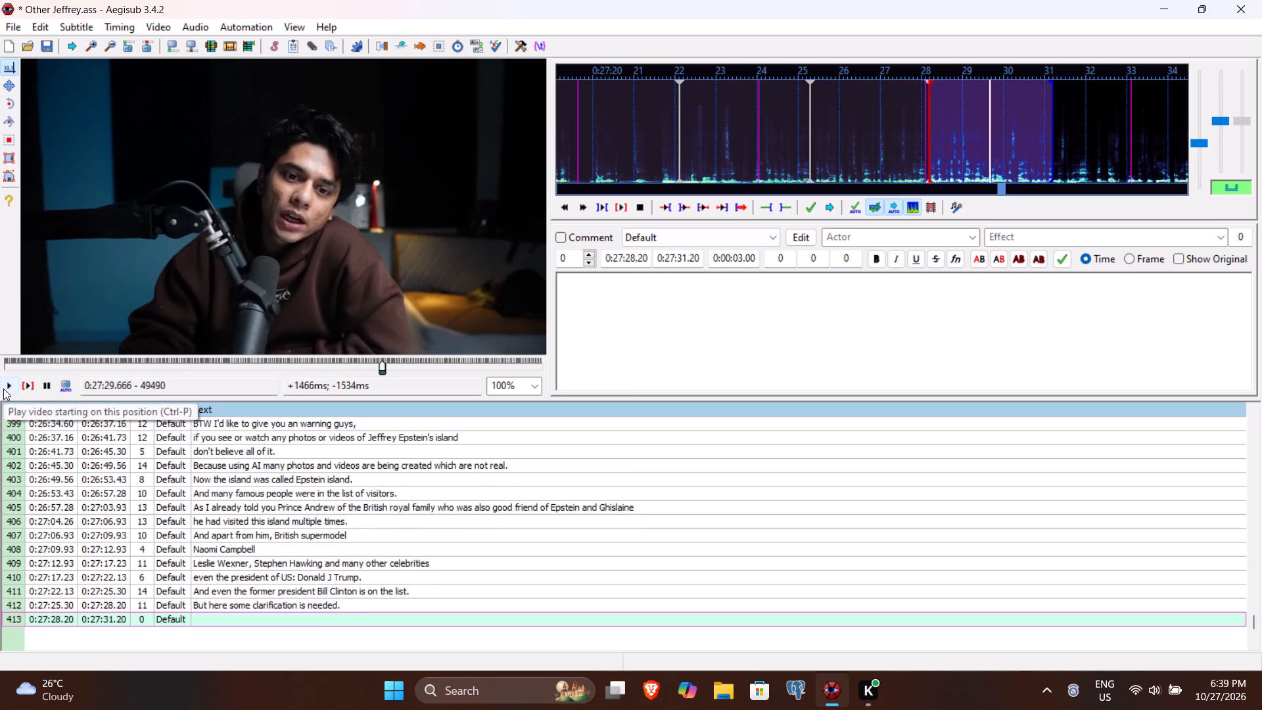
{"action": "left_click", "coordinate": [3, 389]}
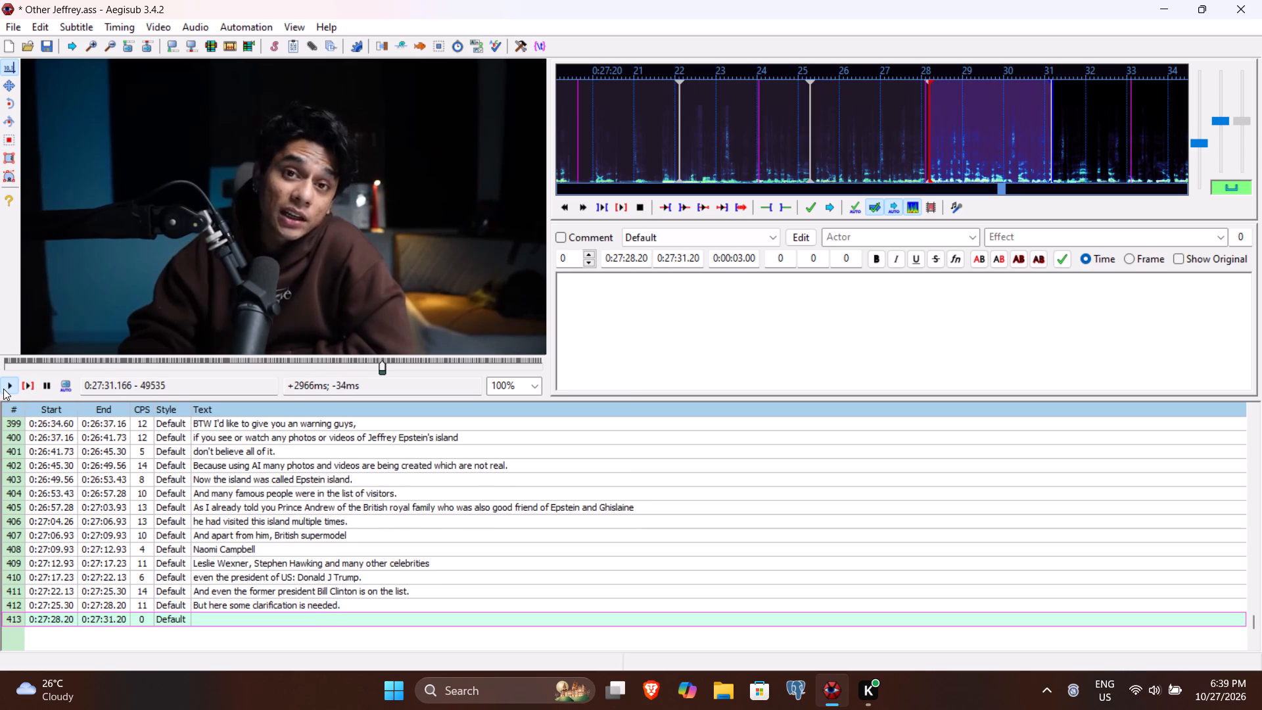
{"action": "left_click", "coordinate": [3, 389]}
{"action": "left_click", "coordinate": [3, 389]}
{"action": "left_click", "coordinate": [3, 389]}
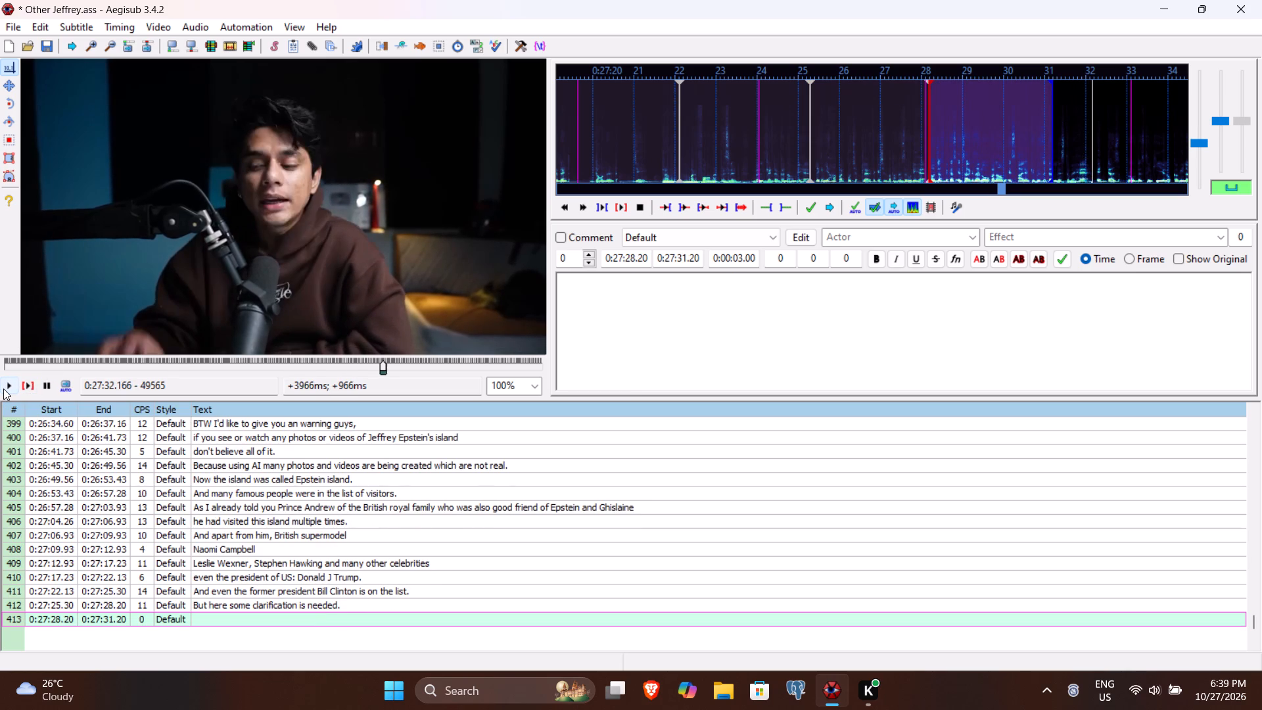
{"action": "left_click", "coordinate": [680, 258]}
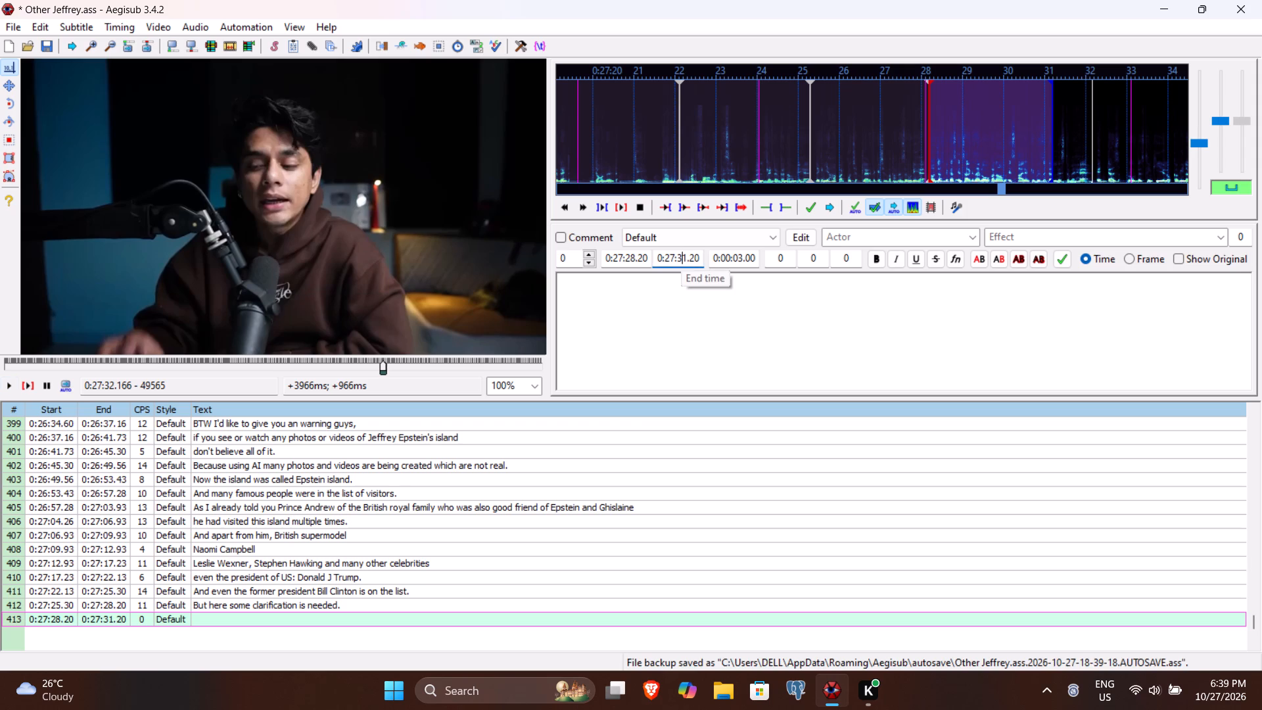
{"action": "type", "text": "216"}
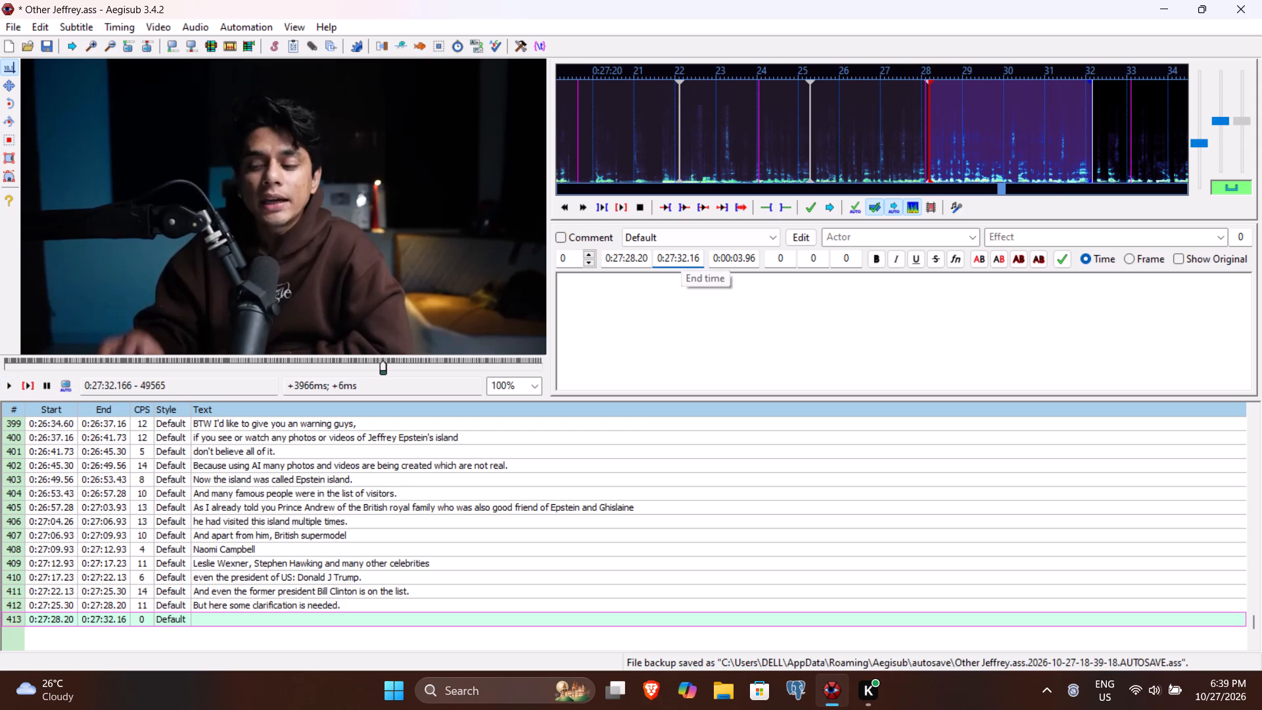
Enter "Just because these people's name is in the visitor list of the island" as line 413's text and commit the line.
{"action": "left_click", "coordinate": [648, 301]}
{"action": "type", "text": "Just because these people'"}
{"action": "type", "text": "s name is in the vidi"}
{"action": "key", "text": "BackSpace"}
{"action": "key", "text": "BackSpace"}
{"action": "type", "text": "sitor"}
{"action": "key", "text": "space"}
{"action": "type", "text": "lis"}
{"action": "key", "text": "space"}
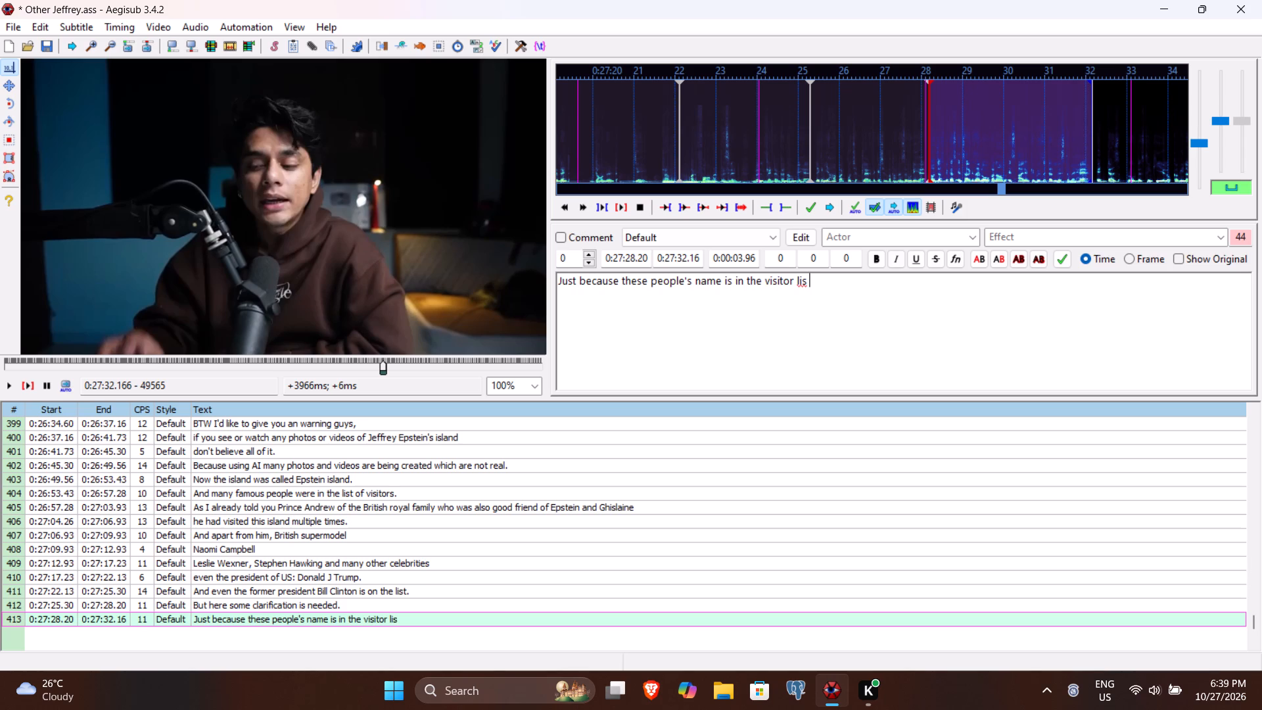
{"action": "key", "text": "BackSpace"}
{"action": "type", "text": "t of the island"}
{"action": "key", "text": "Return"}
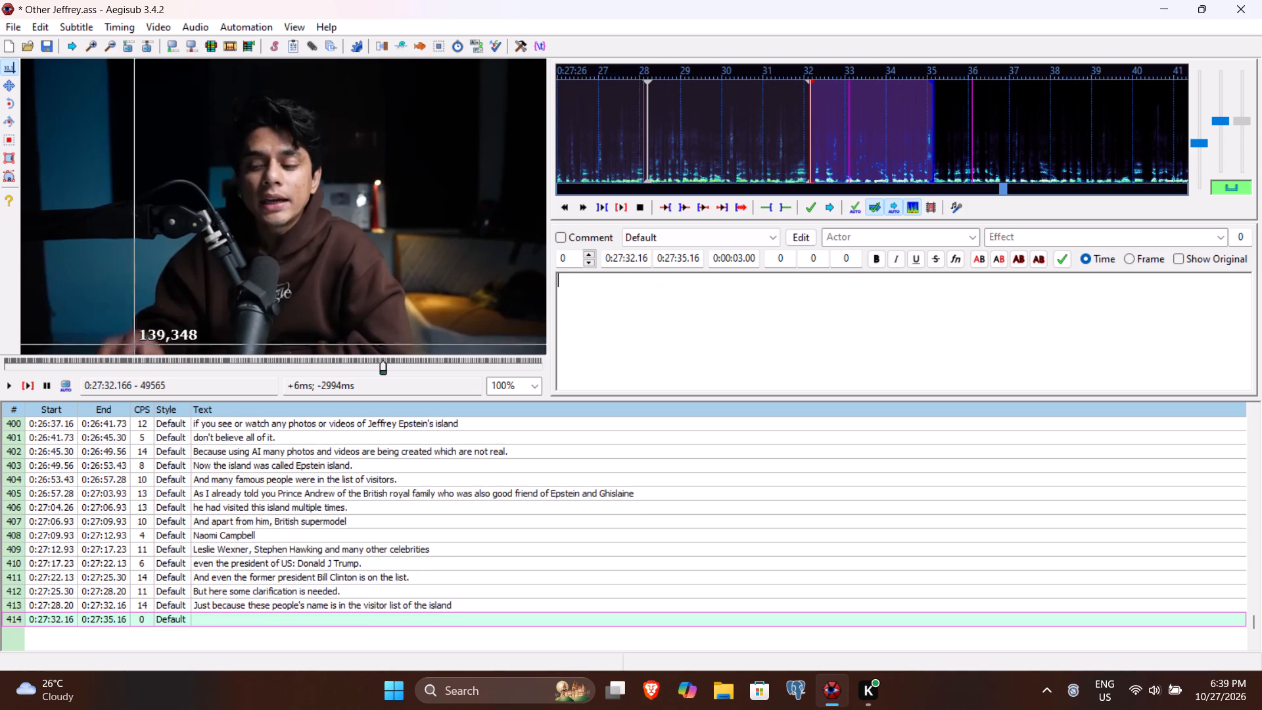
Play line 414 and past its end, and set its end time to 0:27:36.06.
{"action": "left_click", "coordinate": [26, 383]}
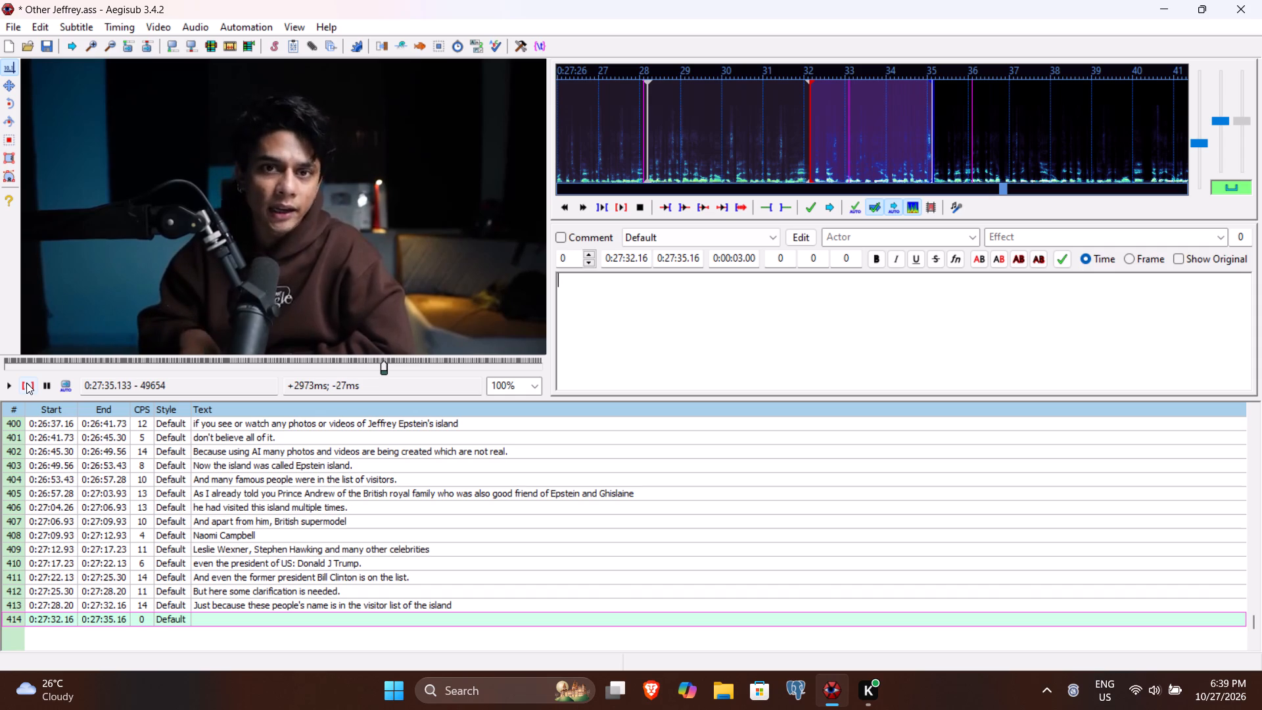
{"action": "left_click", "coordinate": [3, 383]}
{"action": "left_click", "coordinate": [3, 383]}
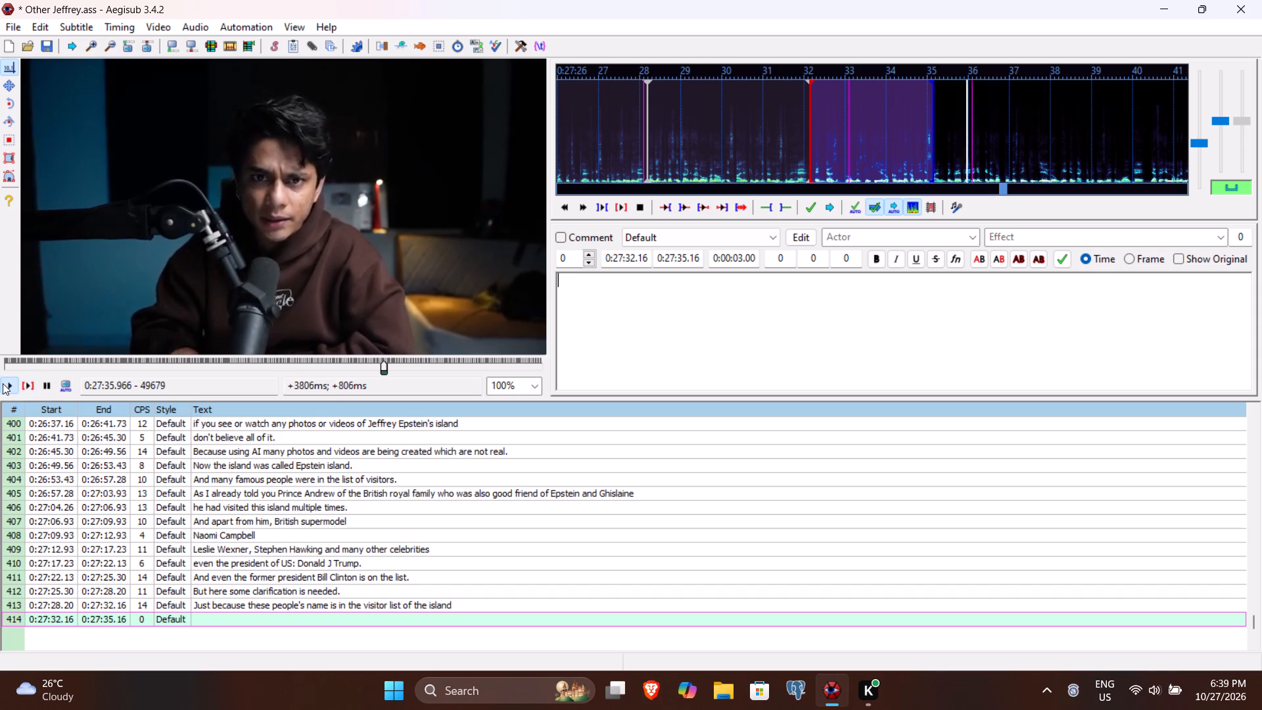
{"action": "left_click", "coordinate": [682, 258]}
{"action": "type", "text": "606"}
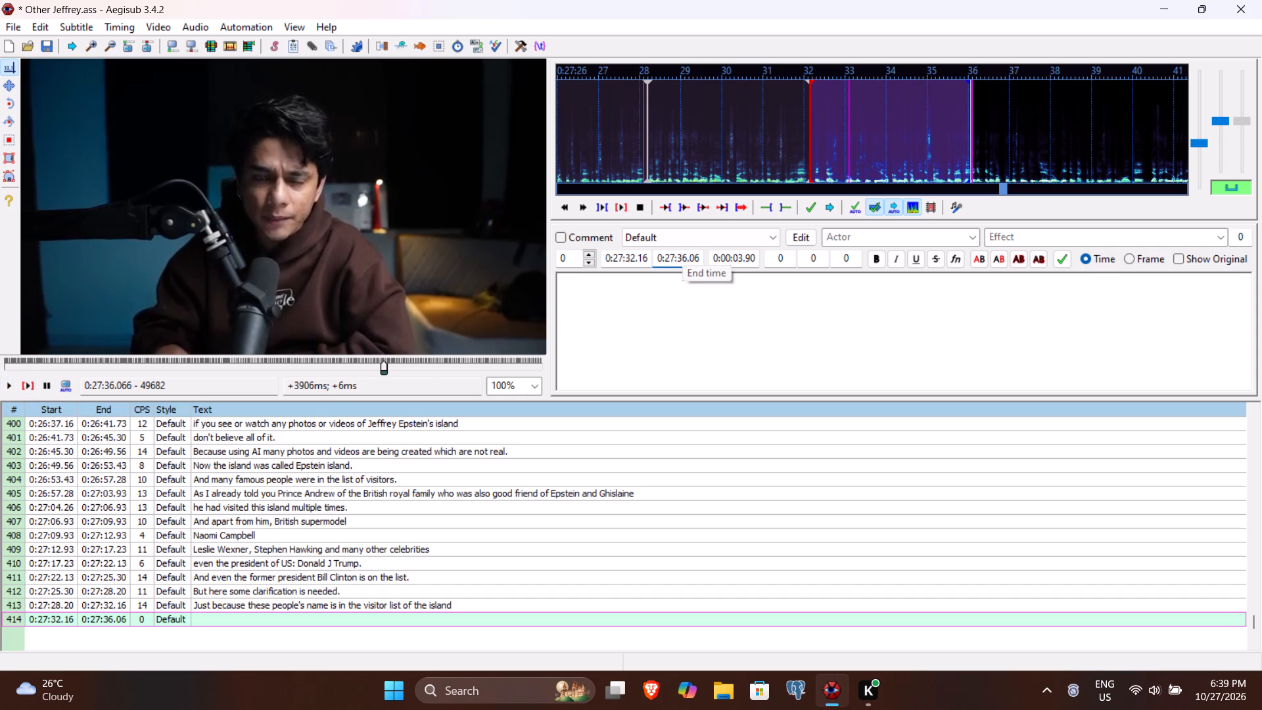
Enter "it does prove that they someday did visit the island." as line 414's text and commit the line.
{"action": "left_click", "coordinate": [651, 343]}
{"action": "type", "text": "it does prove that they someday did"}
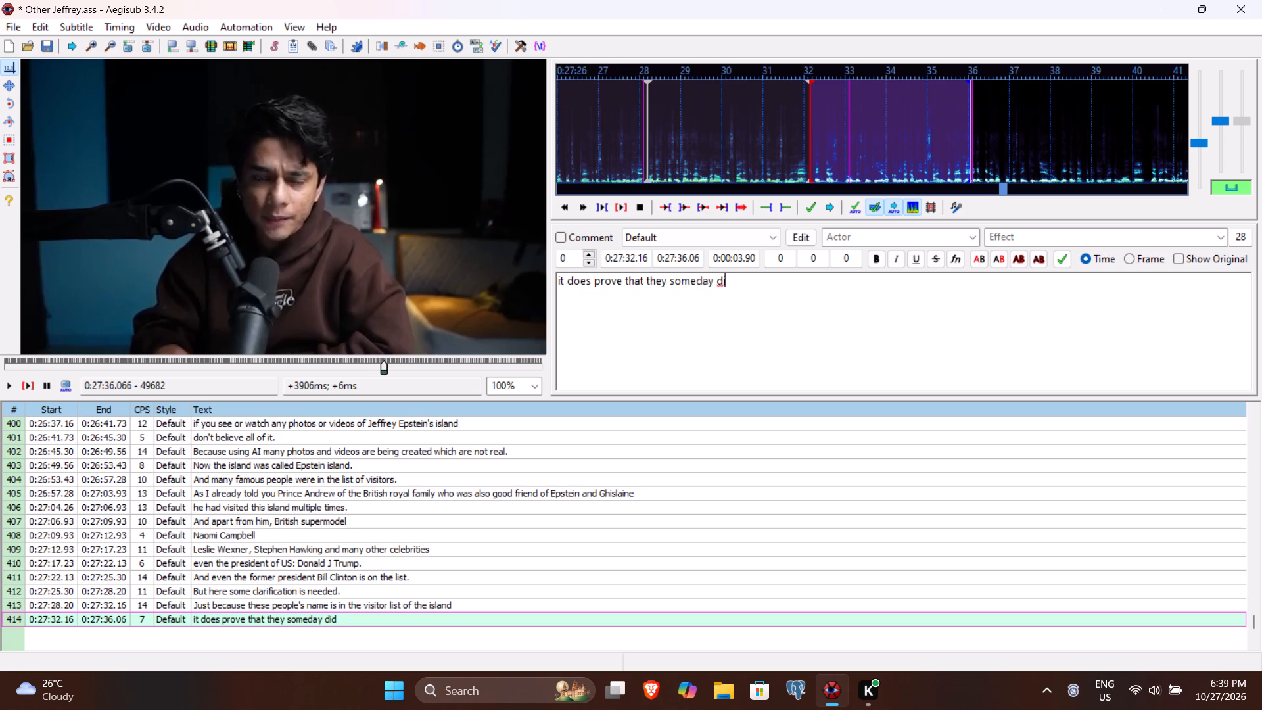
{"action": "key", "text": "space"}
{"action": "type", "text": "visit the s"}
{"action": "key", "text": "BackSpace"}
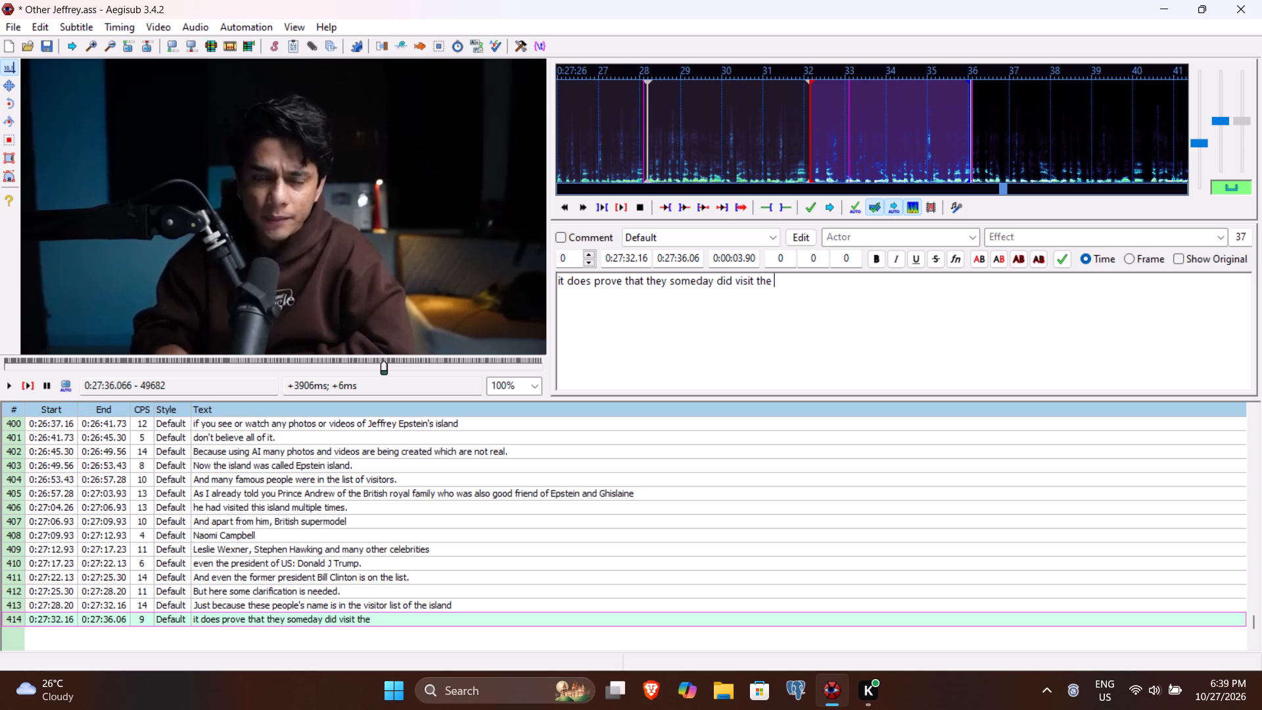
{"action": "type", "text": "island."}
{"action": "key", "text": "Return"}
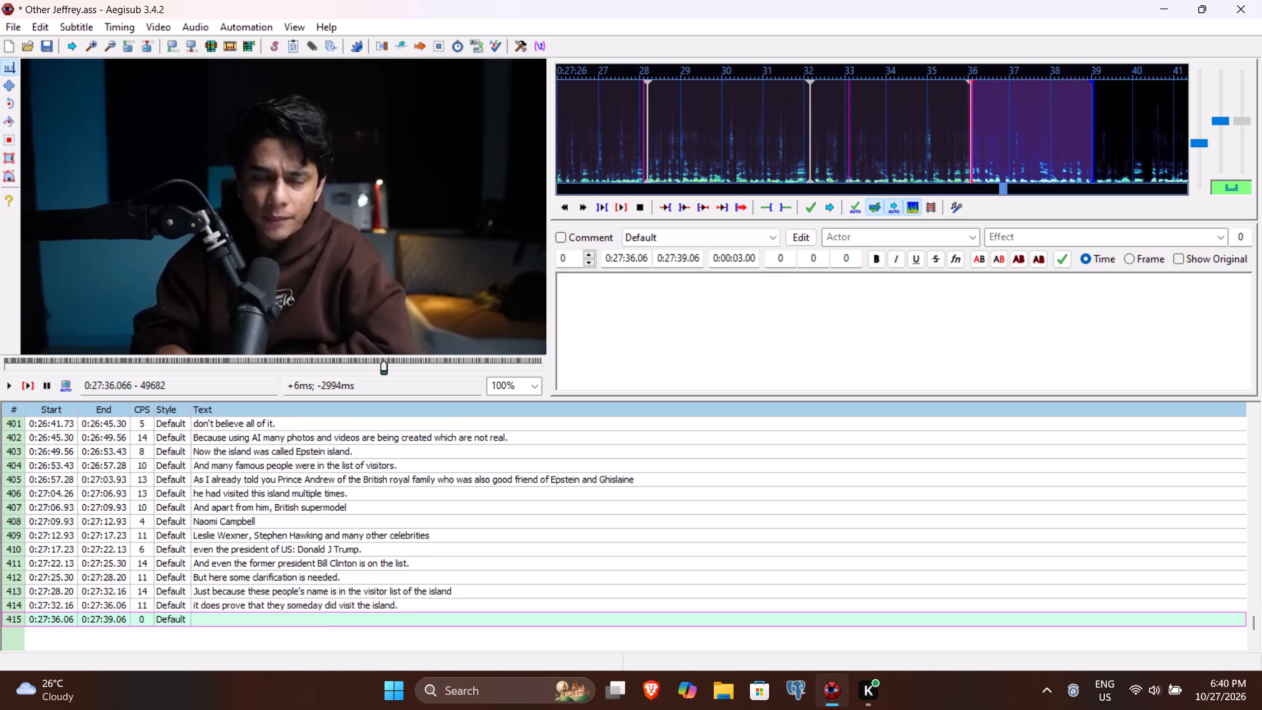
Play line 415 and past its end, and set its end time to 0:27:40.30.
{"action": "left_click", "coordinate": [37, 390]}
{"action": "left_click", "coordinate": [4, 388]}
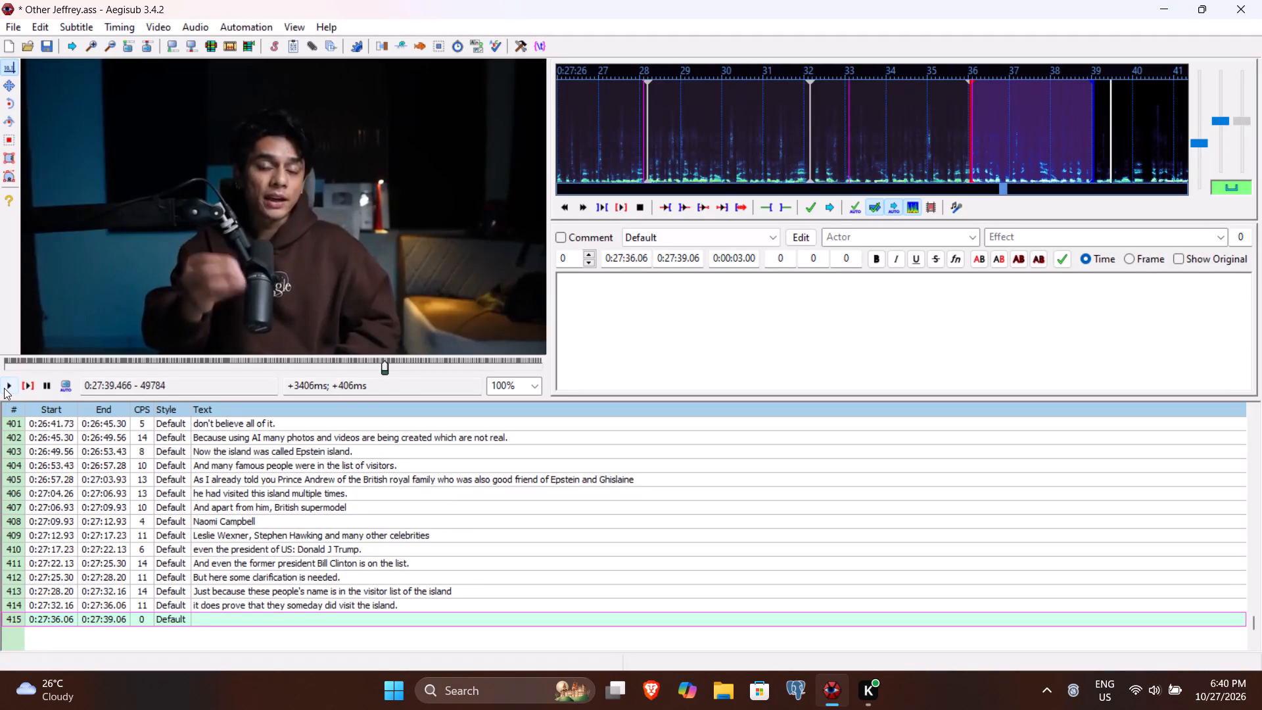
{"action": "left_click", "coordinate": [4, 388]}
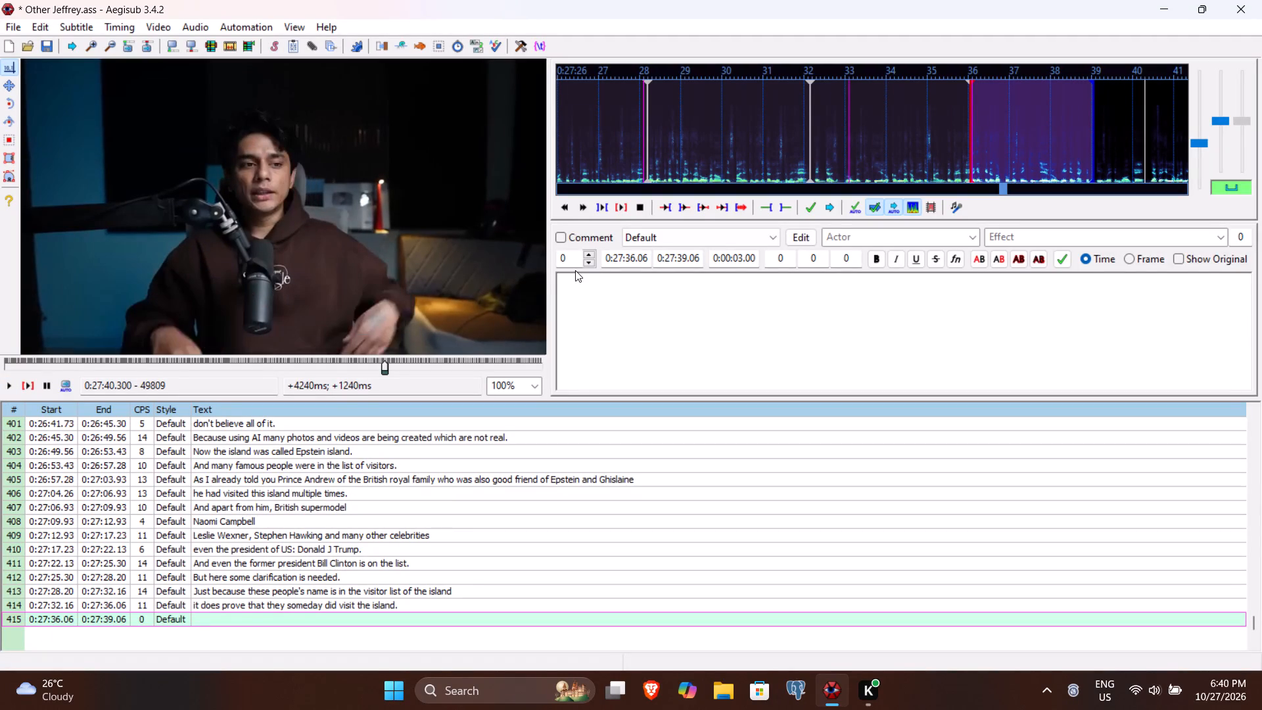
{"action": "left_click", "coordinate": [676, 256]}
{"action": "type", "text": "4030"}
Enter "But it does not directly prove that they were involved in all those underage girls." as line 415's text and commit the line.
{"action": "left_click", "coordinate": [634, 340]}
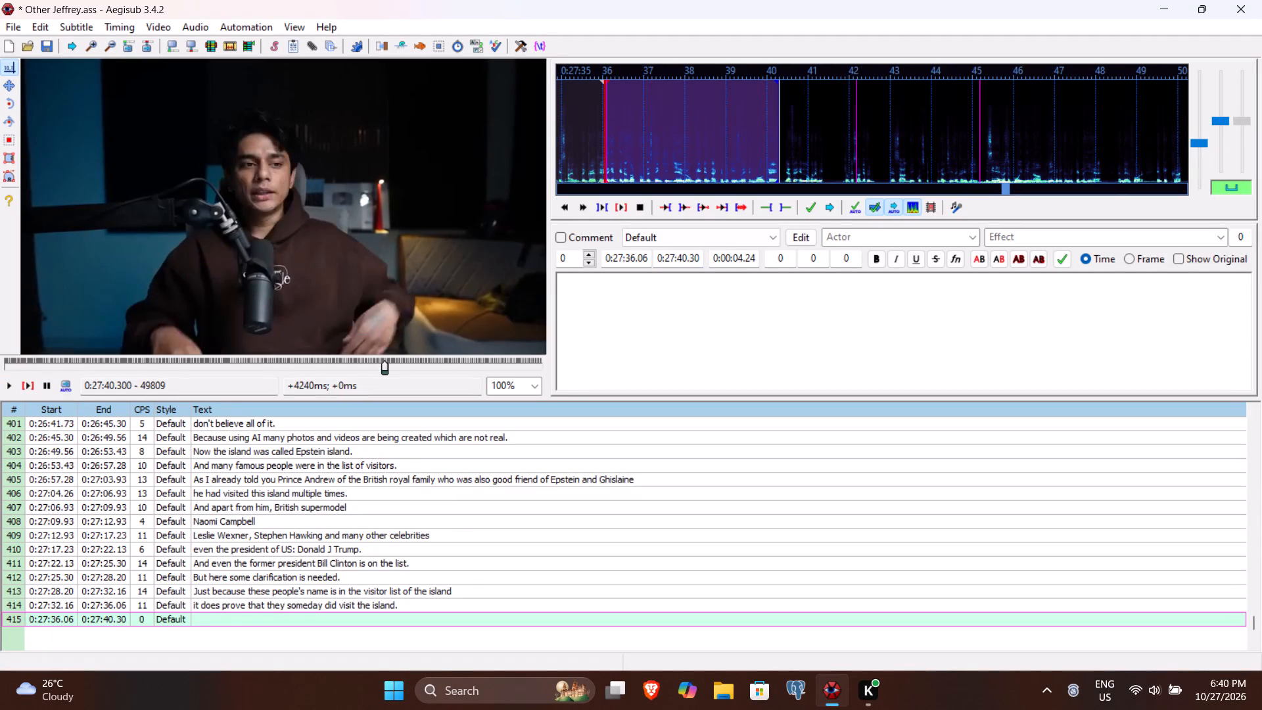
{"action": "type", "text": "But it does not directly prove that they were involv"}
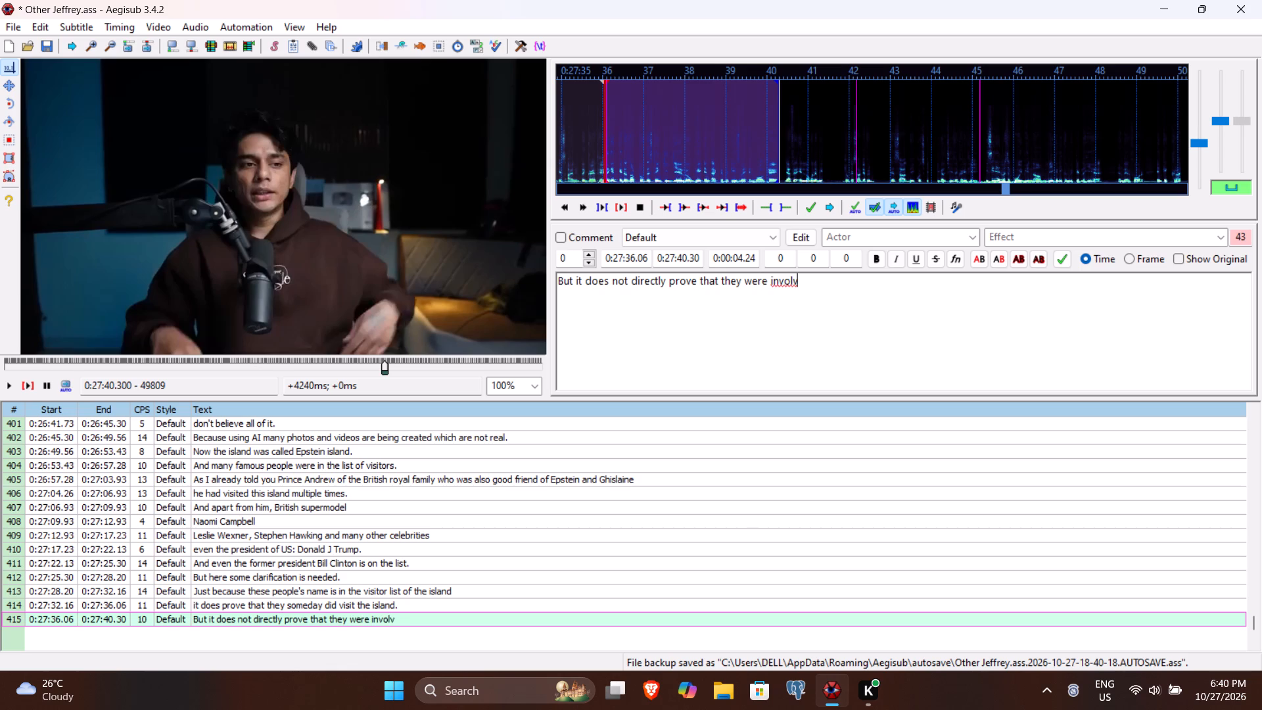
{"action": "type", "text": "ed in"}
{"action": "key", "text": "space"}
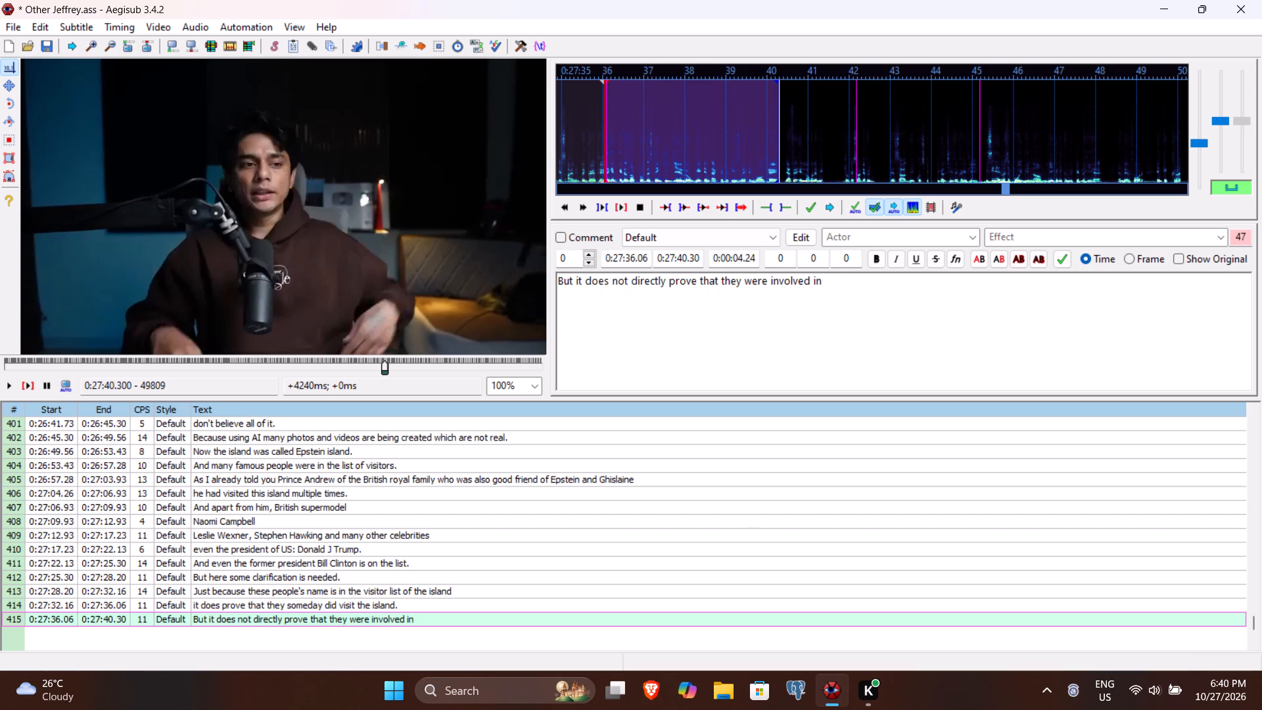
{"action": "type", "text": "all those"}
{"action": "key", "text": "space"}
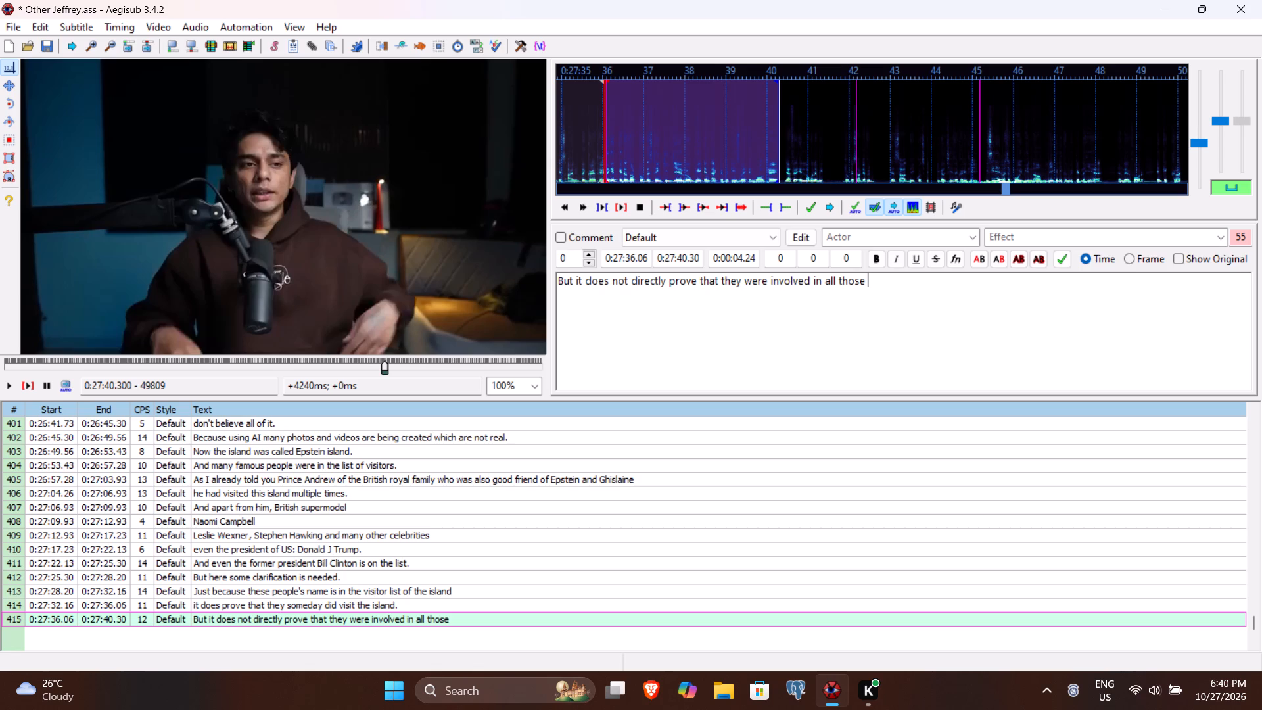
{"action": "type", "text": "underage girls."}
{"action": "key", "text": "Return"}
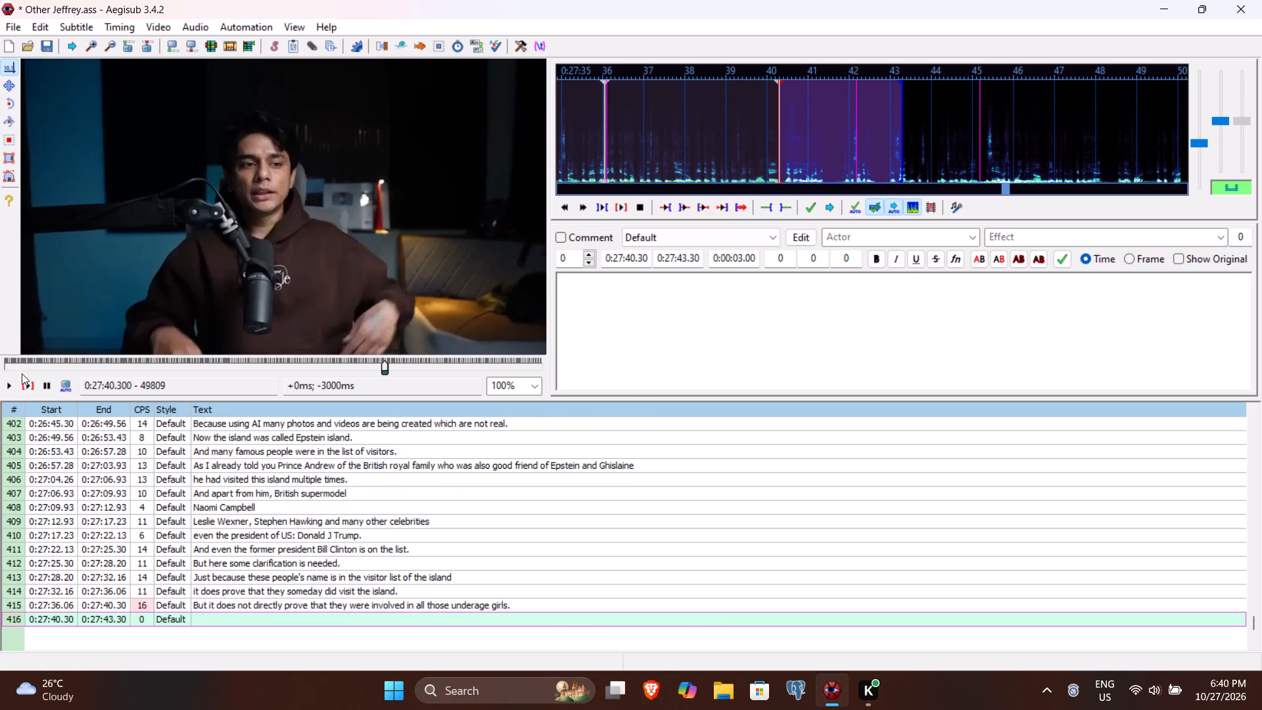
Play line 416 and past its end, and set its end time to 0:27:45.23.
{"action": "left_click", "coordinate": [30, 385]}
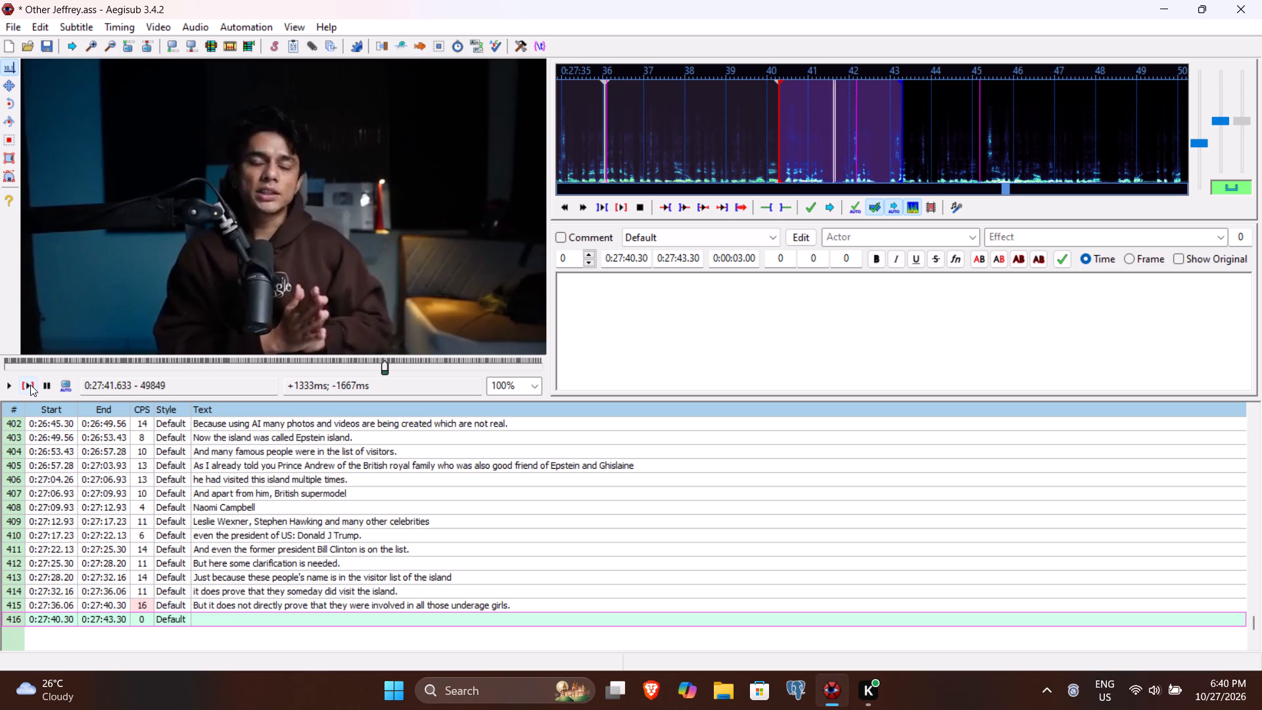
{"action": "left_click", "coordinate": [11, 384]}
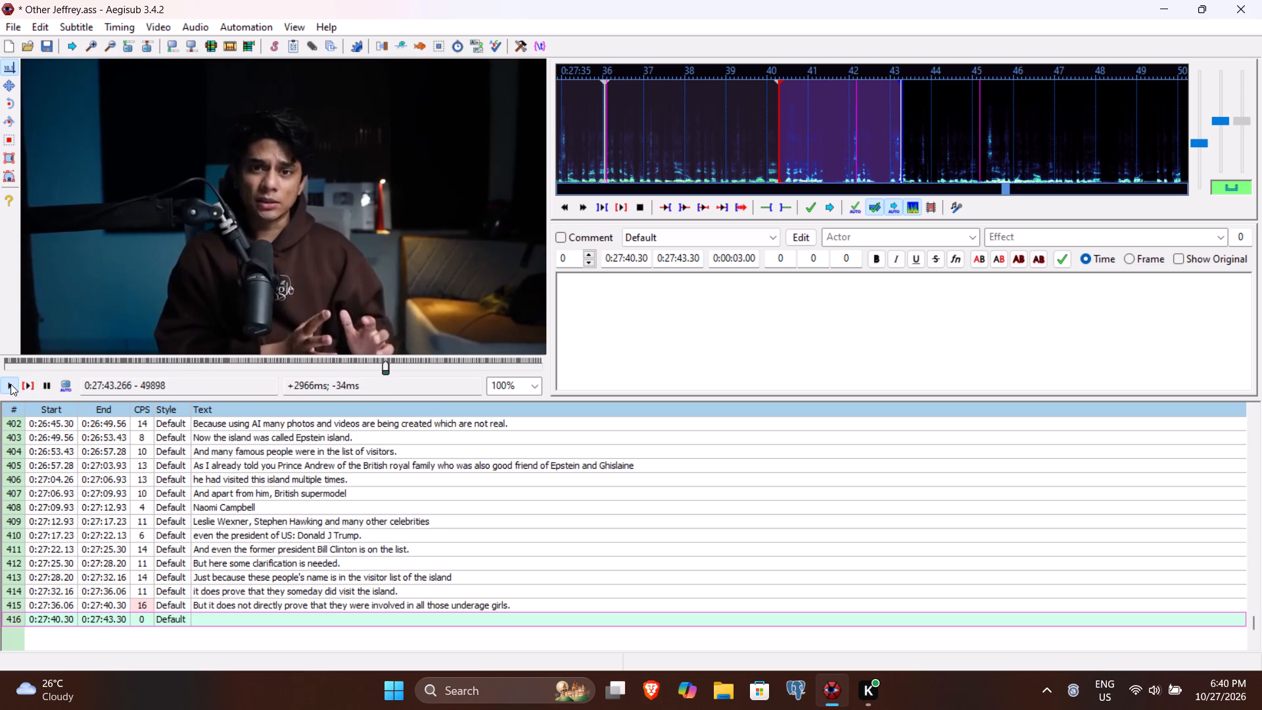
{"action": "left_click", "coordinate": [11, 384]}
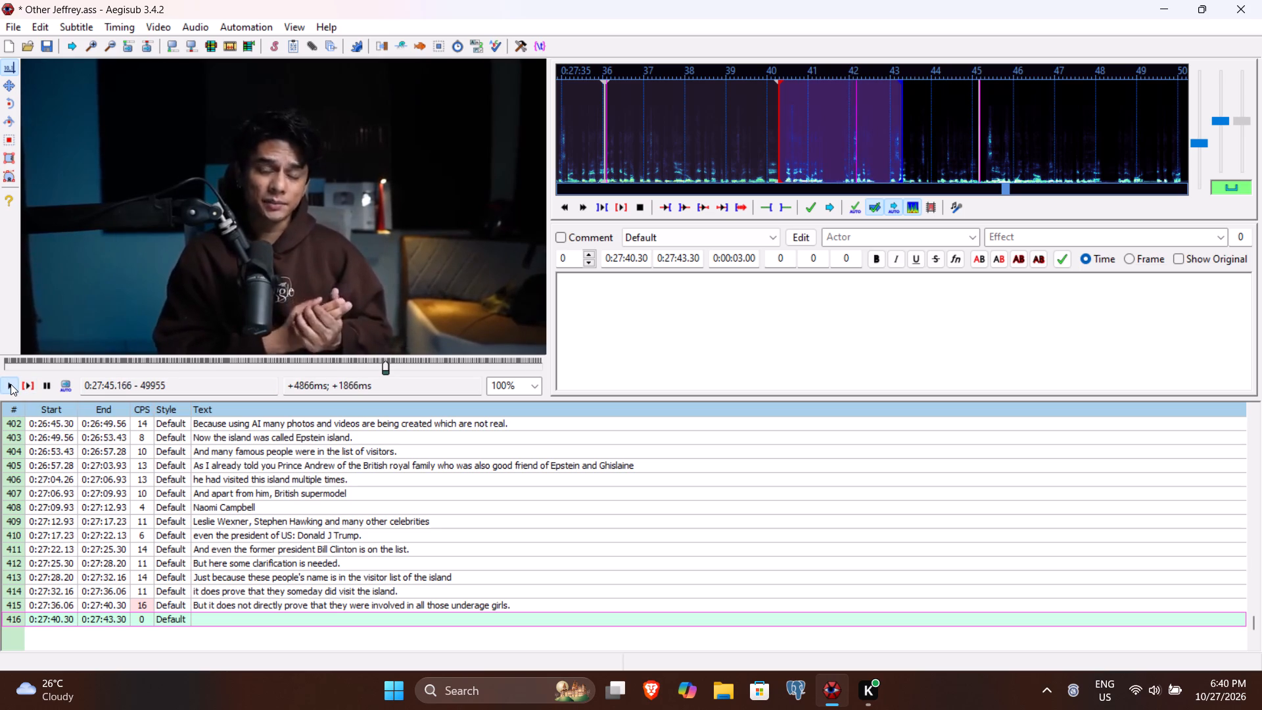
{"action": "left_click", "coordinate": [680, 266]}
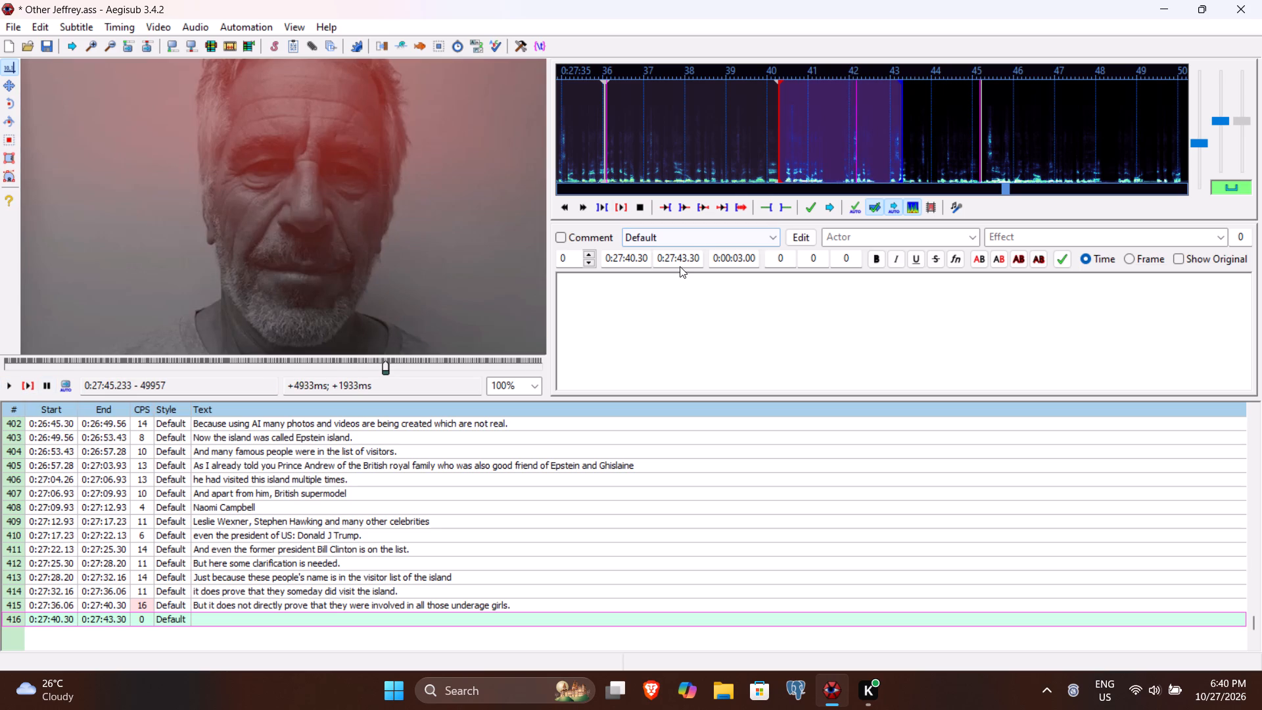
{"action": "left_click", "coordinate": [683, 254]}
{"action": "key", "text": "5"}
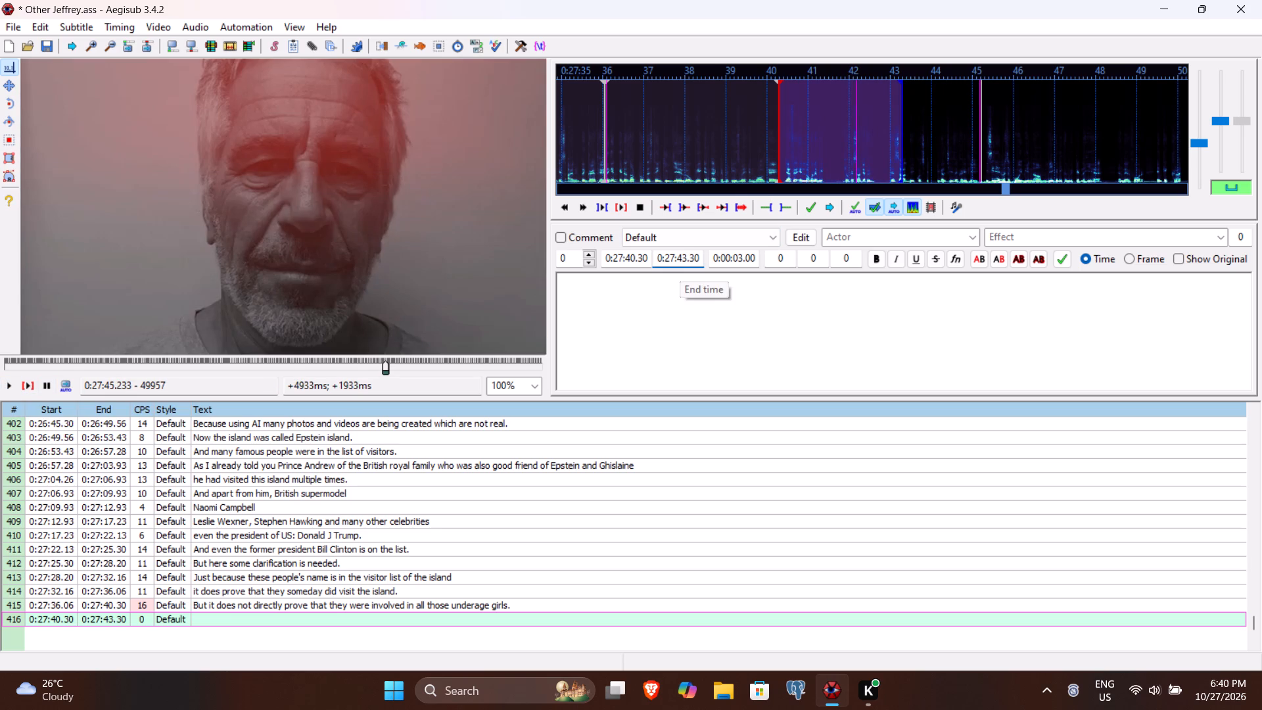
{"action": "type", "text": "23"}
Enter "Or that they did anything with those victims or with anyone else." as line 416's text and commit the line.
{"action": "left_click", "coordinate": [672, 308]}
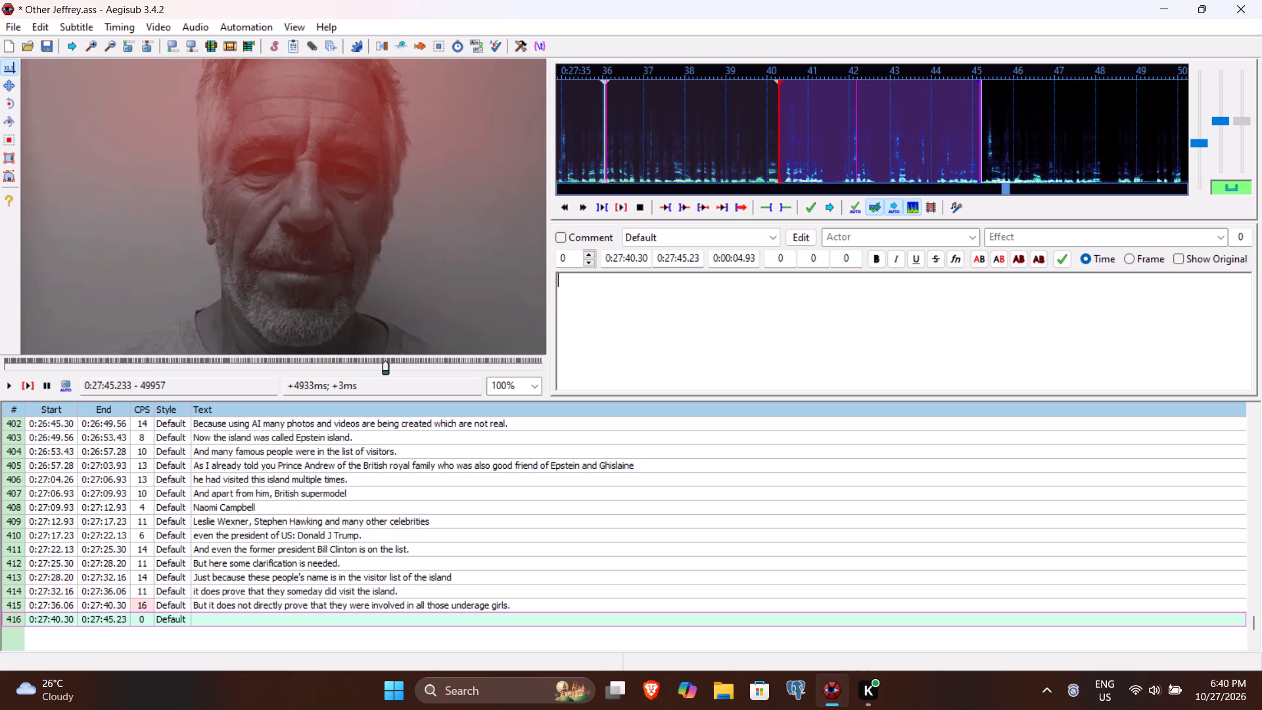
{"action": "type", "text": "Or that they did anything with th"}
{"action": "type", "text": "ose"}
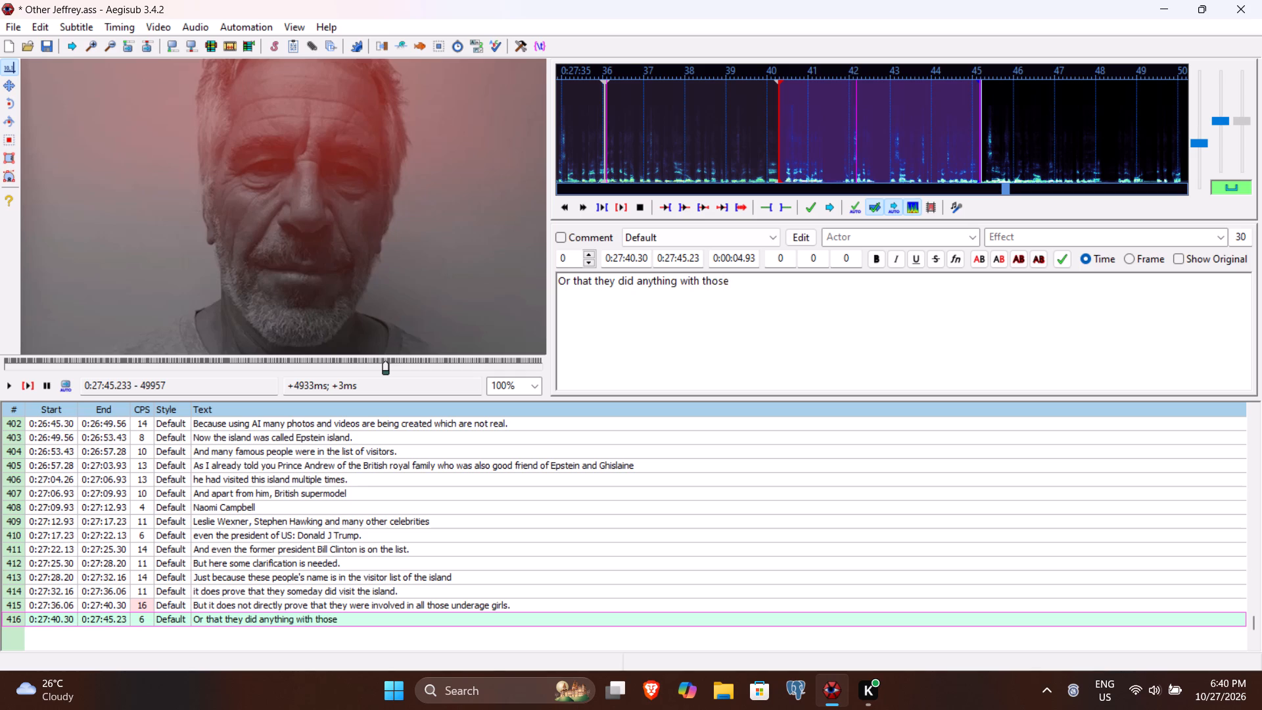
{"action": "key", "text": "space"}
{"action": "type", "text": "victims or with anyone"}
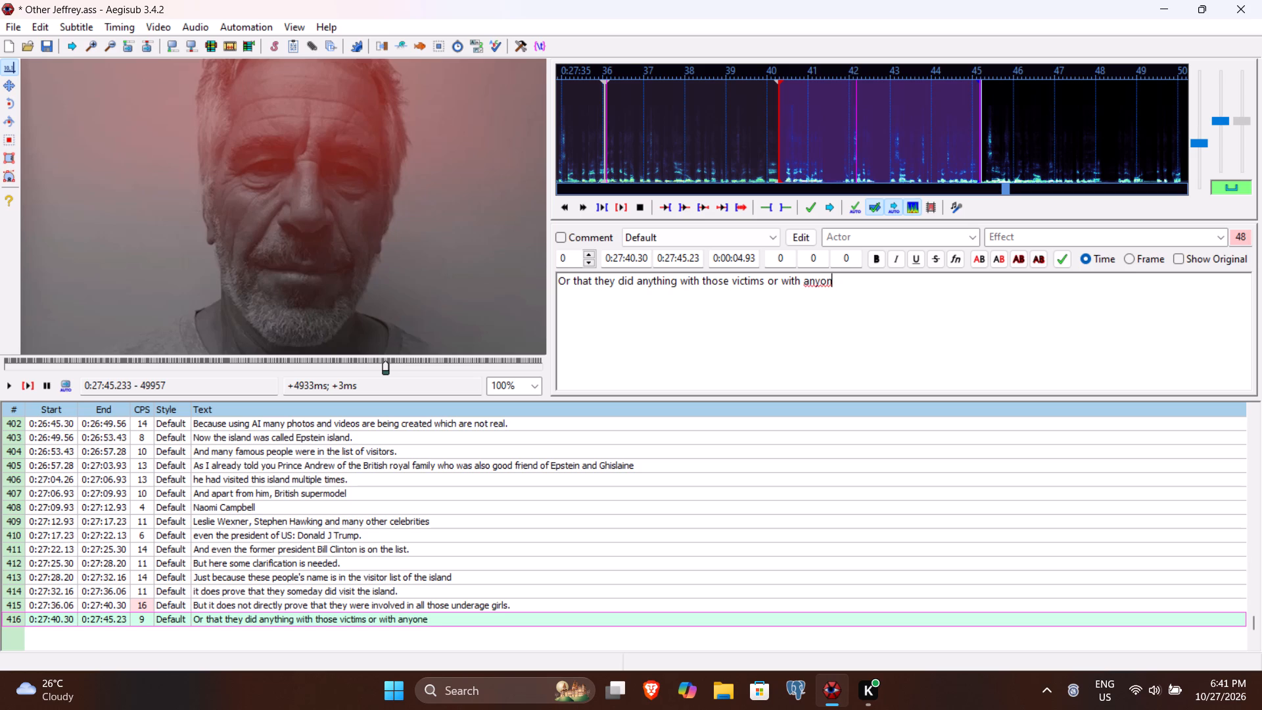
{"action": "key", "text": "space"}
{"action": "type", "text": "else."}
{"action": "key", "text": "Return"}
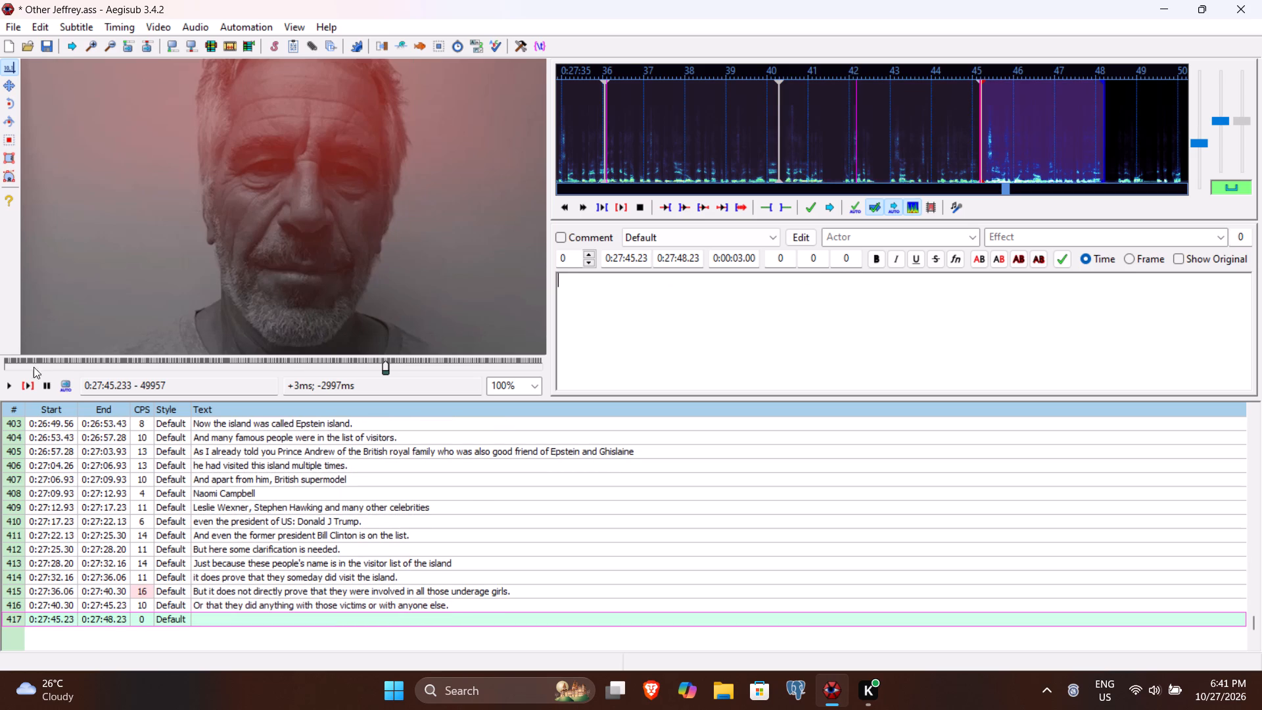
Play line 417, enter "That's why no person among them is legally convicted." as its text and commit the line.
{"action": "left_click", "coordinate": [26, 377]}
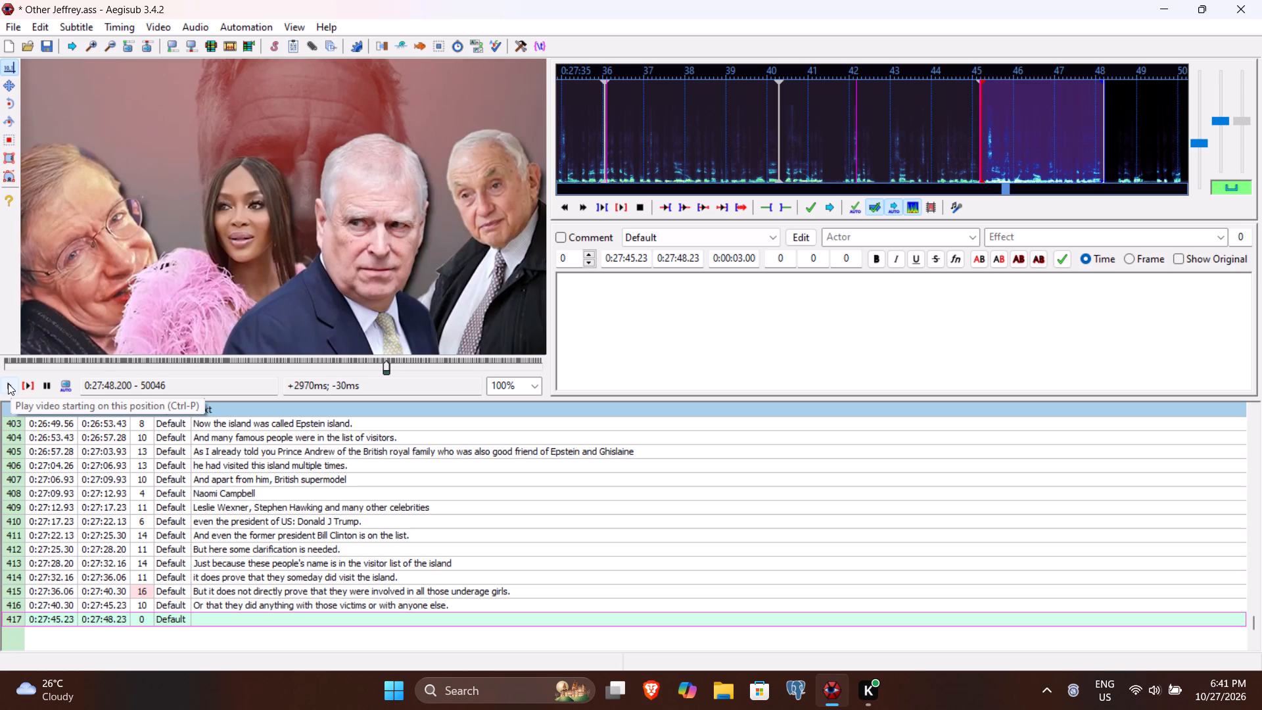
{"action": "type", "text": "That's why no o"}
{"action": "key", "text": "BackSpace"}
{"action": "type", "text": "name"}
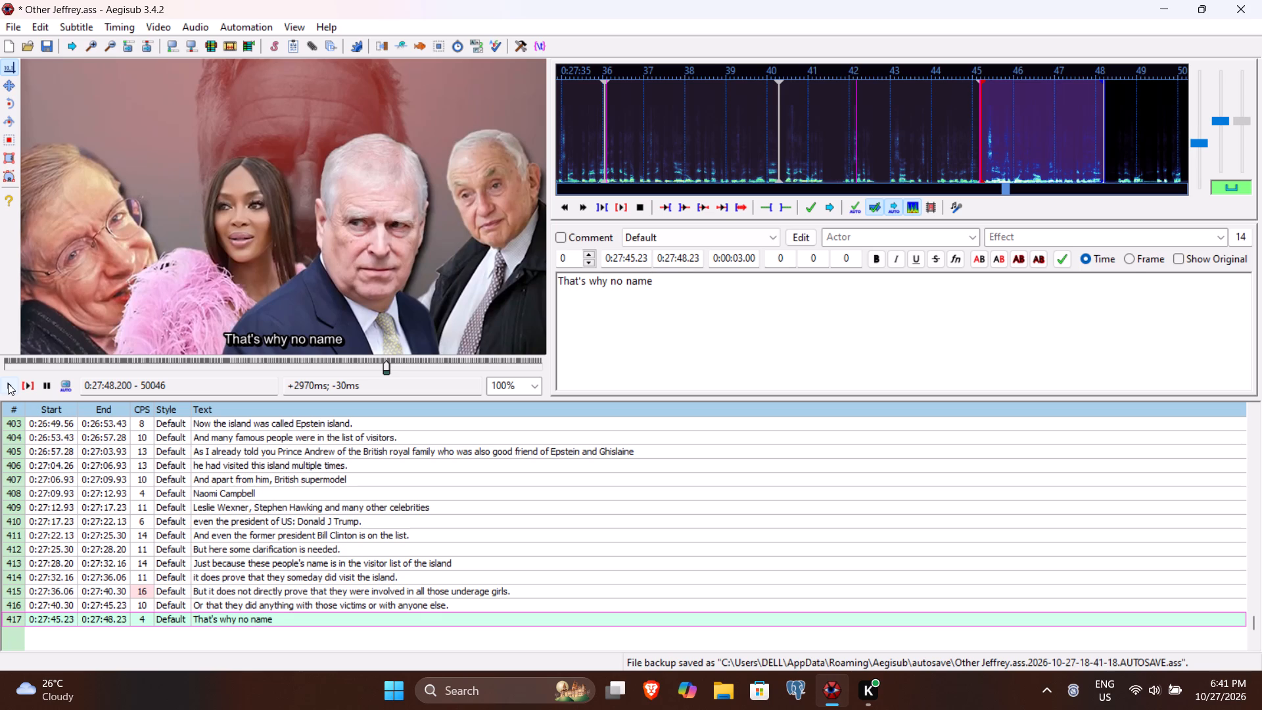
{"action": "key", "text": "space"}
{"action": "key", "text": "ctrl+shift+Left"}
{"action": "type", "text": "person among them is legally convicted."}
{"action": "key", "text": "Return"}
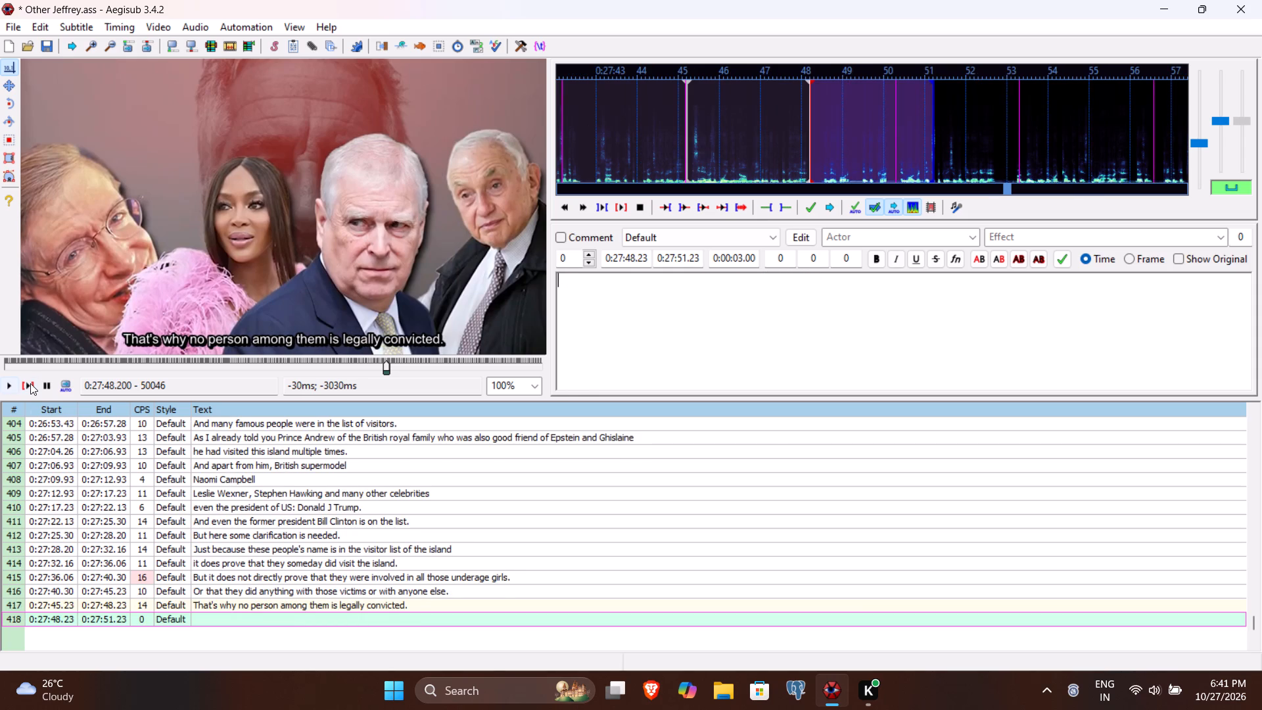
Play line 418 and past its end, and set its end time to 0:27:52.73 and its start time to 0:27:48.52.
{"action": "left_click", "coordinate": [30, 383]}
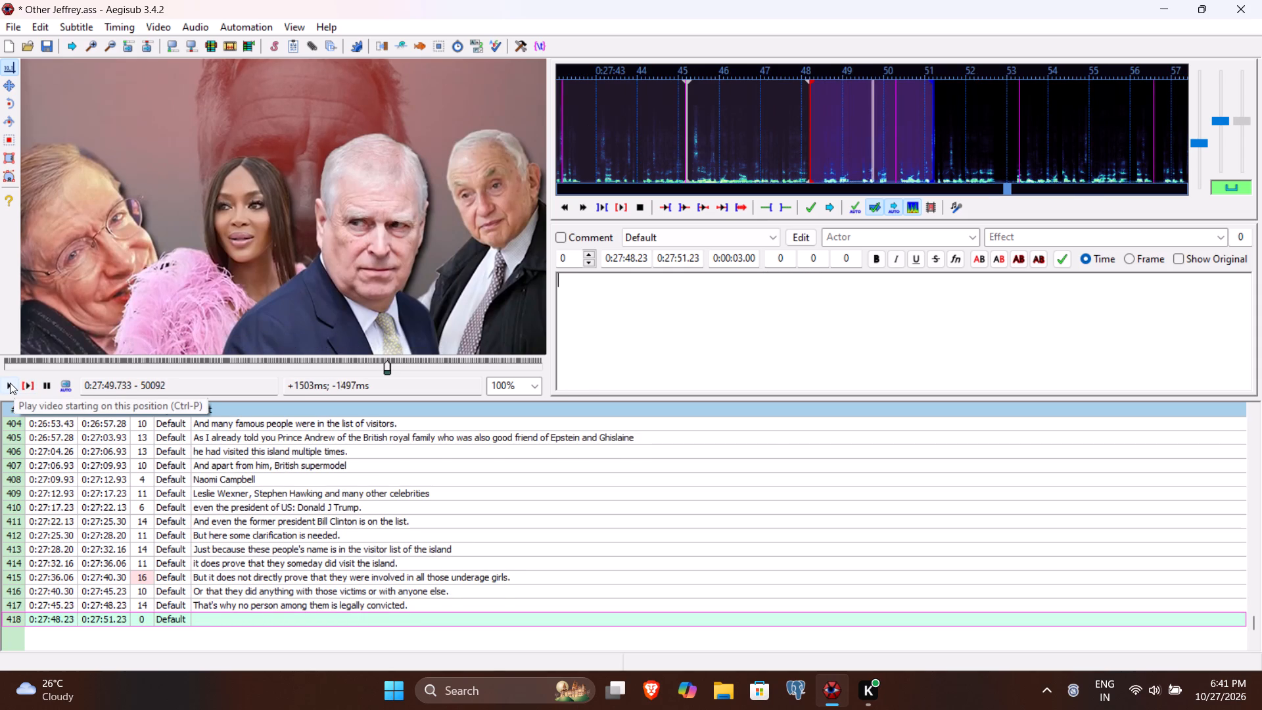
{"action": "left_click", "coordinate": [10, 383]}
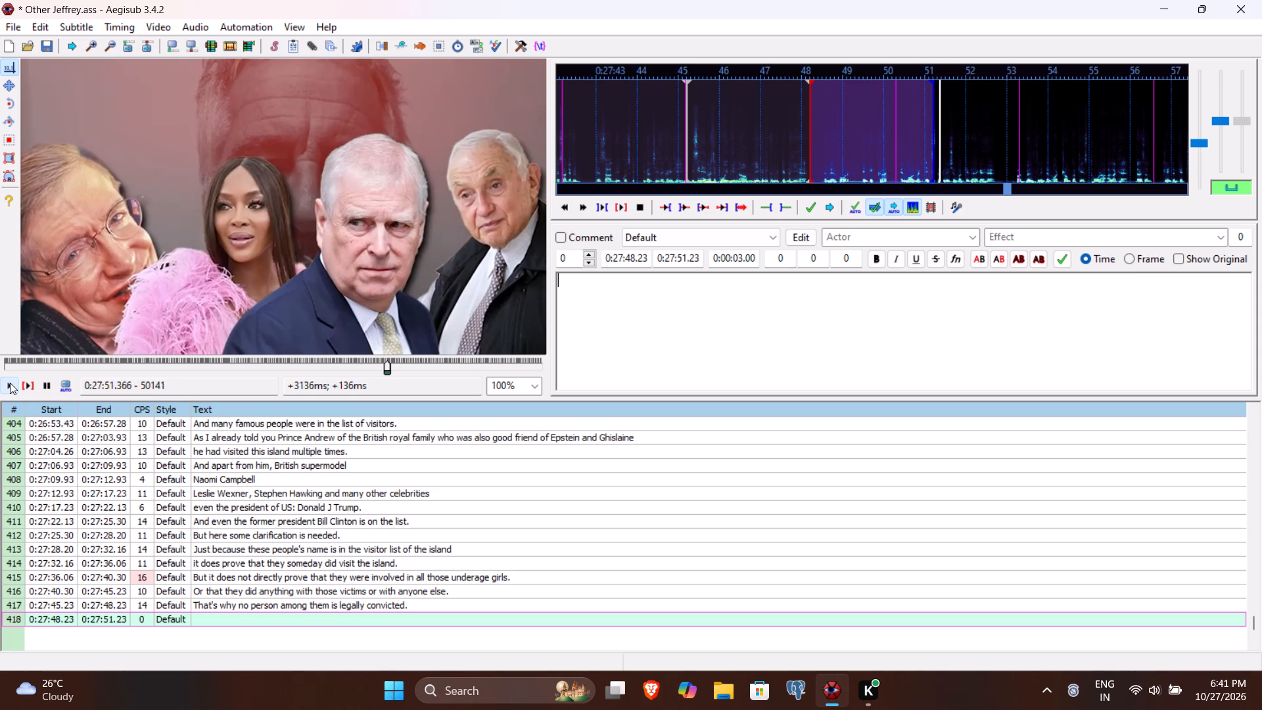
{"action": "left_click", "coordinate": [10, 383]}
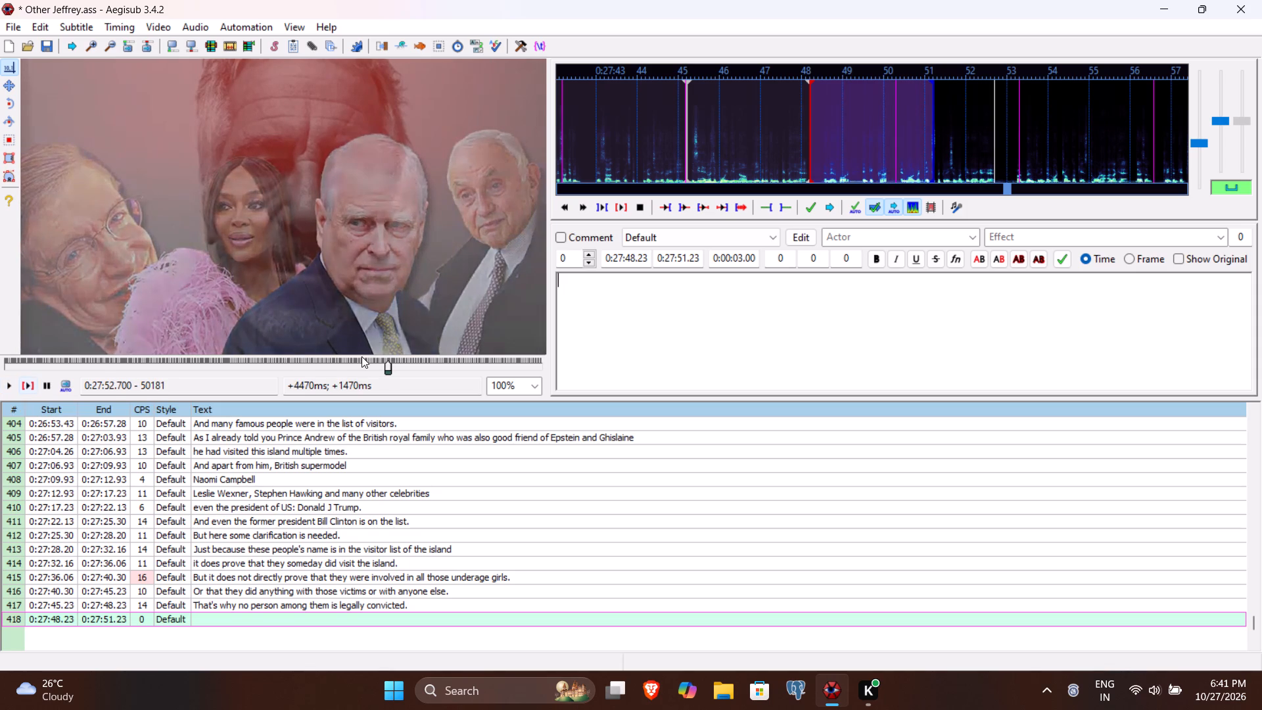
{"action": "left_click", "coordinate": [684, 259]}
{"action": "type", "text": "27"}
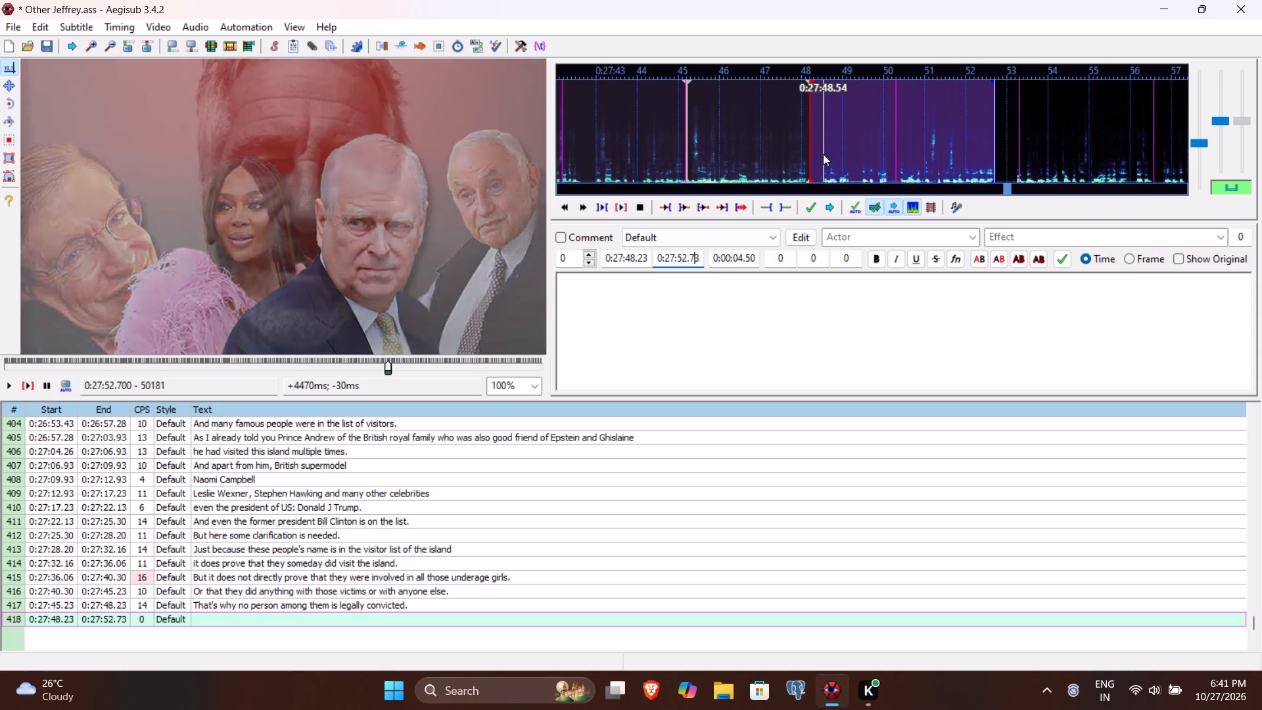
{"action": "left_click", "coordinate": [637, 259]}
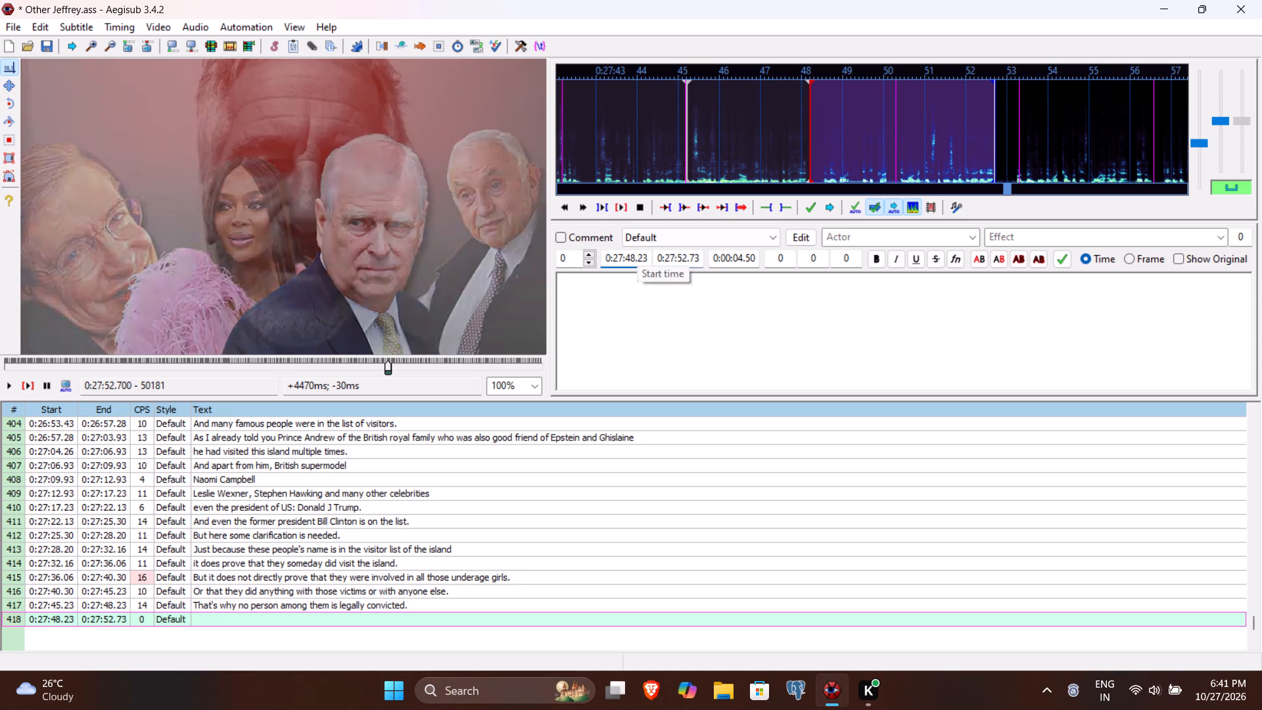
{"action": "type", "text": "52"}
{"action": "left_click", "coordinate": [633, 318]}
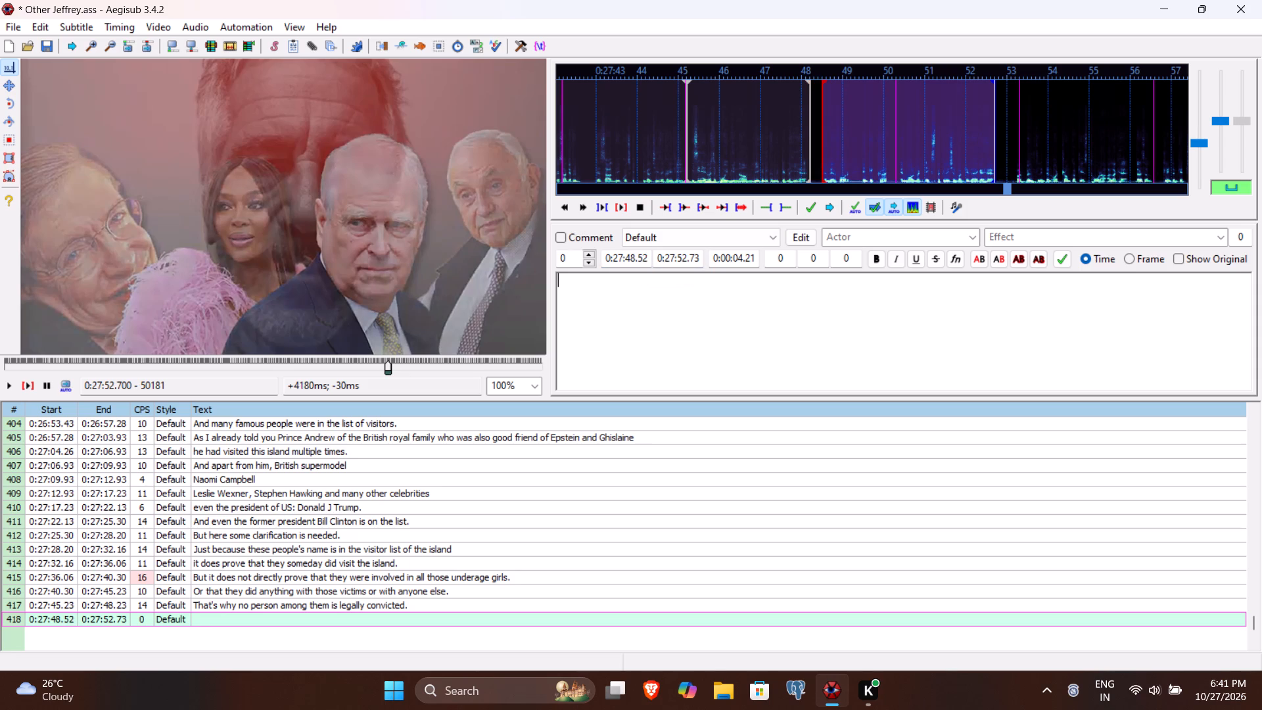
Enter "And that's why their involvement in crime is just a speculation." as line 418's text.
{"action": "type", "text": "And tha'"}
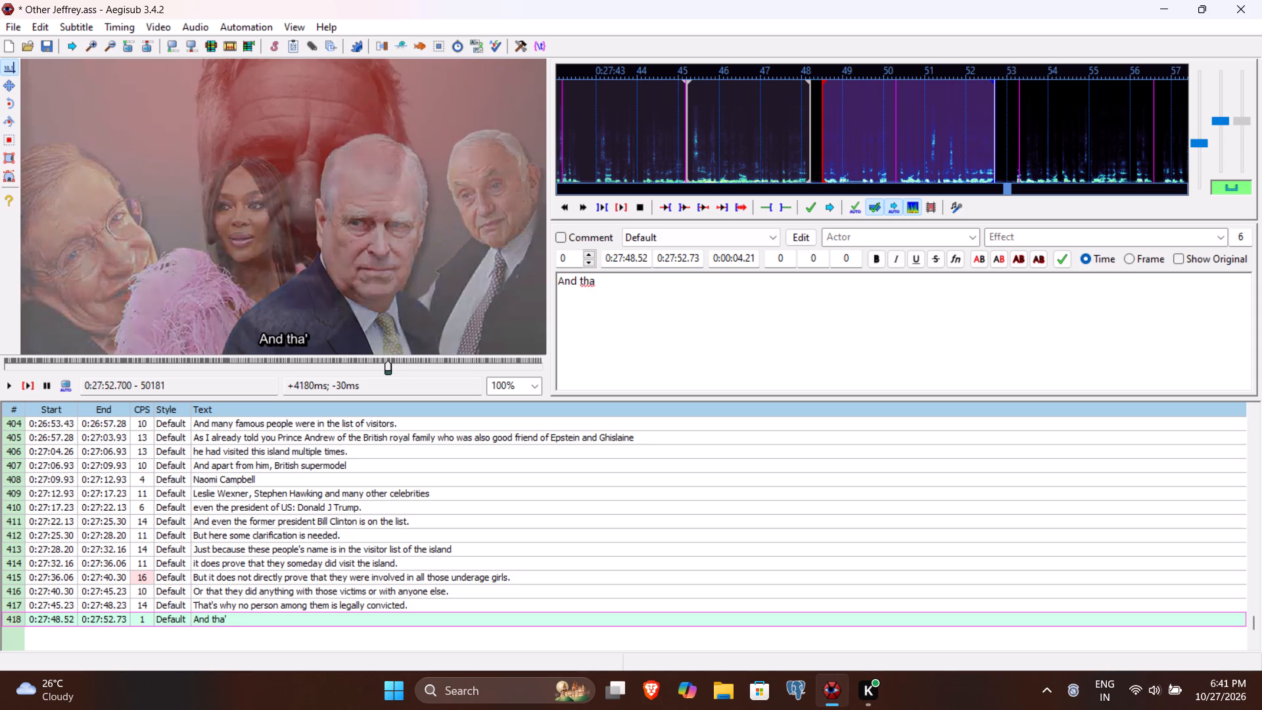
{"action": "key", "text": "BackSpace"}
{"action": "type", "text": "t;"}
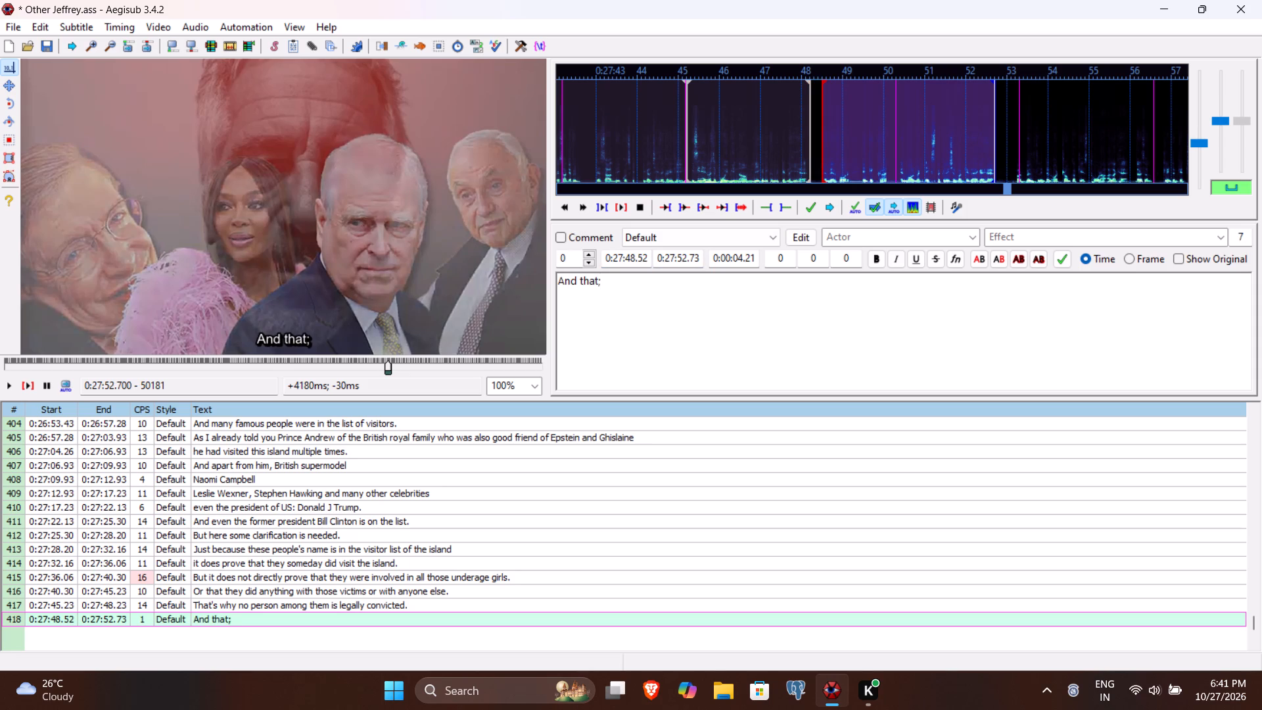
{"action": "key", "text": "BackSpace"}
{"action": "type", "text": "'s why there"}
{"action": "key", "text": "BackSpace"}
{"action": "key", "text": "BackSpace"}
{"action": "key", "text": "i"}
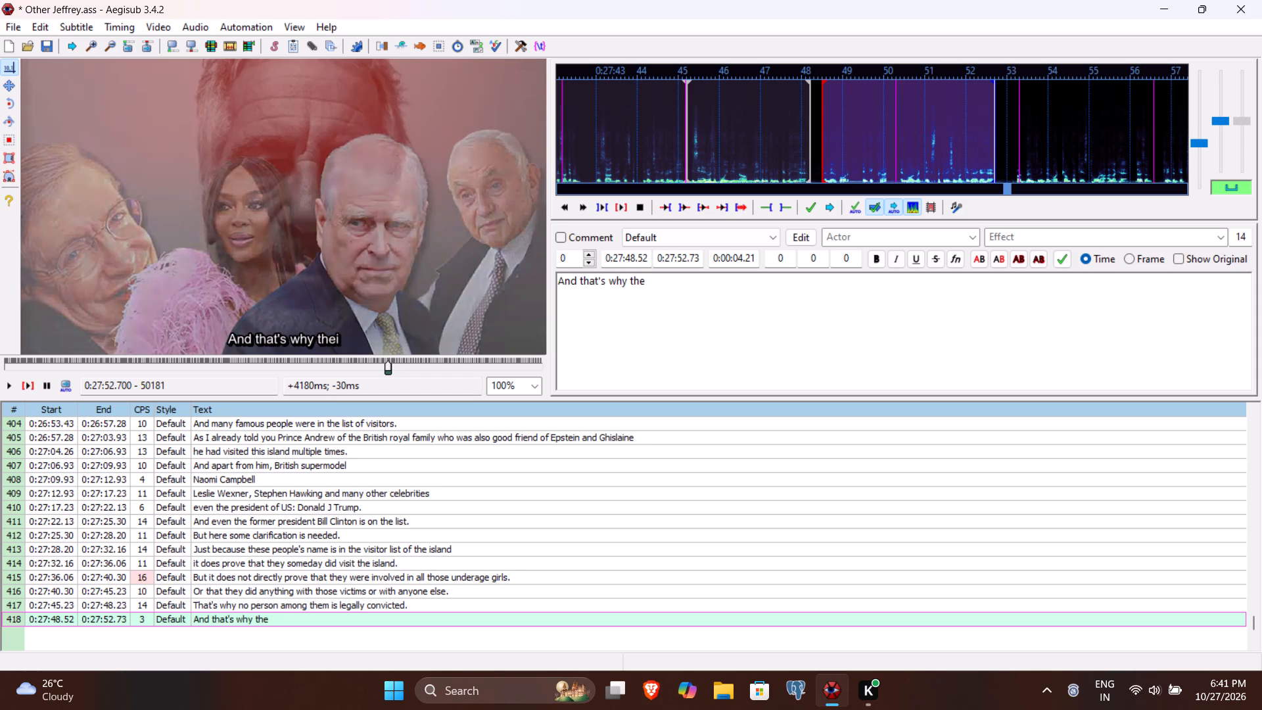
{"action": "key", "text": "r"}
{"action": "key", "text": "space"}
{"action": "type", "text": "invol"}
{"action": "type", "text": "vement in crime"}
{"action": "key", "text": "space"}
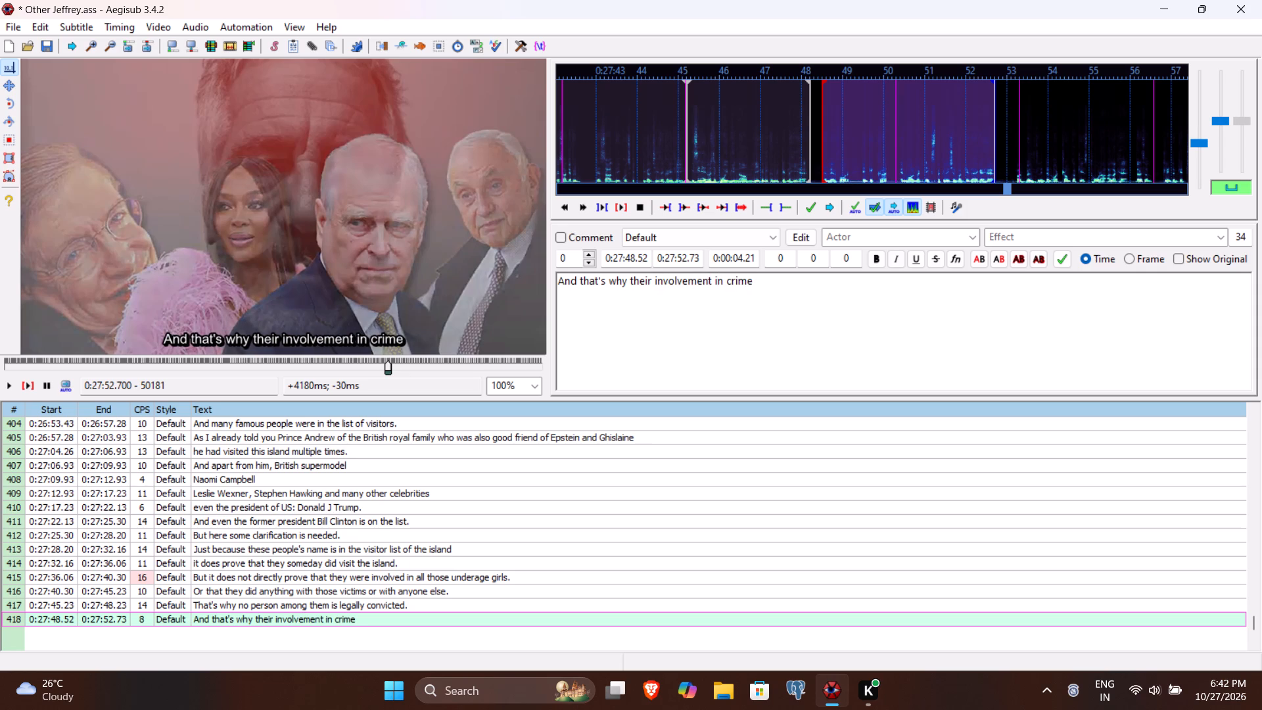
{"action": "type", "text": "is just"}
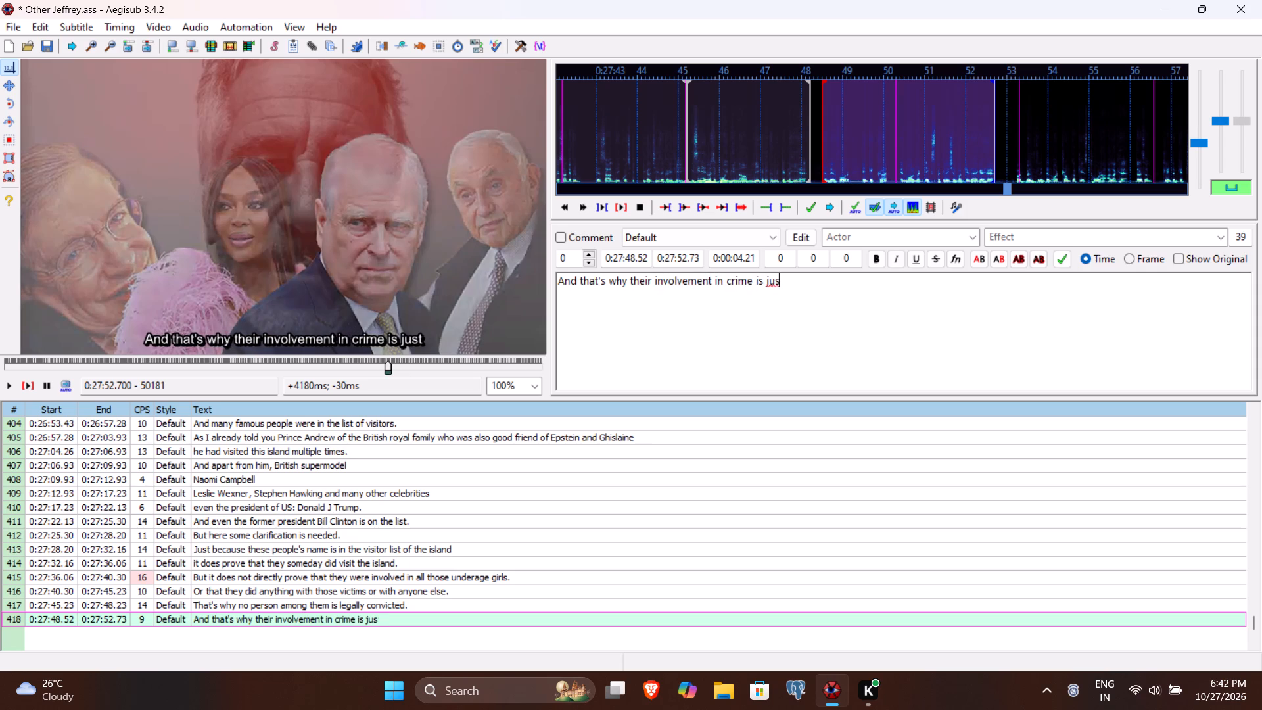
{"action": "key", "text": "space"}
{"action": "type", "text": "a speculato"}
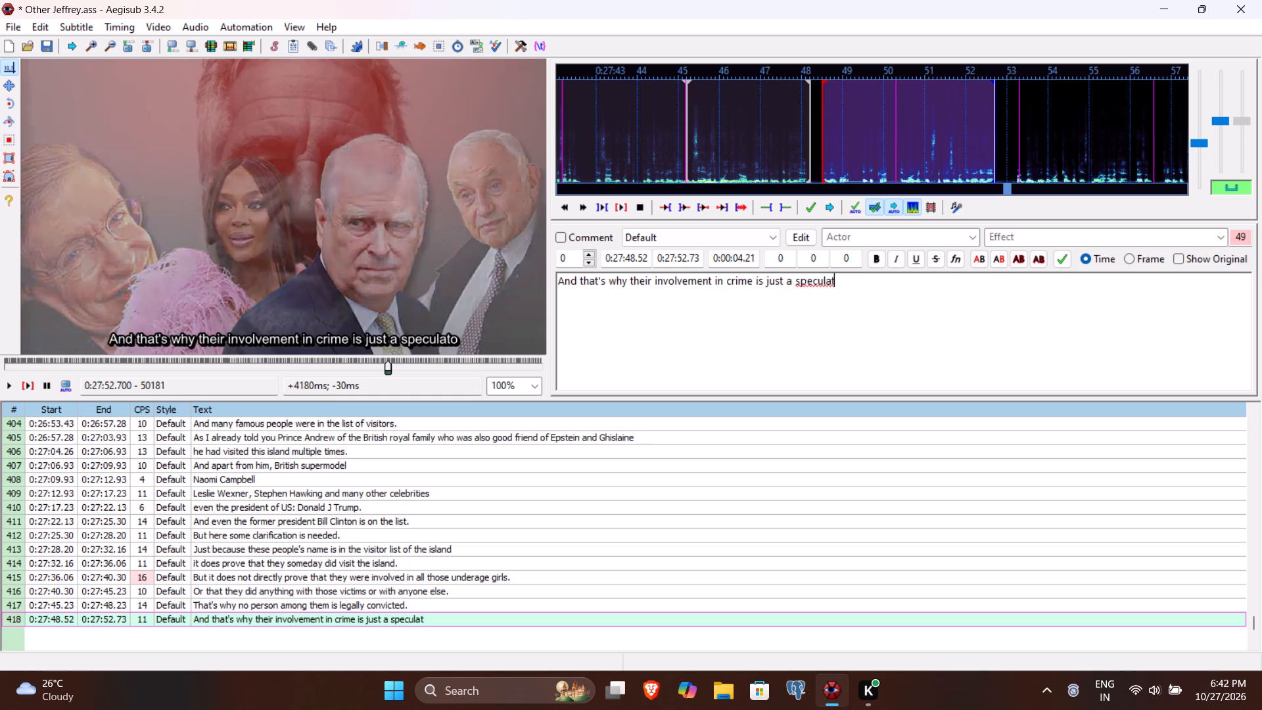
{"action": "key", "text": "BackSpace"}
{"action": "type", "text": "ion."}
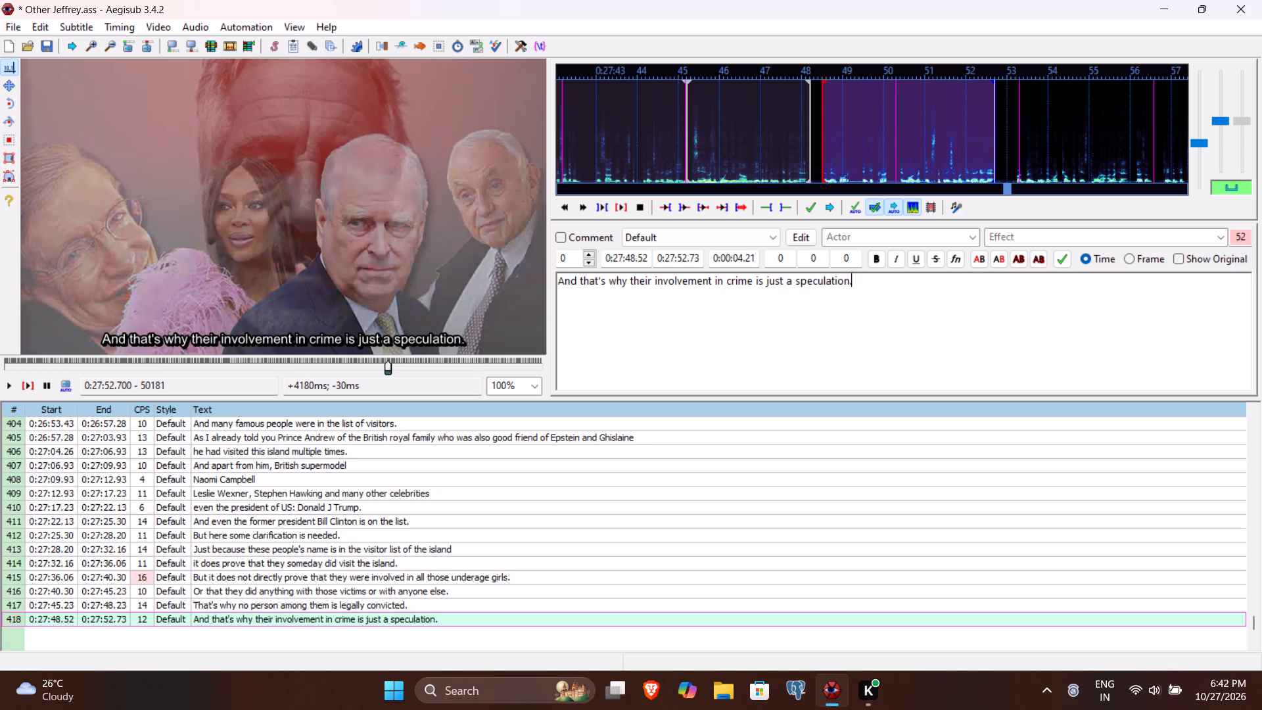
Reword "is just a speculation" in line 418 to "just remained a speculation" and commit the line.
{"action": "left_click_drag", "start_coordinate": [758, 280], "coordinate": [781, 280]}
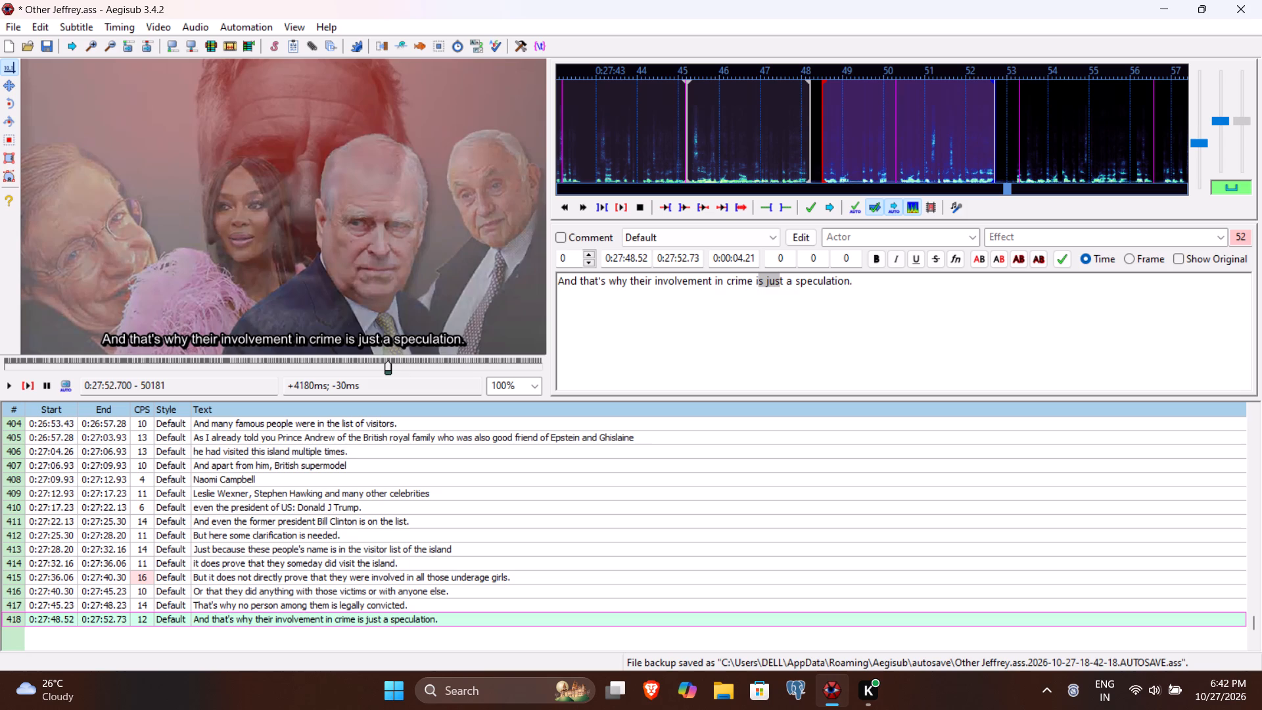
{"action": "key", "text": "BackSpace"}
{"action": "key", "text": "BackSpace"}
{"action": "type", "text": "jus"}
{"action": "key", "text": "Right"}
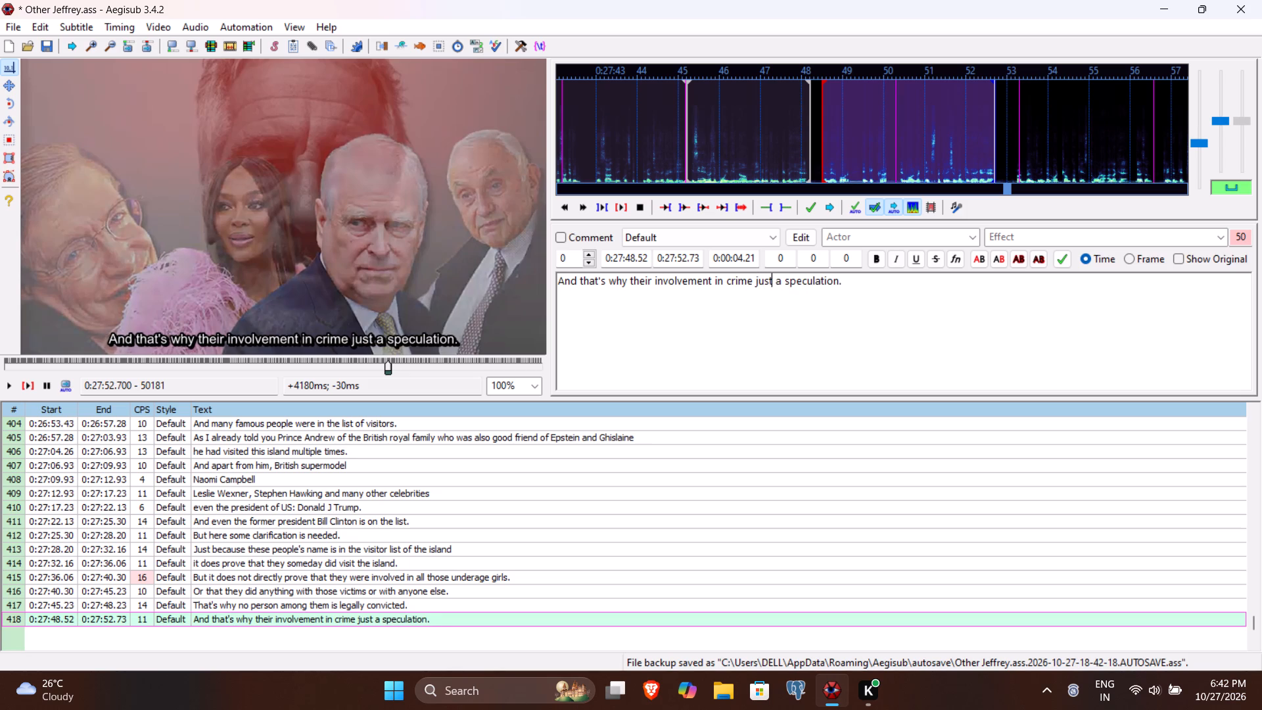
{"action": "key", "text": "space"}
{"action": "type", "text": "remained"}
{"action": "key", "text": "Return"}
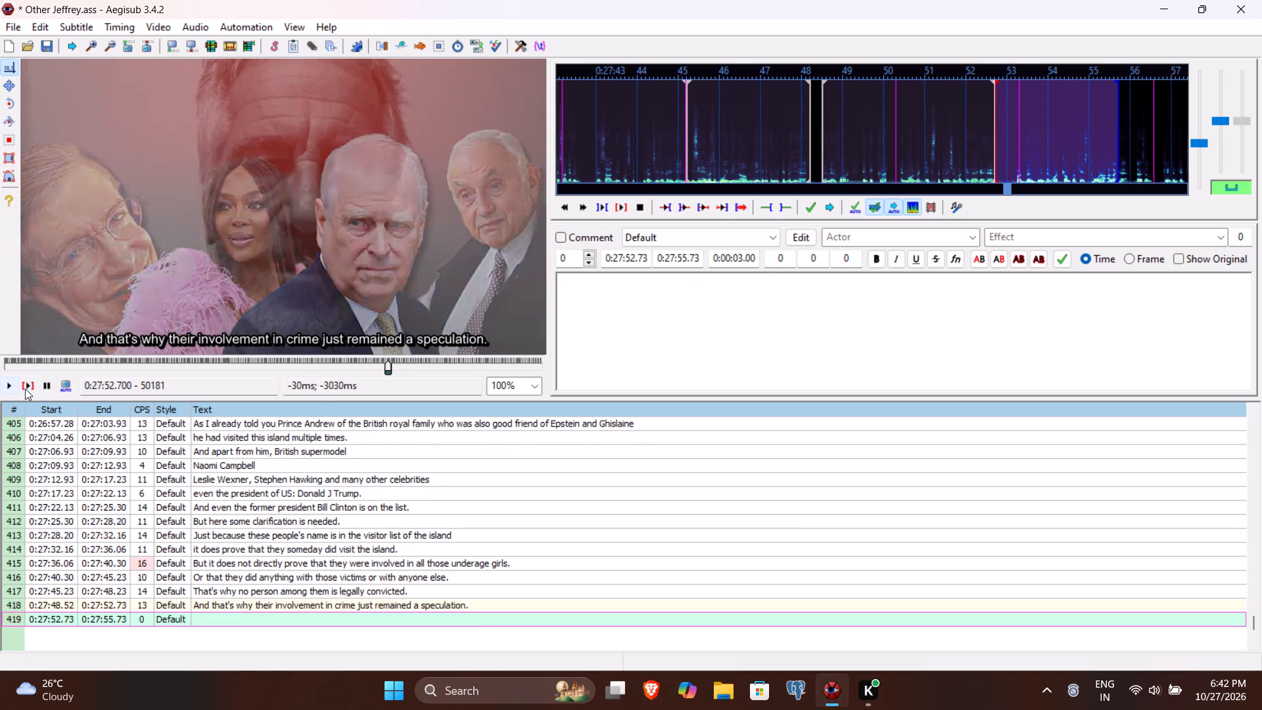
Play line 419 and past its end, and set its end time to 0:27:55.90 and its start time to 0:27:53.16.
{"action": "left_click", "coordinate": [25, 388]}
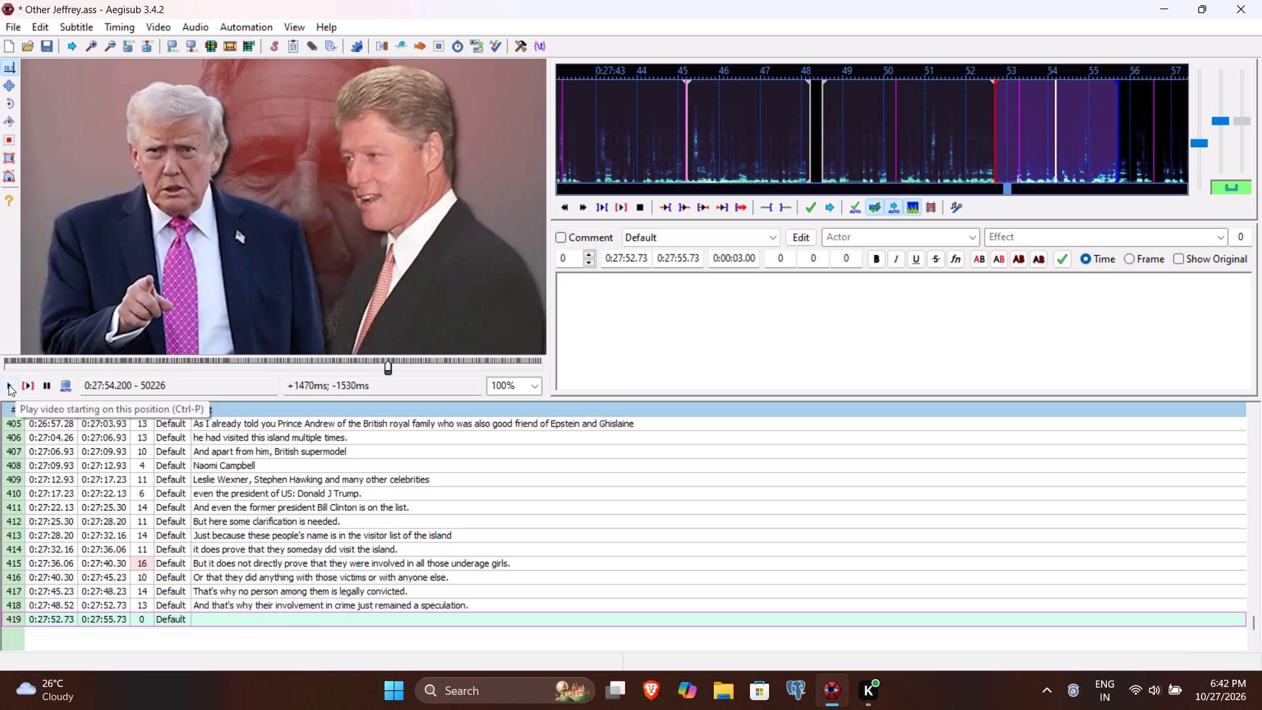
{"action": "left_click", "coordinate": [5, 383]}
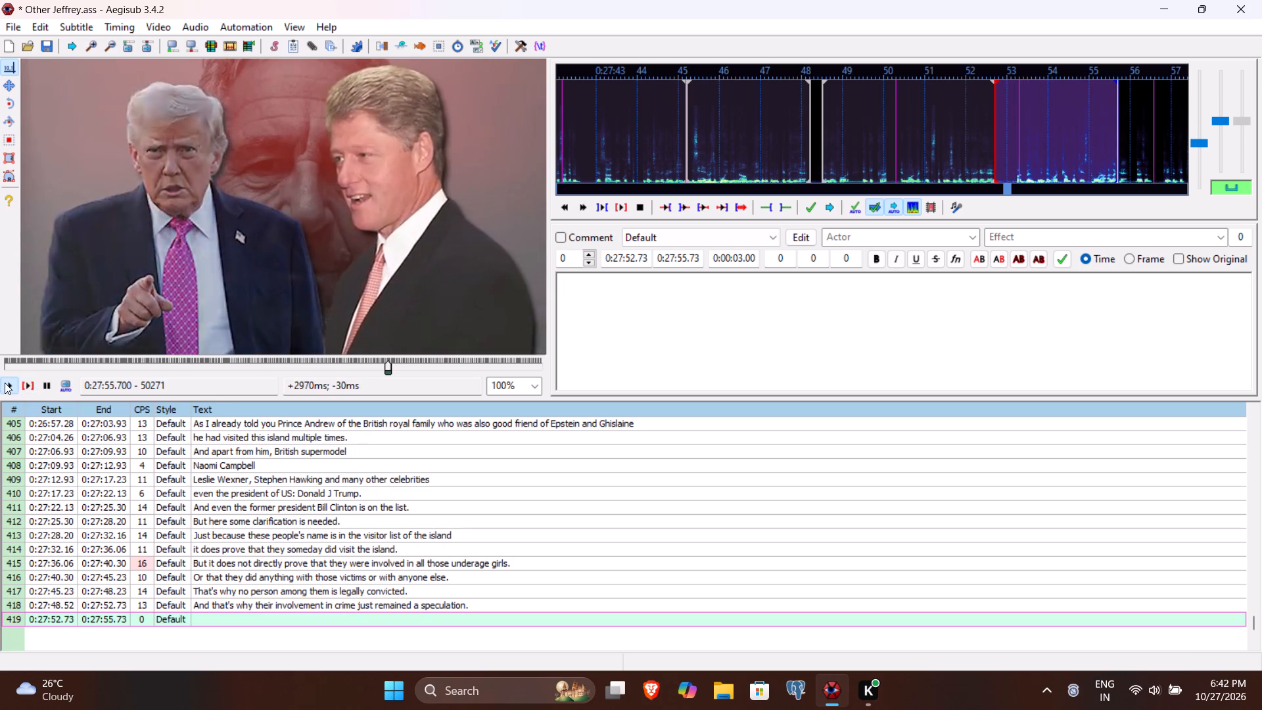
{"action": "left_click", "coordinate": [5, 383]}
{"action": "left_click", "coordinate": [17, 381]}
{"action": "left_click", "coordinate": [26, 382]}
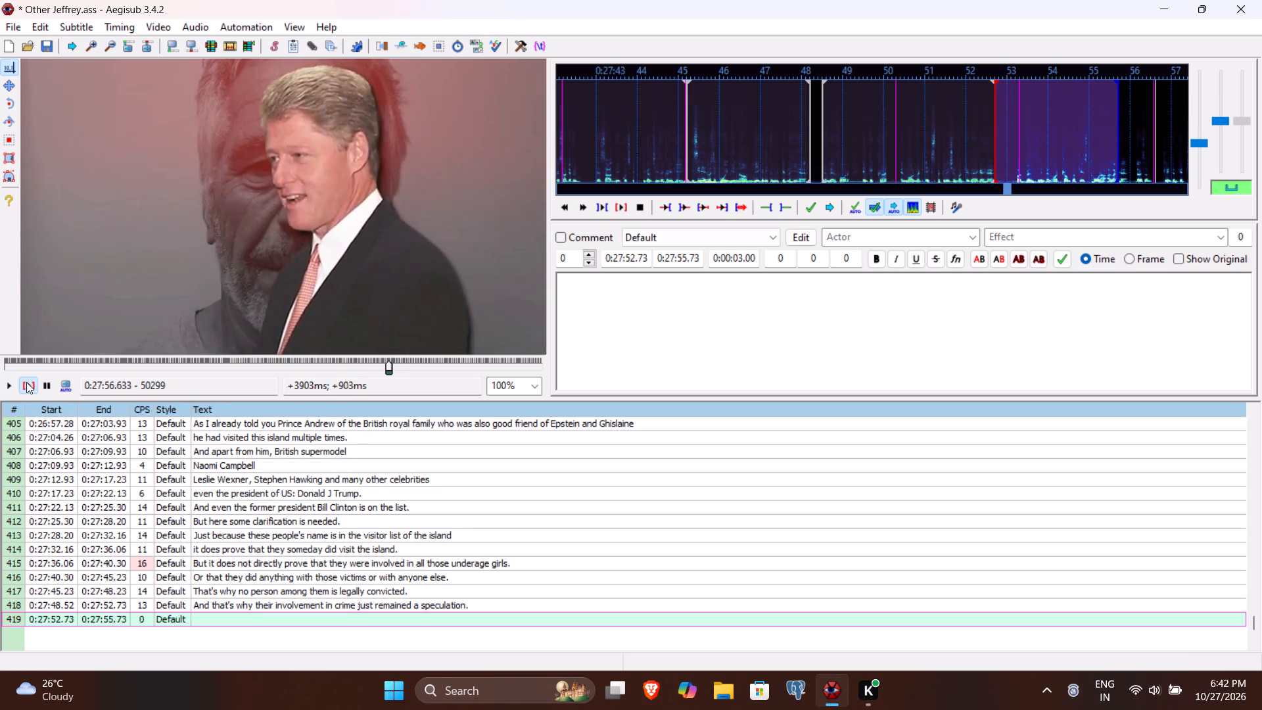
{"action": "double_click", "coordinate": [5, 384]}
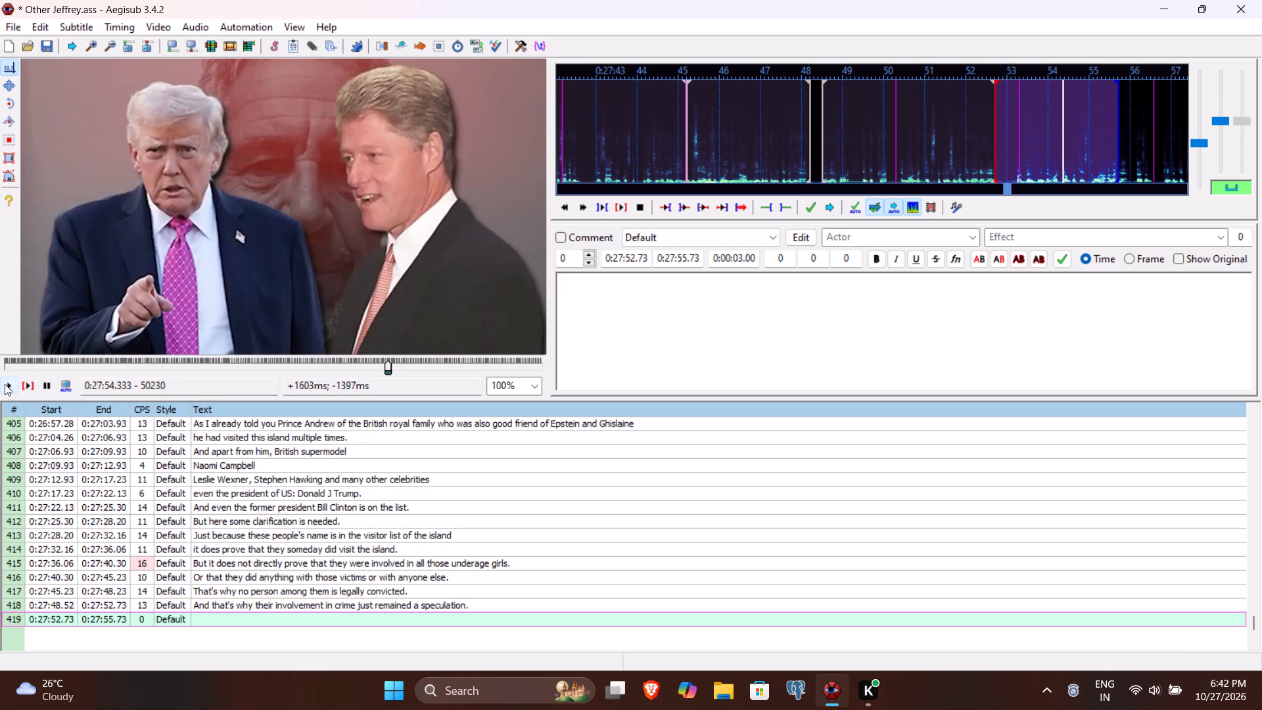
{"action": "left_click", "coordinate": [5, 384]}
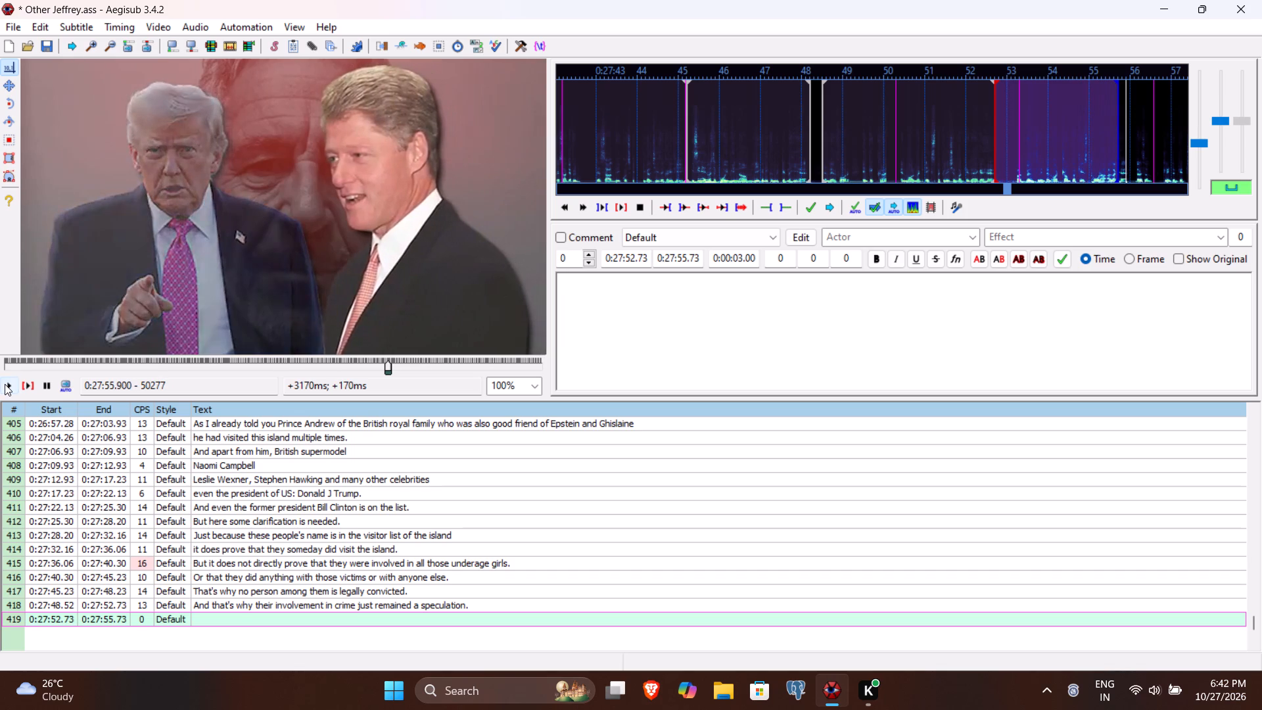
{"action": "left_click", "coordinate": [688, 260]}
{"action": "type", "text": "90"}
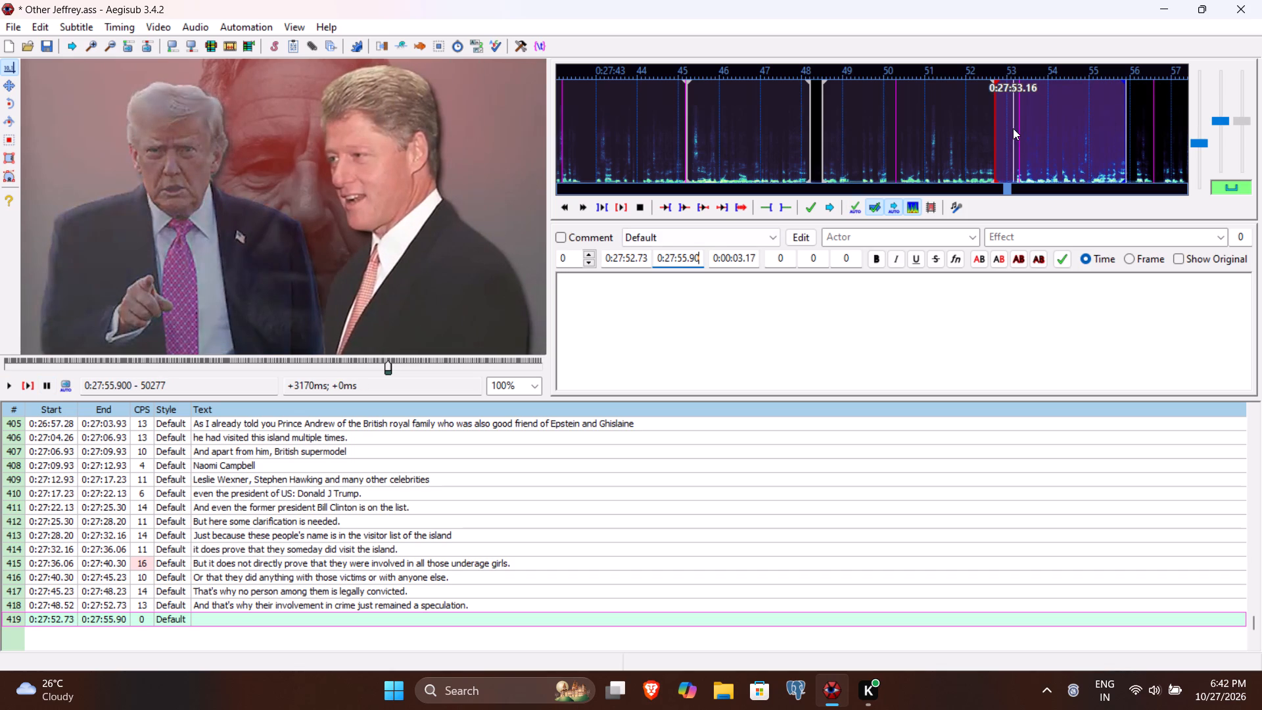
{"action": "left_click", "coordinate": [633, 259]}
{"action": "key", "text": "BackSpace"}
{"action": "type", "text": "316"}
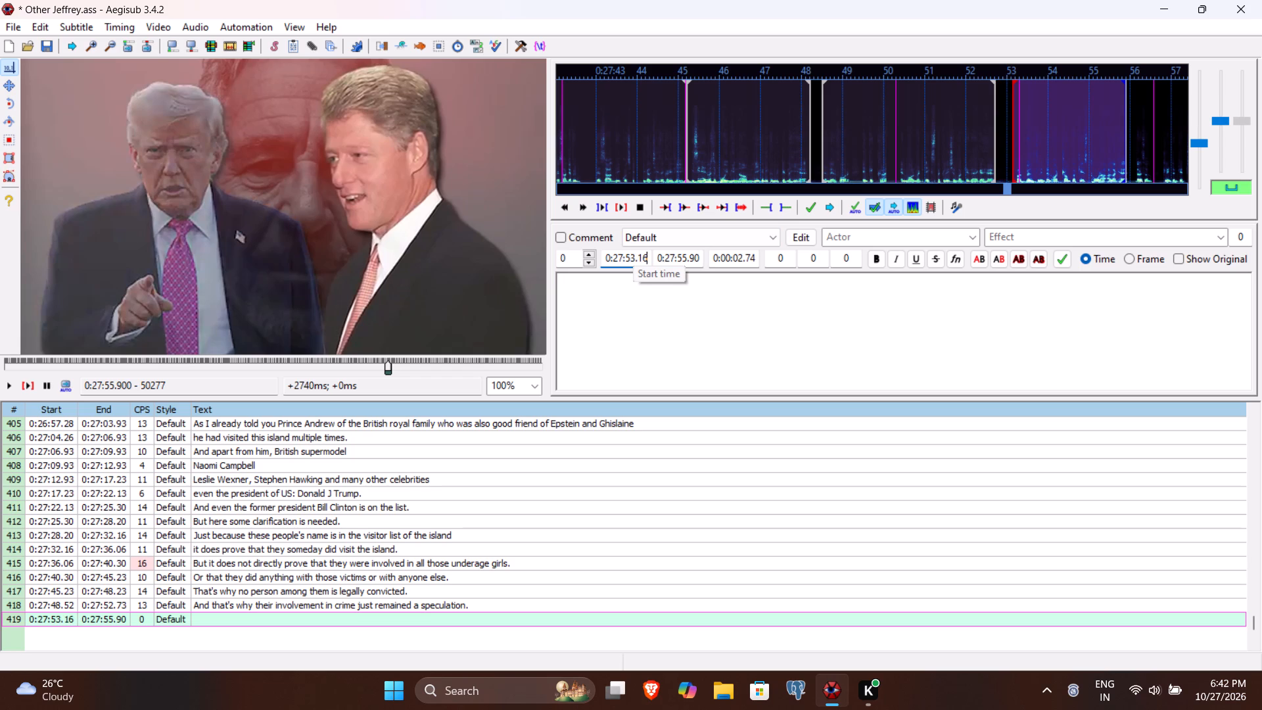
Enter "But the case of Donald Trump and Bill Clinton is different." as line 419's text and commit the line.
{"action": "left_click", "coordinate": [608, 314]}
{"action": "type", "text": "But the case of"}
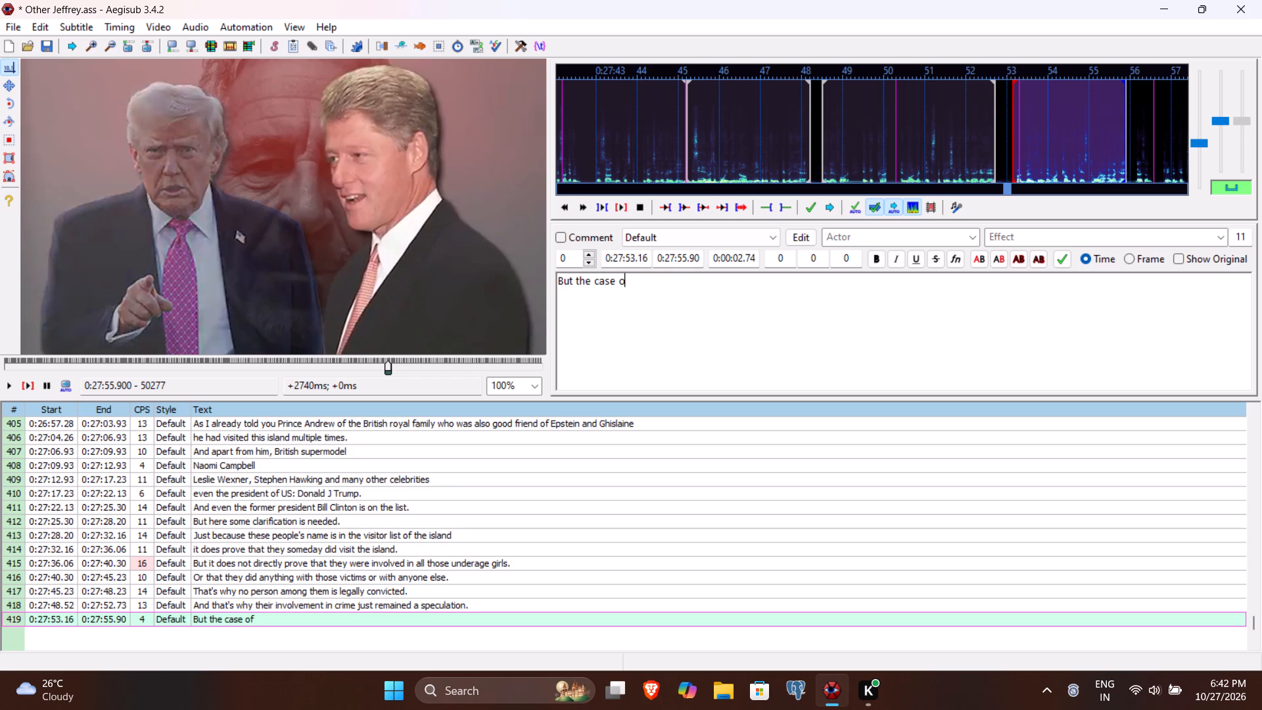
{"action": "key", "text": "space"}
{"action": "type", "text": "Dol"}
{"action": "key", "text": "BackSpace"}
{"action": "type", "text": "nald"}
{"action": "key", "text": "space"}
{"action": "type", "text": "Trump and Bill Clinton is differ"}
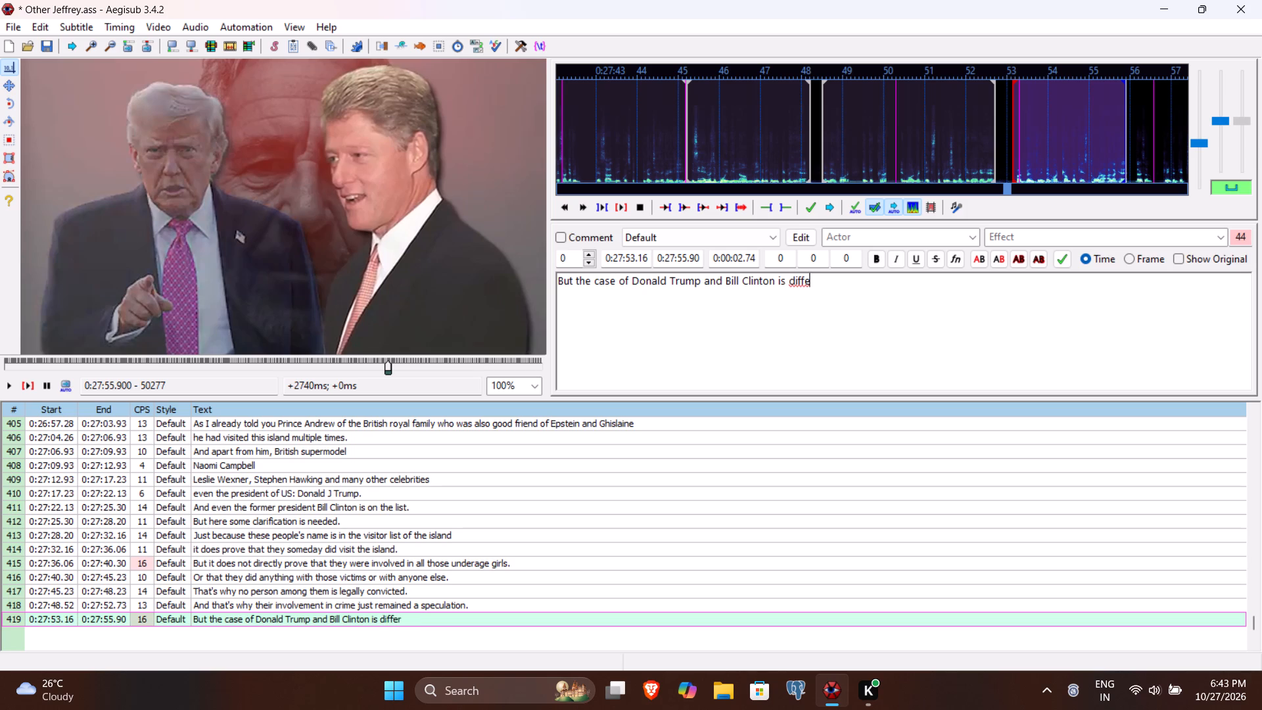
{"action": "type", "text": "ent"}
{"action": "key", "text": "period"}
{"action": "key", "text": "Return"}
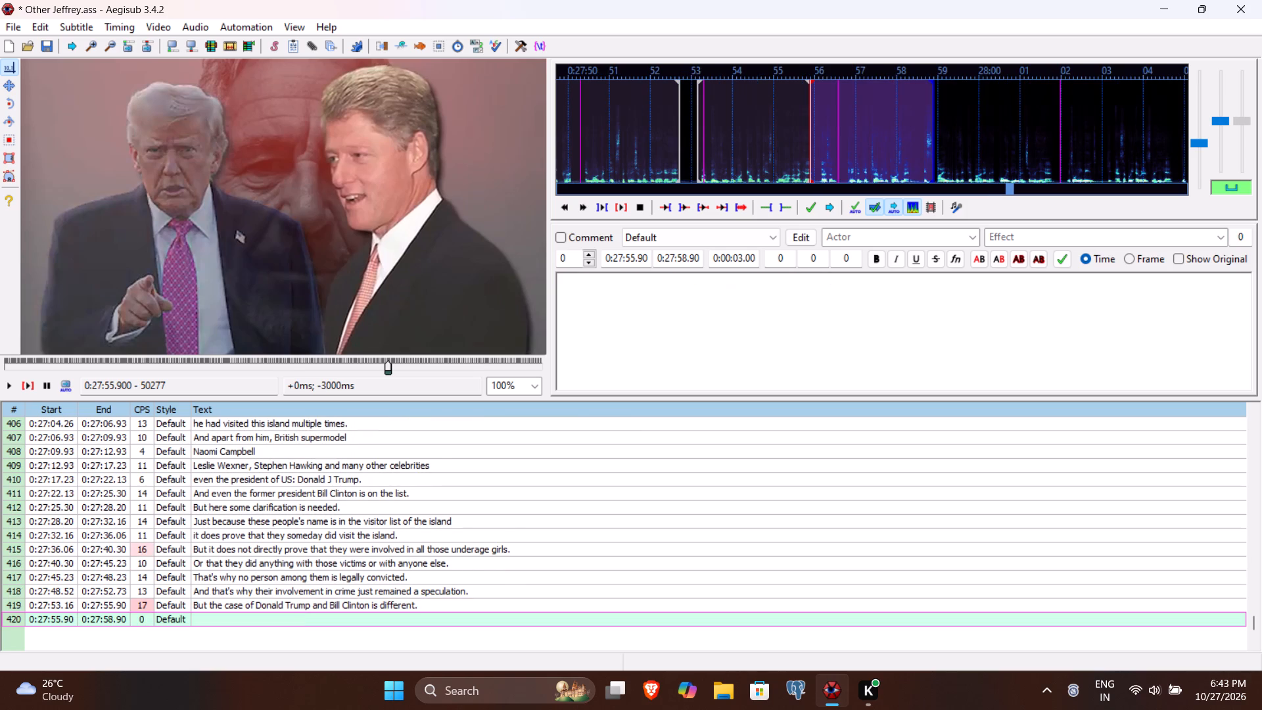
Play line 420 and past its end, and set its end time to 0:28:01.83.
{"action": "left_click", "coordinate": [28, 387]}
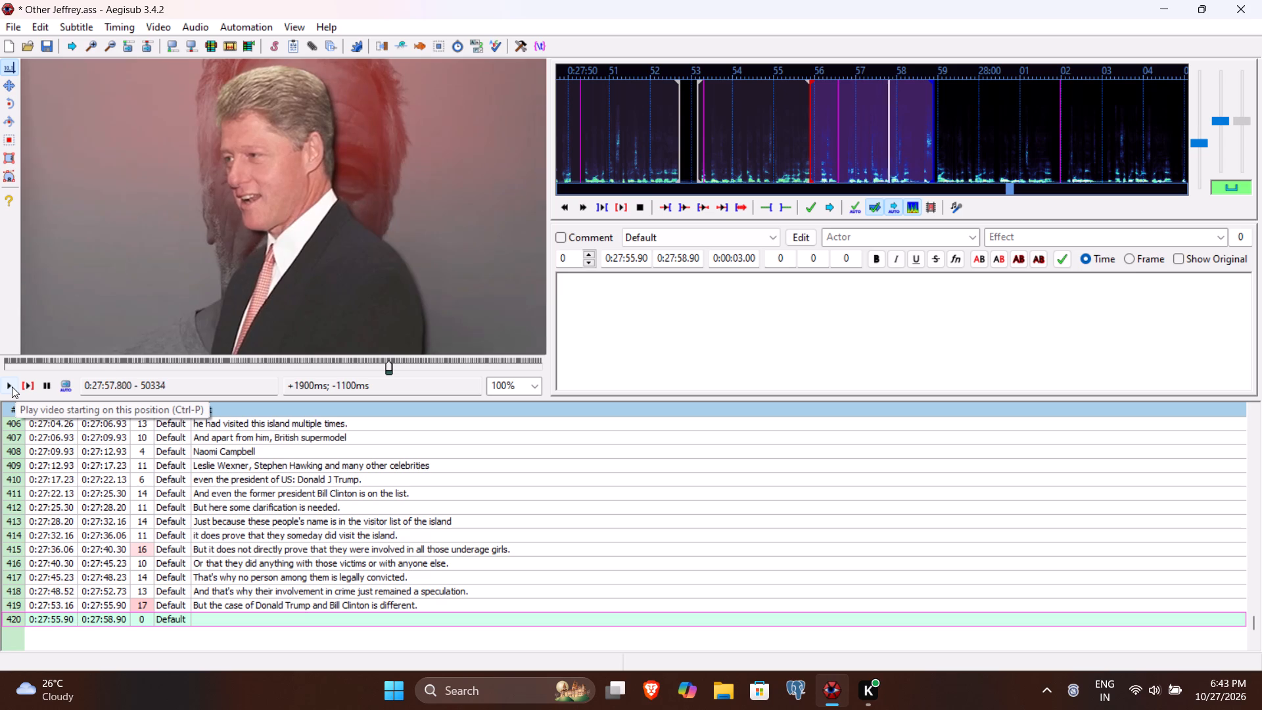
{"action": "left_click", "coordinate": [12, 387]}
{"action": "left_click", "coordinate": [12, 387]}
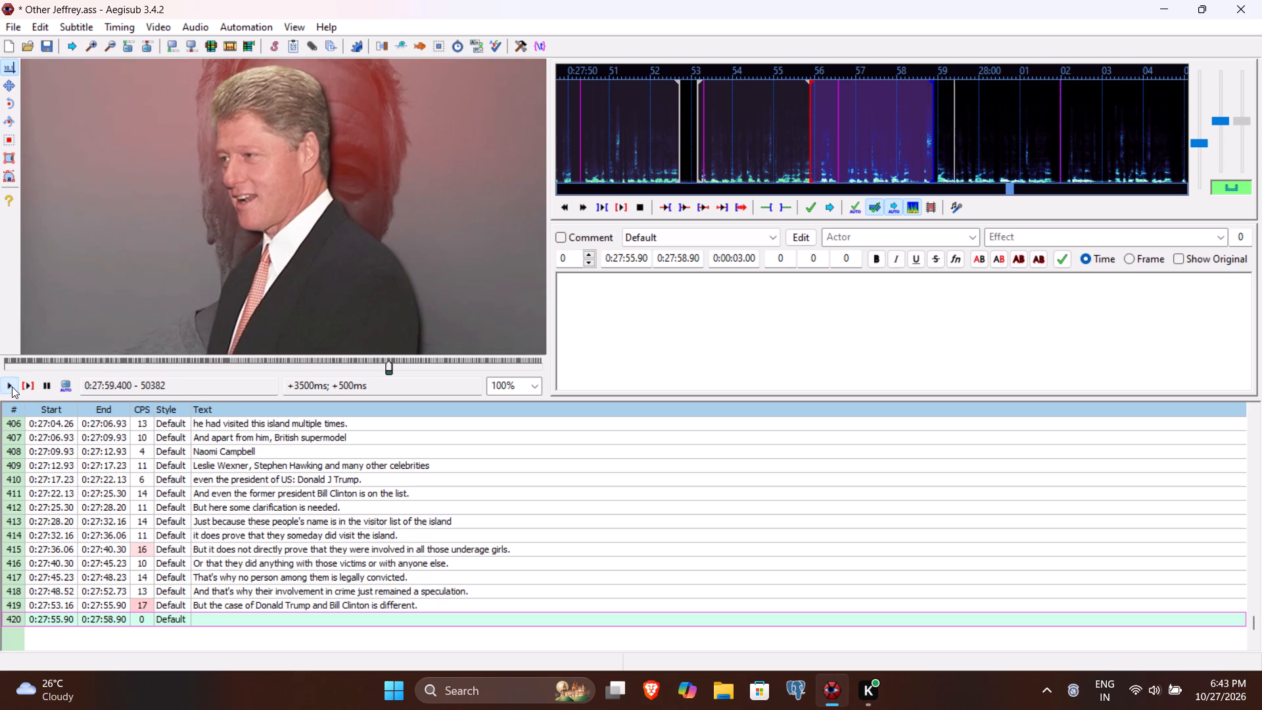
{"action": "left_click", "coordinate": [12, 387]}
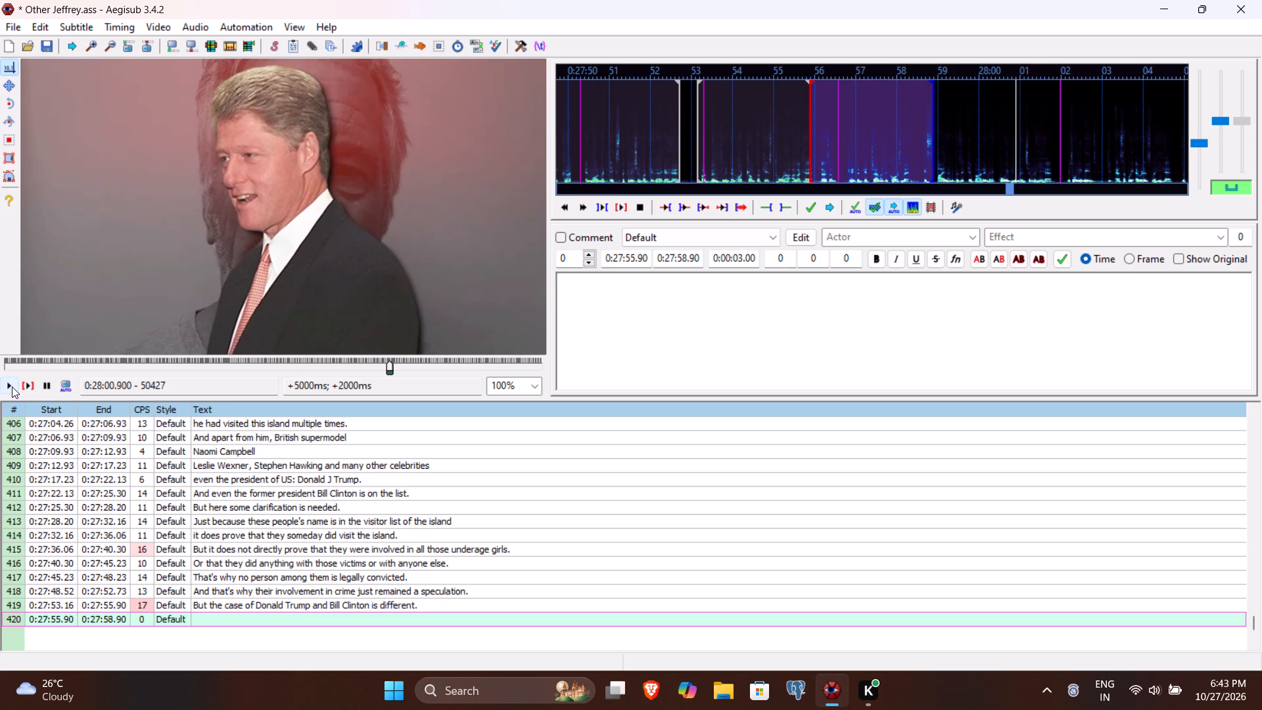
{"action": "left_click", "coordinate": [12, 387]}
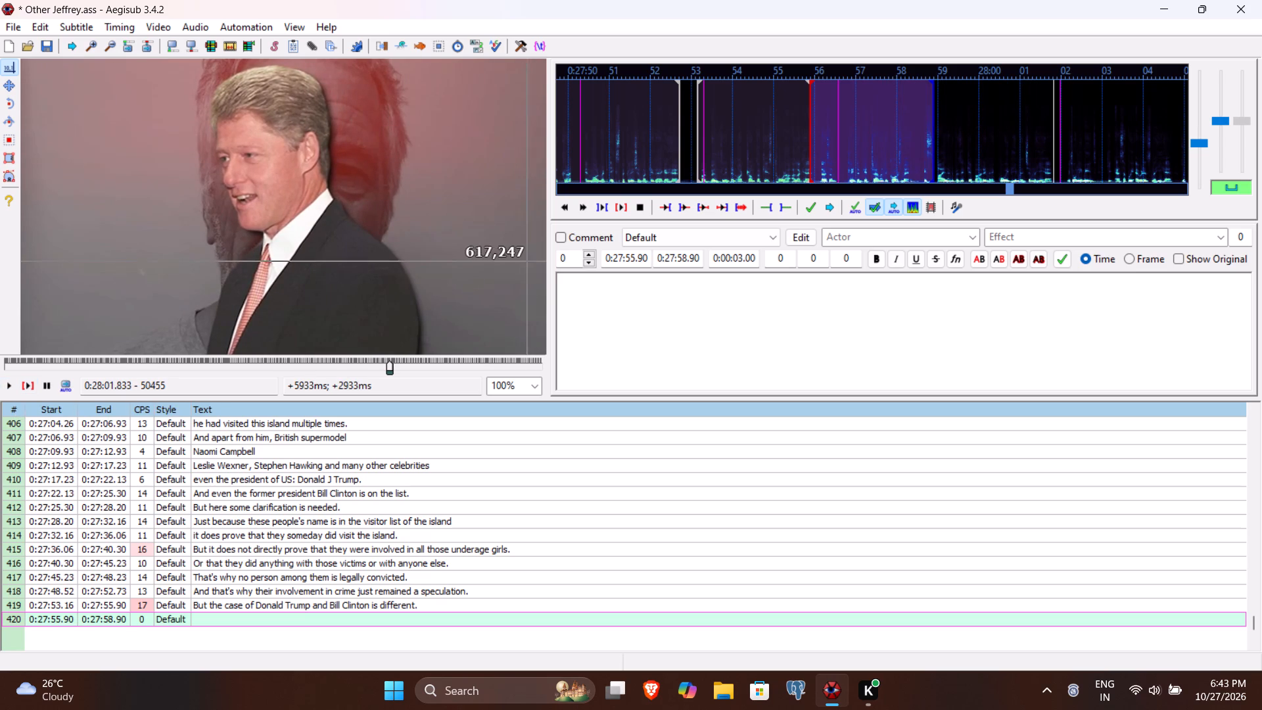
{"action": "left_click", "coordinate": [670, 256]}
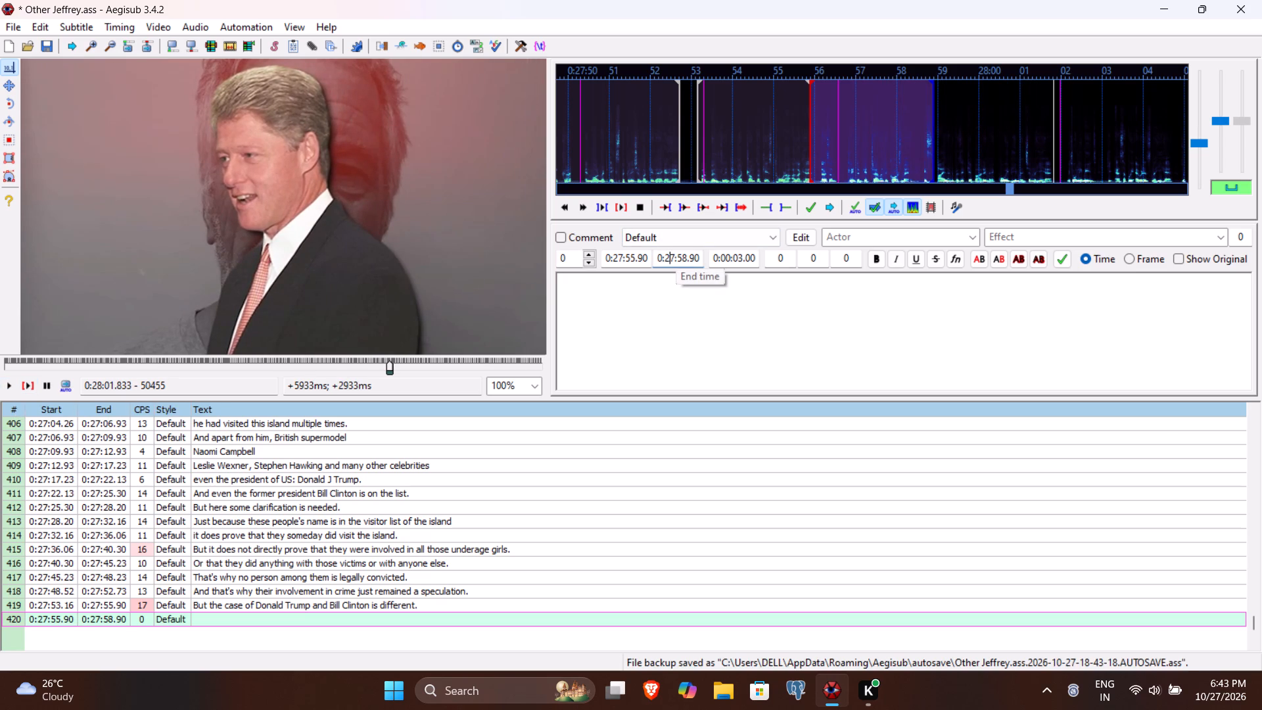
{"action": "type", "text": "801"}
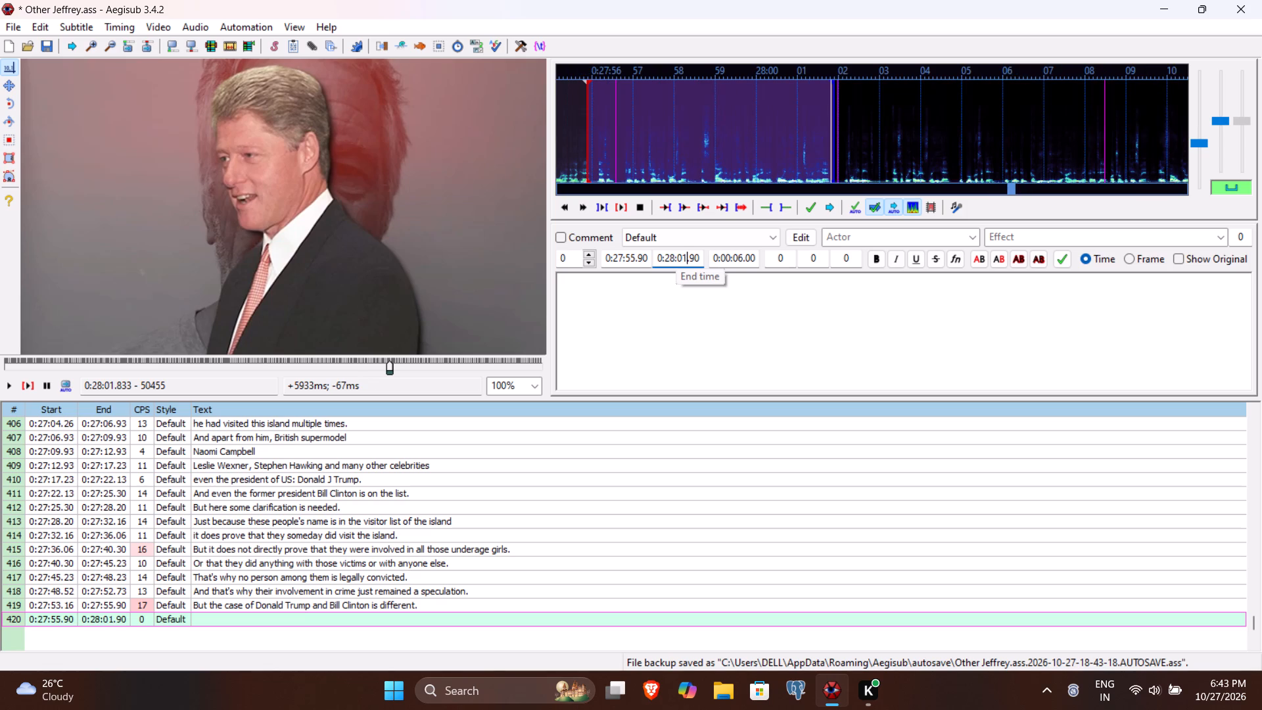
{"action": "type", "text": "83"}
Enter "Because there is no mention of Bill Clinton's visit to the island." as line 420's text.
{"action": "left_click", "coordinate": [647, 325]}
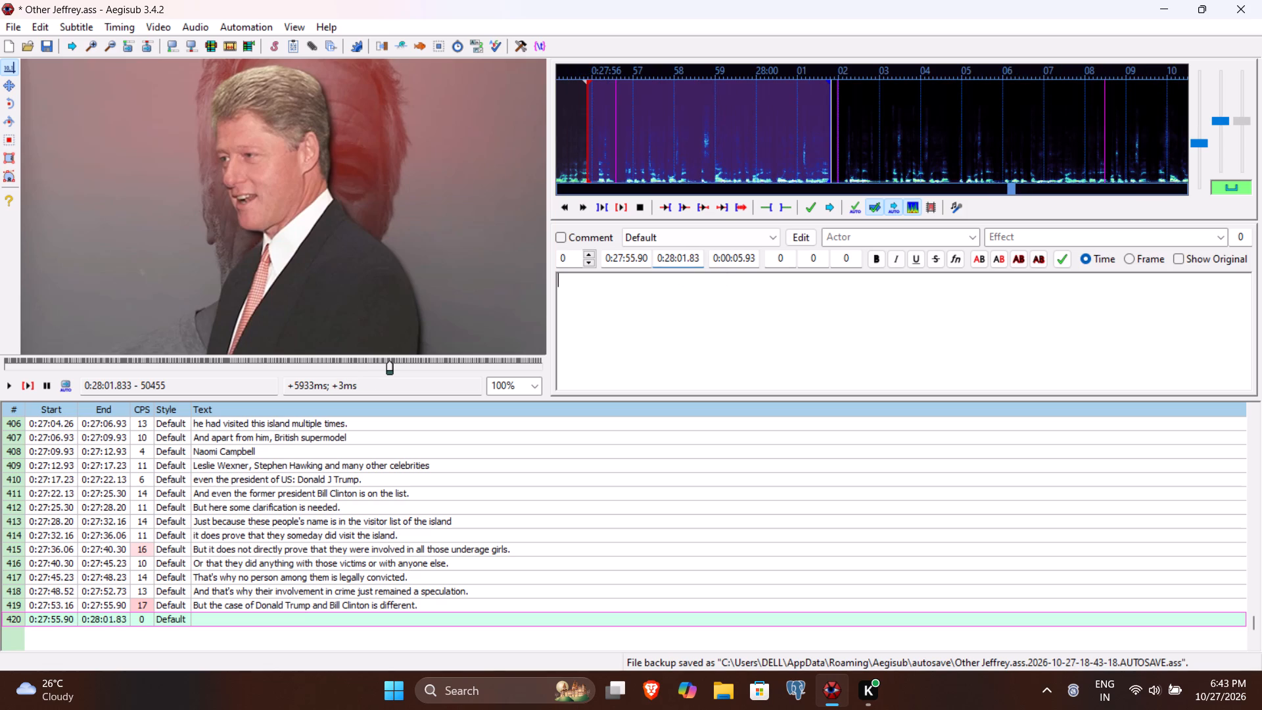
{"action": "type", "text": "Because there is no mention of Bill c"}
{"action": "key", "text": "BackSpace"}
{"action": "type", "text": "Clinton's visit to the s"}
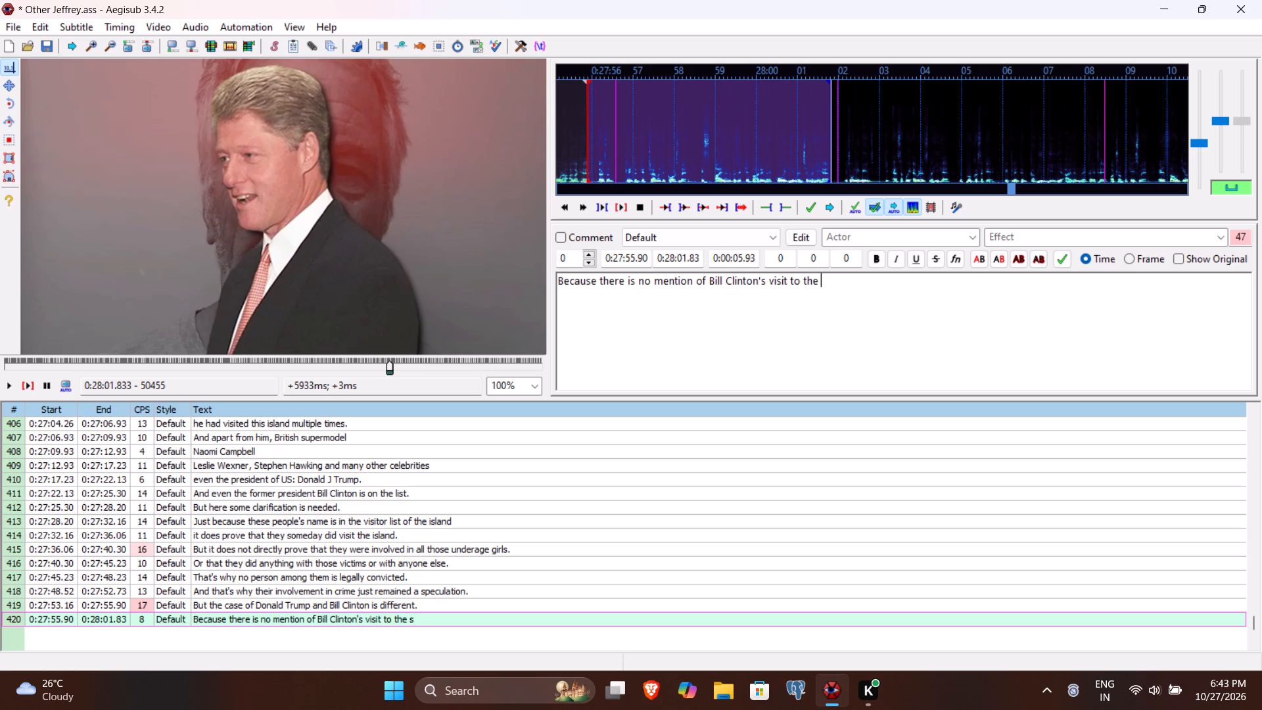
{"action": "key", "text": "BackSpace"}
{"action": "type", "text": "island"}
{"action": "key", "text": "period"}
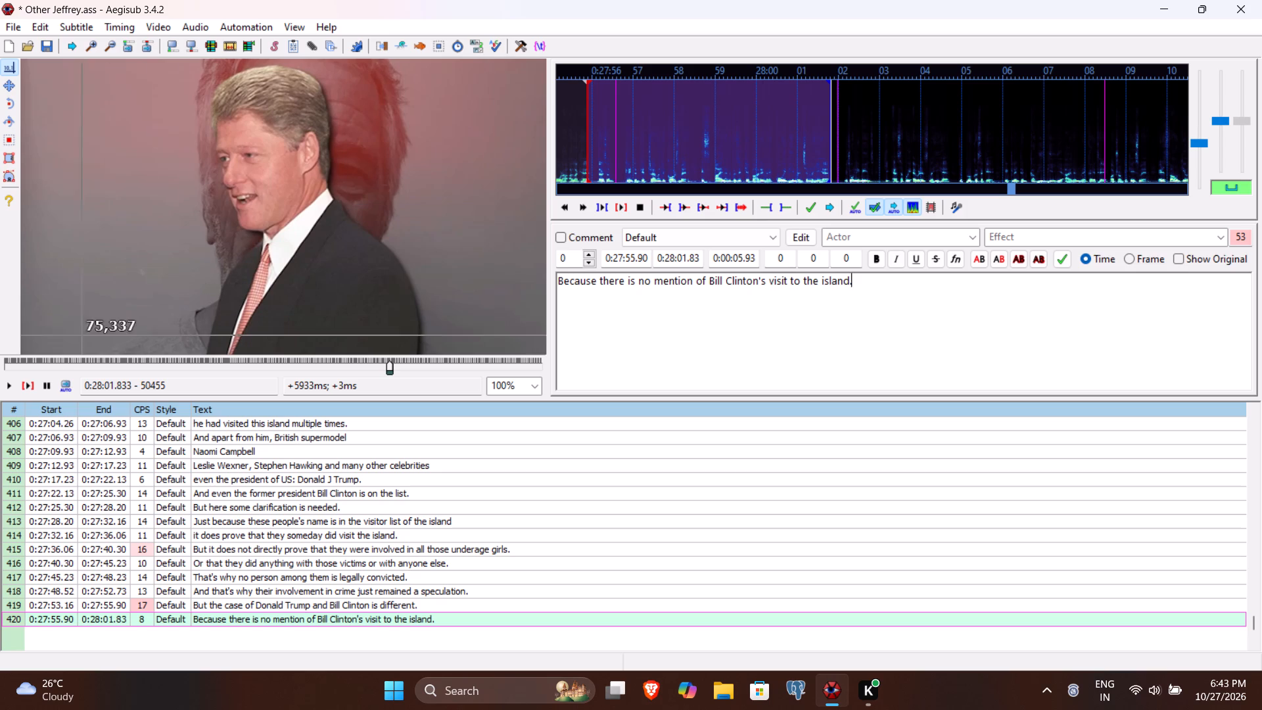
Replay line 420, add "in his travel records" before its final period and commit the line.
{"action": "left_click", "coordinate": [24, 383]}
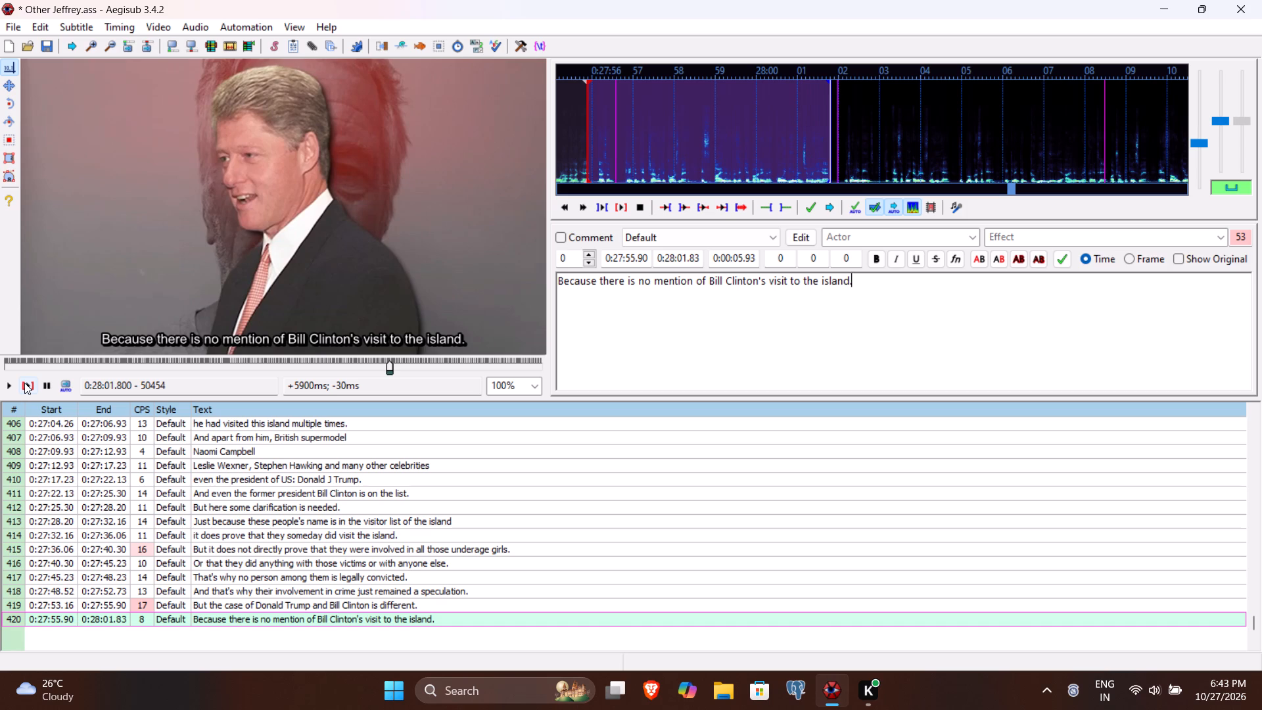
{"action": "key", "text": "Left"}
{"action": "key", "text": "space"}
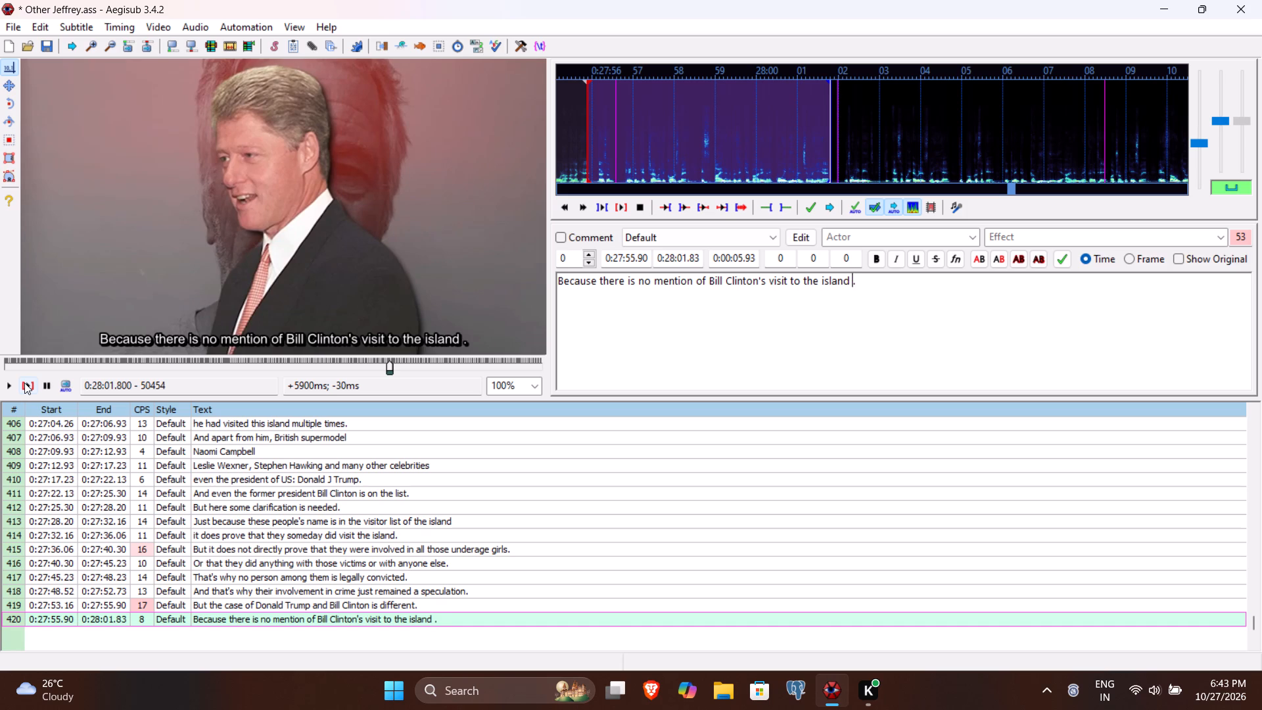
{"action": "type", "text": "in his travel records"}
{"action": "key", "text": "Return"}
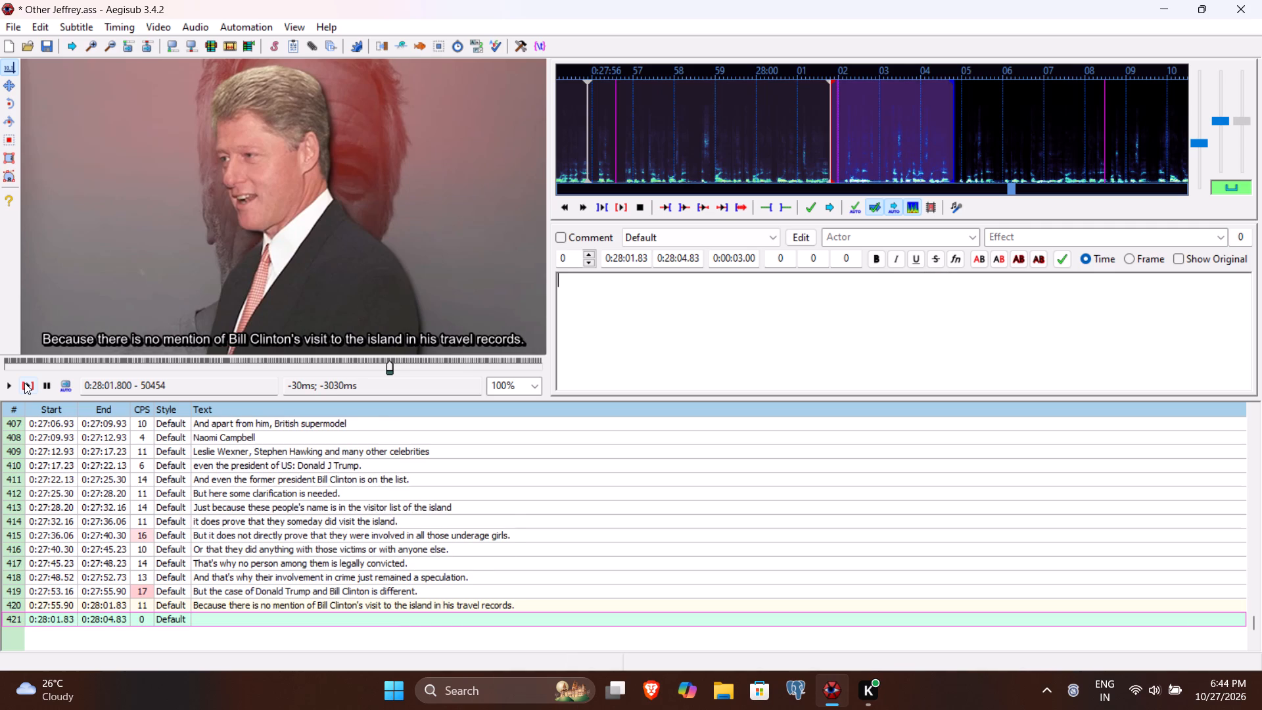
Play line 421 and past its end, and set its end time to 0:28:08.50.
{"action": "left_click", "coordinate": [24, 383]}
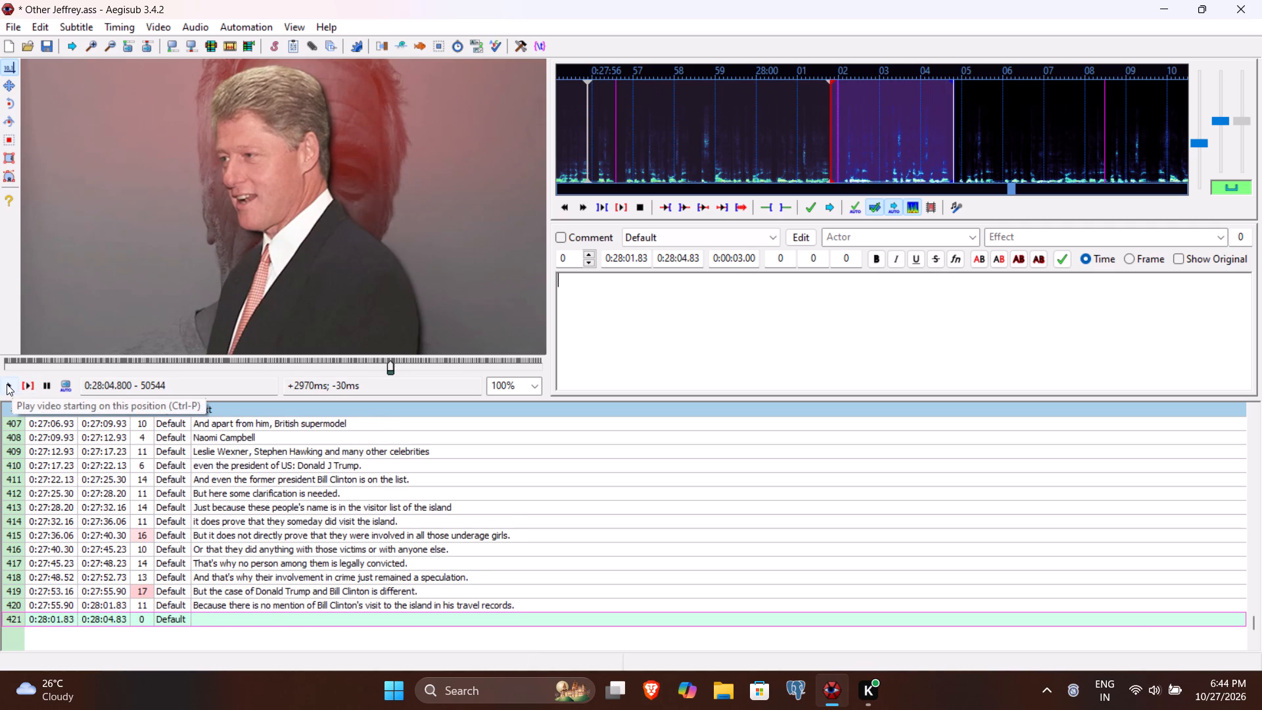
{"action": "left_click", "coordinate": [7, 384]}
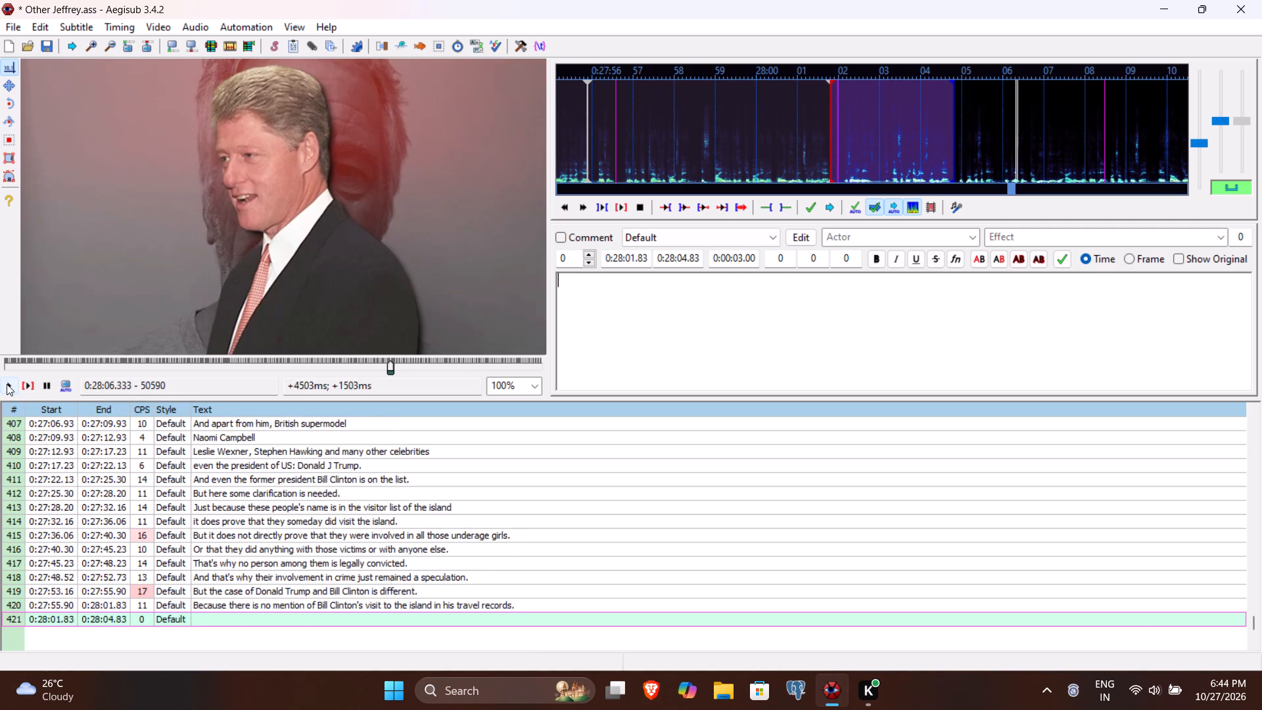
{"action": "left_click", "coordinate": [7, 384]}
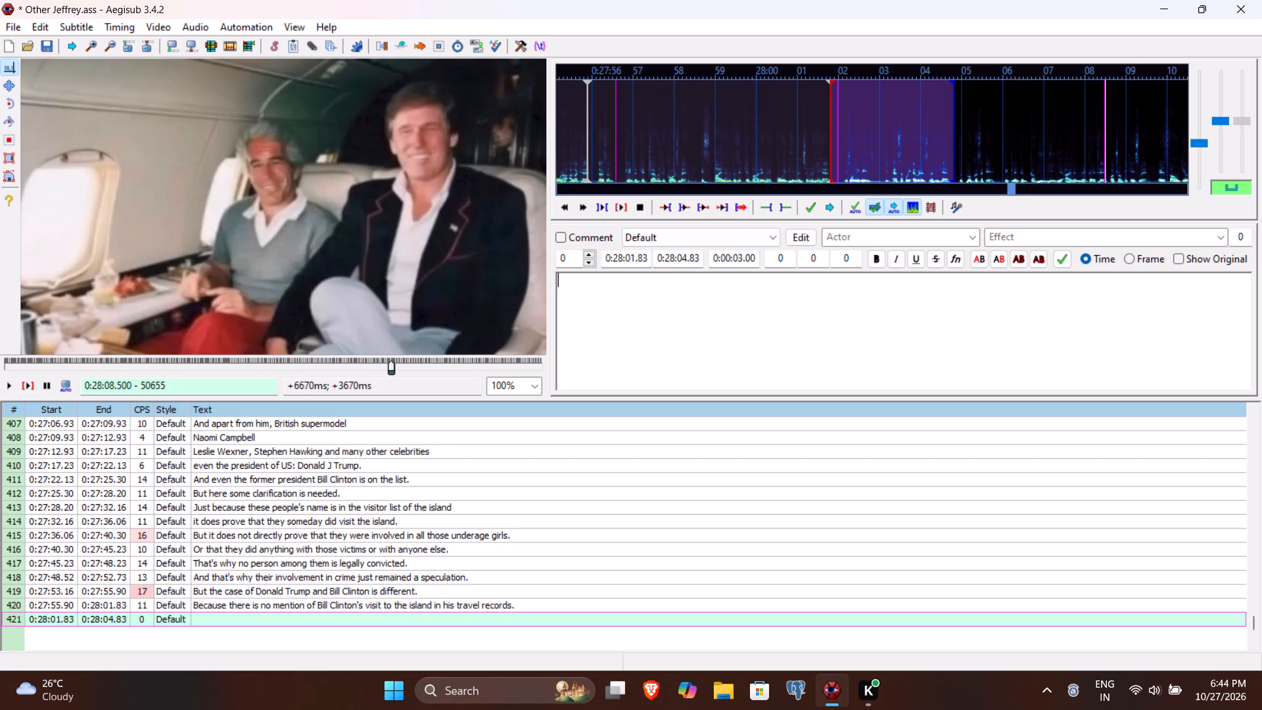
{"action": "left_click", "coordinate": [684, 252]}
{"action": "key", "text": "BackSpace"}
{"action": "key", "text": "8"}
{"action": "type", "text": "50"}
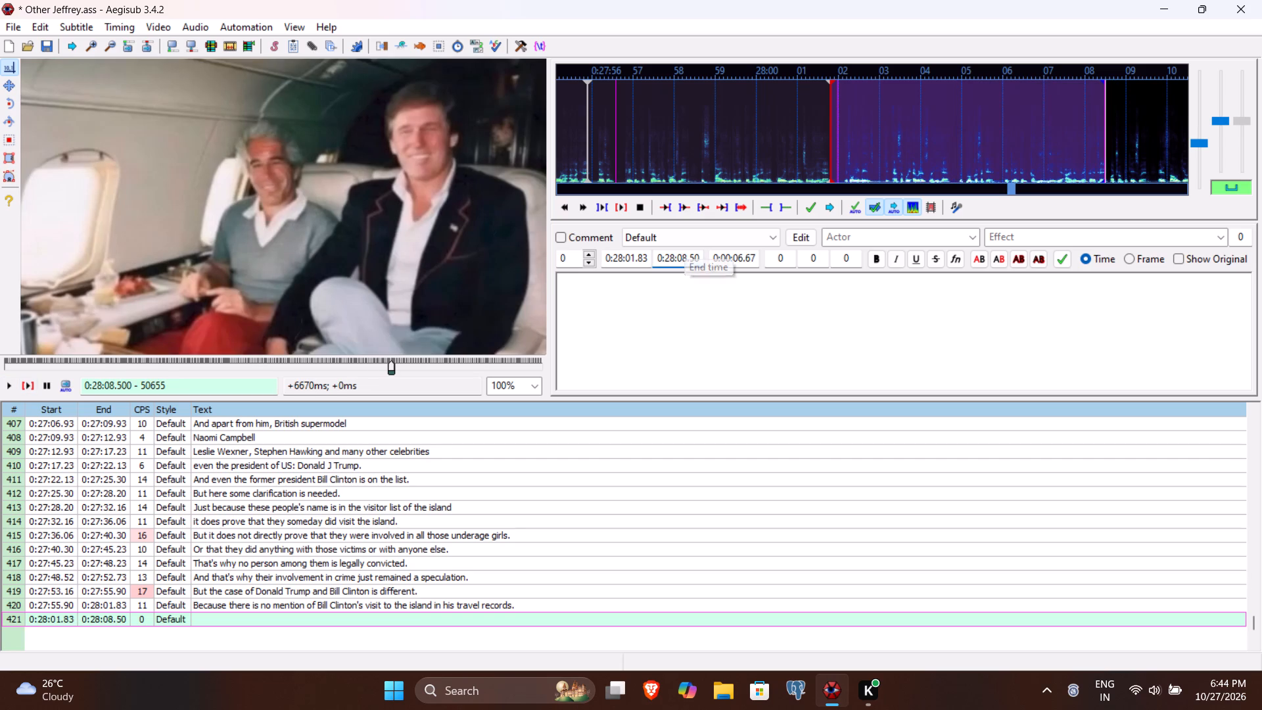
Enter "Which means there is no evidence that he had went to the island." as line 421's text and commit the line.
{"action": "left_click", "coordinate": [645, 352]}
{"action": "type", "text": "Which means there is no e"}
{"action": "type", "text": "cid"}
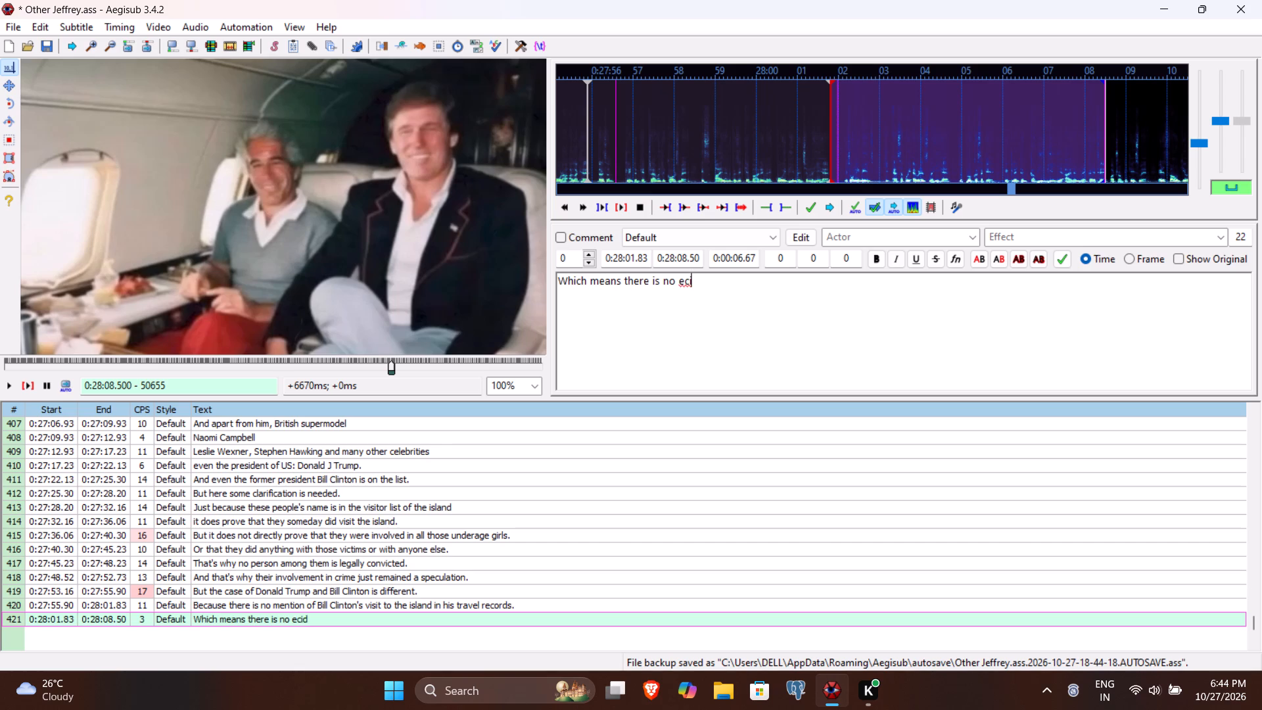
{"action": "key", "text": "BackSpace"}
{"action": "key", "text": "BackSpace"}
{"action": "key", "text": "BackSpace"}
{"action": "type", "text": "vidence that"}
{"action": "key", "text": "space"}
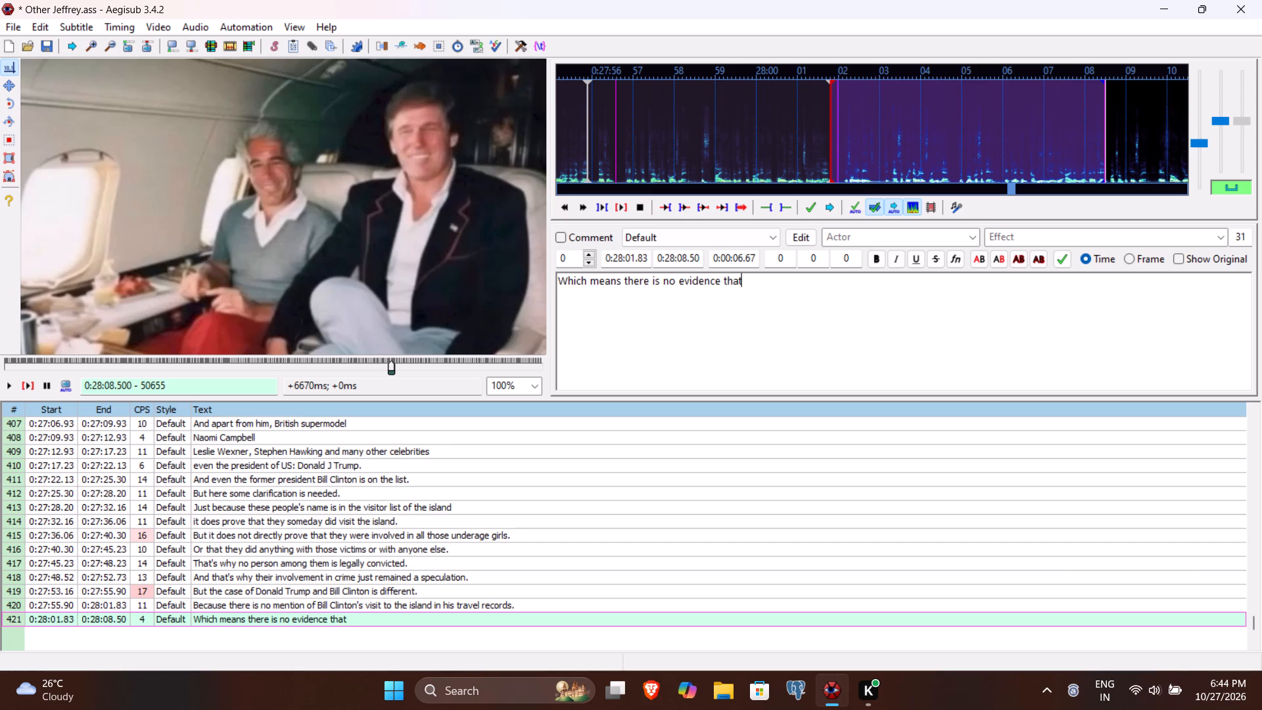
{"action": "type", "text": "he had went to the island."}
{"action": "key", "text": "Return"}
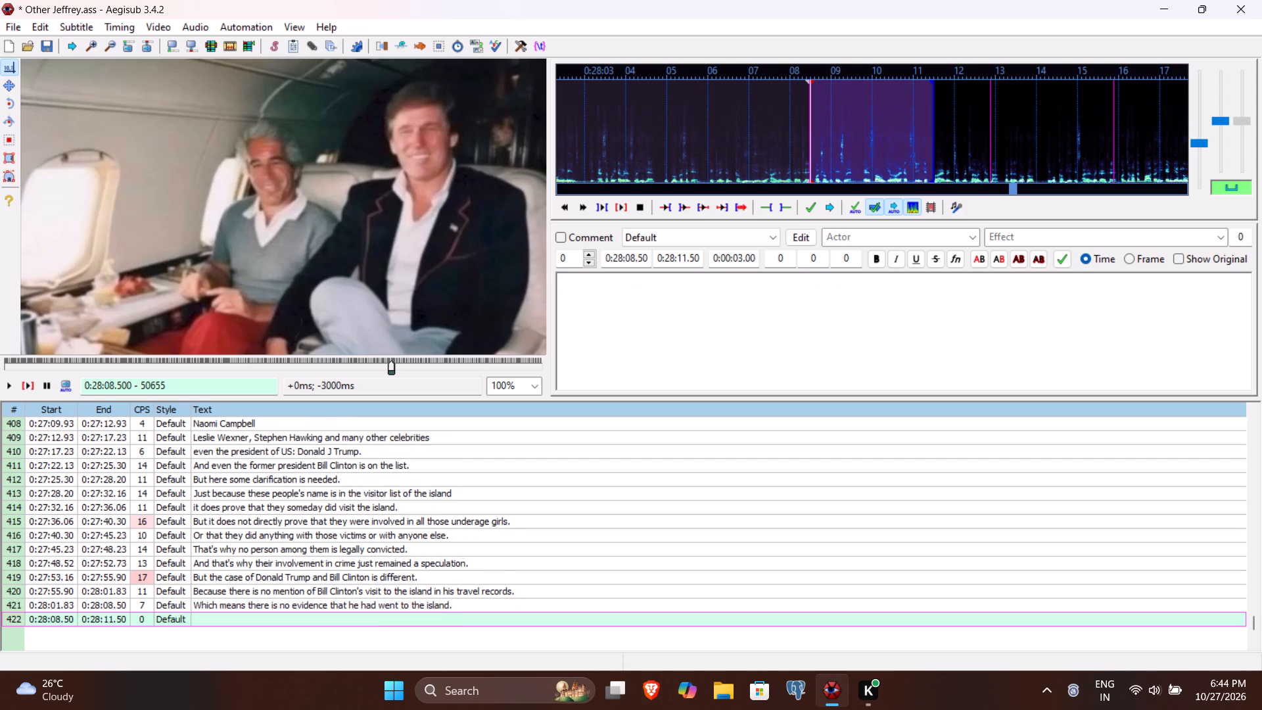
Play line 422 and past its end, and set its end time to 0:28:13.20.
{"action": "left_click", "coordinate": [28, 387]}
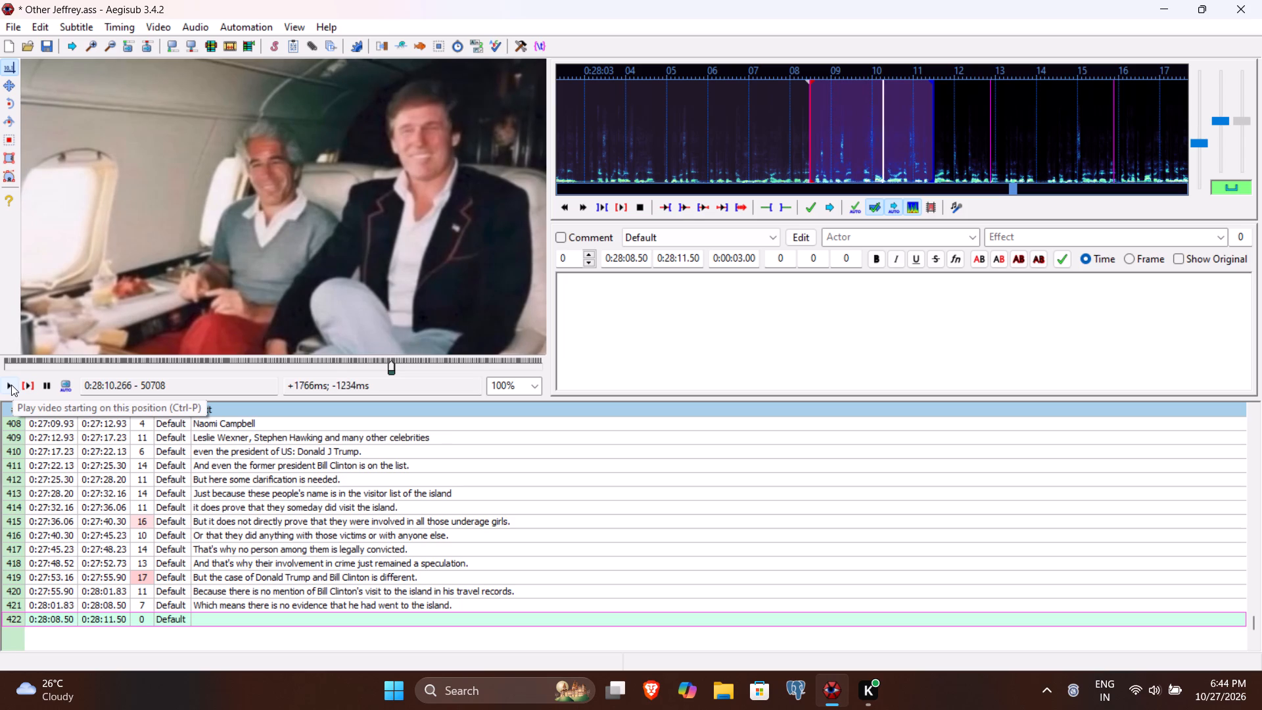
{"action": "left_click", "coordinate": [11, 385]}
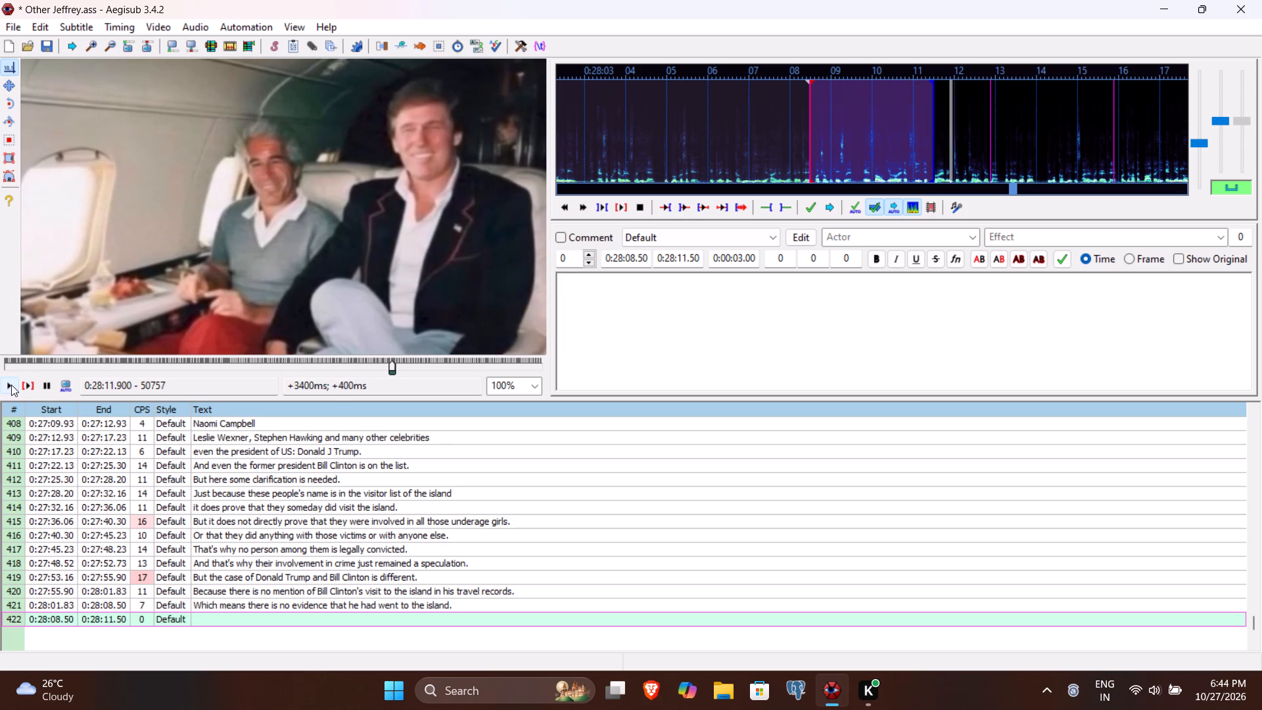
{"action": "left_click", "coordinate": [11, 385]}
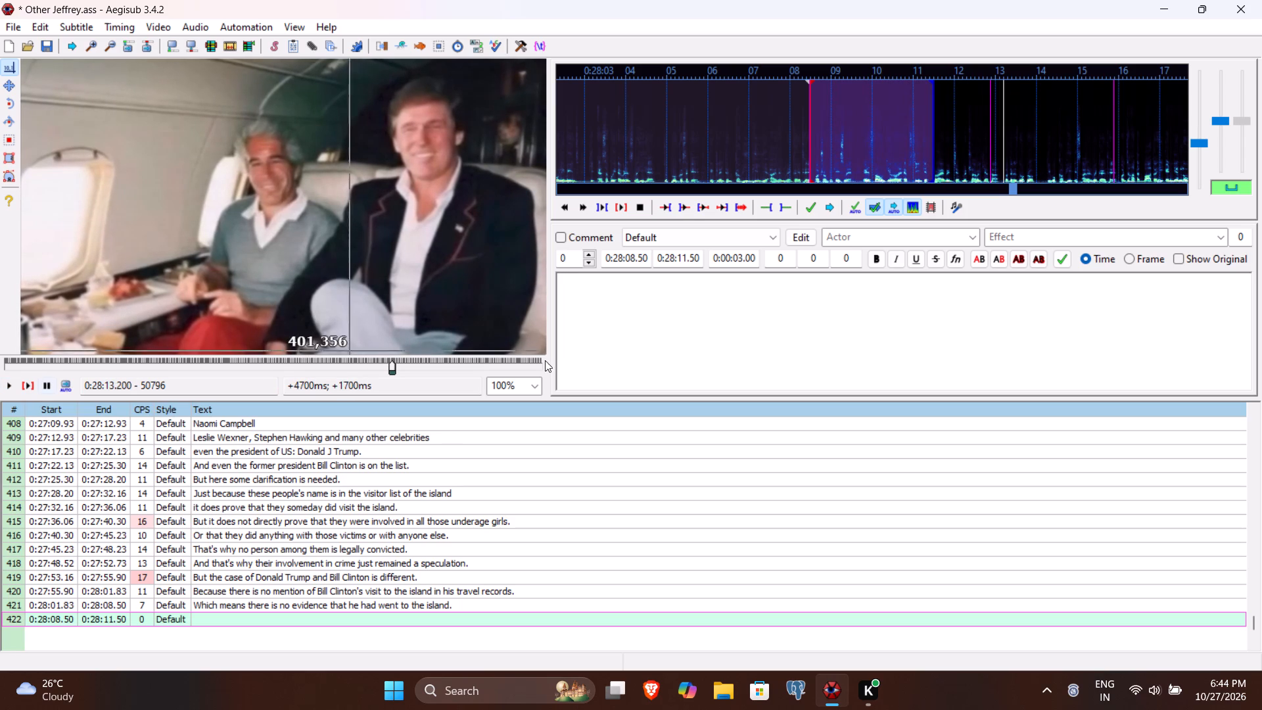
{"action": "left_click", "coordinate": [680, 257]}
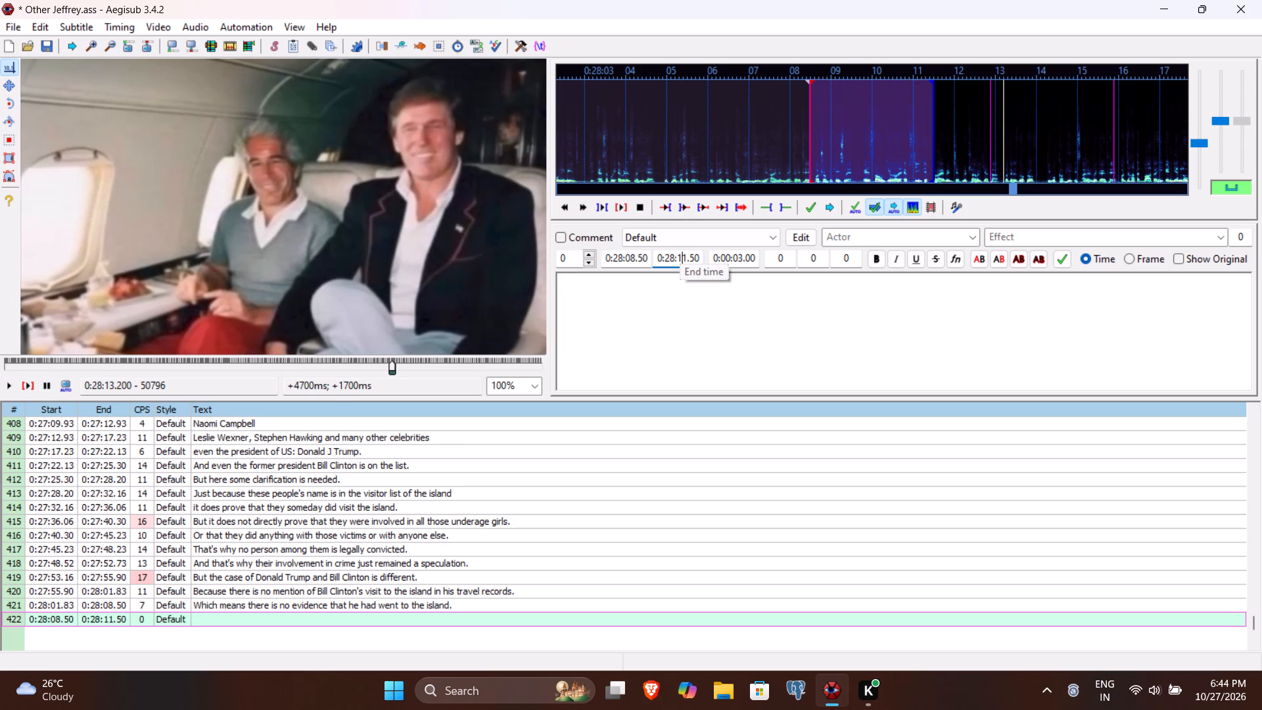
{"action": "type", "text": "32"}
Enter "And in case of Trump," as the opening of line 422's text.
{"action": "left_click", "coordinate": [660, 291]}
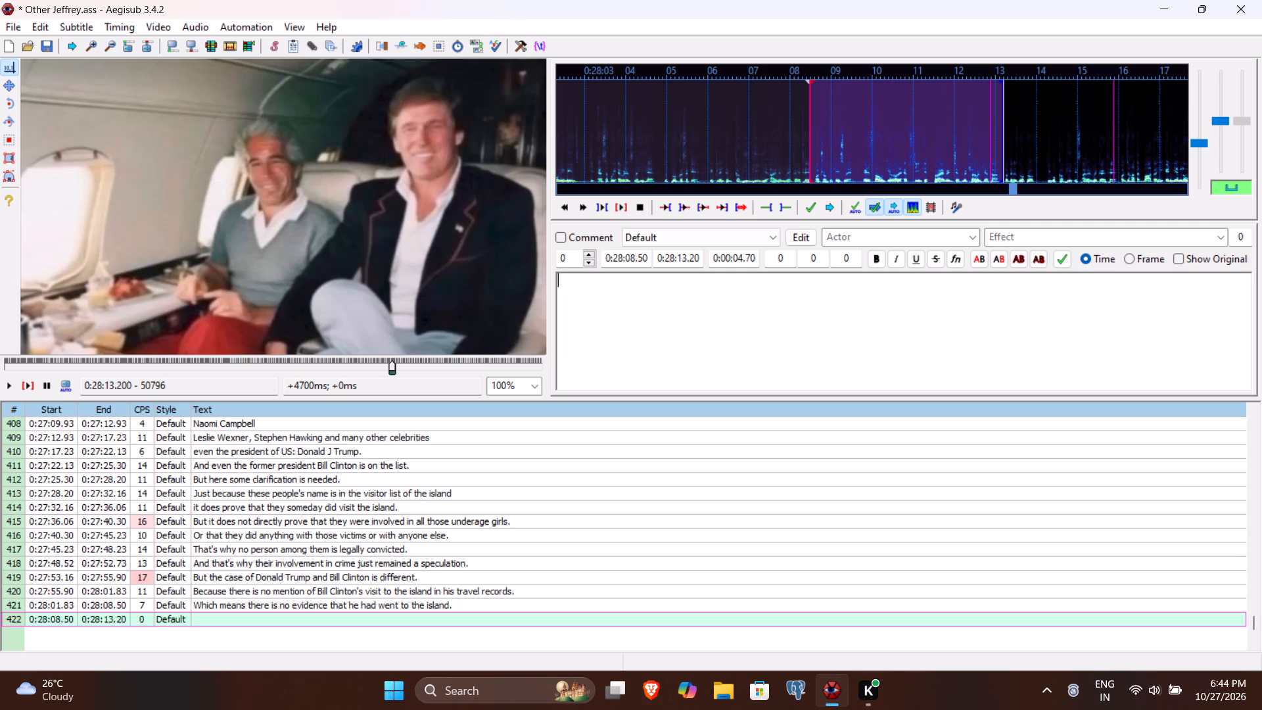
{"action": "type", "text": "And in case"}
{"action": "key", "text": "space"}
{"action": "type", "text": "of"}
{"action": "key", "text": "space"}
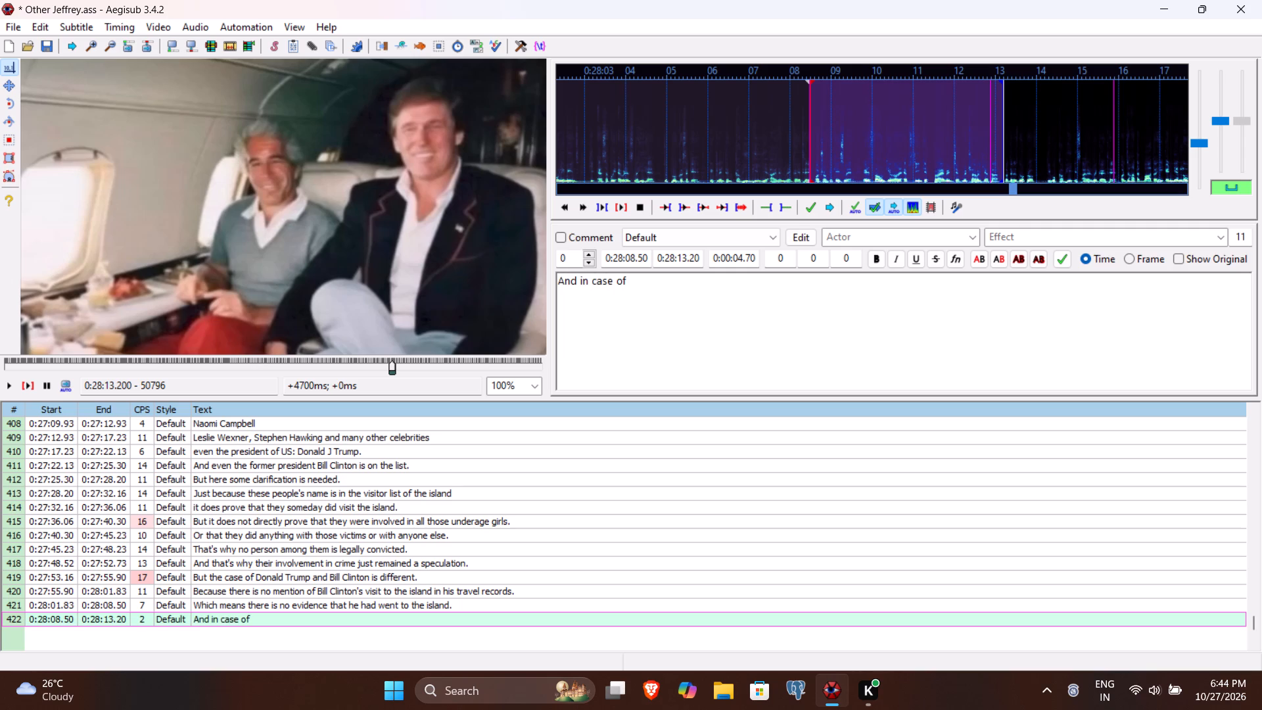
{"action": "type", "text": "Trump"}
{"action": "type", "text": ","}
{"action": "key", "text": "space"}
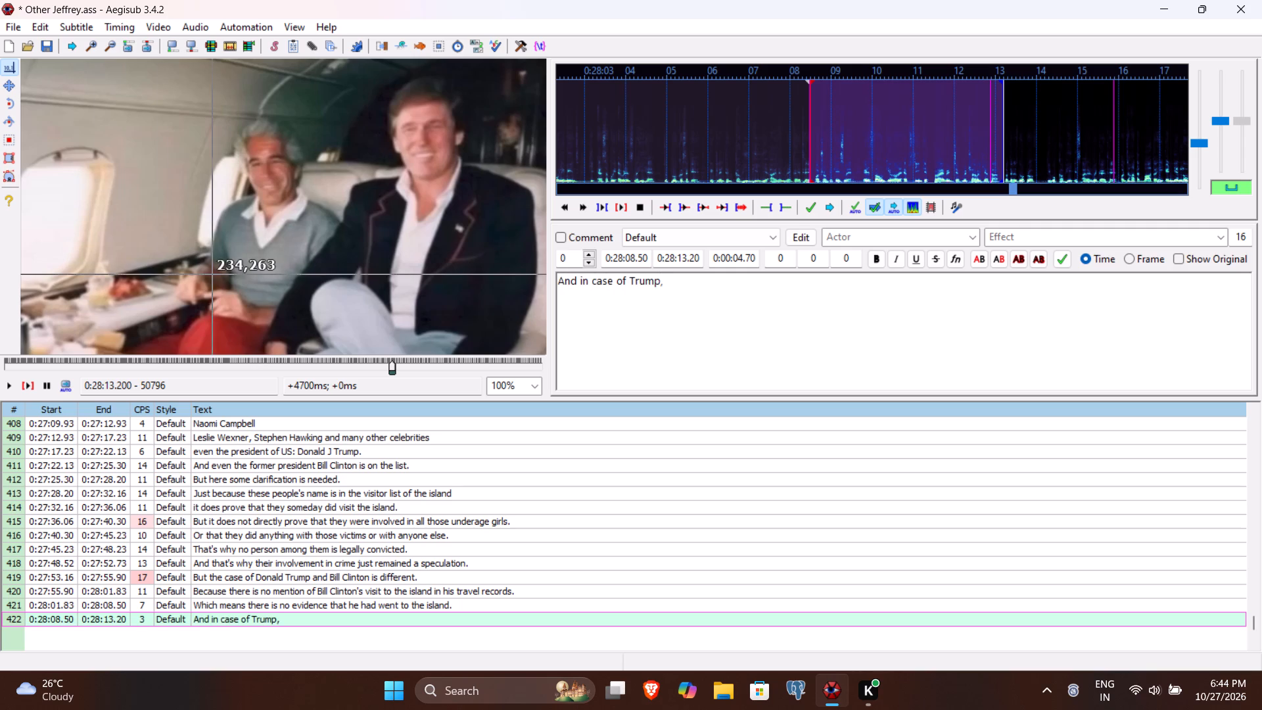
Replay line 422, complete its text with "it is found that he had traveled in Epstein's private jet." and commit the line.
{"action": "left_click", "coordinate": [28, 387]}
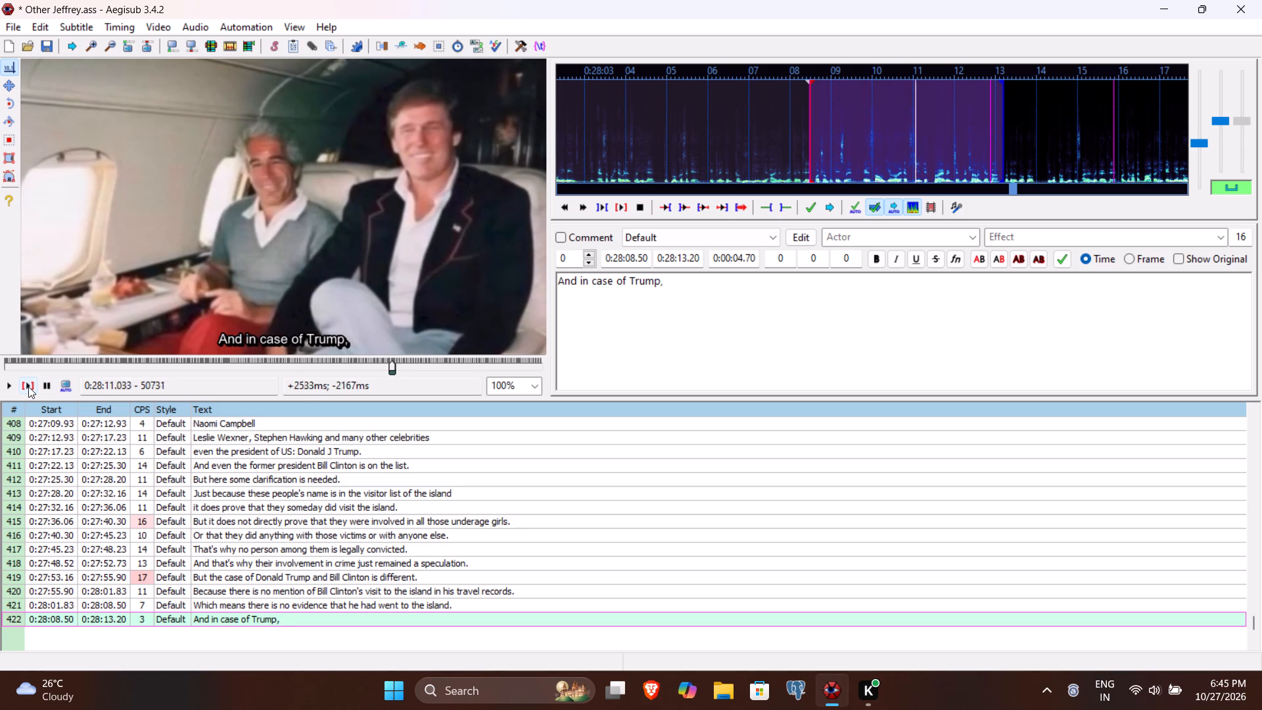
{"action": "type", "text": "it is found that he"}
{"action": "key", "text": "space"}
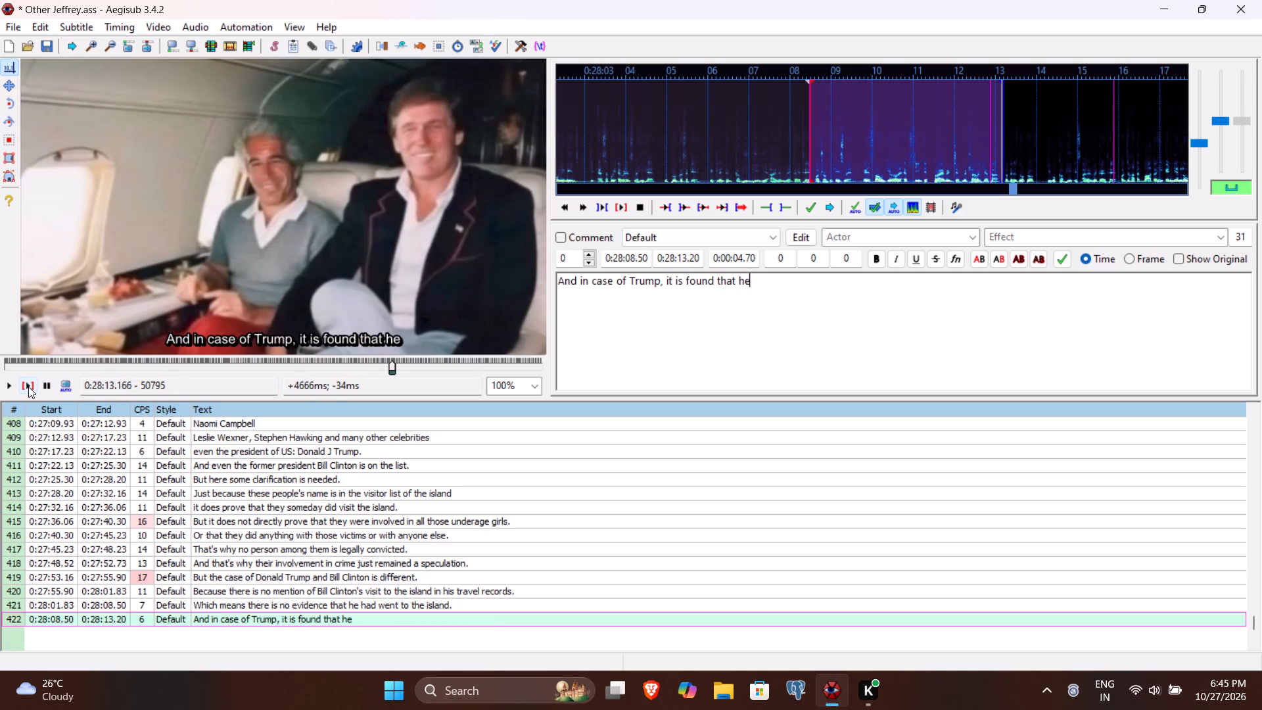
{"action": "type", "text": "had travelled"}
{"action": "key", "text": "space"}
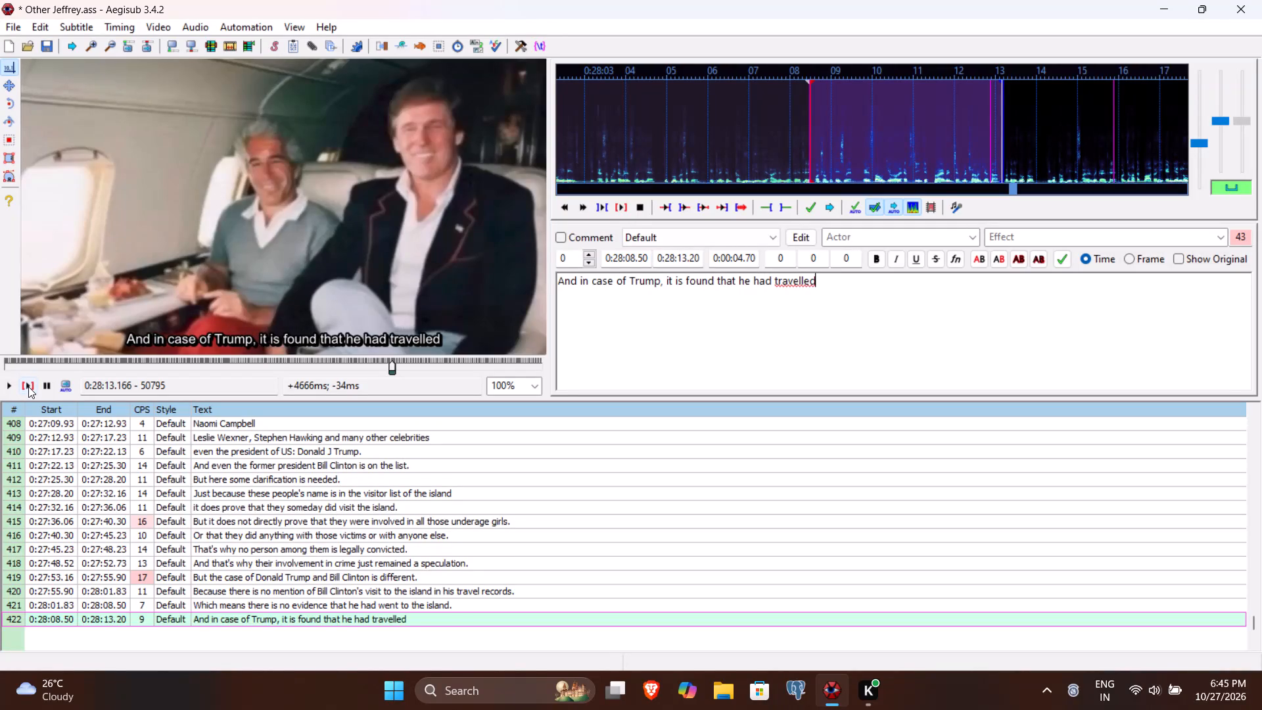
{"action": "key", "text": "BackSpace"}
{"action": "key", "text": "BackSpace"}
{"action": "key", "text": "BackSpace"}
{"action": "key", "text": "BackSpace"}
{"action": "type", "text": "ed in Epstein's private jet"}
{"action": "key", "text": "period"}
{"action": "key", "text": "Return"}
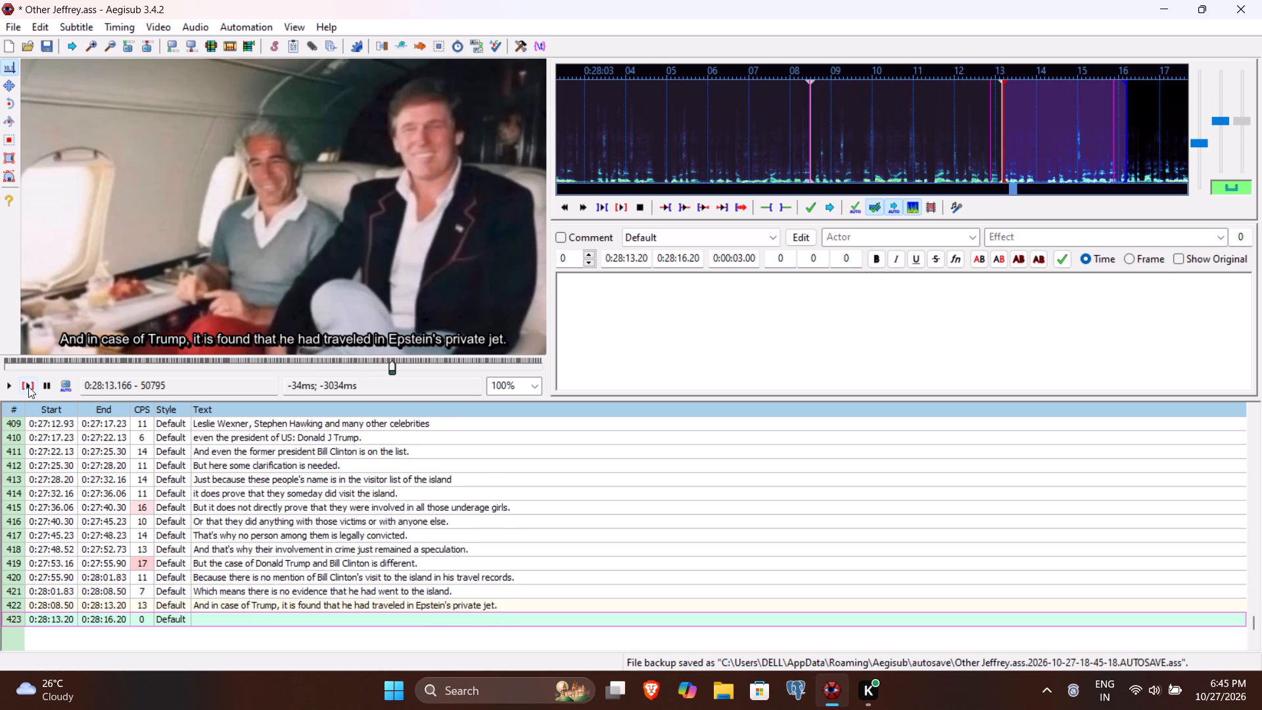
Play line 423 up to the end of its sentence and set its end time to 0:28:16.03.
{"action": "left_click", "coordinate": [24, 381]}
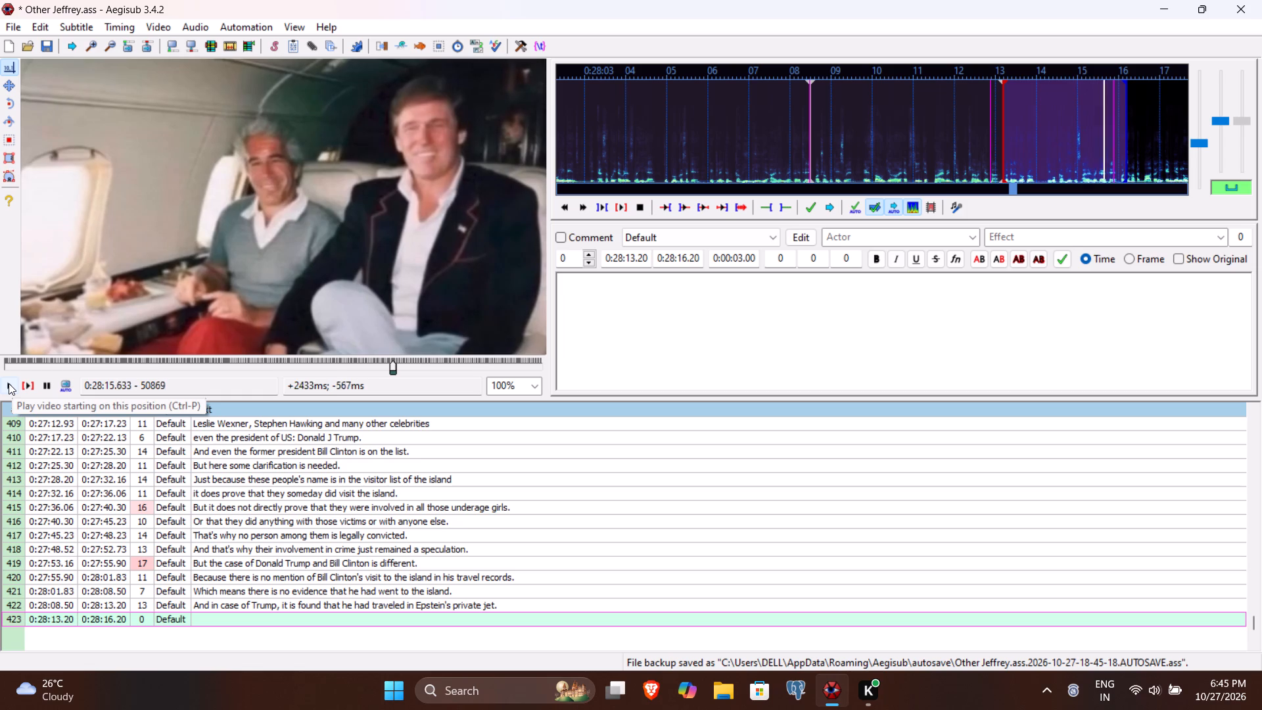
{"action": "left_click", "coordinate": [9, 383]}
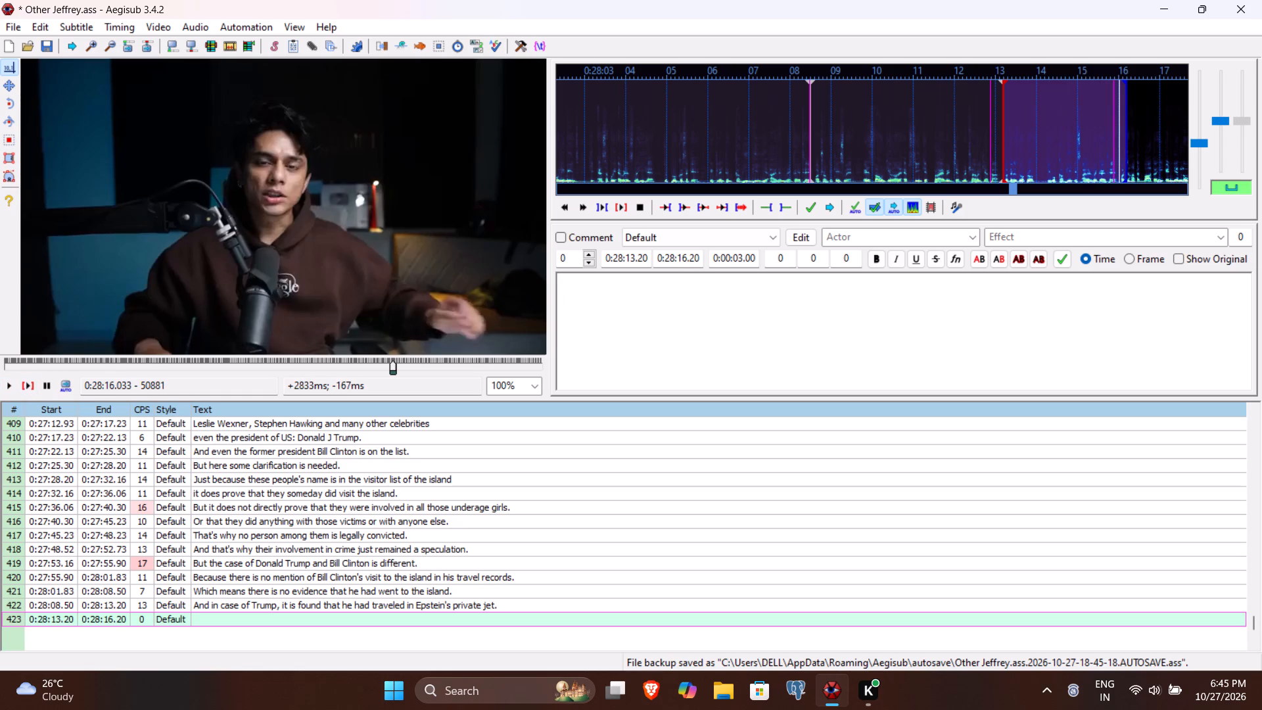
{"action": "left_click", "coordinate": [689, 260]}
{"action": "type", "text": "03"}
Enter "But there is no proof that he went to his island." as line 423's text and commit the line.
{"action": "left_click", "coordinate": [655, 335]}
{"action": "type", "text": "But there is no rp"}
{"action": "key", "text": "BackSpace"}
{"action": "key", "text": "BackSpace"}
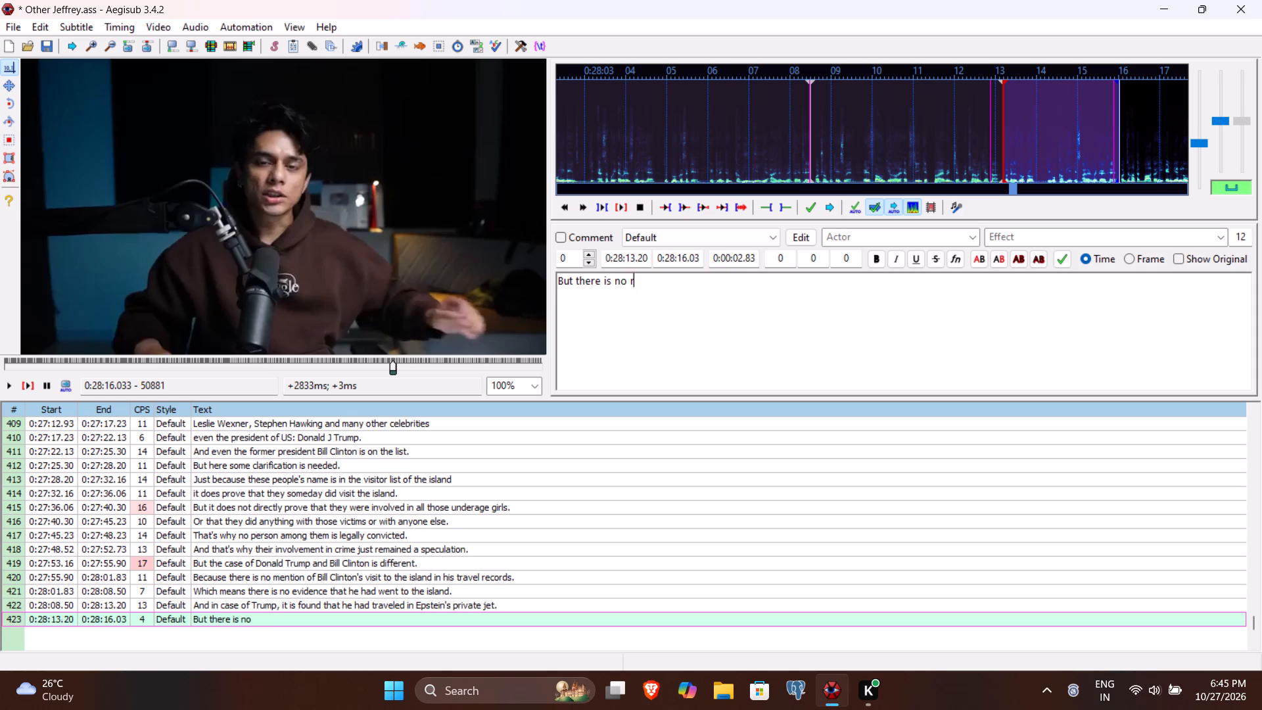
{"action": "type", "text": "proof that he went to his island"}
{"action": "key", "text": "period"}
{"action": "key", "text": "Return"}
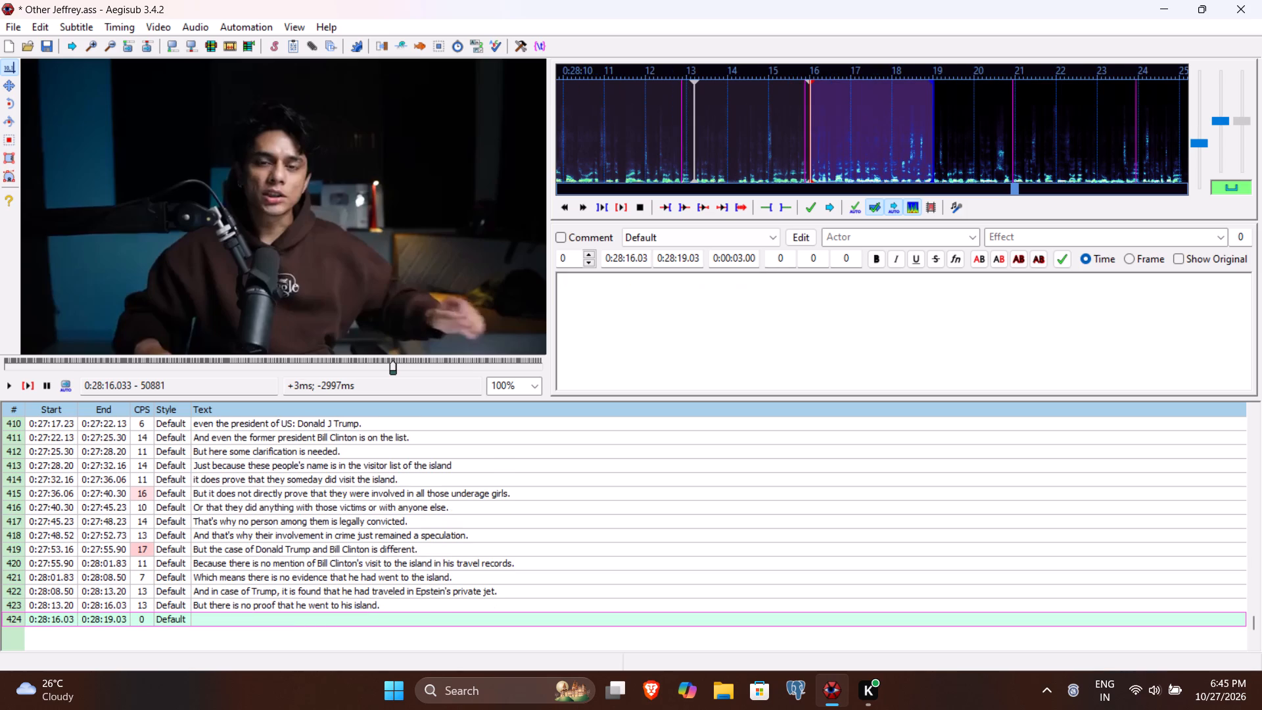
Play line 424 and past its end in short stretches, and set its end time to 0:28:20.06.
{"action": "left_click", "coordinate": [28, 384]}
{"action": "left_click", "coordinate": [9, 385]}
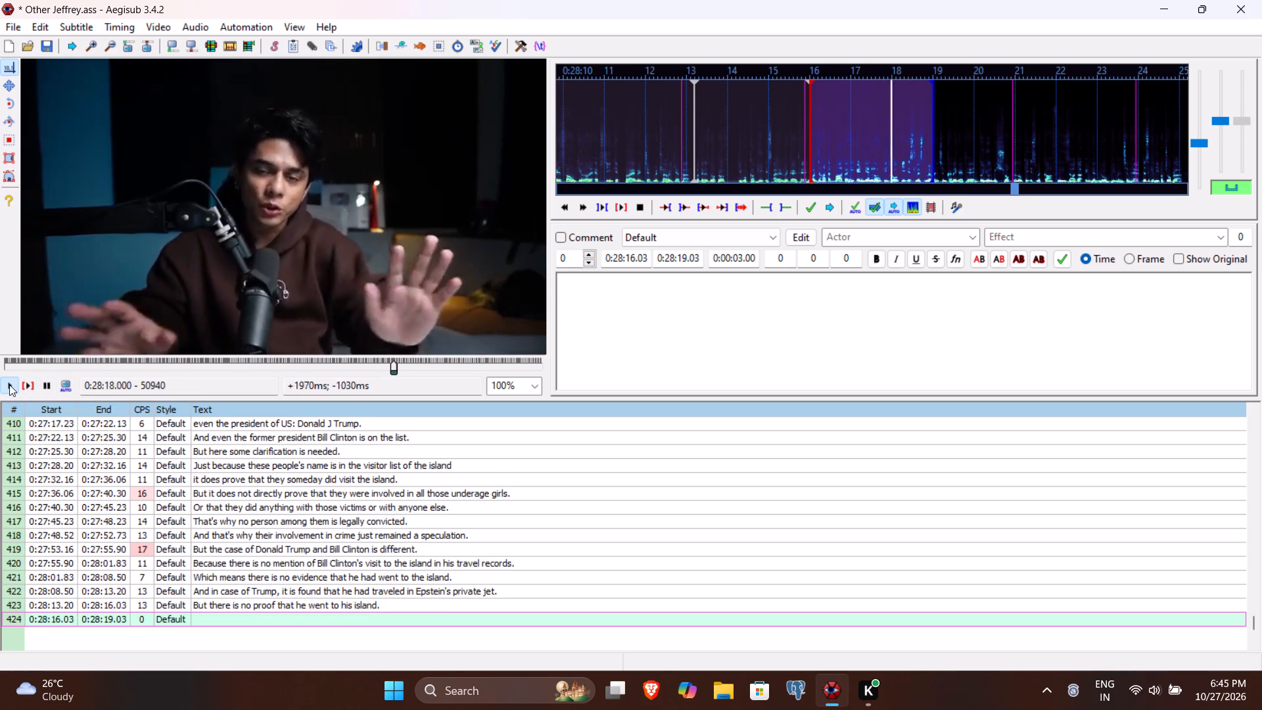
{"action": "left_click", "coordinate": [9, 385]}
{"action": "left_click", "coordinate": [9, 385]}
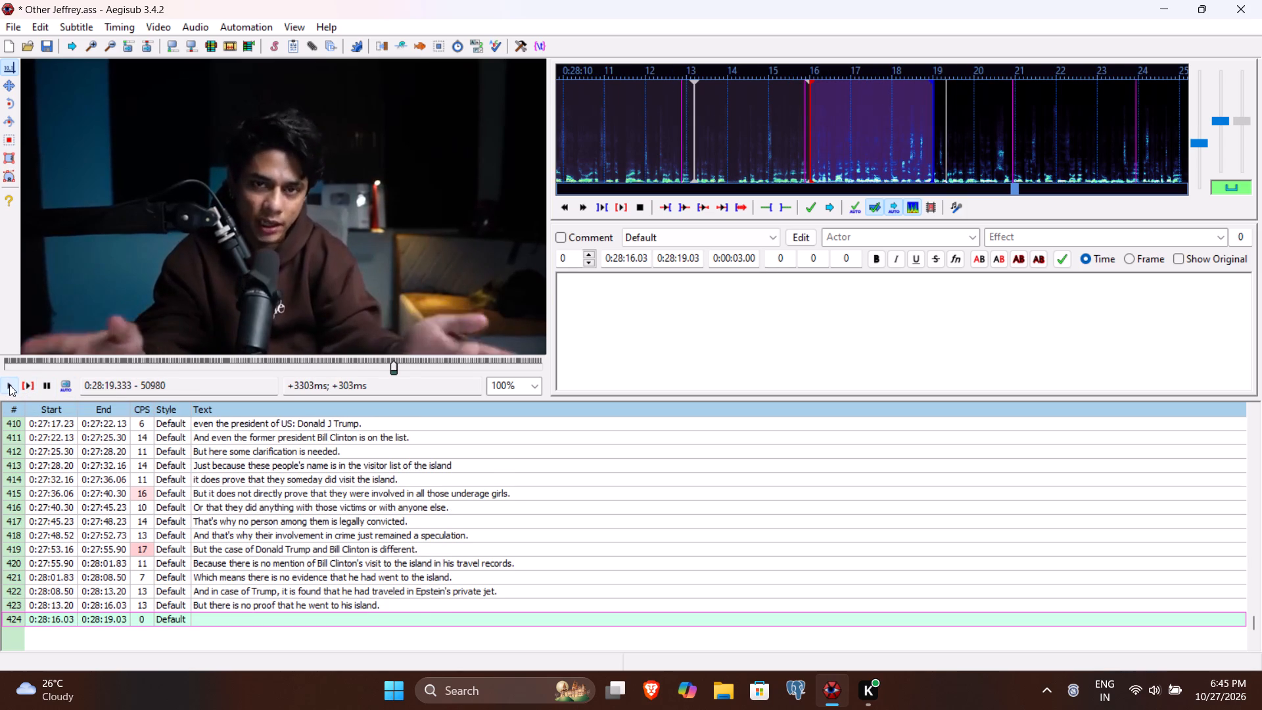
{"action": "left_click", "coordinate": [9, 385]}
{"action": "left_click", "coordinate": [9, 385]}
{"action": "double_click", "coordinate": [9, 385]}
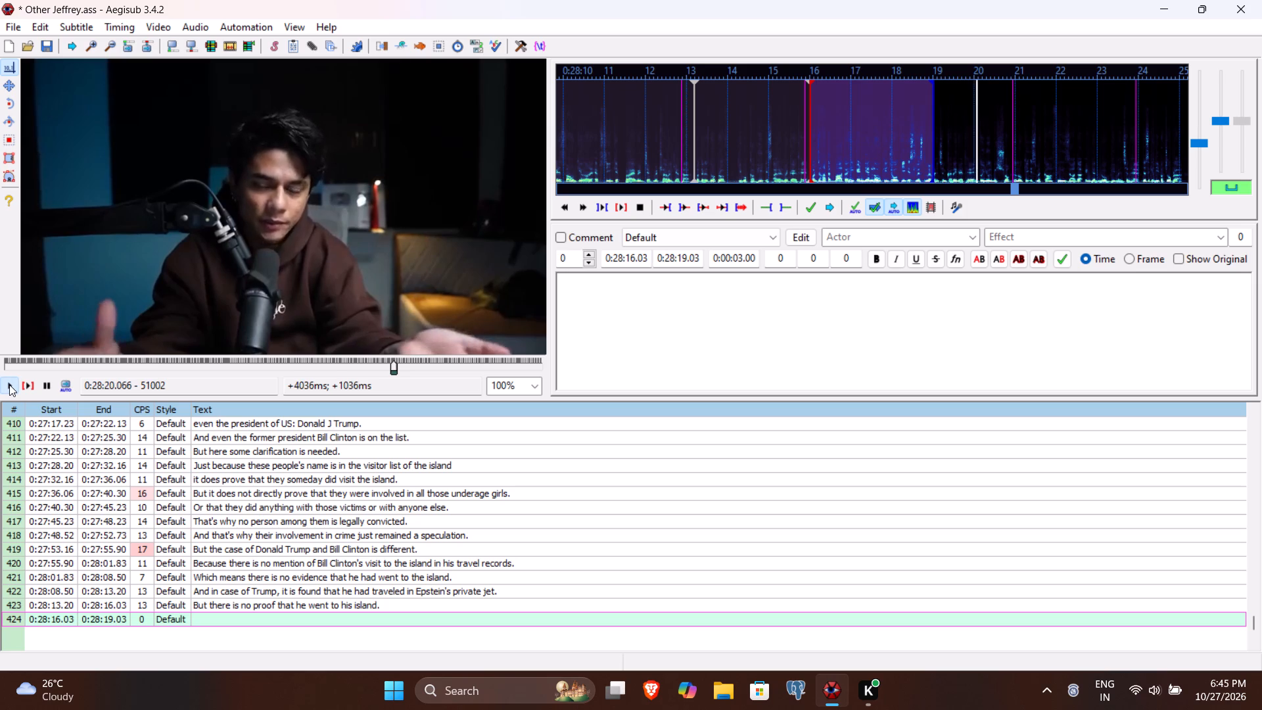
{"action": "left_click", "coordinate": [675, 257]}
{"action": "type", "text": "2006"}
Enter "And the Indian people who were mentioned in this list," as line 424's text and commit the line.
{"action": "left_click", "coordinate": [658, 318]}
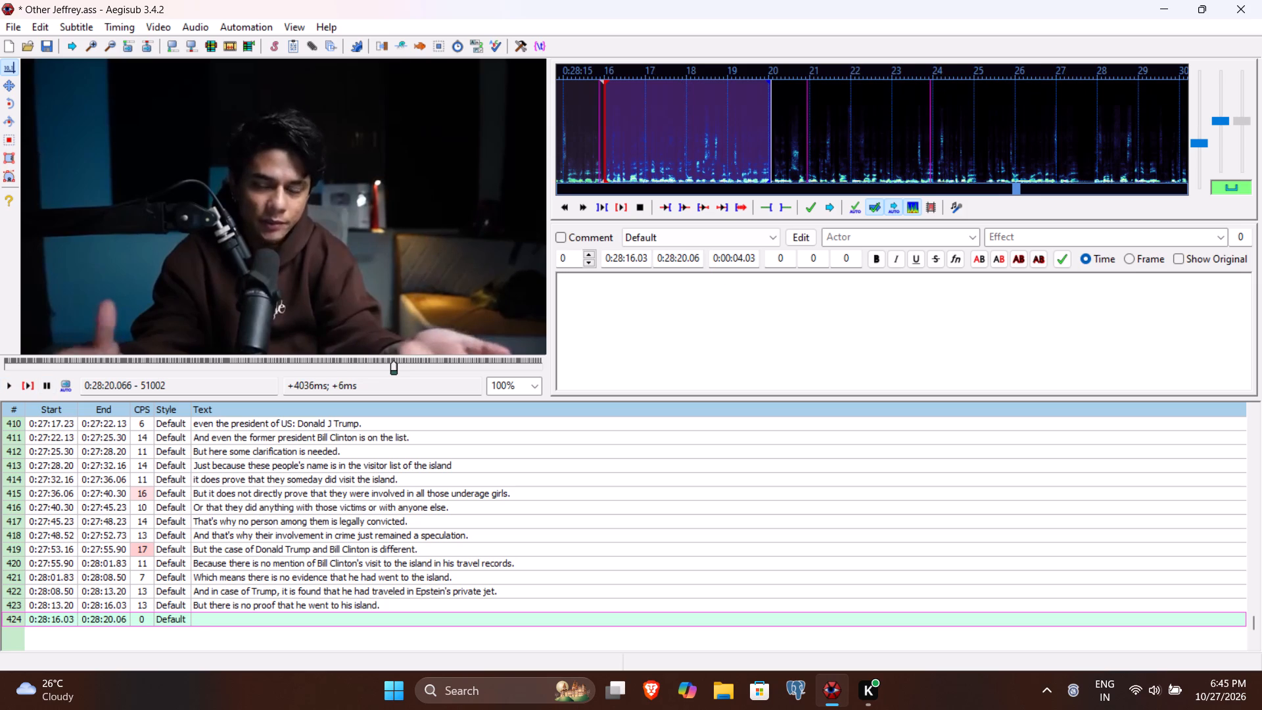
{"action": "type", "text": "And the Indian people who were"}
{"action": "key", "text": "space"}
{"action": "type", "text": "mens"}
{"action": "key", "text": "BackSpace"}
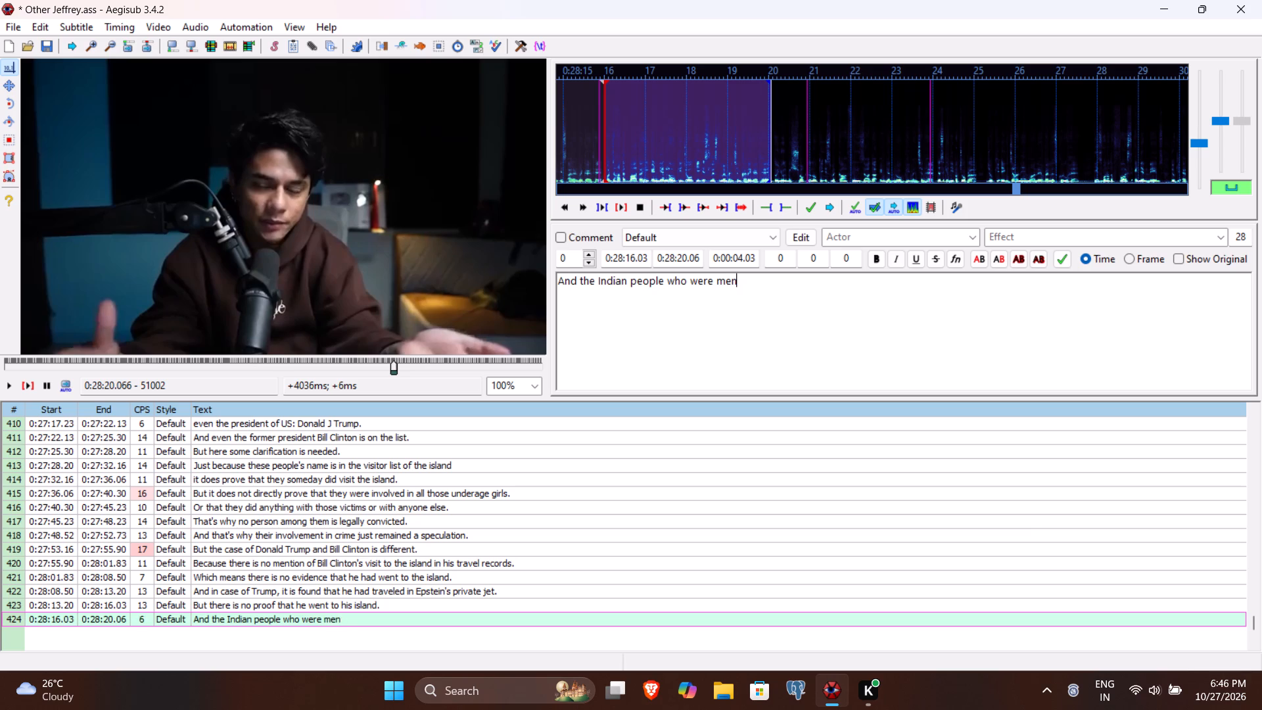
{"action": "type", "text": "tioned in this list"}
{"action": "key", "text": "comma"}
{"action": "key", "text": "Return"}
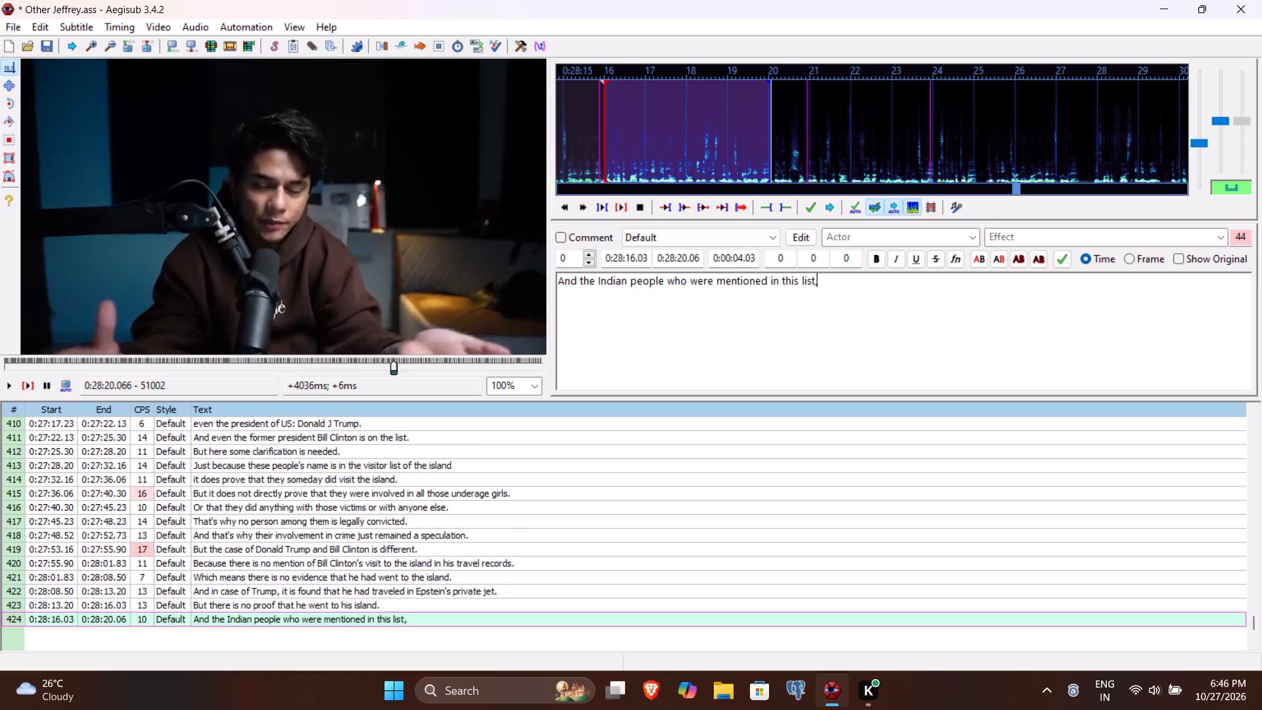
Play line 425 and past its end in short stretches, and set its end time to 0:28:24.13.
{"action": "left_click", "coordinate": [30, 383]}
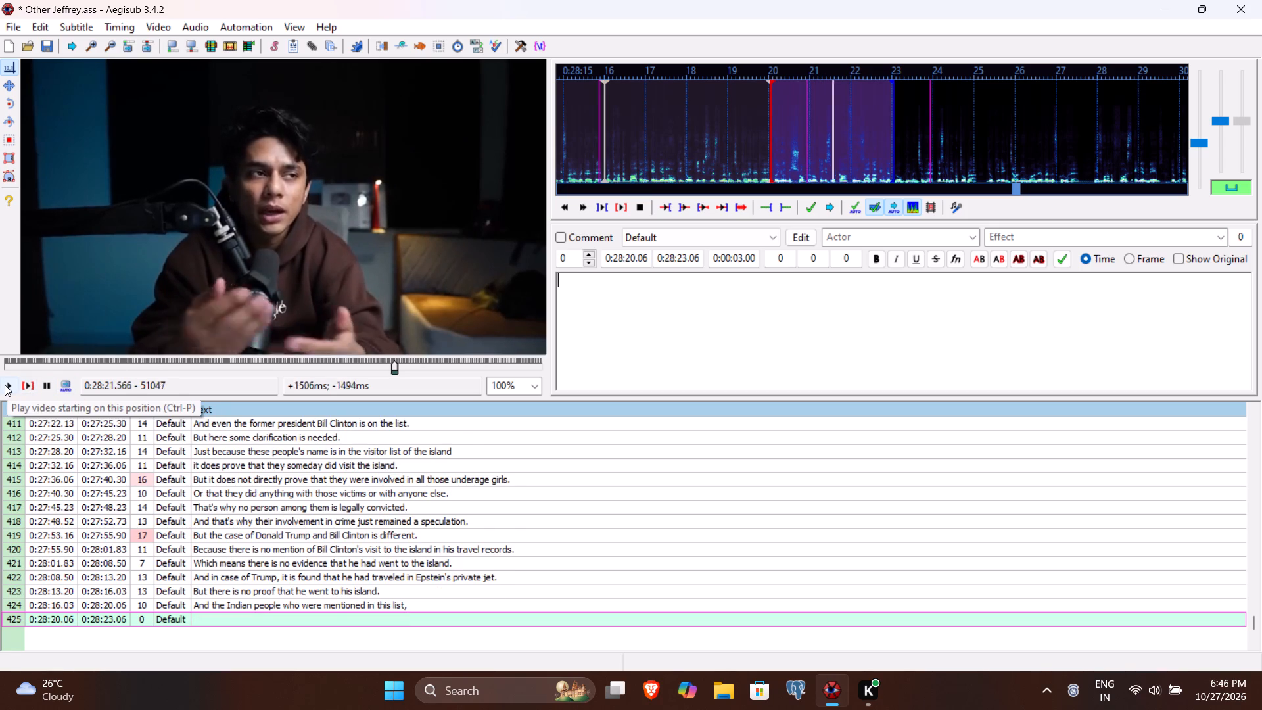
{"action": "left_click", "coordinate": [5, 385]}
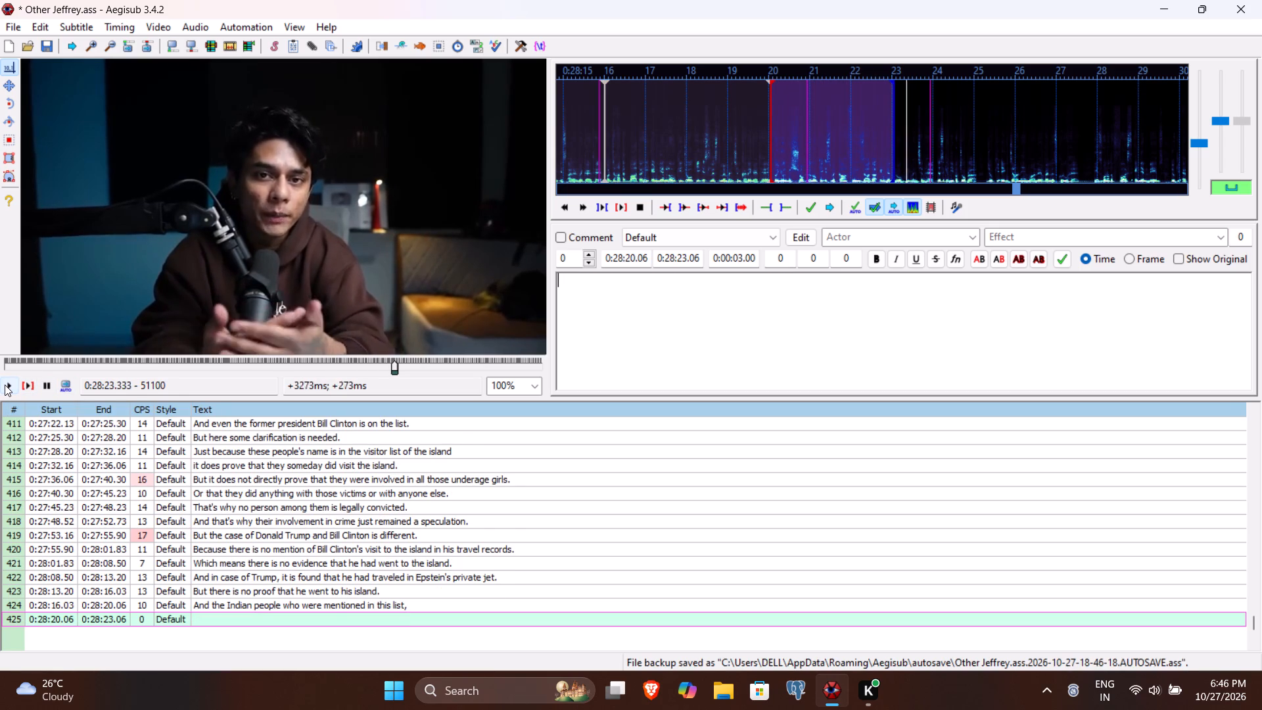
{"action": "left_click", "coordinate": [5, 385]}
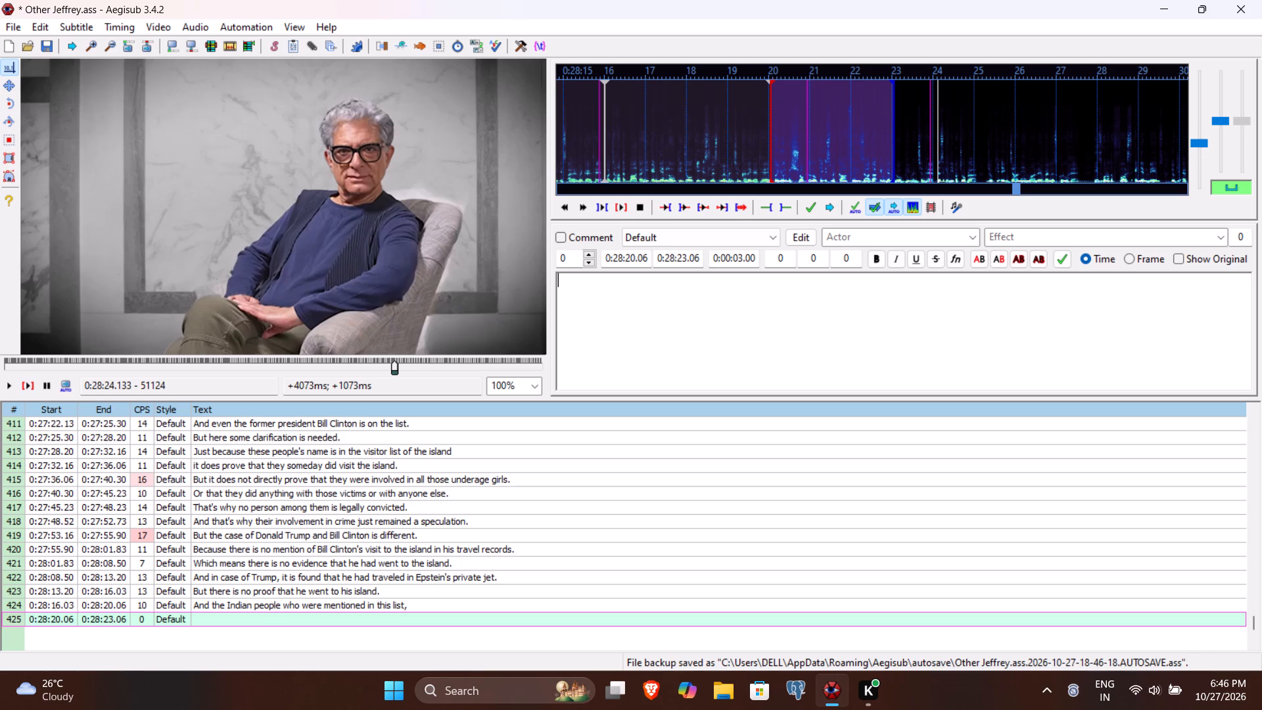
{"action": "left_click", "coordinate": [681, 260]}
{"action": "type", "text": "413"}
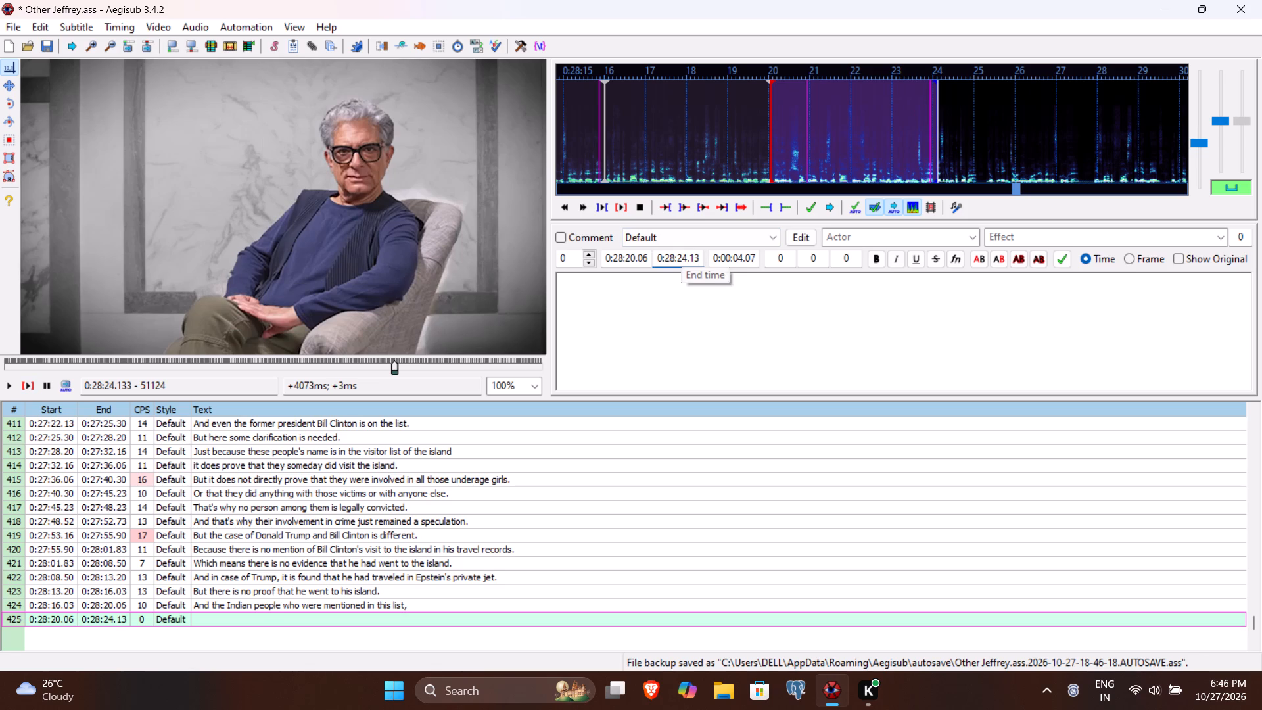
Enter "you'll be shocked to know there are many Indian people also went there." as line 425's text and commit the line.
{"action": "left_click", "coordinate": [667, 311]}
{"action": "type", "text": "you"}
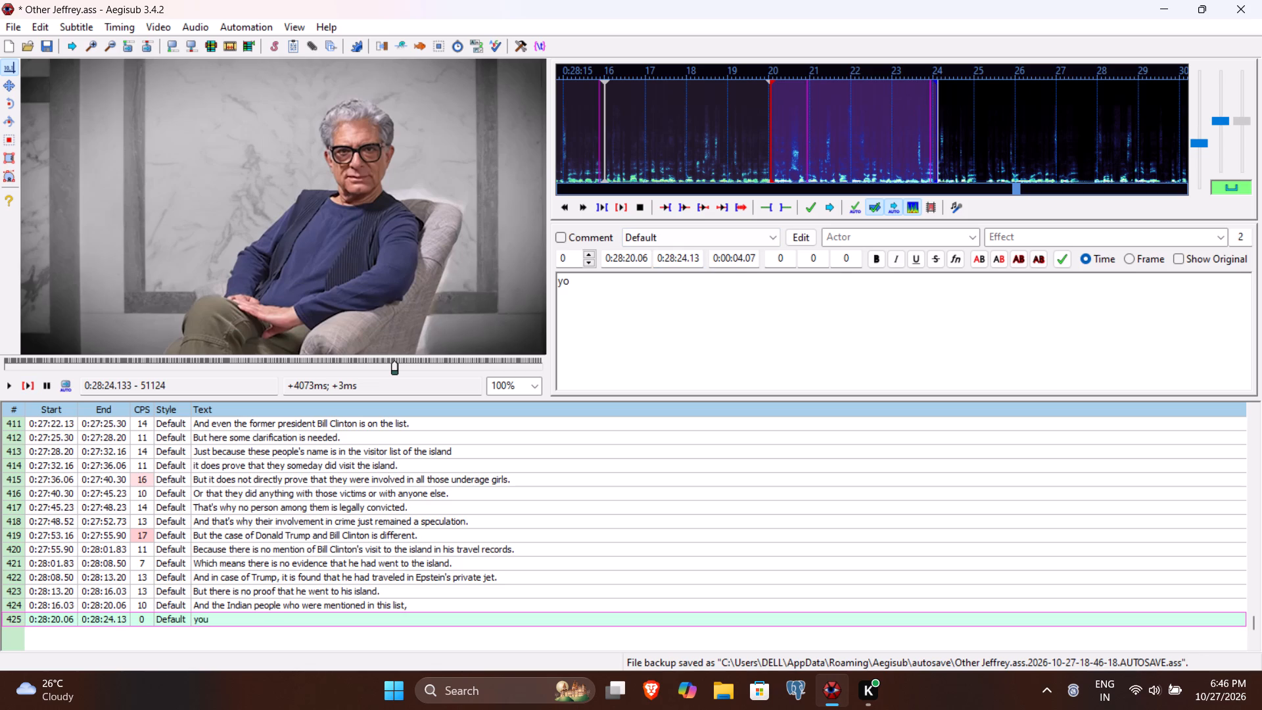
{"action": "type", "text": "'ll be shocked to know there a"}
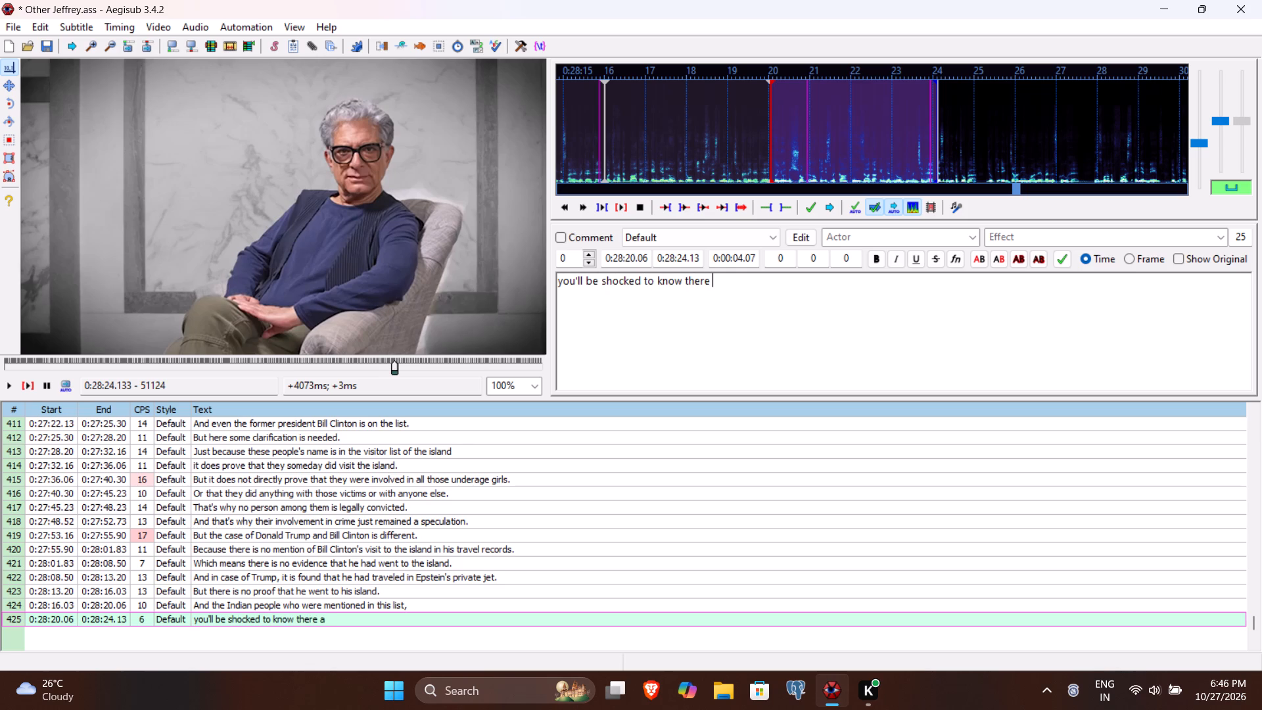
{"action": "type", "text": "re many"}
{"action": "key", "text": "space"}
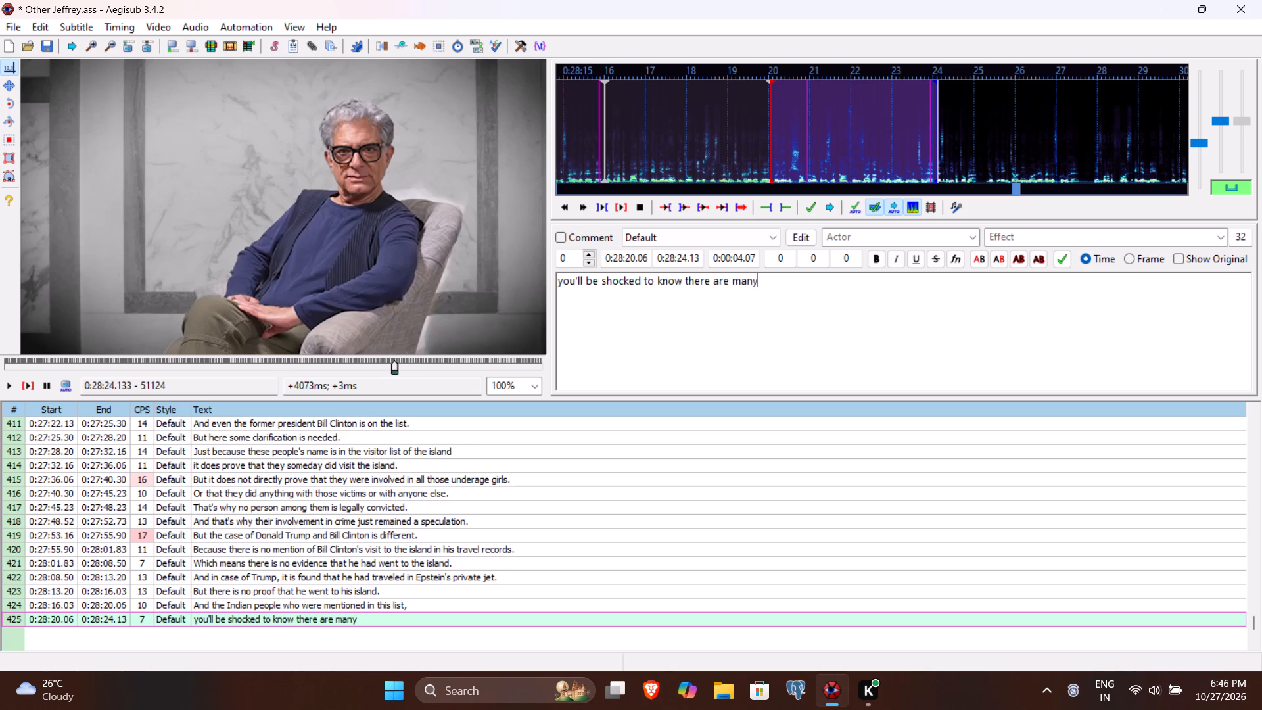
{"action": "type", "text": "Indian people"}
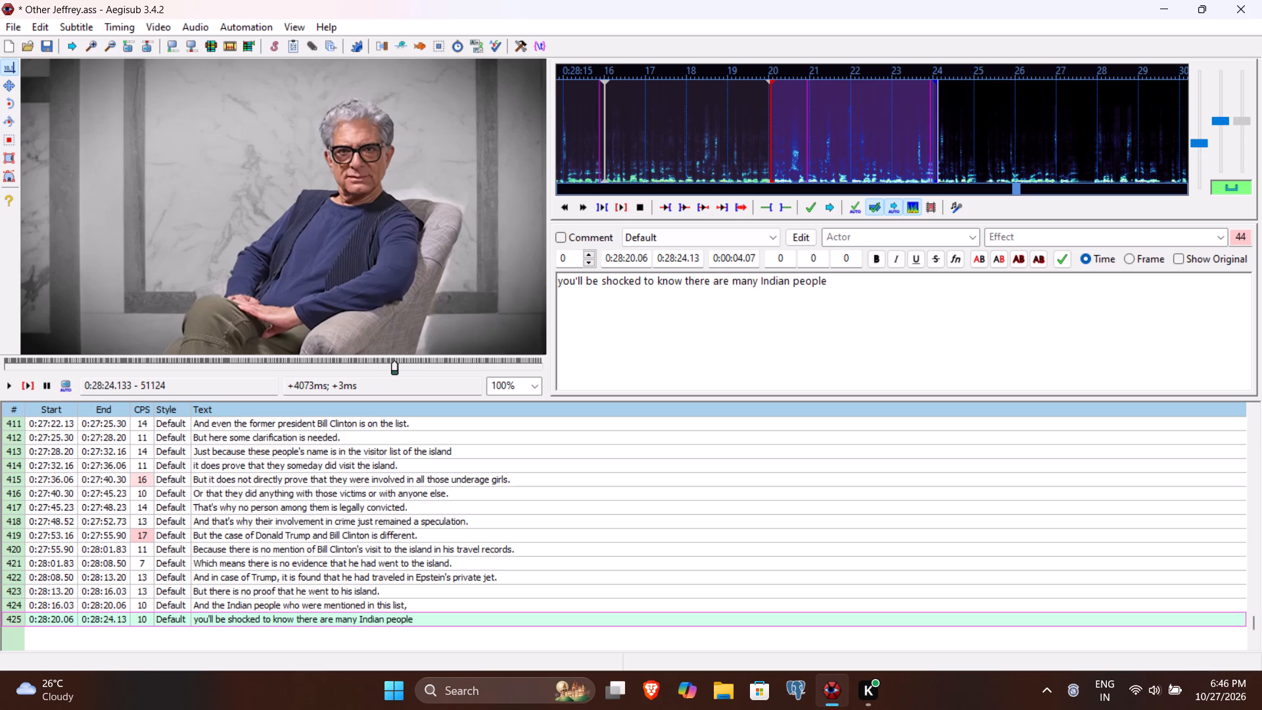
{"action": "key", "text": "space"}
{"action": "type", "text": "a"}
{"action": "key", "text": "BackSpace"}
{"action": "key", "text": "w"}
{"action": "key", "text": "BackSpace"}
{"action": "type", "text": "also went to"}
{"action": "key", "text": "space"}
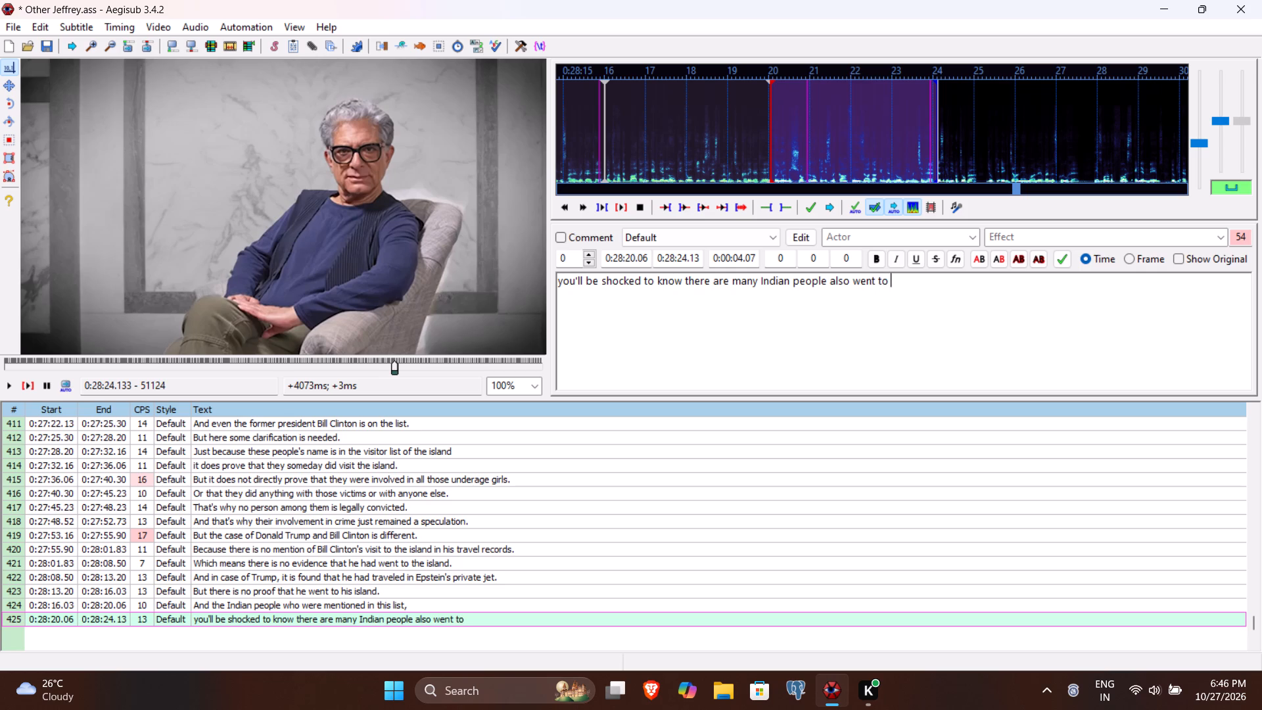
{"action": "key", "text": "BackSpace"}
{"action": "key", "text": "BackSpace"}
{"action": "type", "text": "here"}
{"action": "key", "text": "period"}
{"action": "key", "text": "Return"}
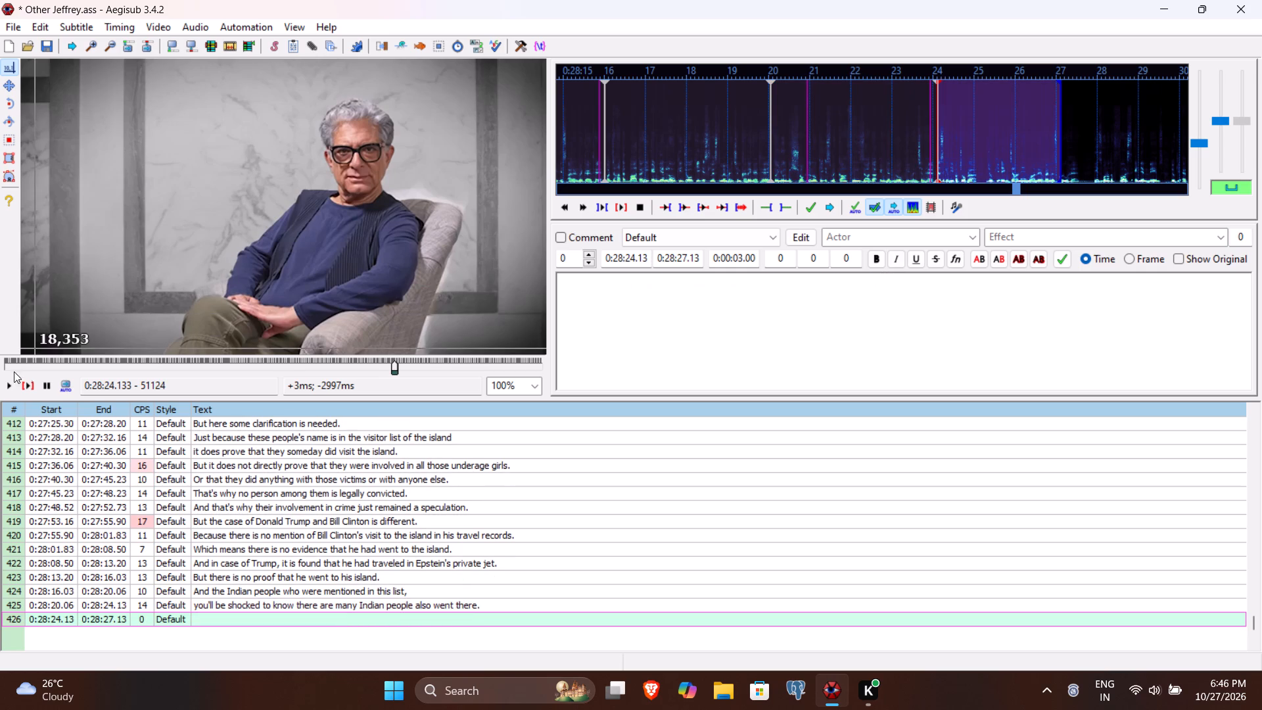
Play line 426 up to the end of its sentence in short stretches and set its end time to 0:28:27.63.
{"action": "left_click", "coordinate": [28, 383]}
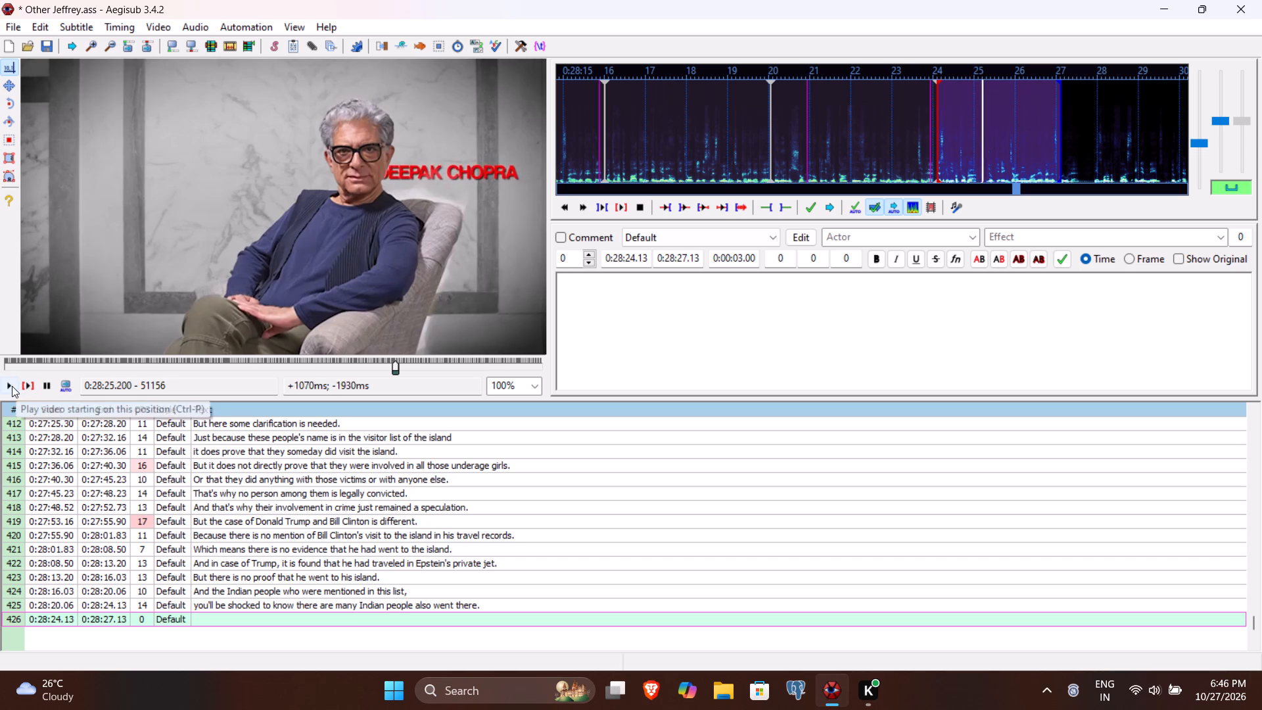
{"action": "left_click", "coordinate": [12, 386]}
{"action": "left_click", "coordinate": [12, 386]}
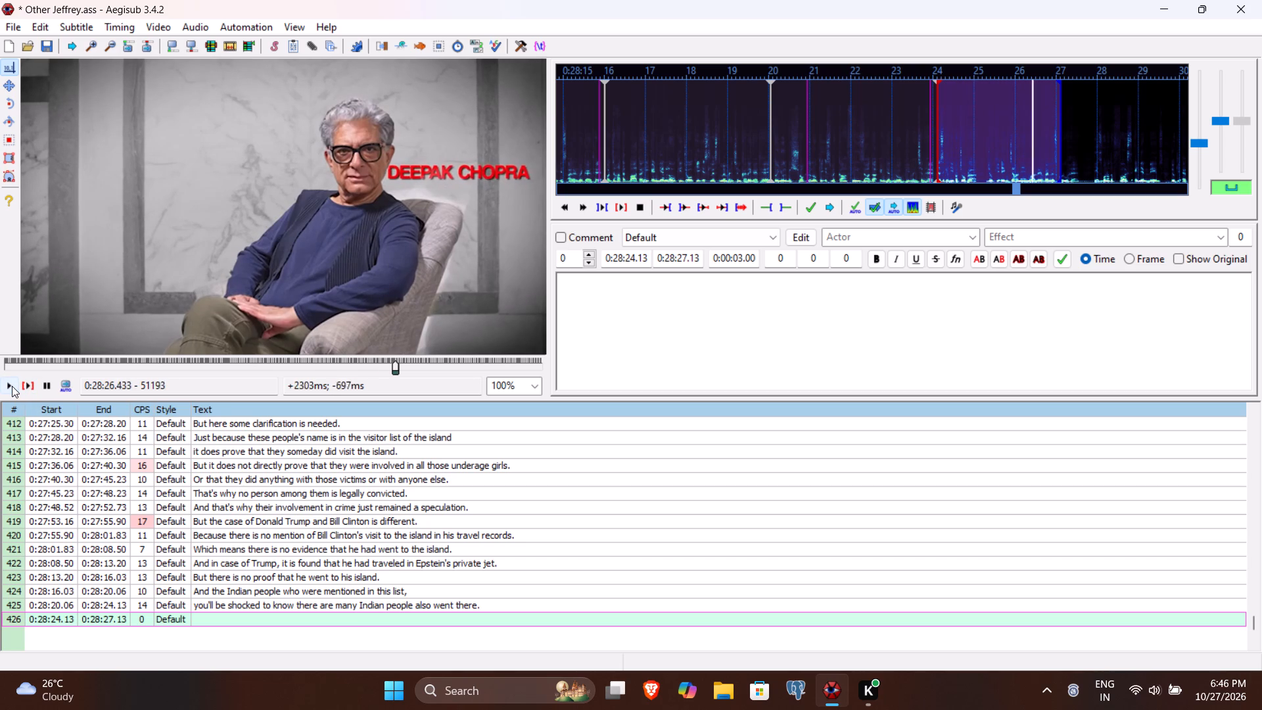
{"action": "left_click", "coordinate": [12, 386]}
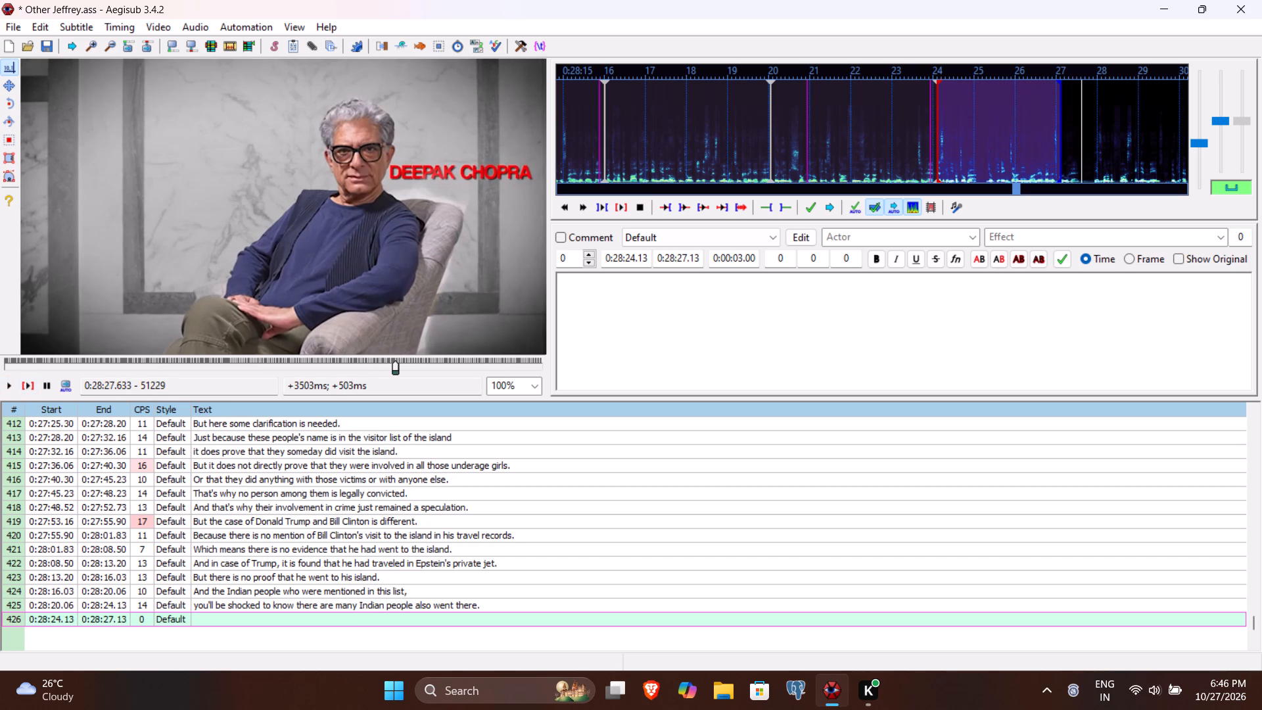
{"action": "left_click", "coordinate": [691, 260]}
{"action": "type", "text": "63"}
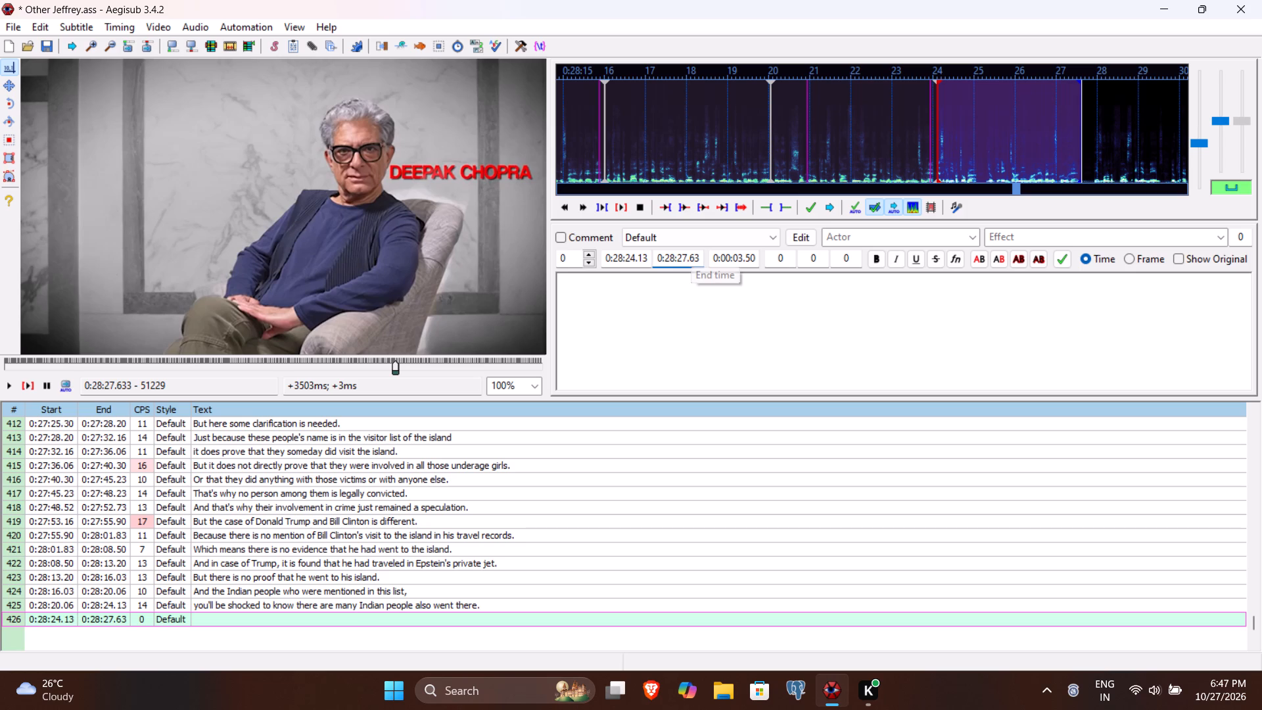
Enter "Like Deepak Chopra who is well know wellness guru." as line 426's text and commit the line.
{"action": "left_click", "coordinate": [666, 318]}
{"action": "type", "text": "Like Dee"}
{"action": "type", "text": "pak Chopra who is well knoe"}
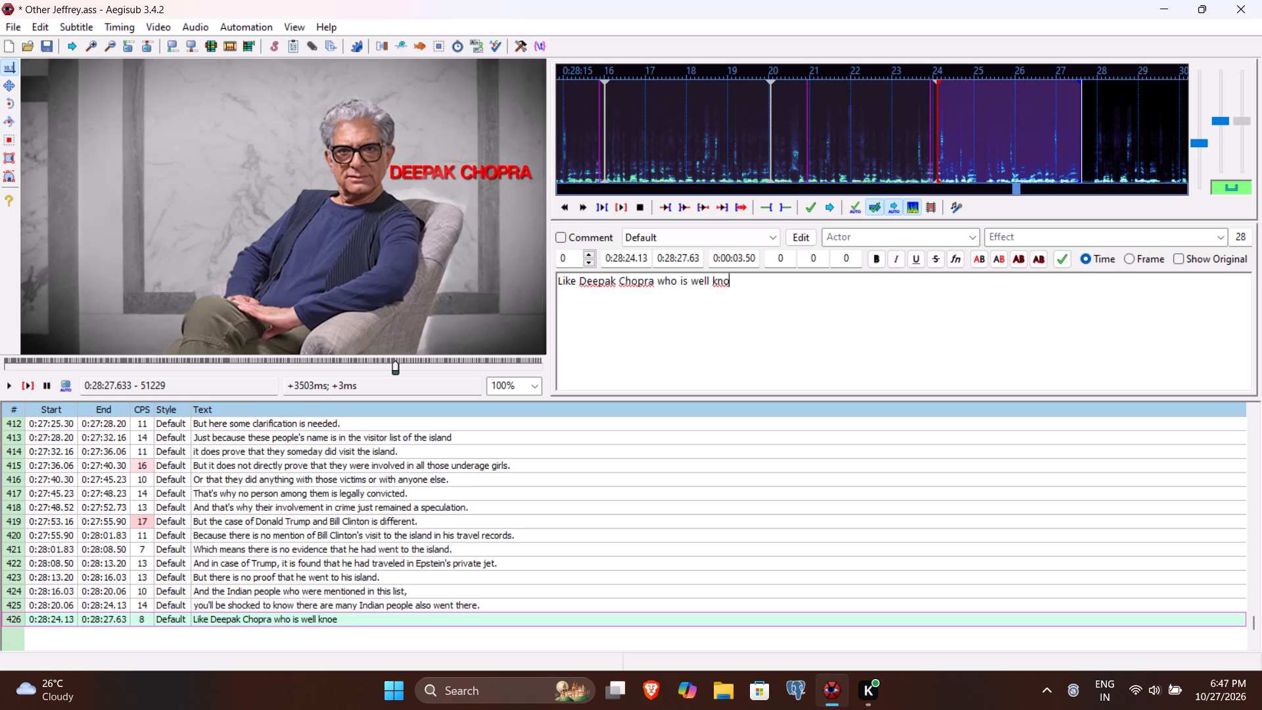
{"action": "key", "text": "BackSpace"}
{"action": "key", "text": "w"}
{"action": "key", "text": "space"}
{"action": "type", "text": "wellness guru"}
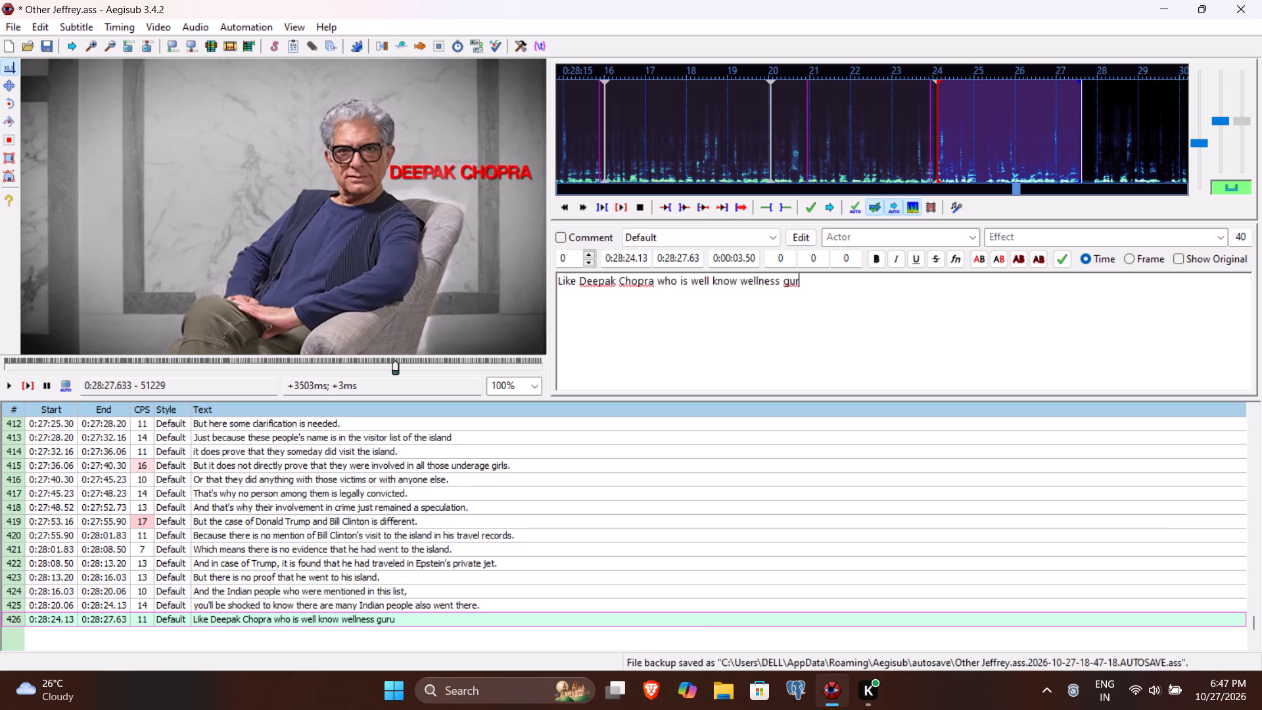
{"action": "key", "text": "period"}
{"action": "key", "text": "Return"}
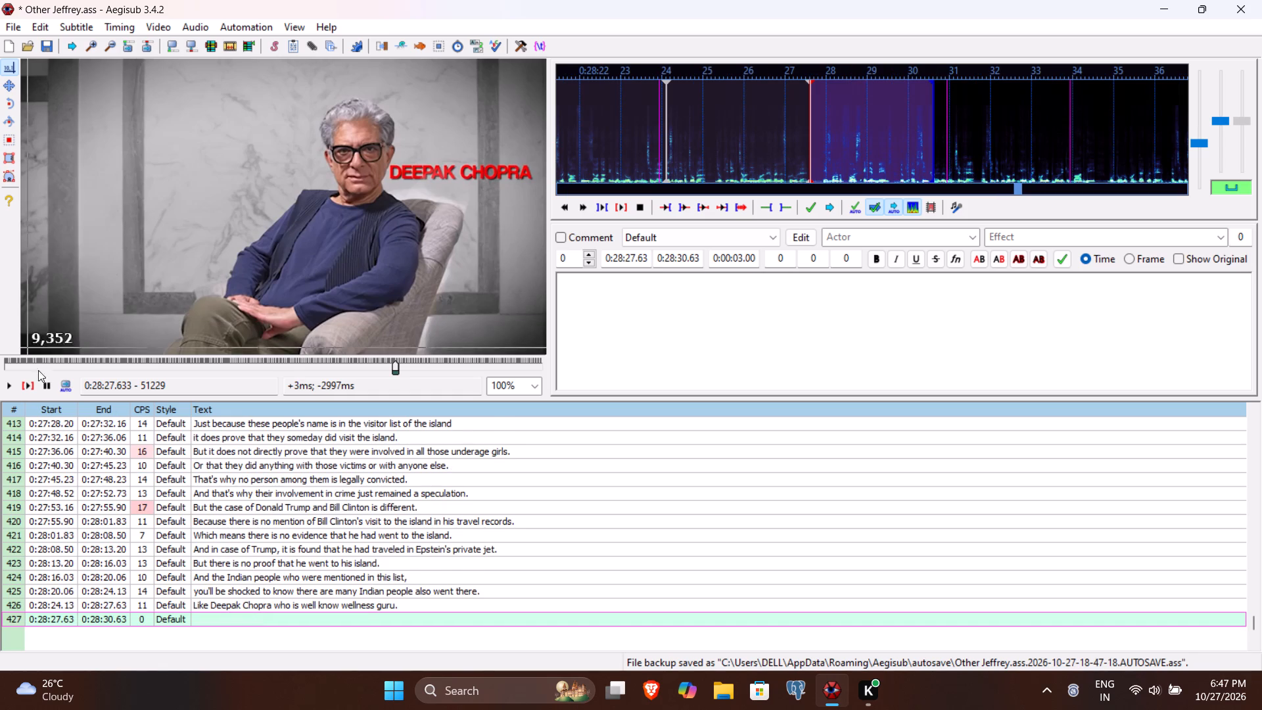
Play line 427 and past its end, and set its end time to 0:28:31.66 and its start time to 0:28:27.94.
{"action": "left_click", "coordinate": [28, 385]}
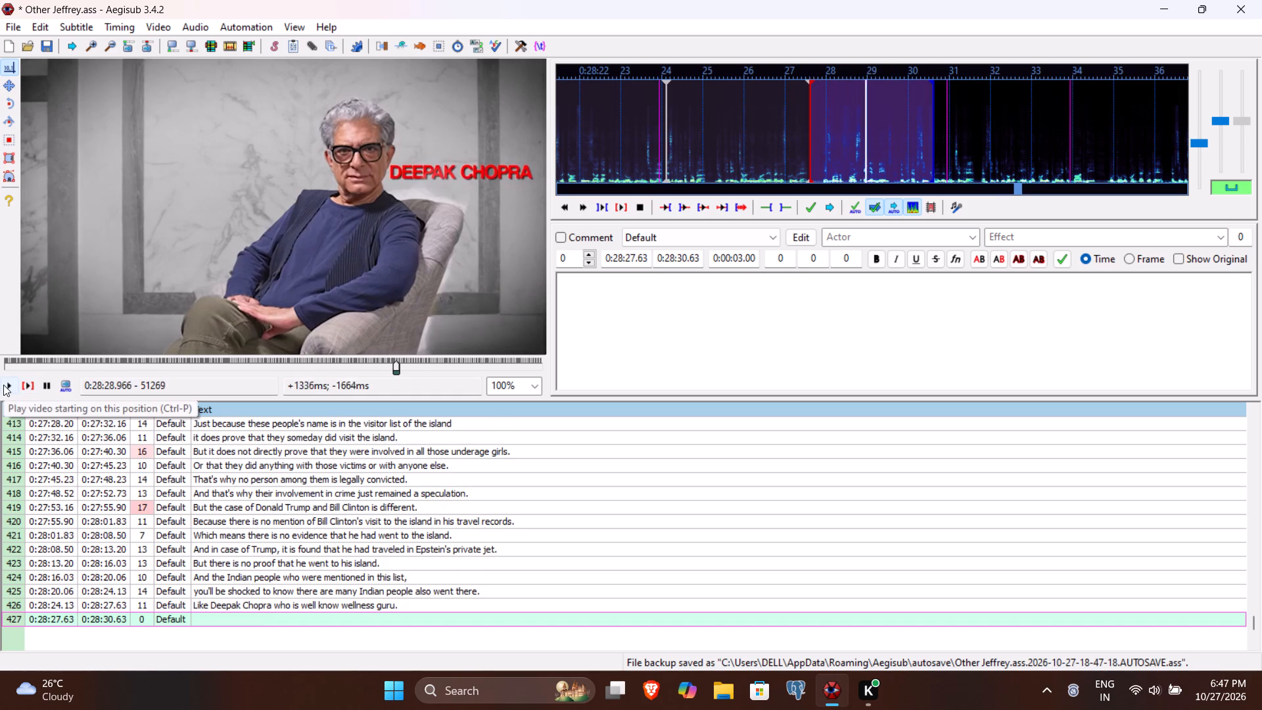
{"action": "left_click", "coordinate": [3, 385]}
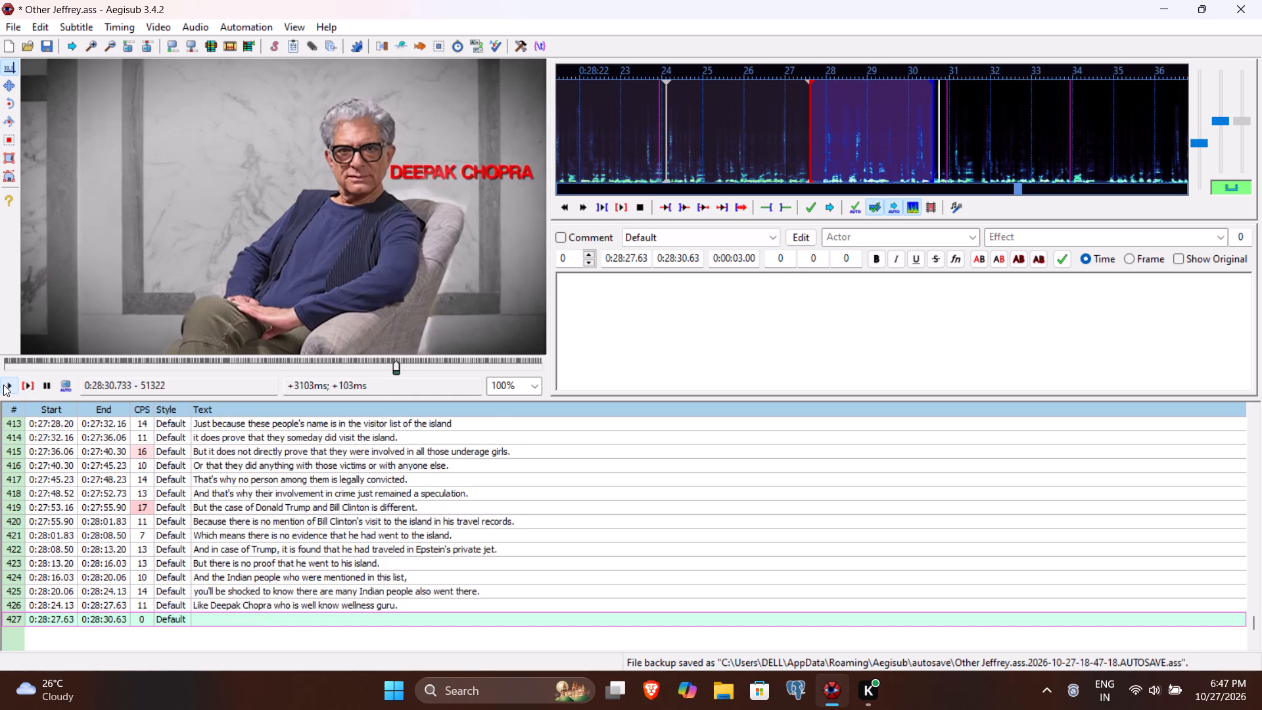
{"action": "left_click", "coordinate": [3, 385]}
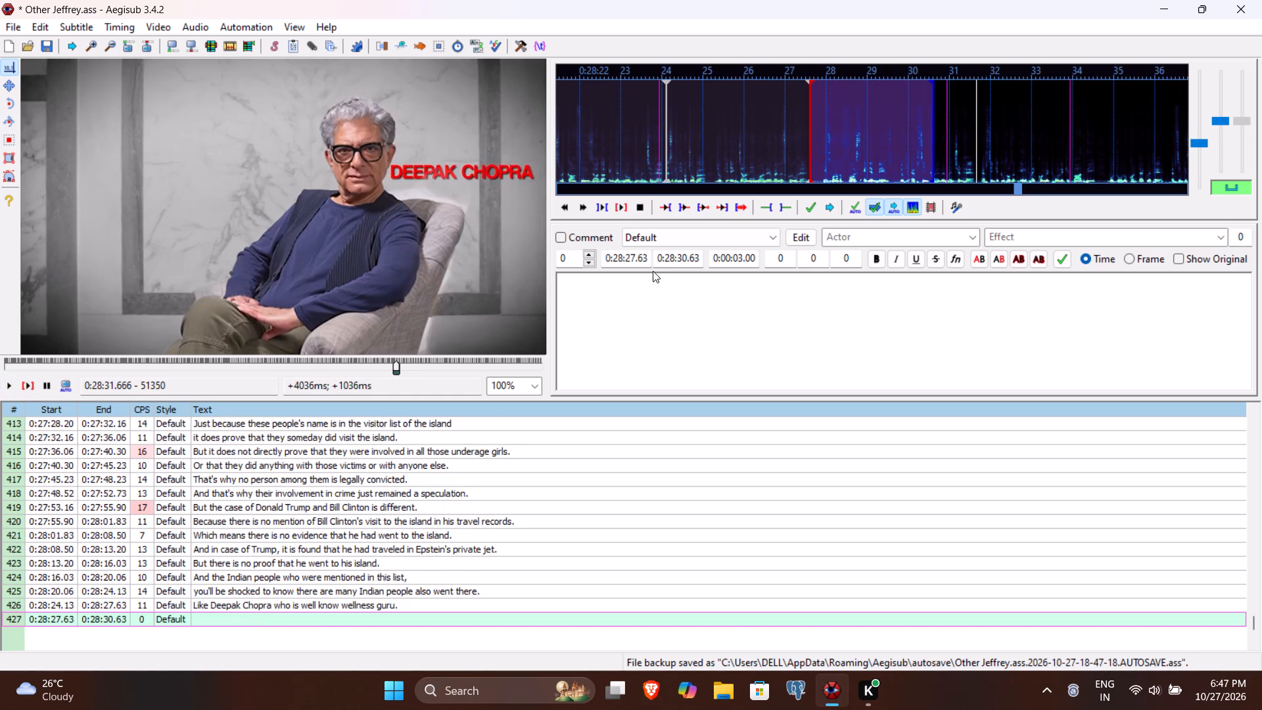
{"action": "left_click", "coordinate": [682, 258]}
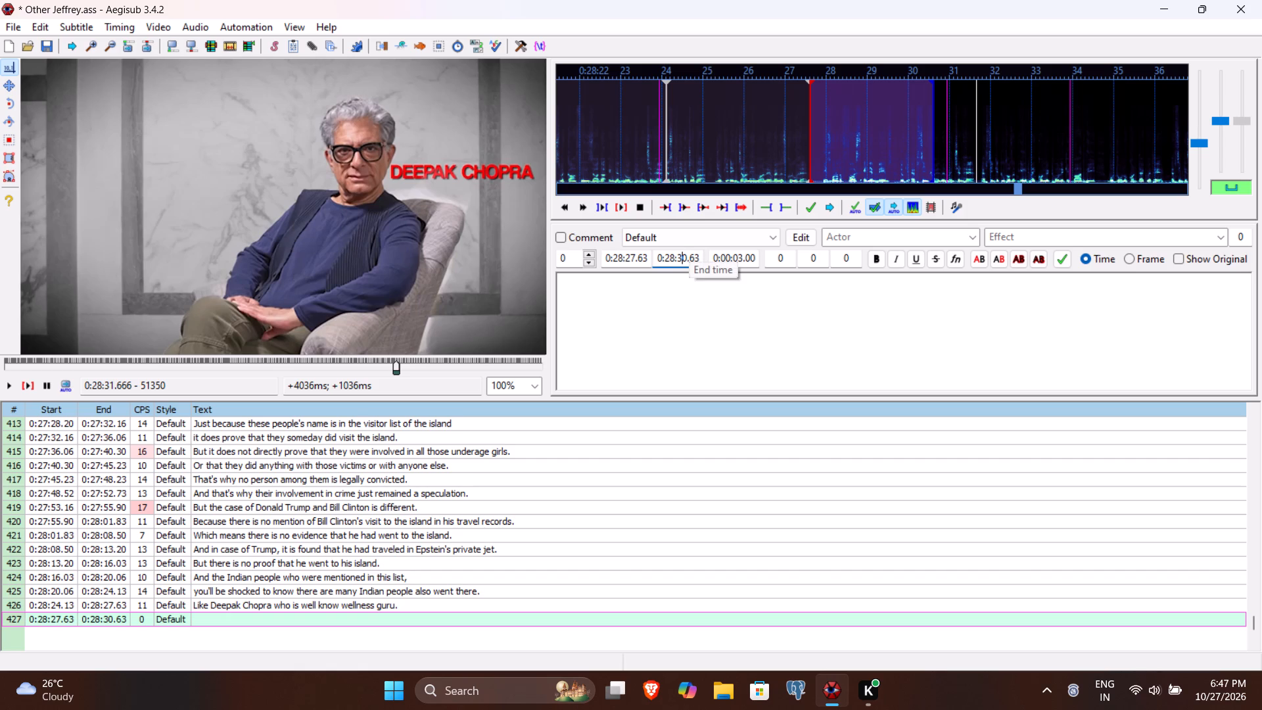
{"action": "key", "text": "1"}
{"action": "type", "text": "66"}
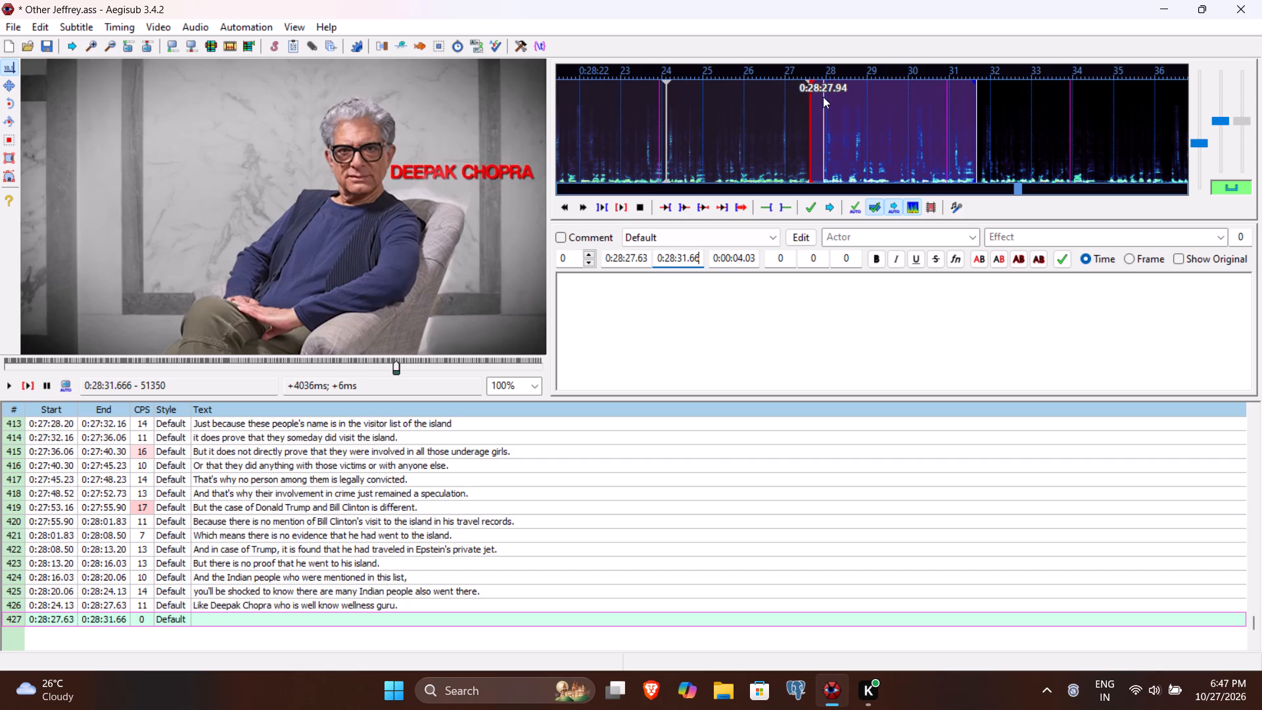
{"action": "left_click", "coordinate": [636, 252]}
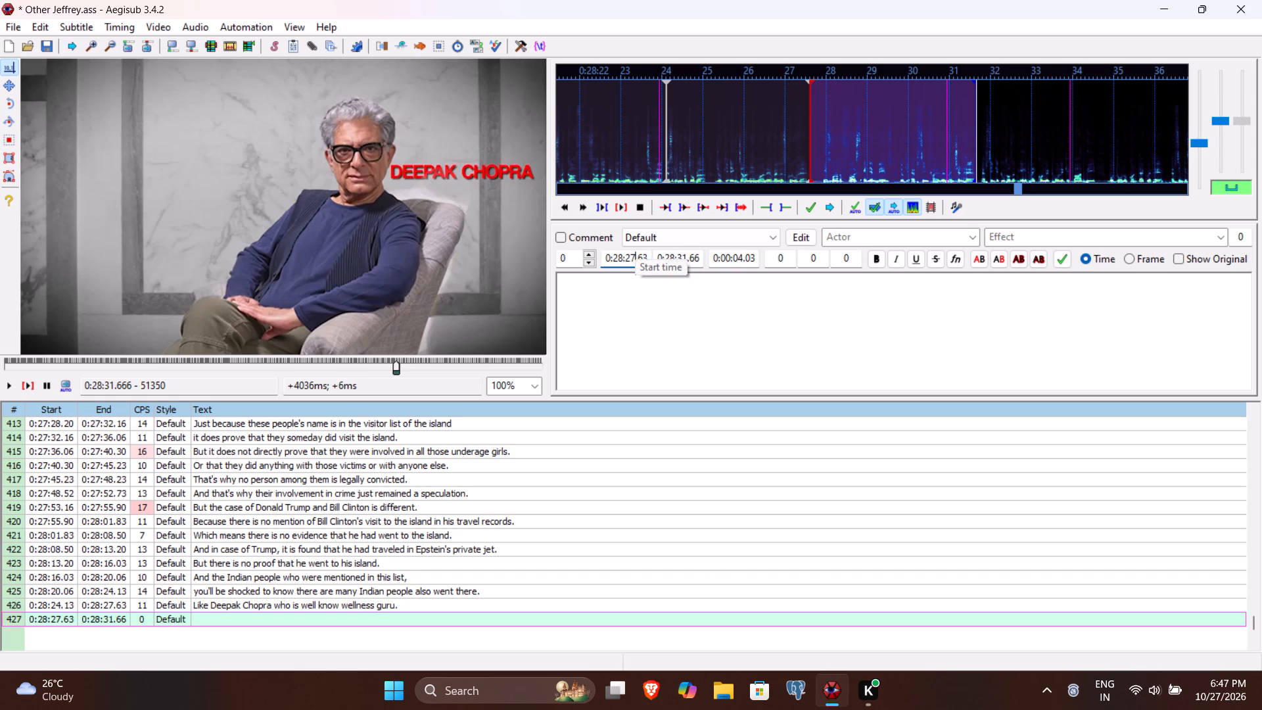
{"action": "type", "text": "94"}
Enter "He is one of the first name listed in the Epstein files." as line 427's text and commit the line.
{"action": "left_click", "coordinate": [614, 325]}
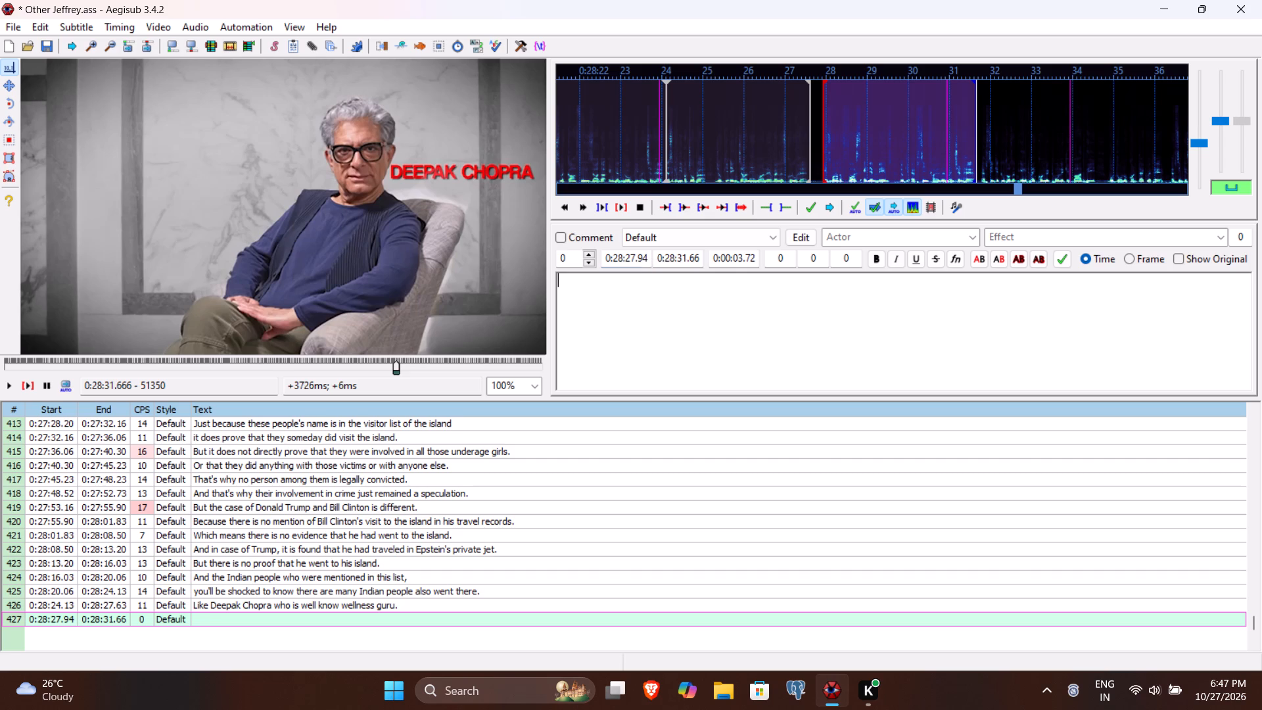
{"action": "type", "text": "He is one of the first name listed in the Epstei"}
{"action": "type", "text": "n files"}
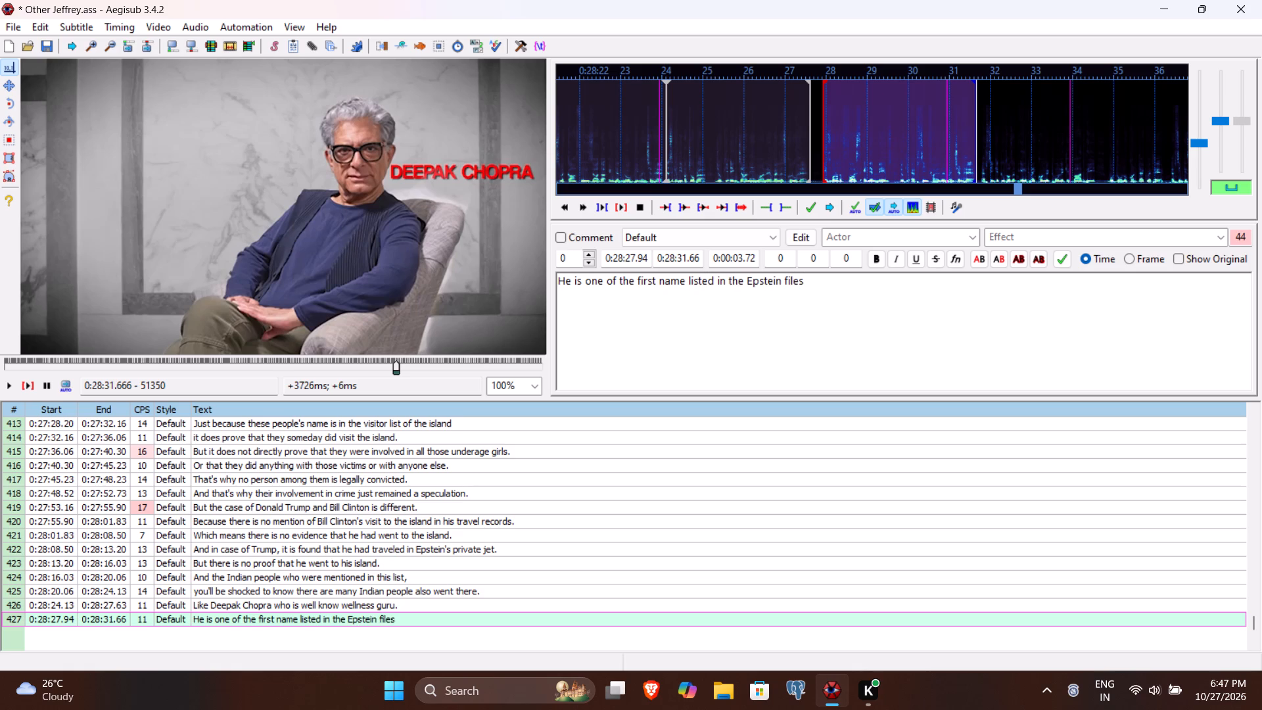
{"action": "key", "text": "period"}
{"action": "key", "text": "Return"}
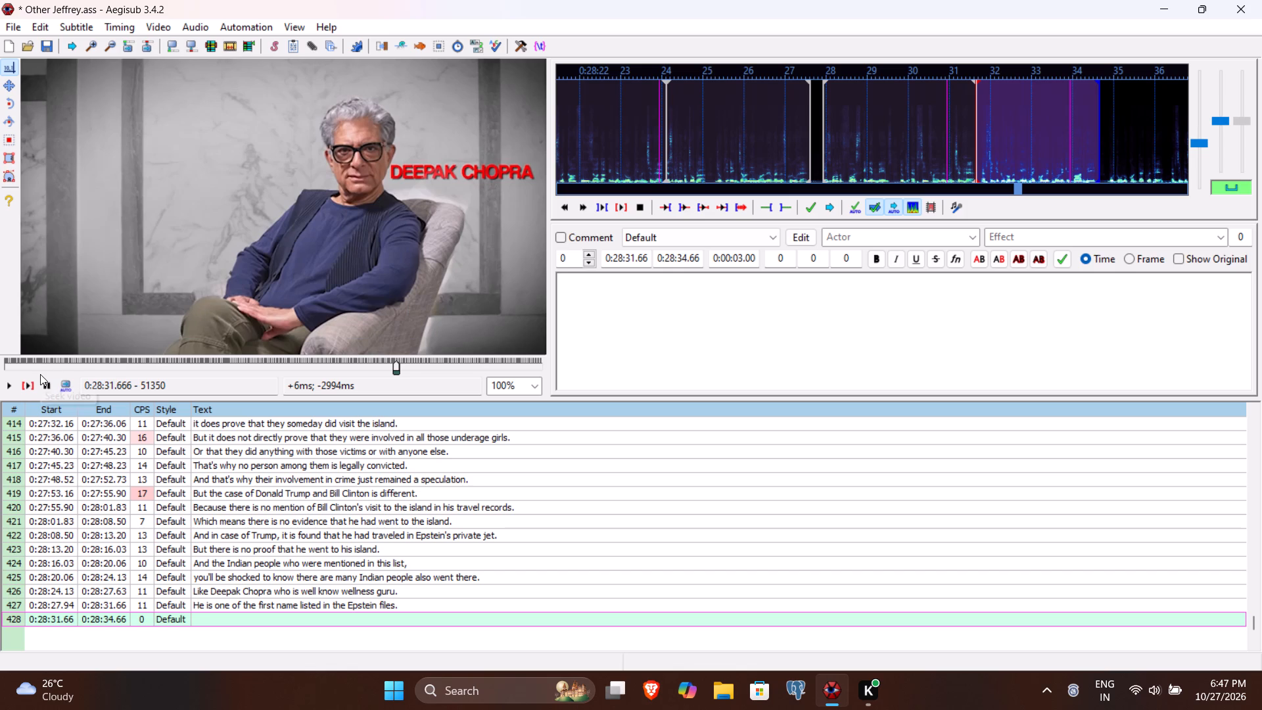
Play line 428, enter "Even after conviction of Epstein in 2008," as its text and commit the line.
{"action": "left_click", "coordinate": [32, 384]}
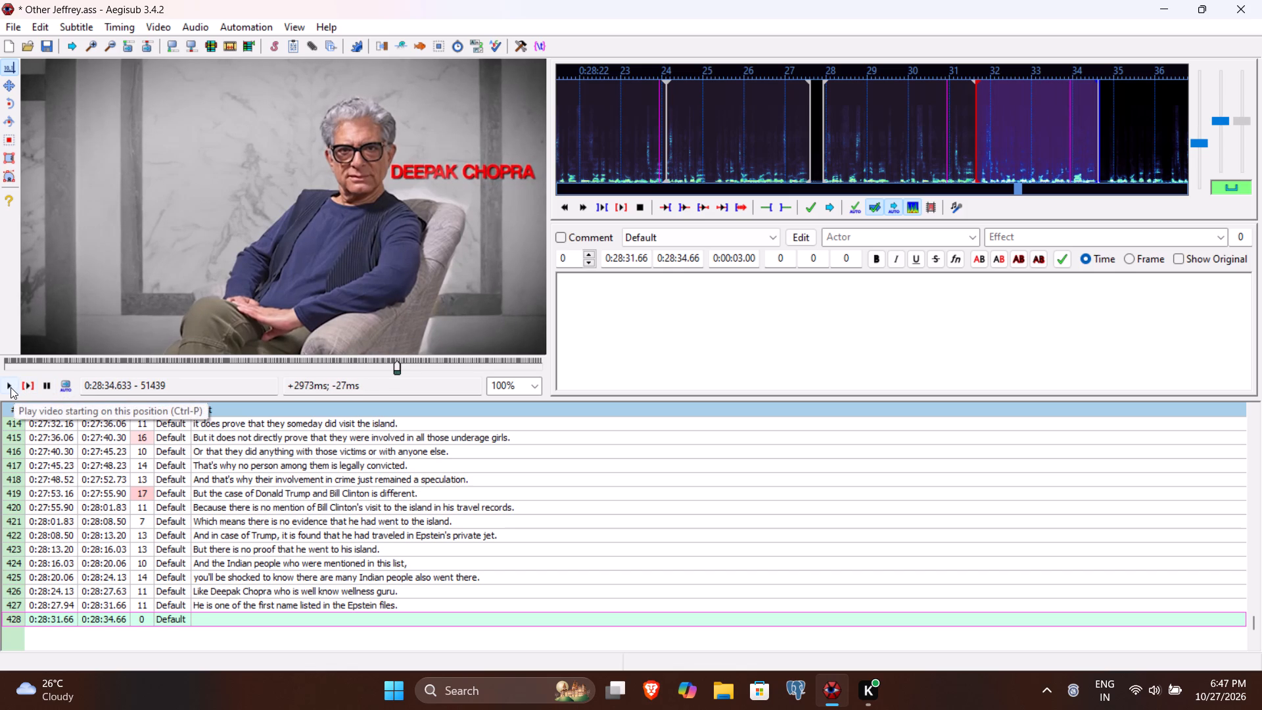
{"action": "type", "text": "Even after conve"}
{"action": "key", "text": "BackSpace"}
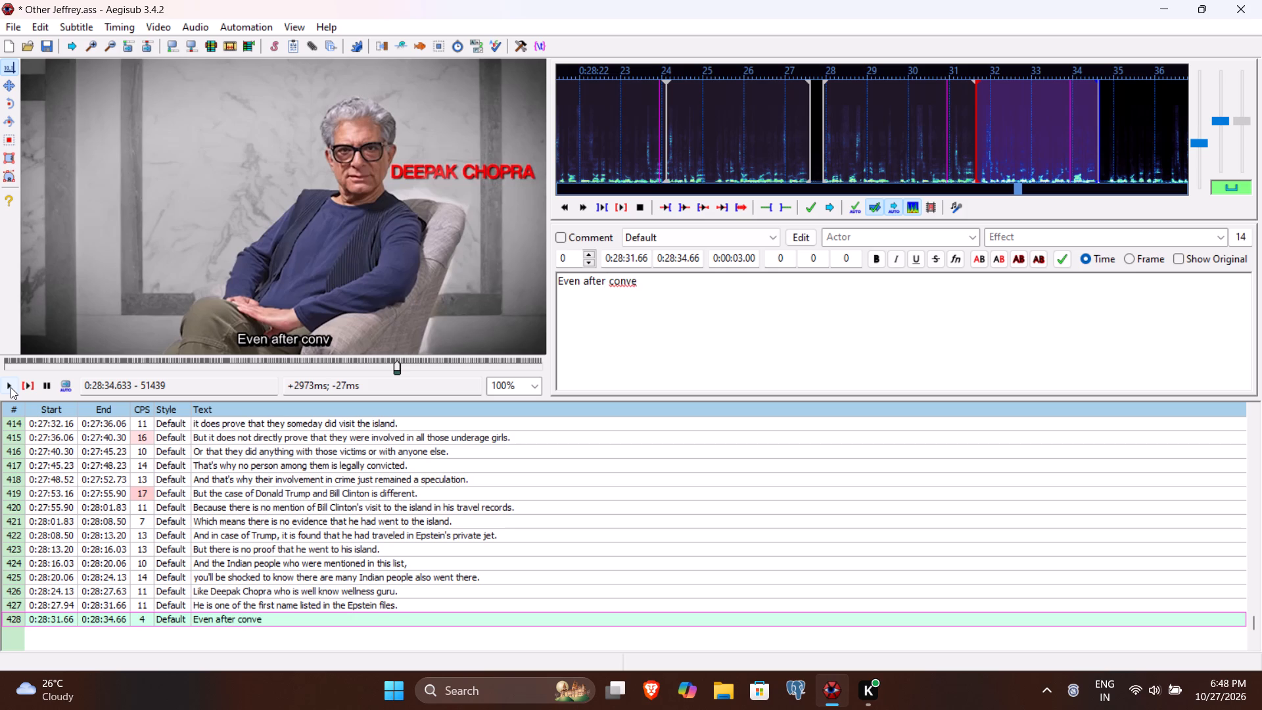
{"action": "type", "text": "iction of Epstein in 2008"}
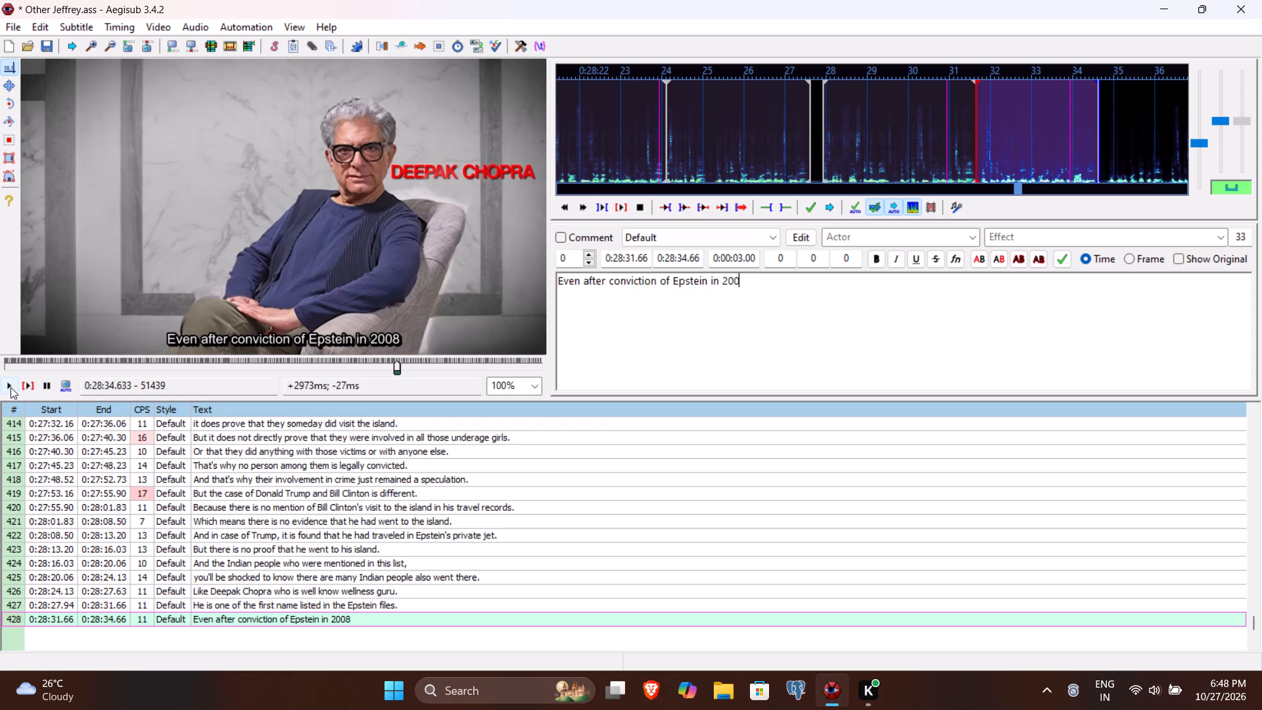
{"action": "key", "text": "comma"}
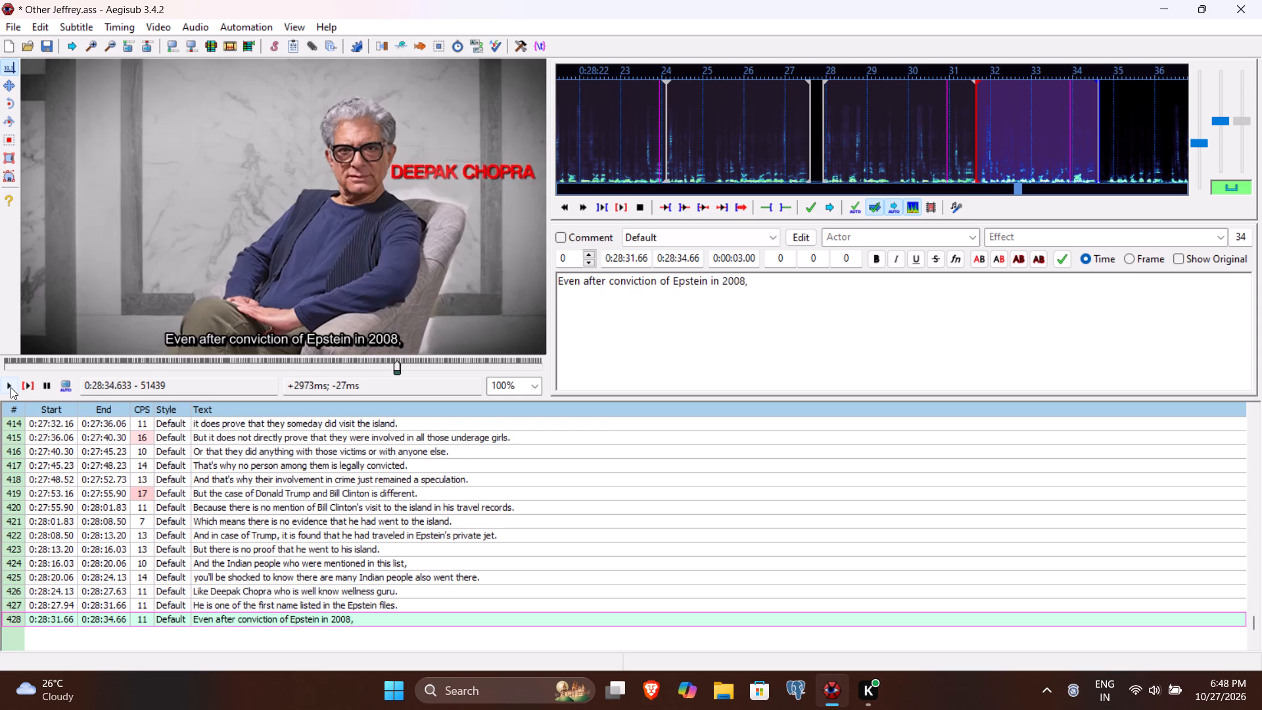
{"action": "key", "text": "Return"}
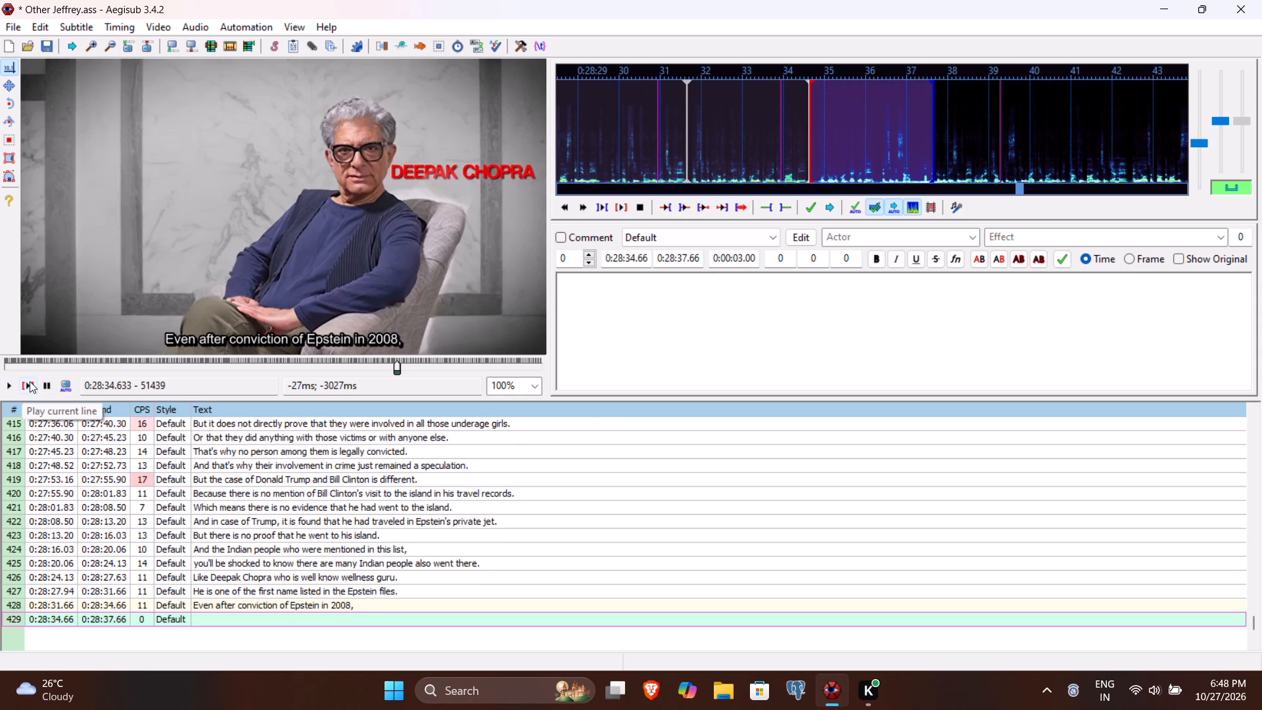
Play line 429 in short stretches to the end of its phrase and set its end time to 0:28:36.26.
{"action": "left_click", "coordinate": [30, 381]}
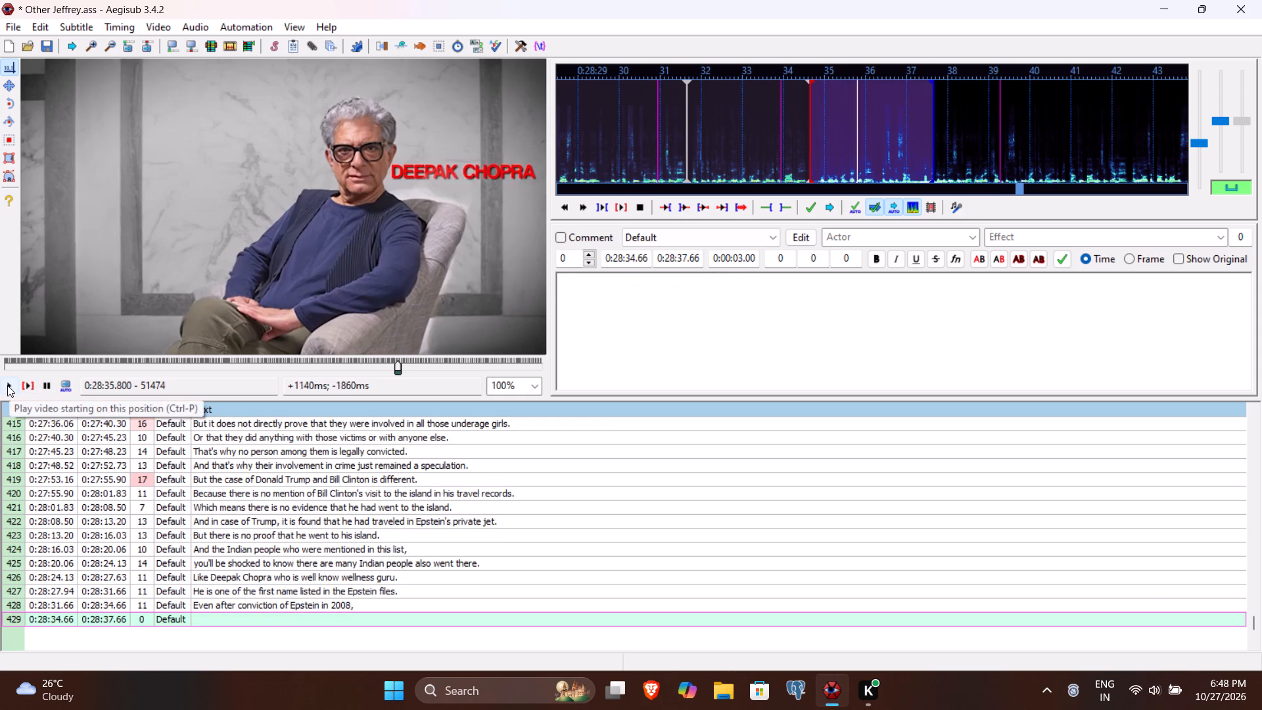
{"action": "left_click", "coordinate": [7, 385]}
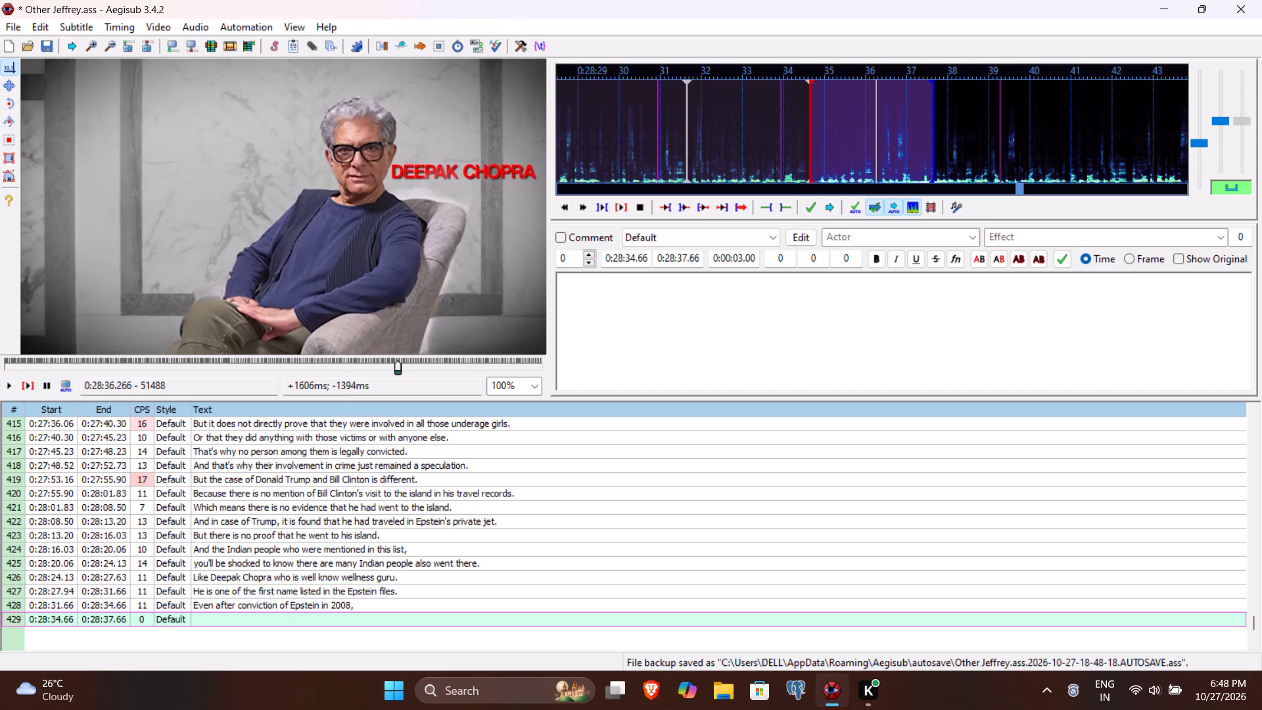
{"action": "left_click", "coordinate": [682, 263]}
{"action": "key", "text": "6"}
{"action": "type", "text": "266"}
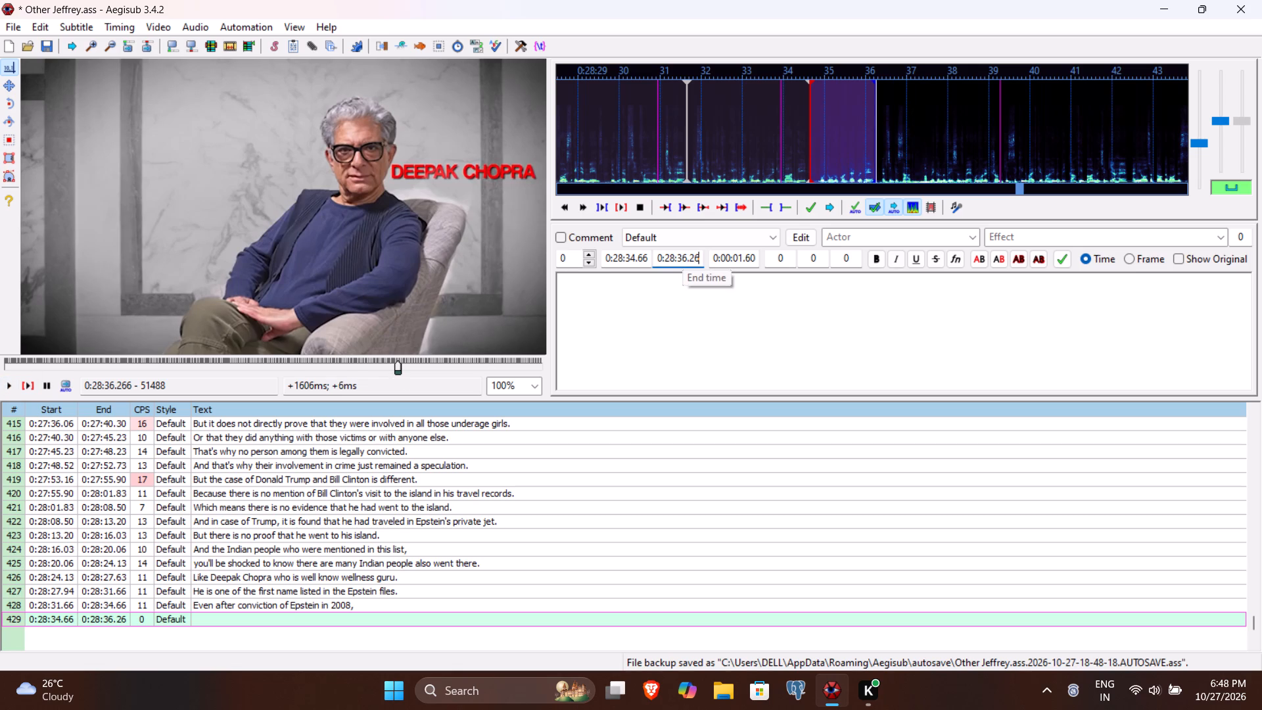
Enter "they were both in contact." as line 429's text and commit the line.
{"action": "left_click", "coordinate": [659, 327]}
{"action": "type", "text": "they were both in contact"}
{"action": "key", "text": "period"}
{"action": "key", "text": "Return"}
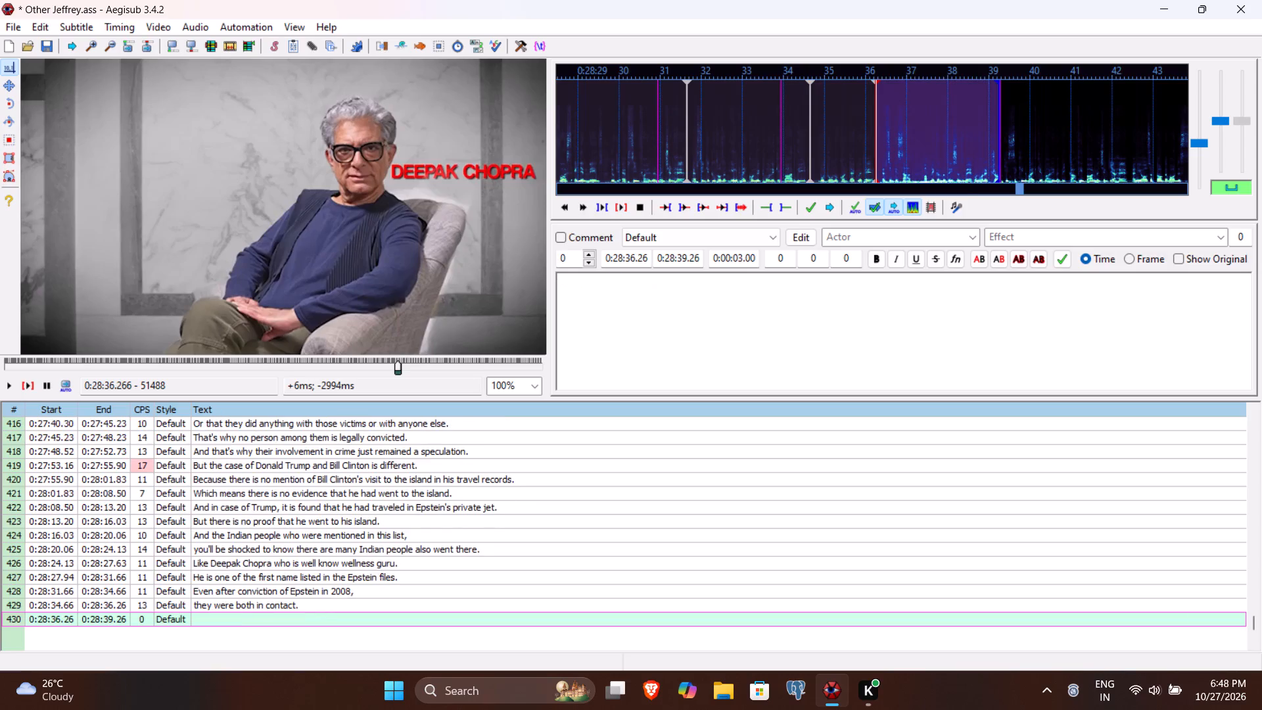
Play line 430 and past its end, and set its end time to 0:28:42.33.
{"action": "left_click", "coordinate": [33, 384]}
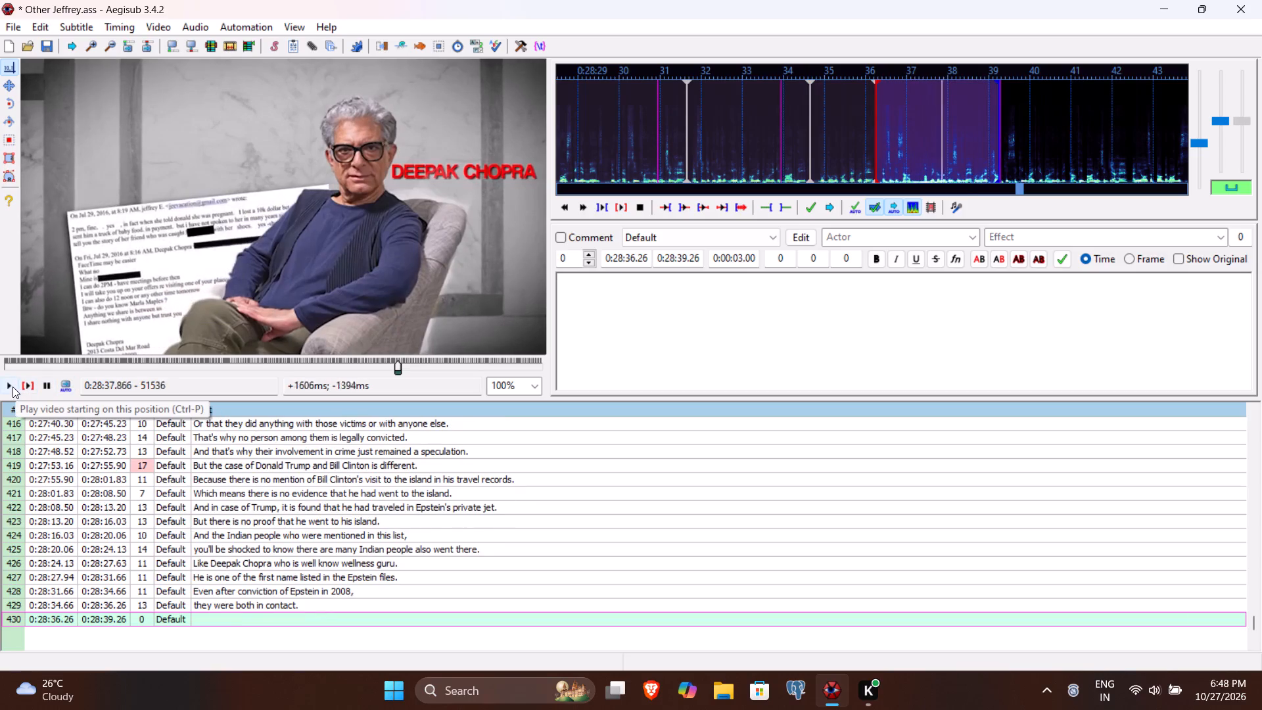
{"action": "left_click", "coordinate": [12, 387]}
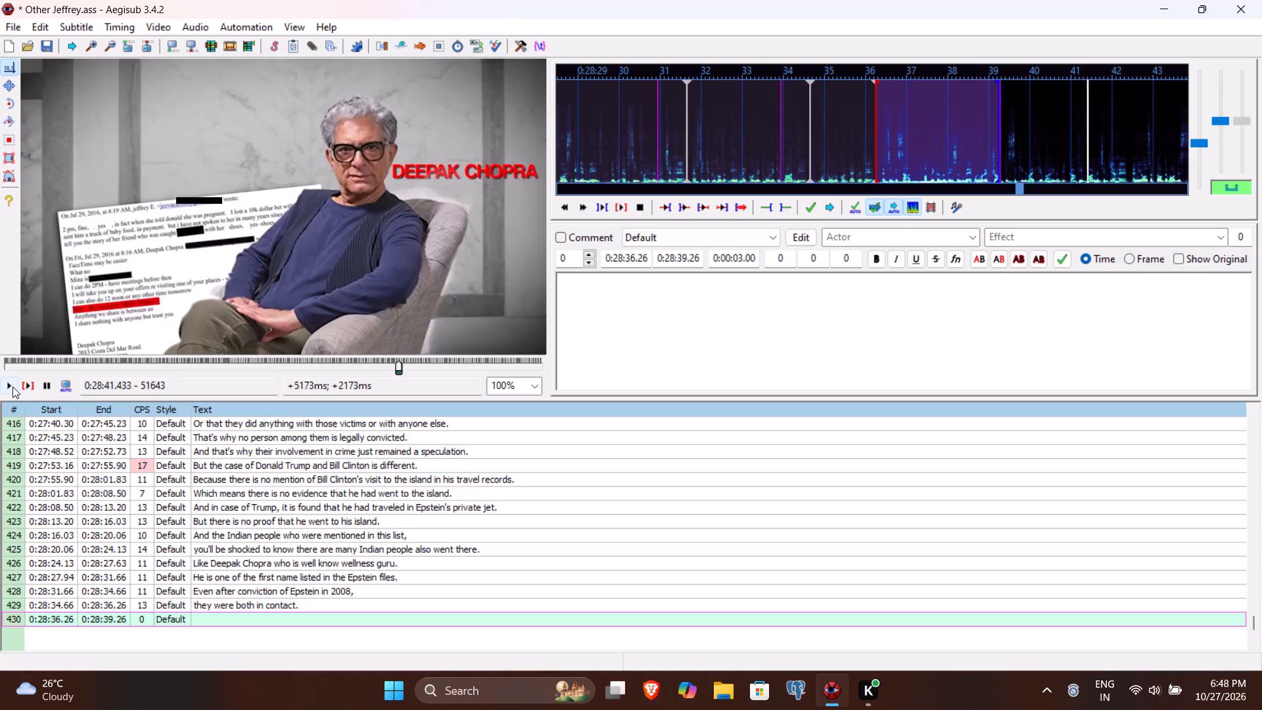
{"action": "left_click", "coordinate": [12, 387]}
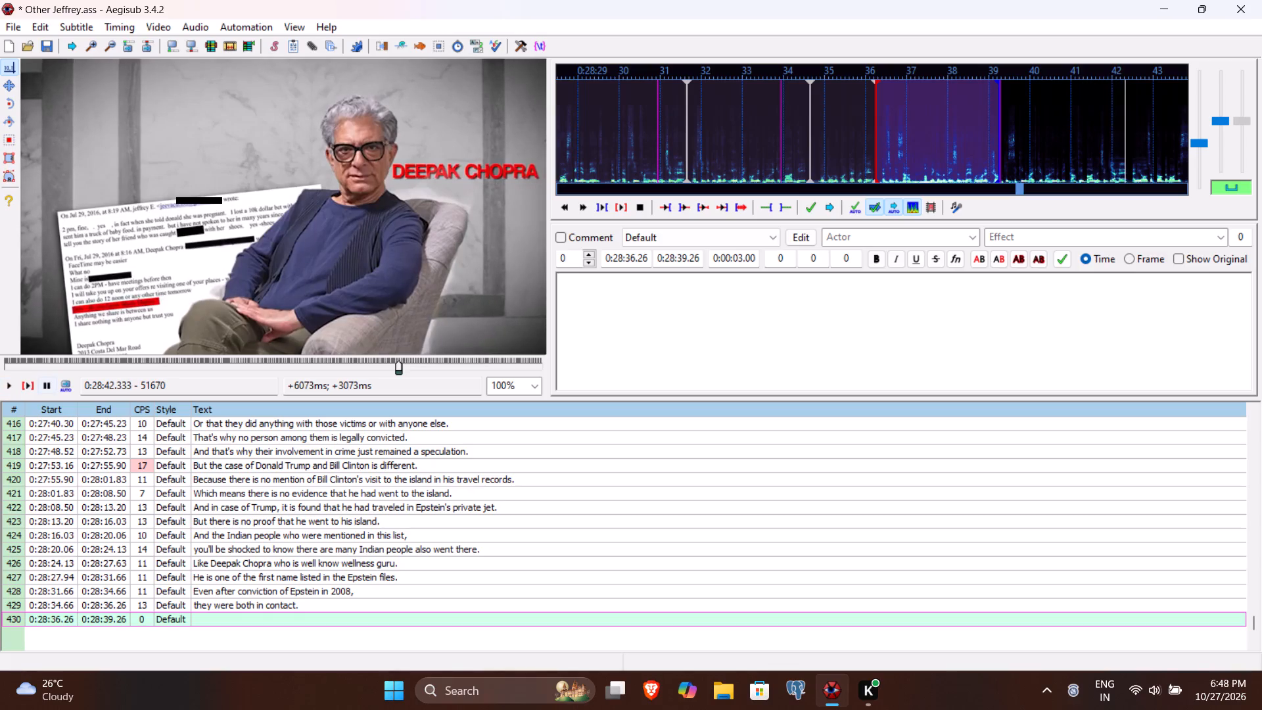
{"action": "left_click", "coordinate": [676, 257]}
{"action": "type", "text": "4233"}
Enter "In his conversation with Epstein, he had mentioned Trump's second wife multiple times," as line 430's text and commit the line.
{"action": "left_click", "coordinate": [659, 308]}
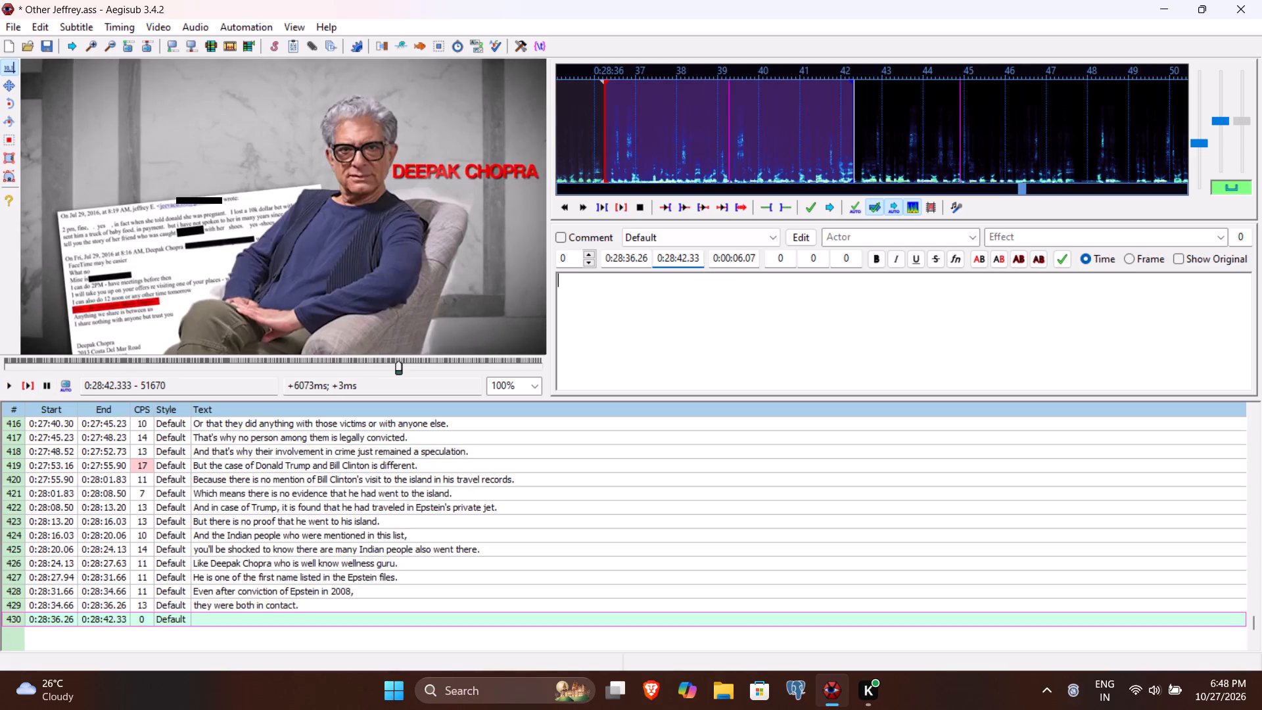
{"action": "type", "text": "In his conversation with Epstein, he had mentioe"}
{"action": "key", "text": "BackSpace"}
{"action": "type", "text": "ned"}
{"action": "key", "text": "space"}
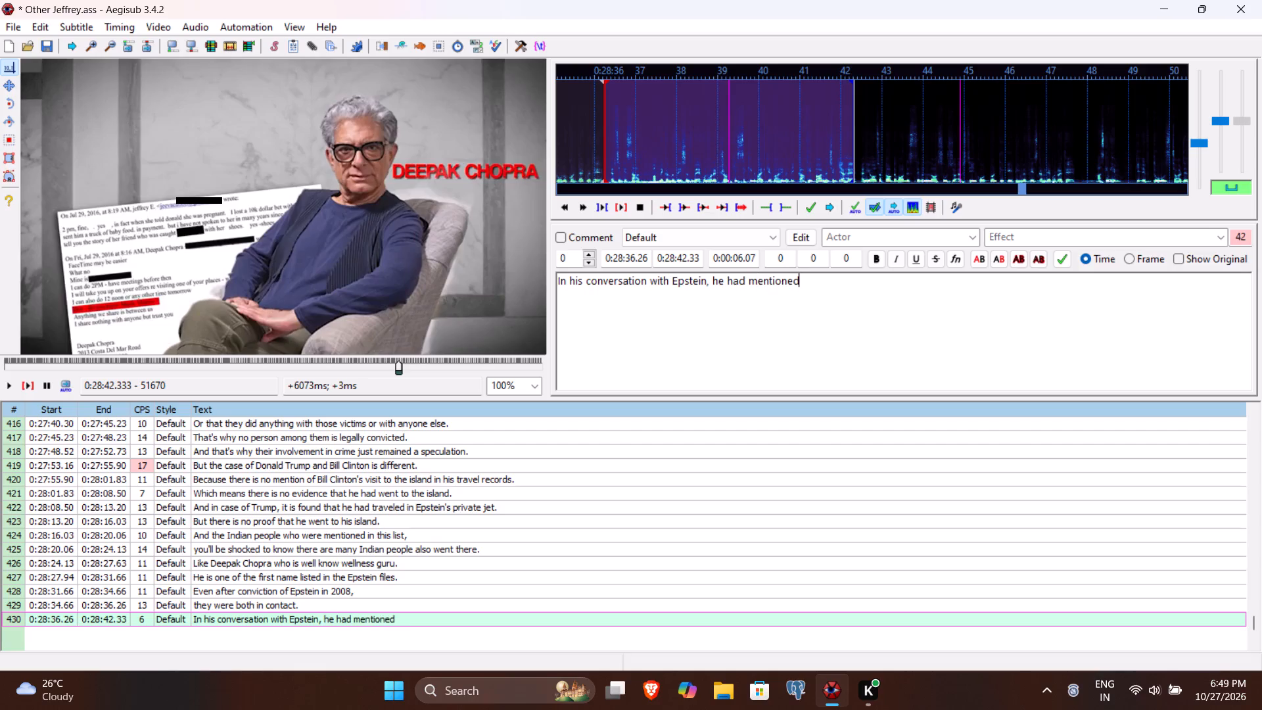
{"action": "type", "text": "Tr"}
{"action": "type", "text": "up"}
{"action": "key", "text": "BackSpace"}
{"action": "type", "text": "mp's sexo"}
{"action": "key", "text": "BackSpace"}
{"action": "key", "text": "BackSpace"}
{"action": "type", "text": "cond wife multiple times"}
{"action": "key", "text": "comma"}
{"action": "key", "text": "Return"}
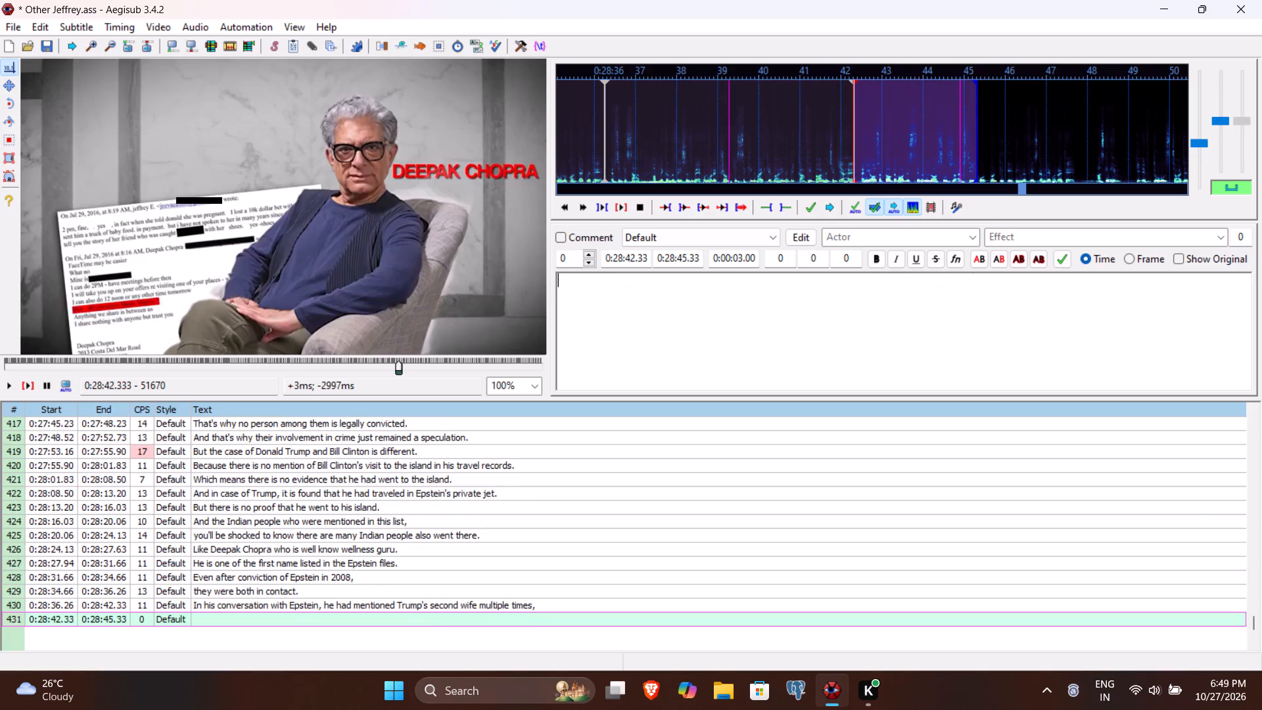
Play line 431 in short stretches to the end of its sentence and set its end time to 0:28:47.63.
{"action": "left_click", "coordinate": [28, 384]}
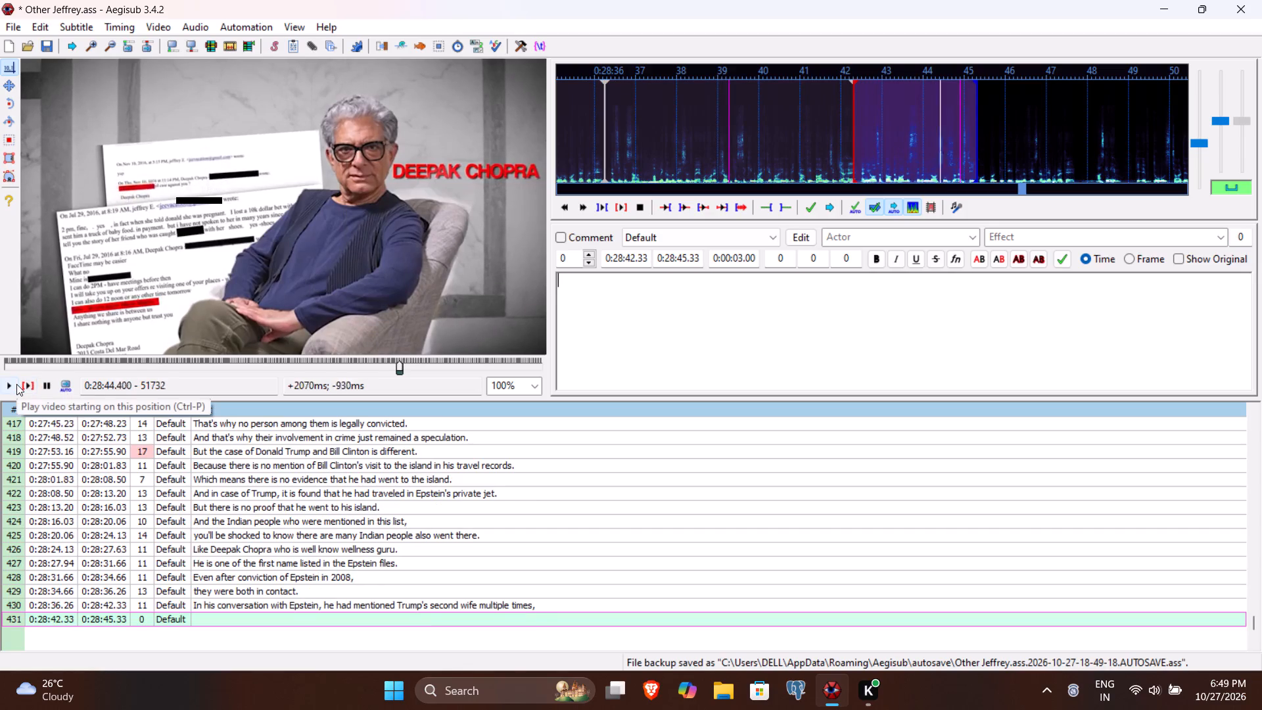
{"action": "left_click", "coordinate": [16, 384]}
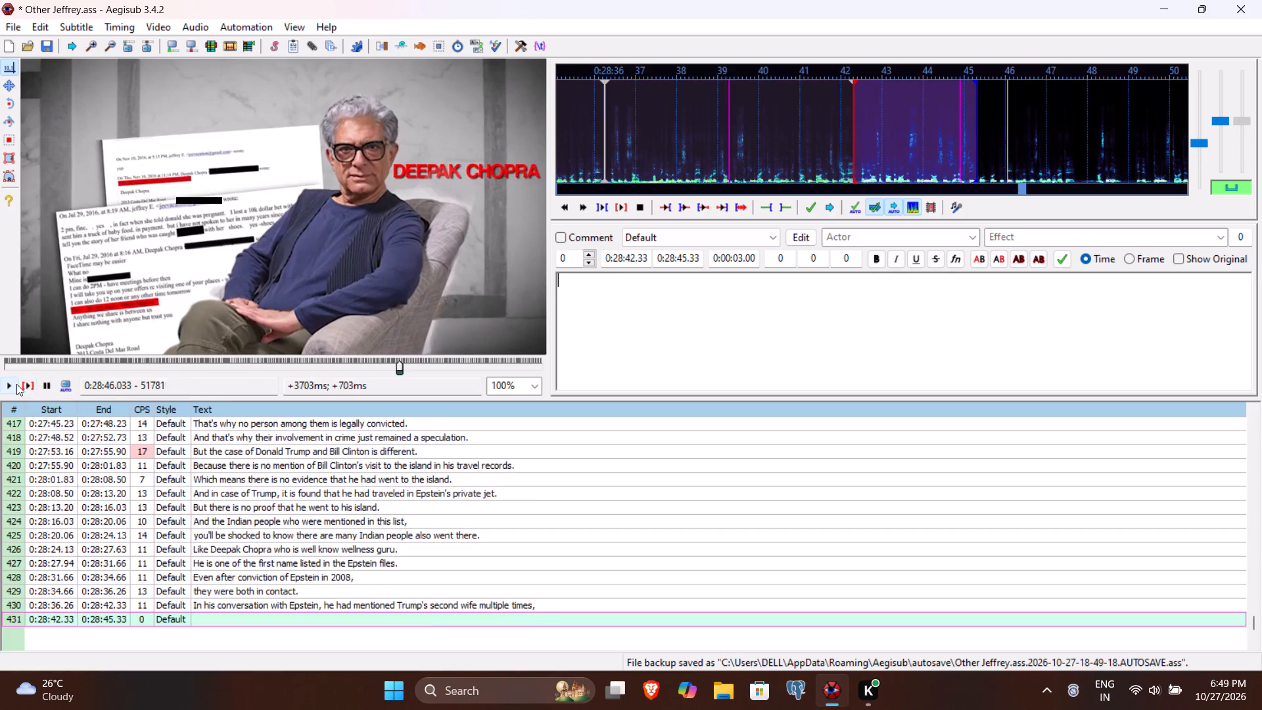
{"action": "left_click", "coordinate": [16, 384]}
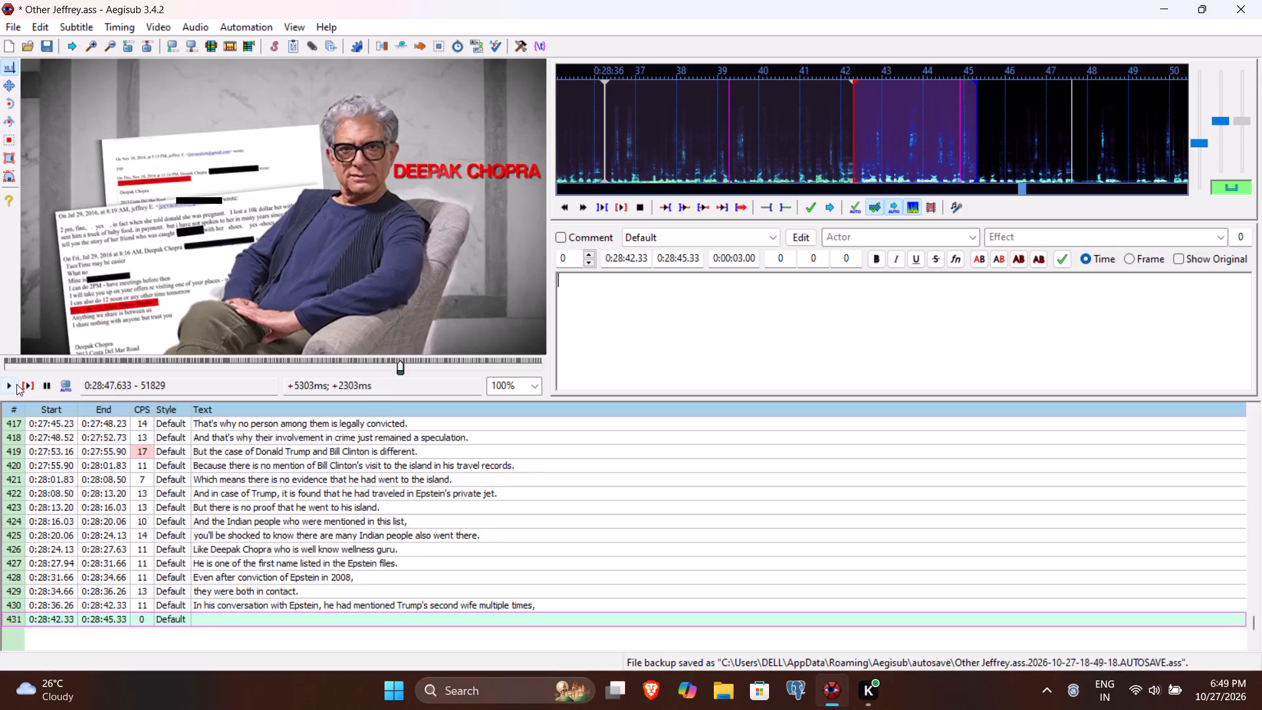
{"action": "left_click", "coordinate": [684, 256]}
{"action": "key", "text": "BackSpace"}
{"action": "key", "text": "7"}
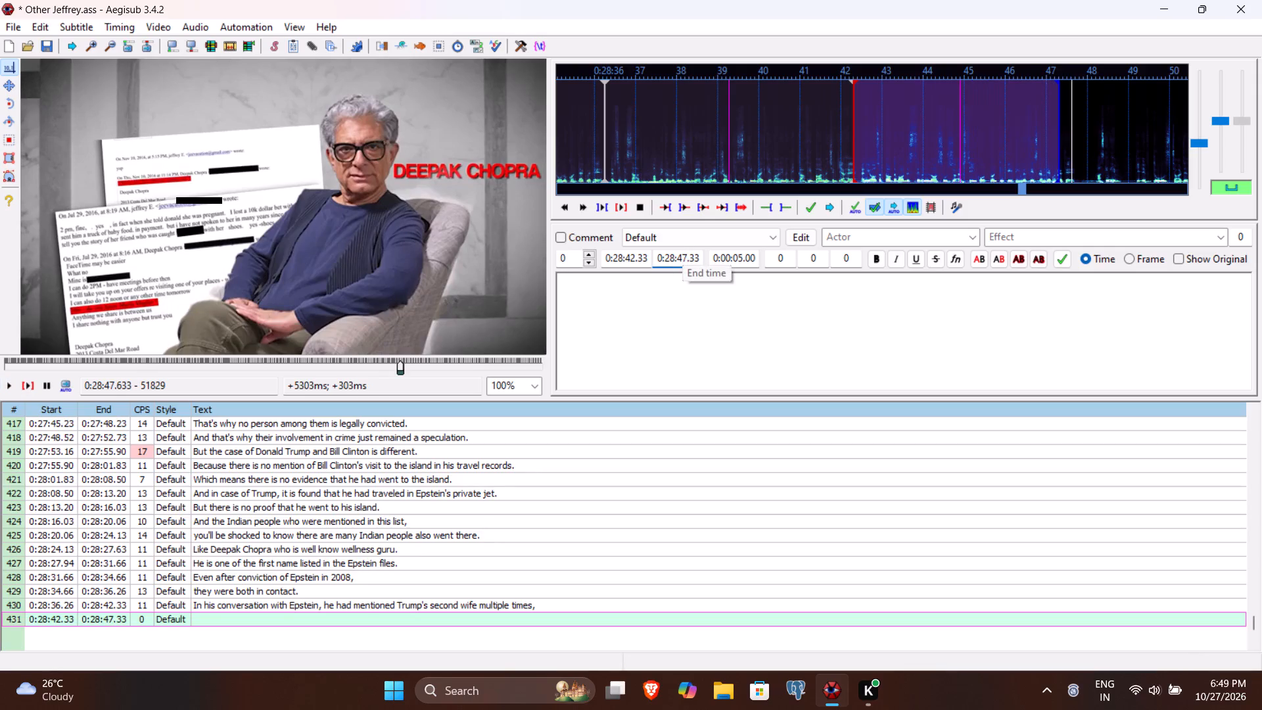
{"action": "type", "text": "63"}
Enter "and they also talked about the civil law suits which Epstein faced back in 2018." as line 431's text, replaying it to check, and commit.
{"action": "left_click", "coordinate": [632, 362]}
{"action": "type", "text": "and they also"}
{"action": "key", "text": "space"}
{"action": "type", "text": "talked about the civil"}
{"action": "key", "text": "space"}
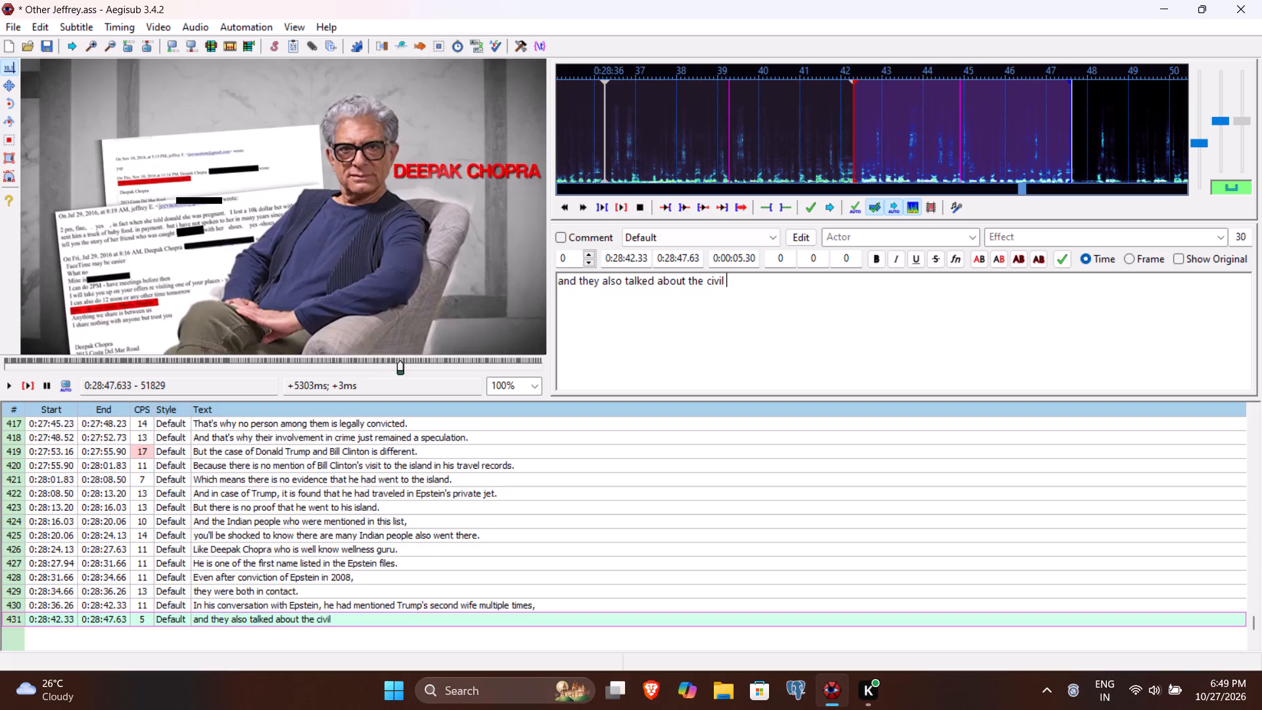
{"action": "left_click", "coordinate": [30, 385]}
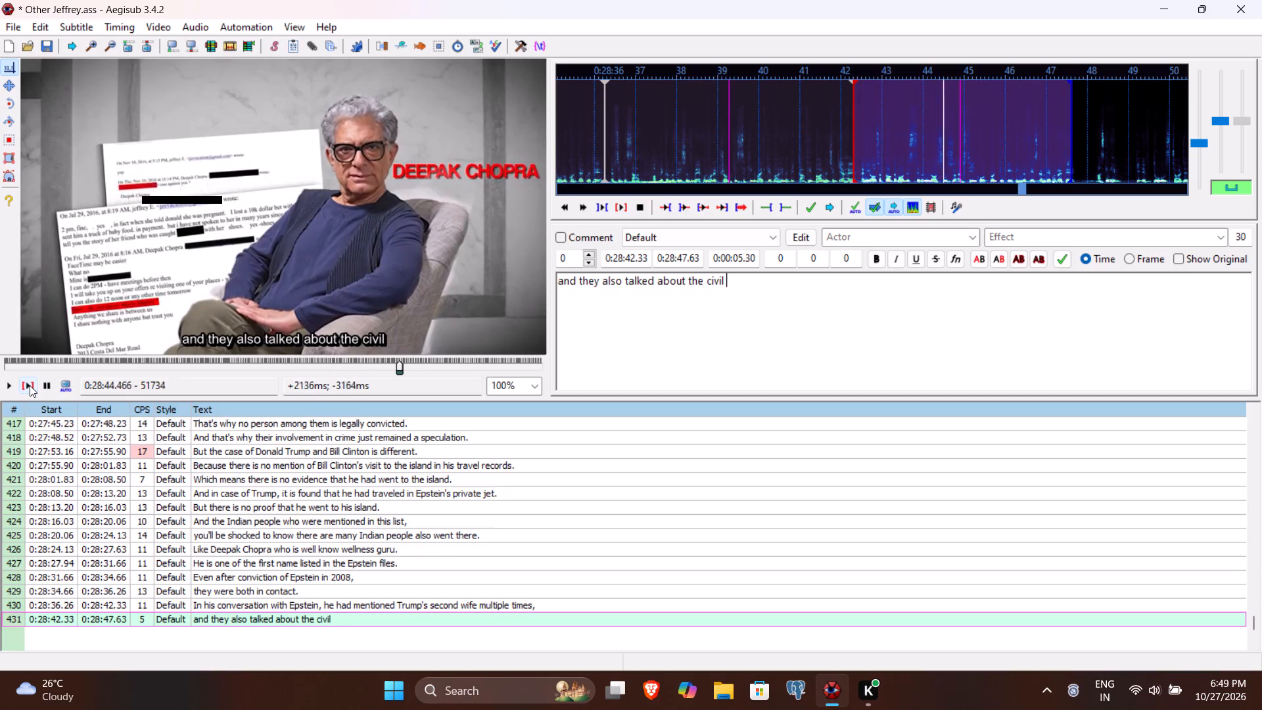
{"action": "type", "text": "law suits which"}
{"action": "key", "text": "space"}
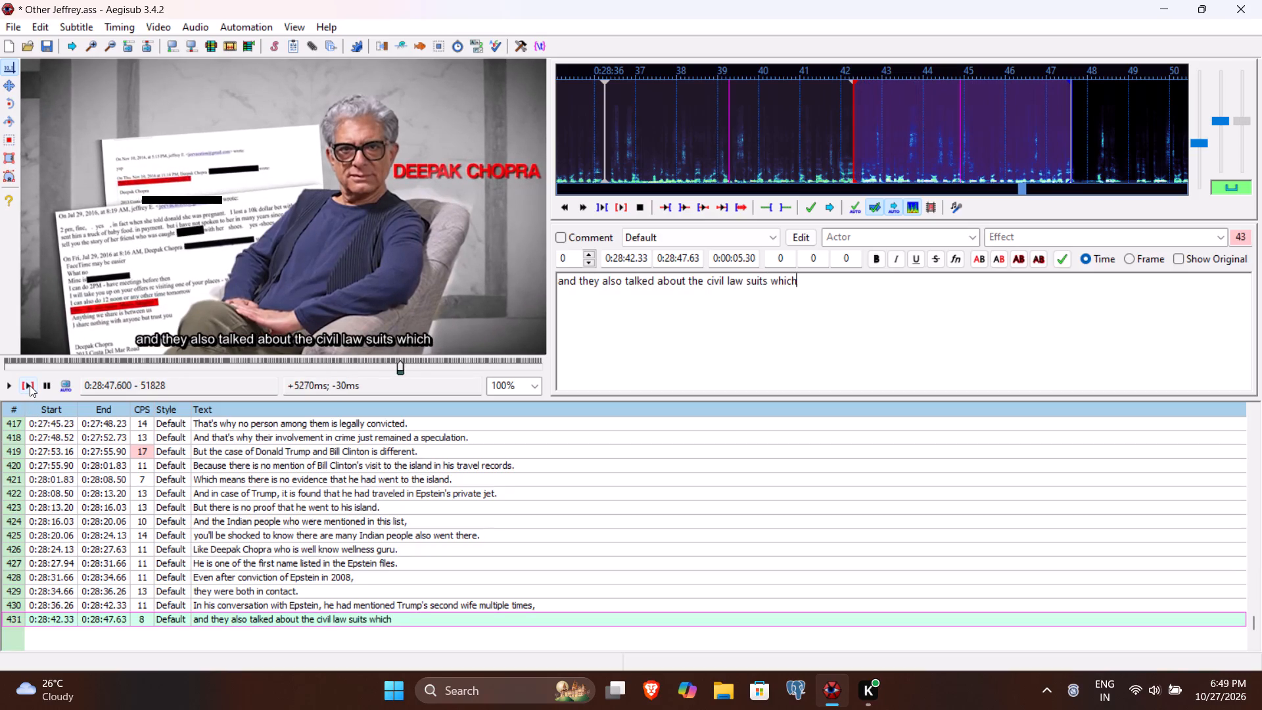
{"action": "key", "text": "shift+e"}
{"action": "type", "text": "pstein faced back in 2"}
{"action": "type", "text": "01"}
{"action": "key", "text": "8"}
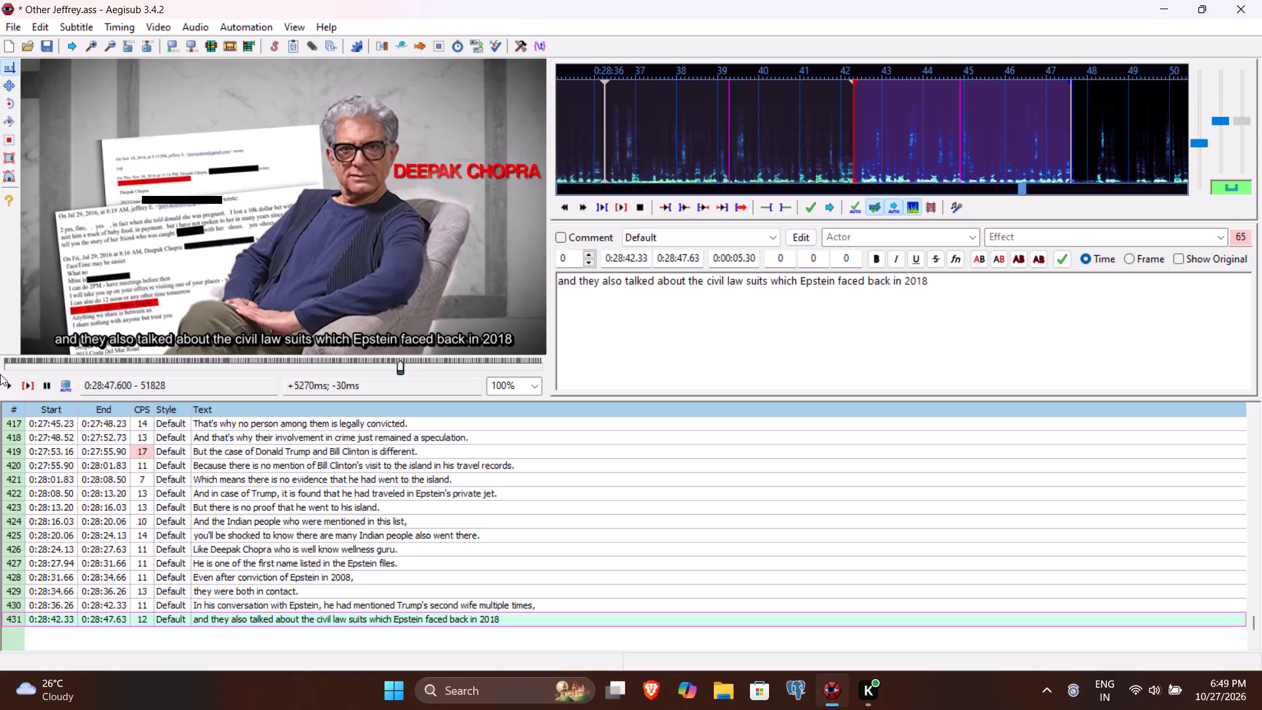
{"action": "left_click", "coordinate": [28, 383]}
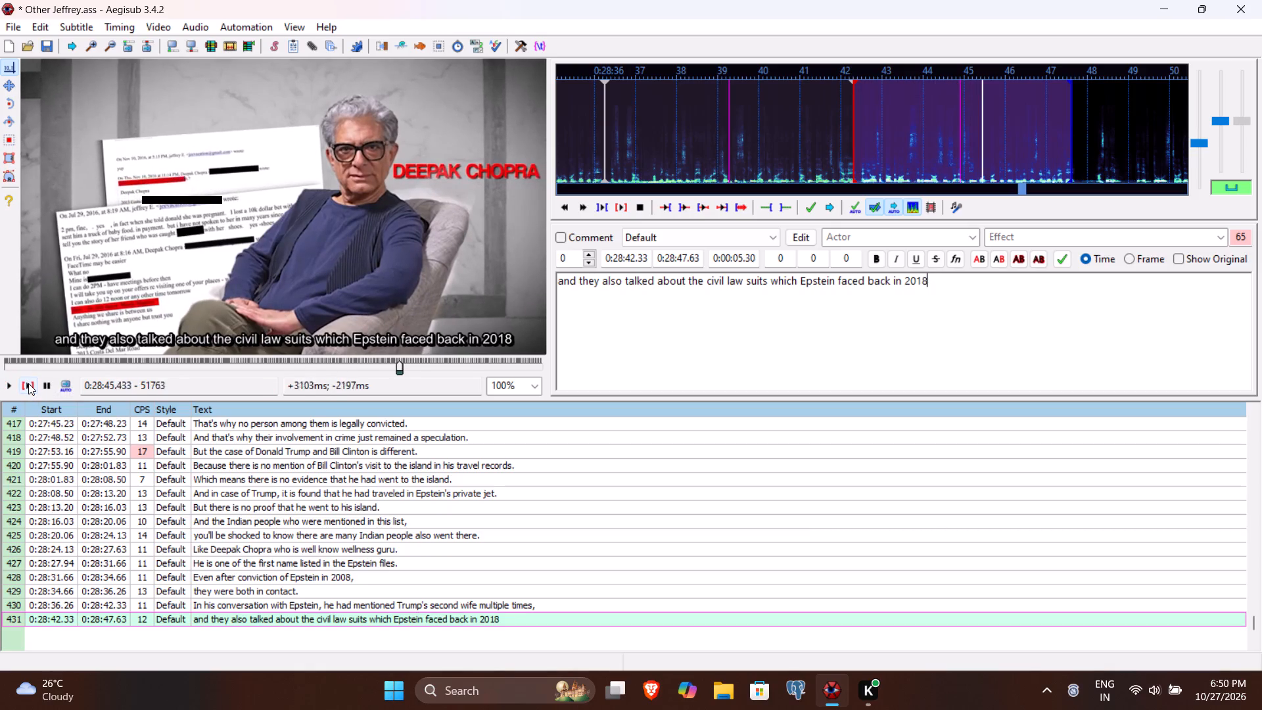
{"action": "key", "text": "BackSpace"}
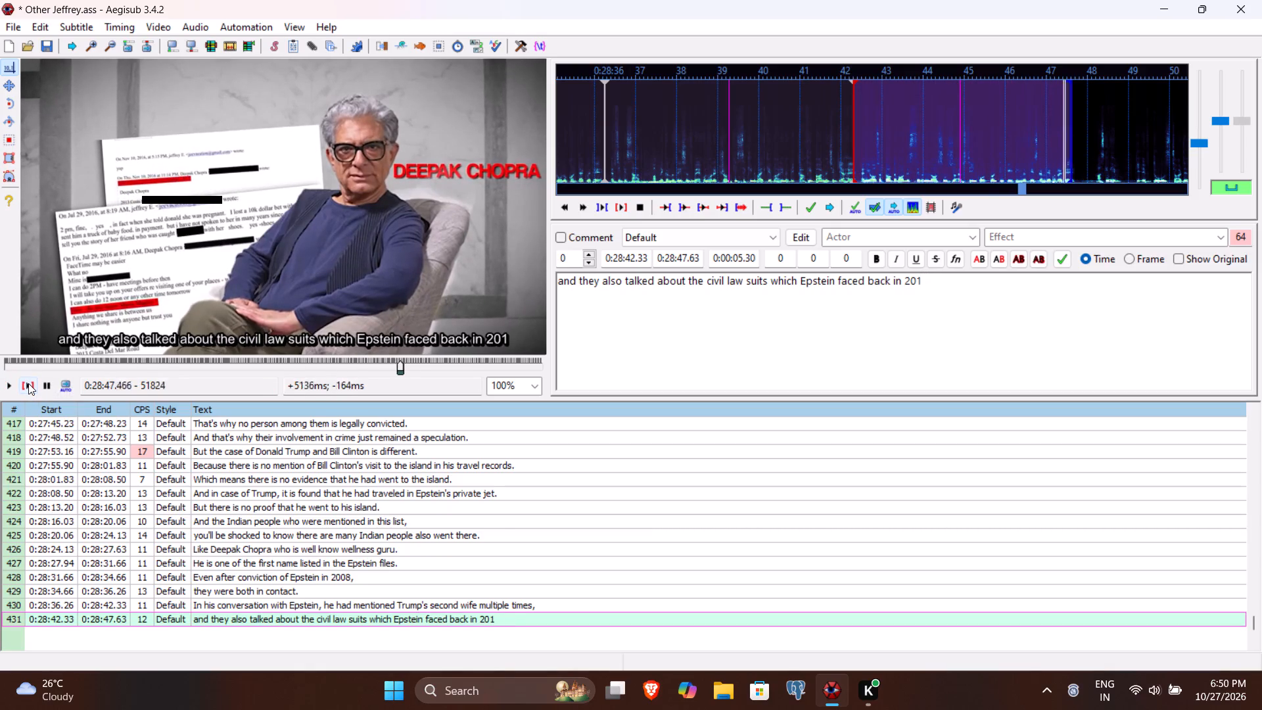
{"action": "type", "text": "8."}
{"action": "key", "text": "Return"}
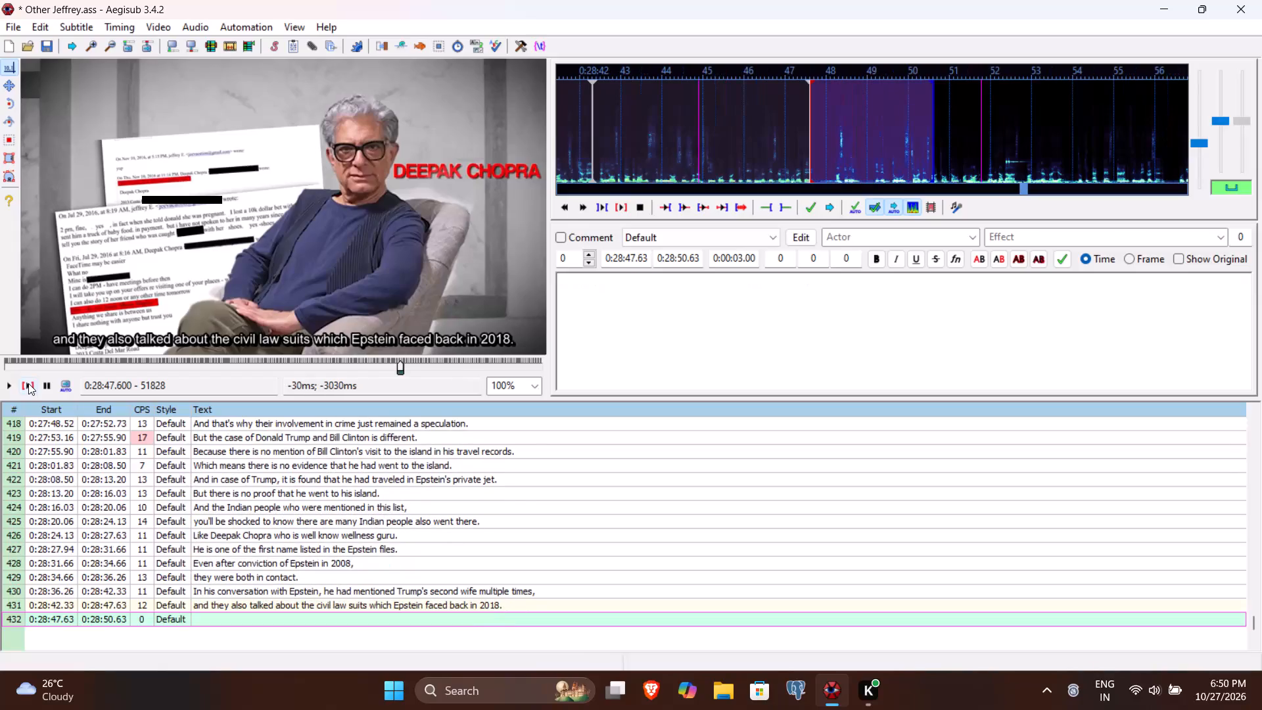
Play line 432 and past its end, and set its end time to 0:28:51.84.
{"action": "left_click", "coordinate": [28, 383]}
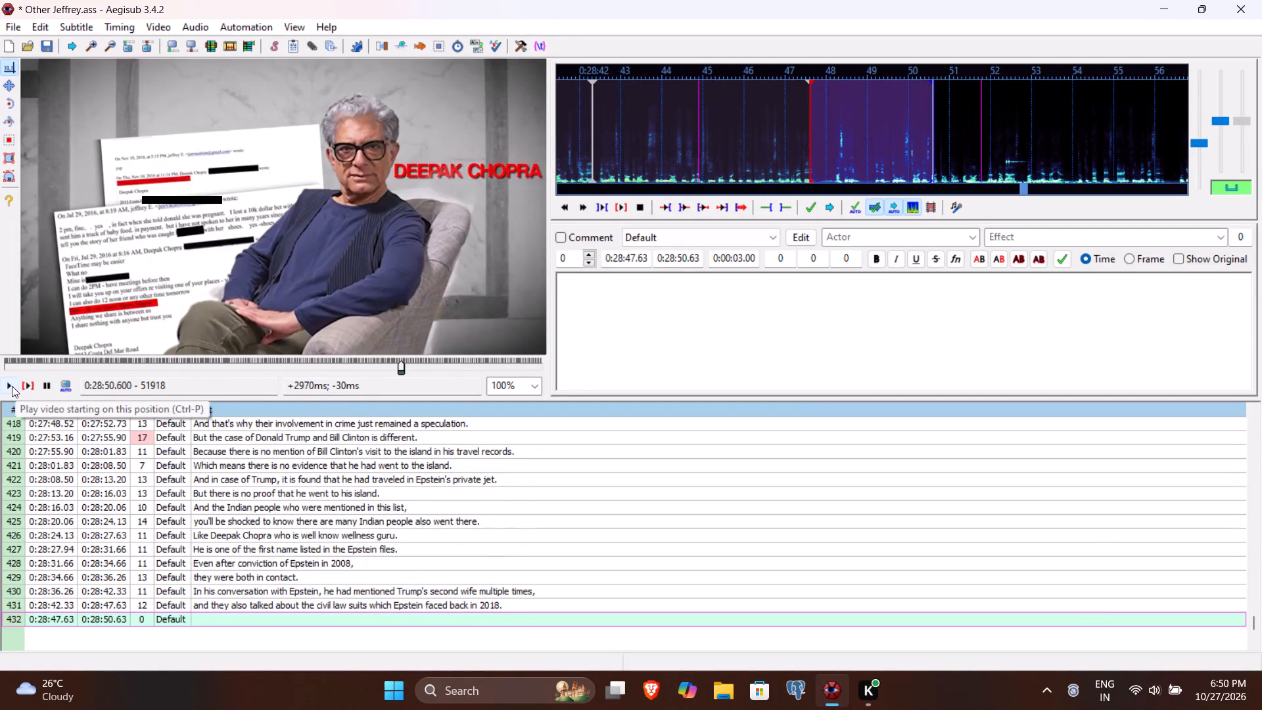
{"action": "left_click", "coordinate": [12, 386]}
{"action": "left_click", "coordinate": [12, 386]}
{"action": "left_click", "coordinate": [12, 386]}
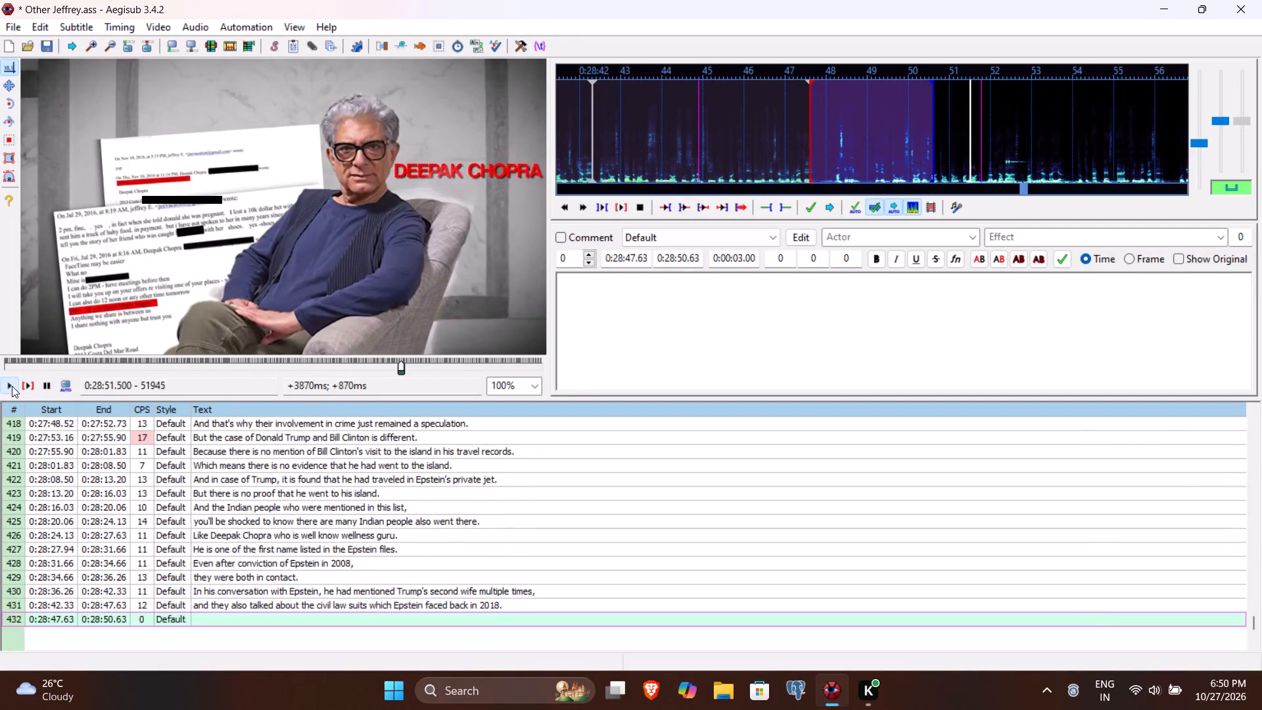
{"action": "left_click", "coordinate": [12, 386]}
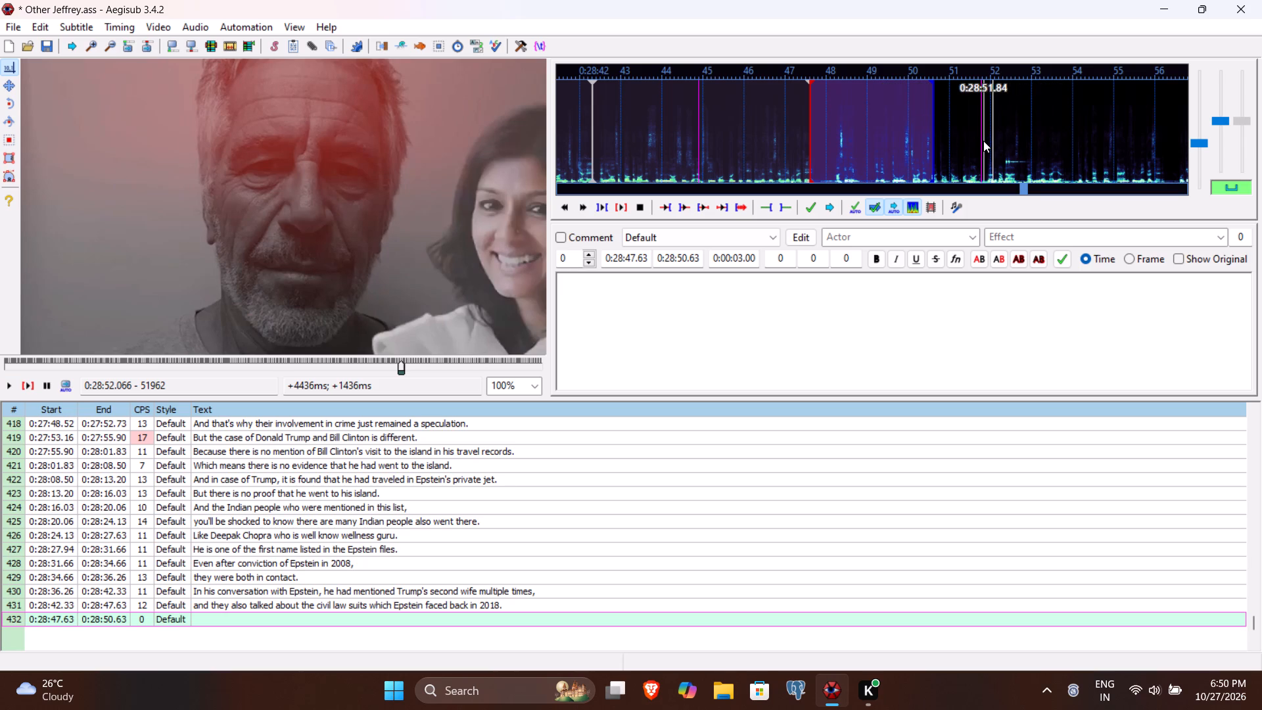
{"action": "left_click", "coordinate": [680, 260]}
{"action": "type", "text": "184"}
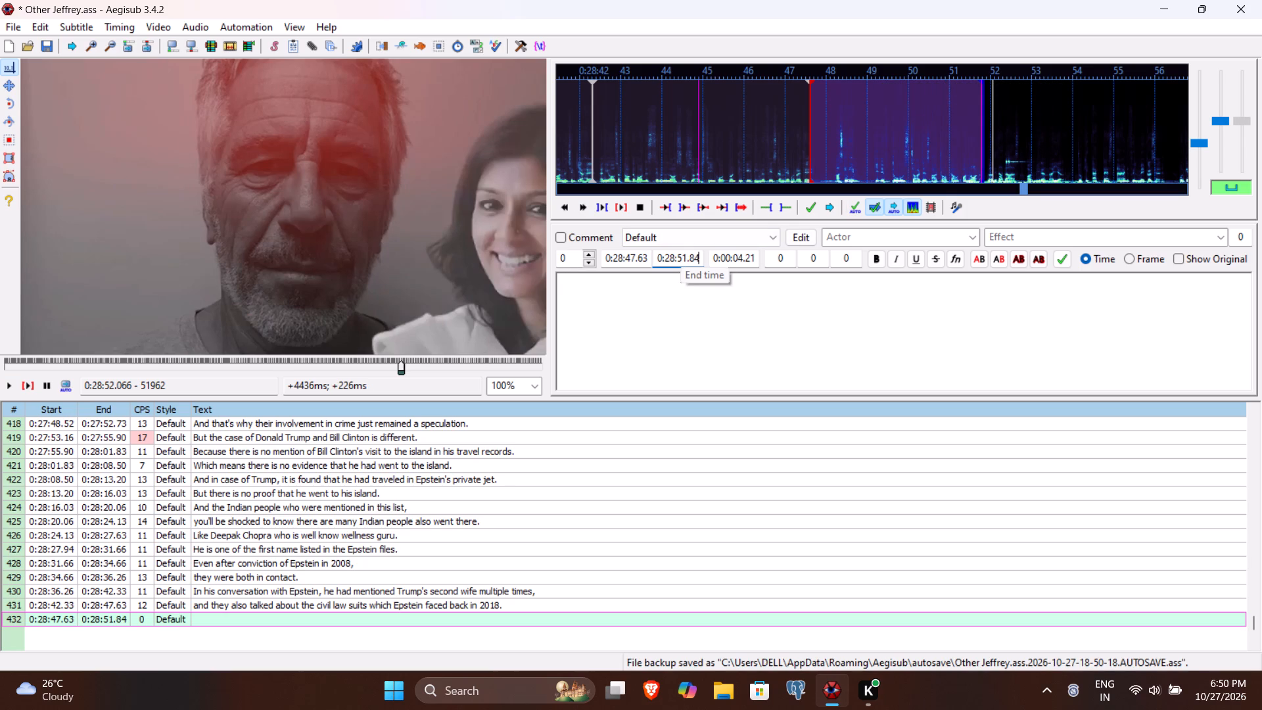
Enter "asking him if those charges are dropped down or not." as line 432's text and commit the line.
{"action": "left_click", "coordinate": [670, 302]}
{"action": "type", "text": "as"}
{"action": "type", "text": "king him if h"}
{"action": "key", "text": "BackSpace"}
{"action": "type", "text": "those charges are dropped down or not."}
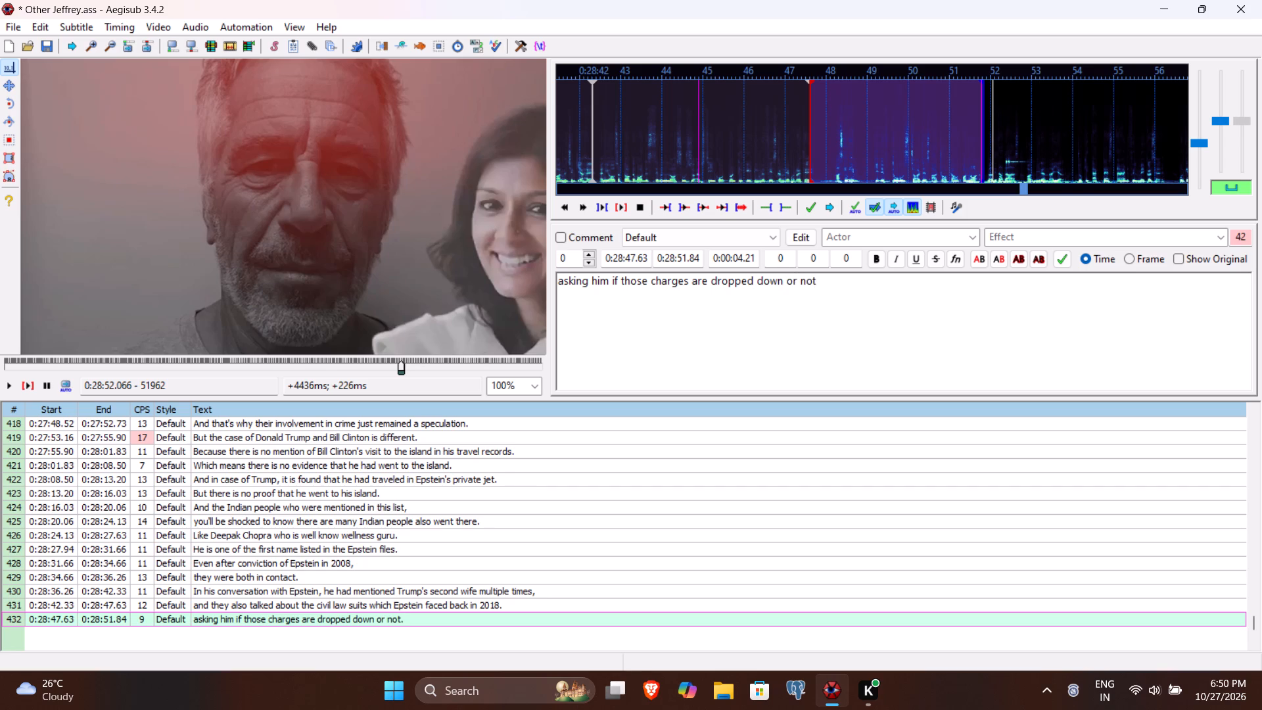
{"action": "key", "text": "Return"}
Play line 433 in short stretches, enter "Nandita Das and Mira Nair who are actress and filmmaker" as its text, and commit.
{"action": "left_click", "coordinate": [35, 379]}
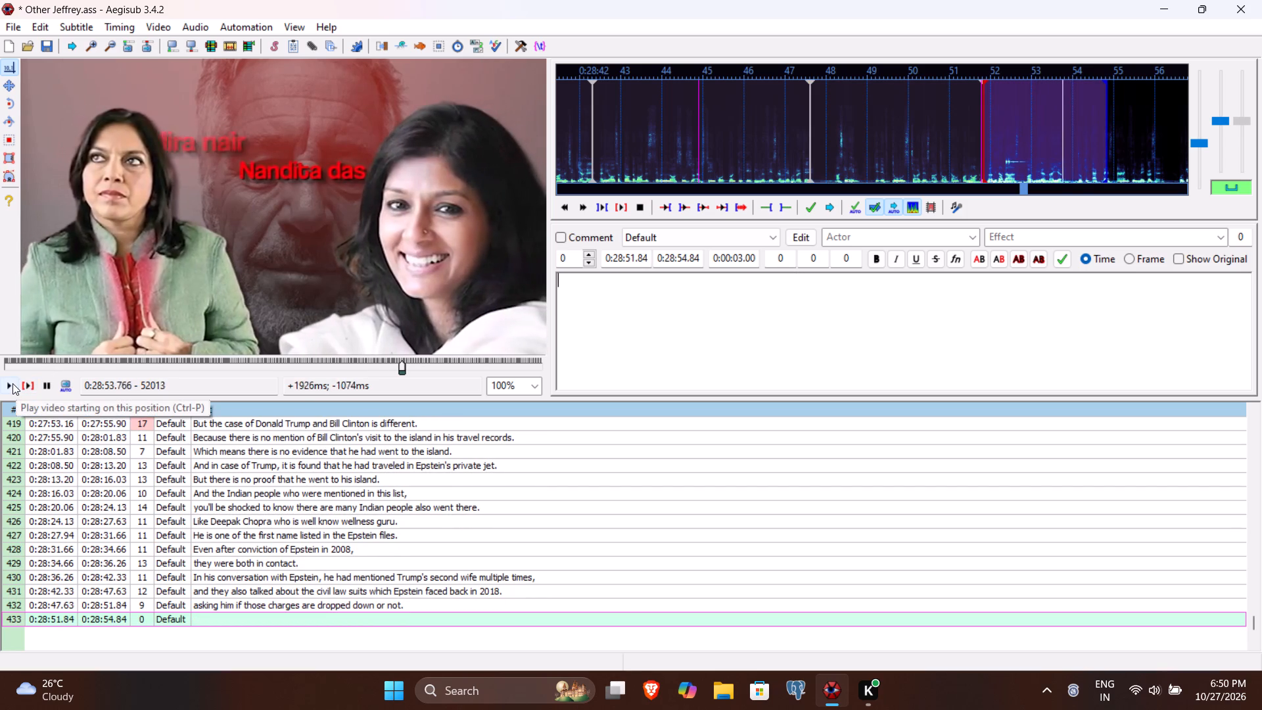
{"action": "left_click", "coordinate": [12, 383]}
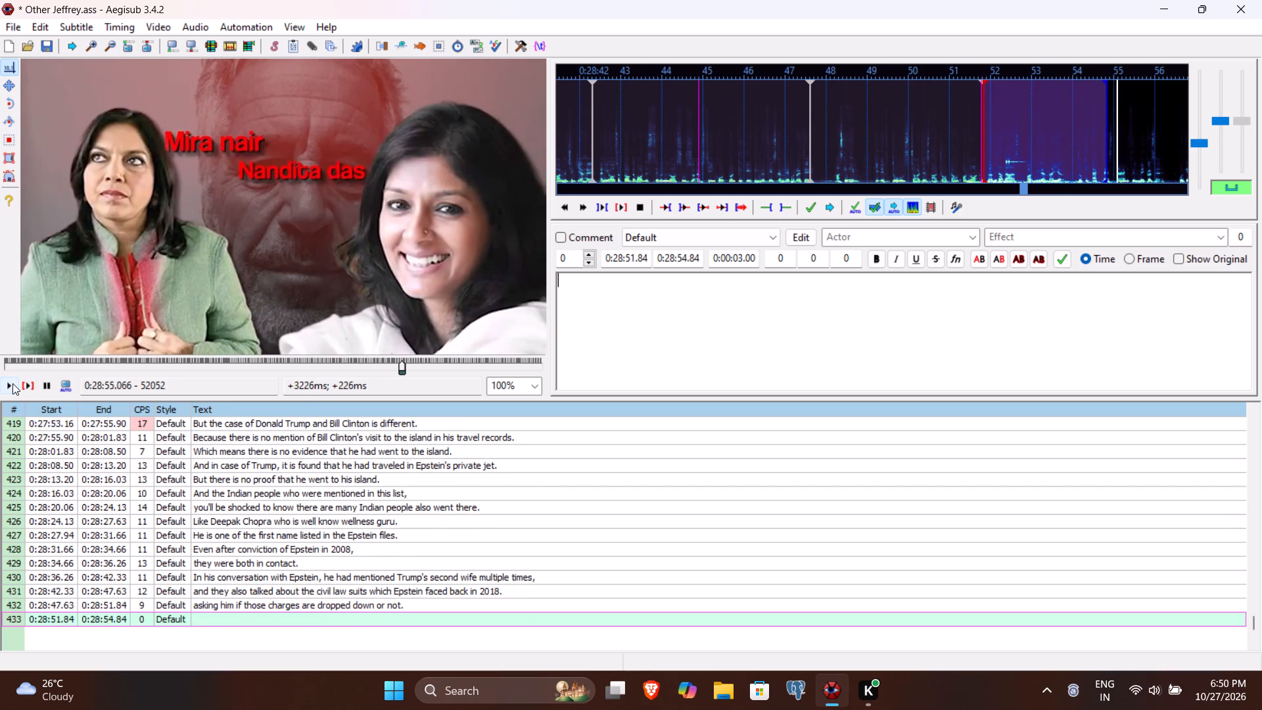
{"action": "left_click", "coordinate": [12, 383]}
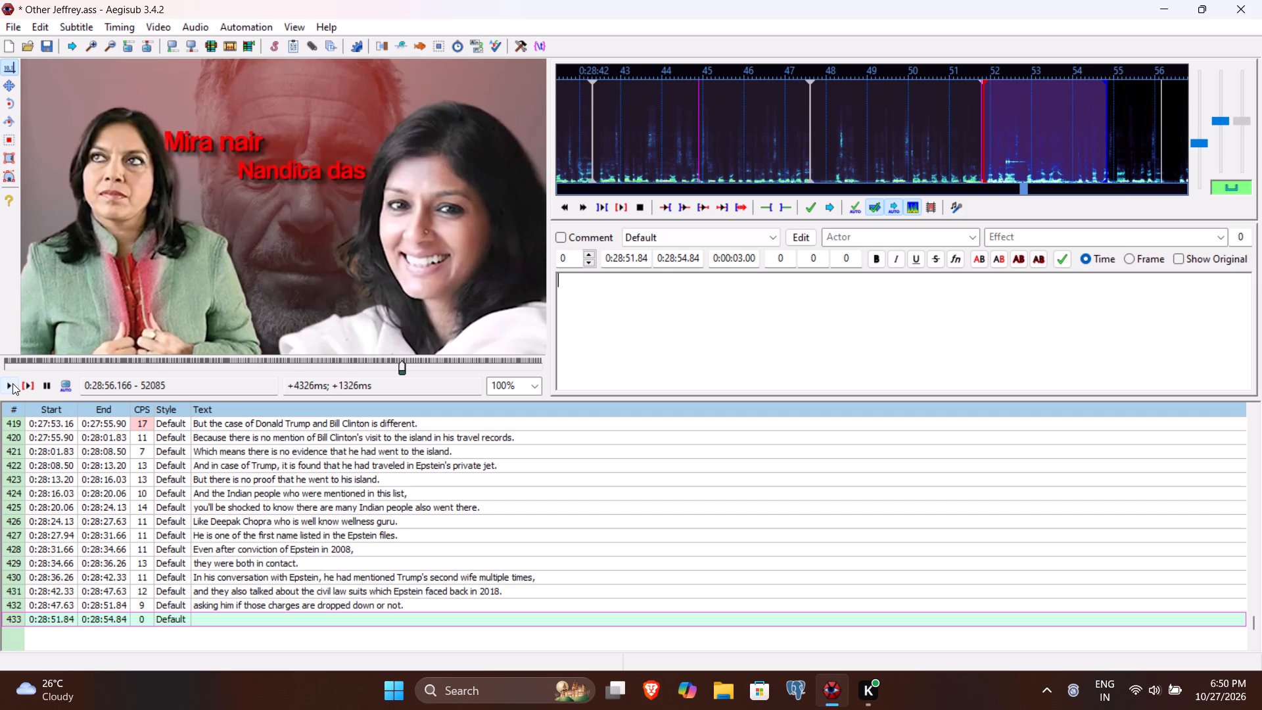
{"action": "type", "text": "Nandita Das and Mira Nair who are actress"}
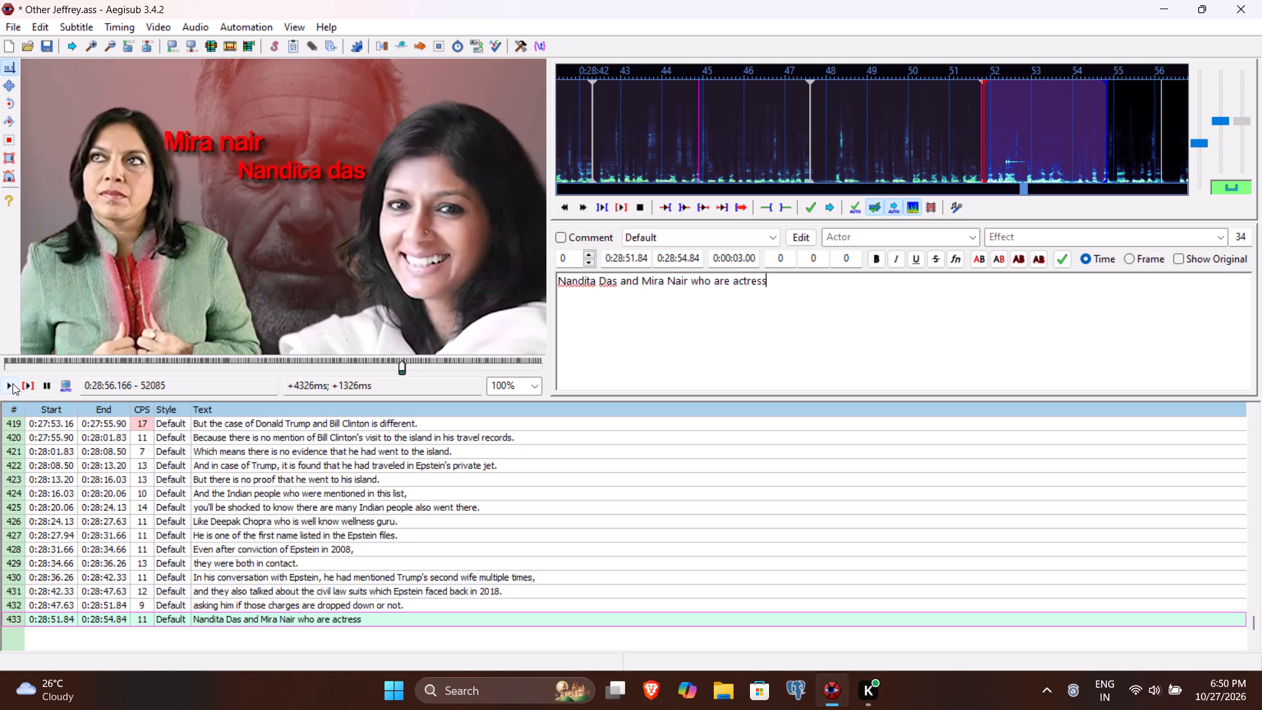
{"action": "key", "text": "space"}
{"action": "type", "text": "and filmmaker"}
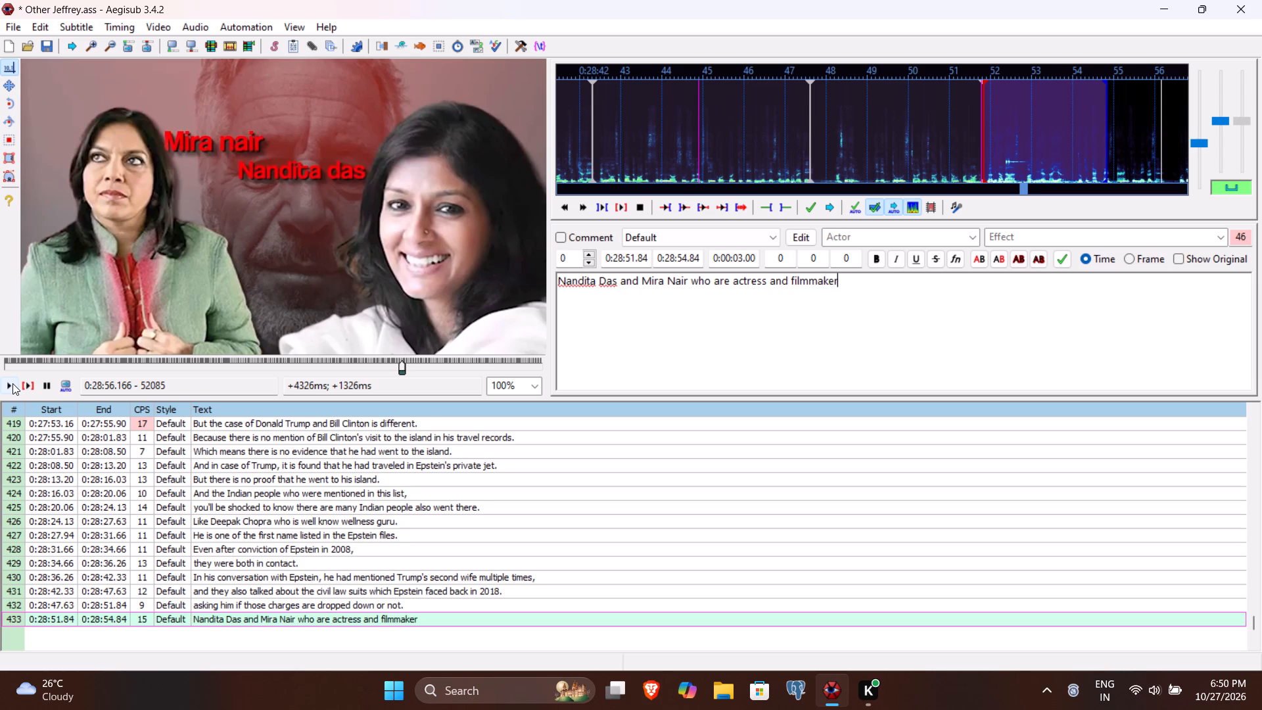
{"action": "key", "text": "Return"}
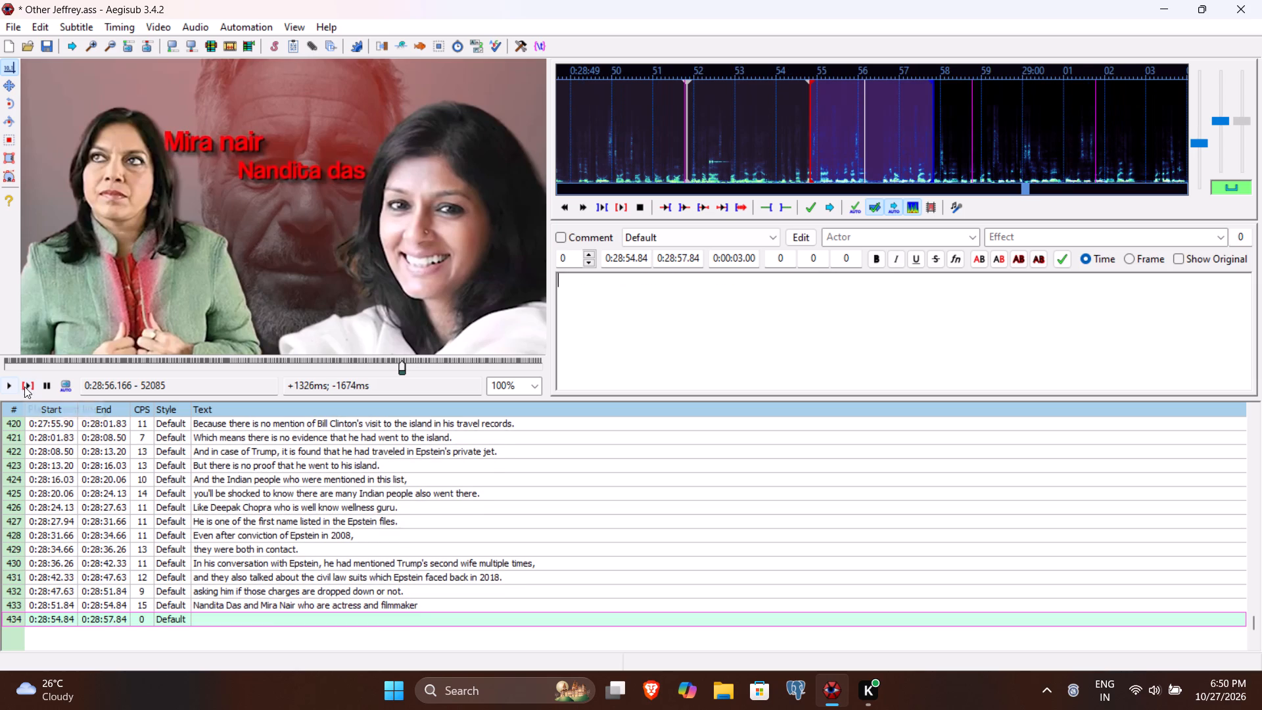
Play past line 433 to find where its sentence ends, reselect line 433, and set its end time to 0:28:56.30.
{"action": "left_click", "coordinate": [34, 387]}
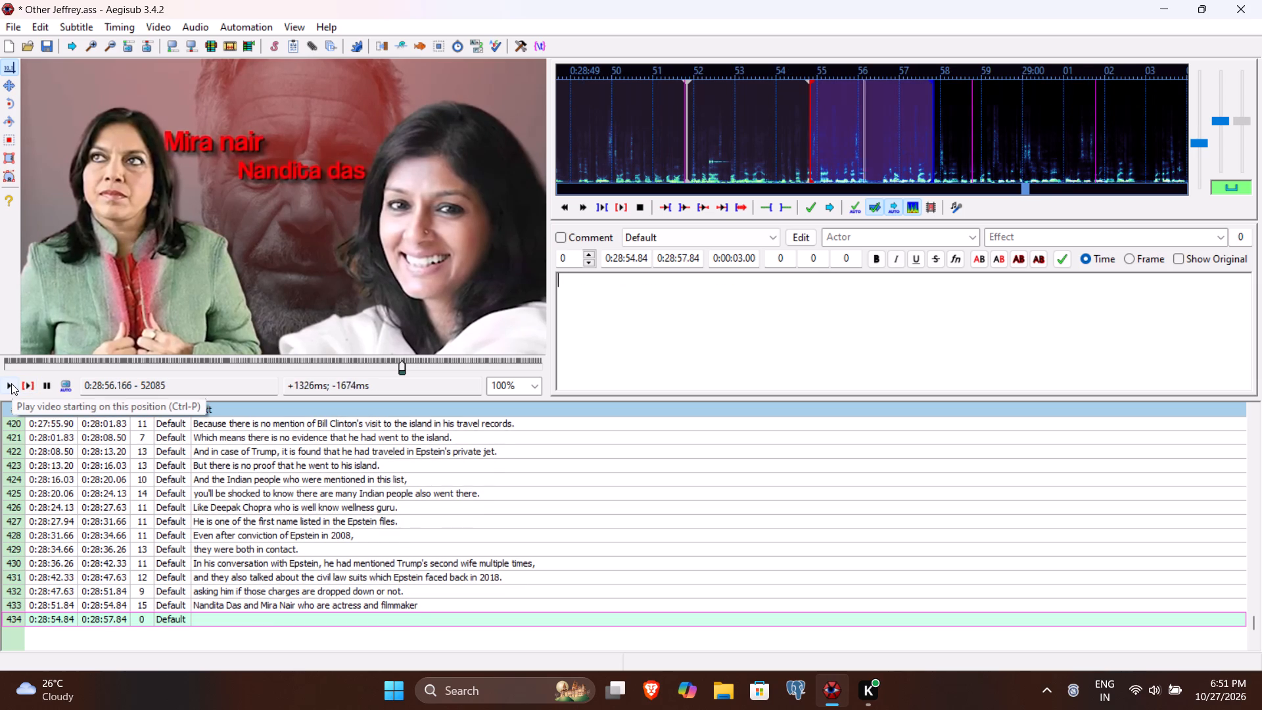
{"action": "left_click", "coordinate": [23, 385]}
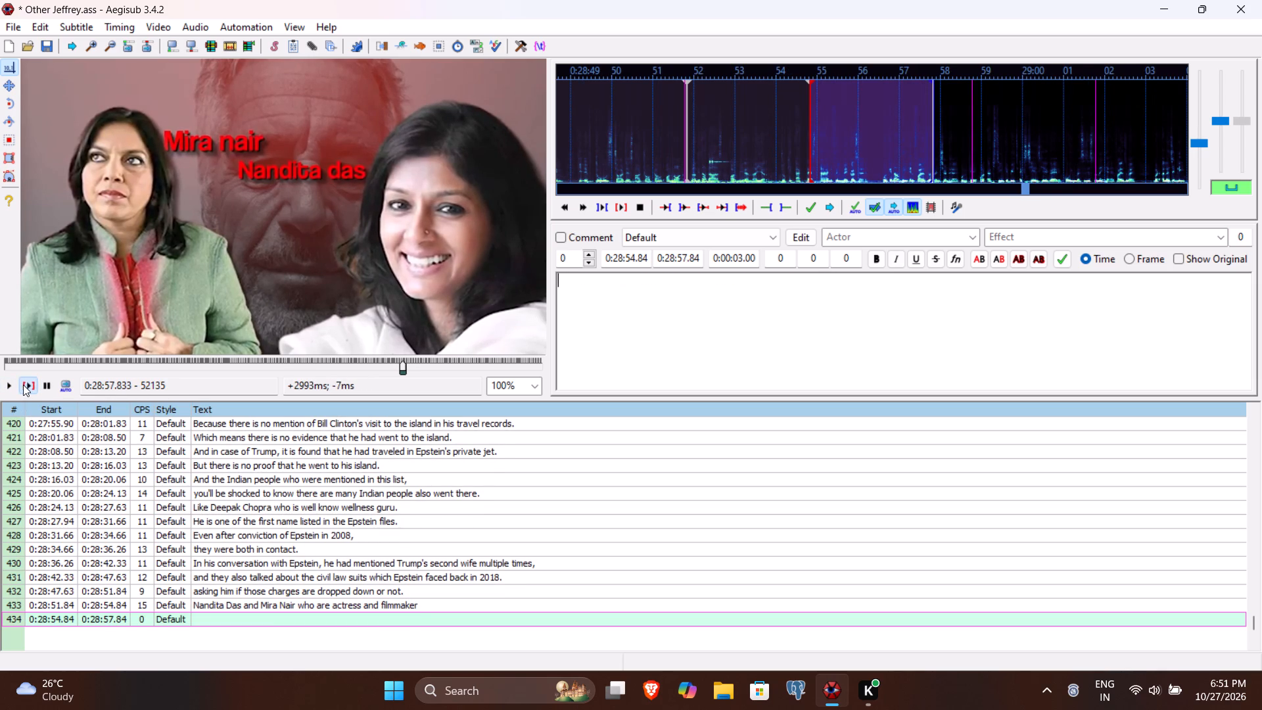
{"action": "left_click", "coordinate": [4, 383]}
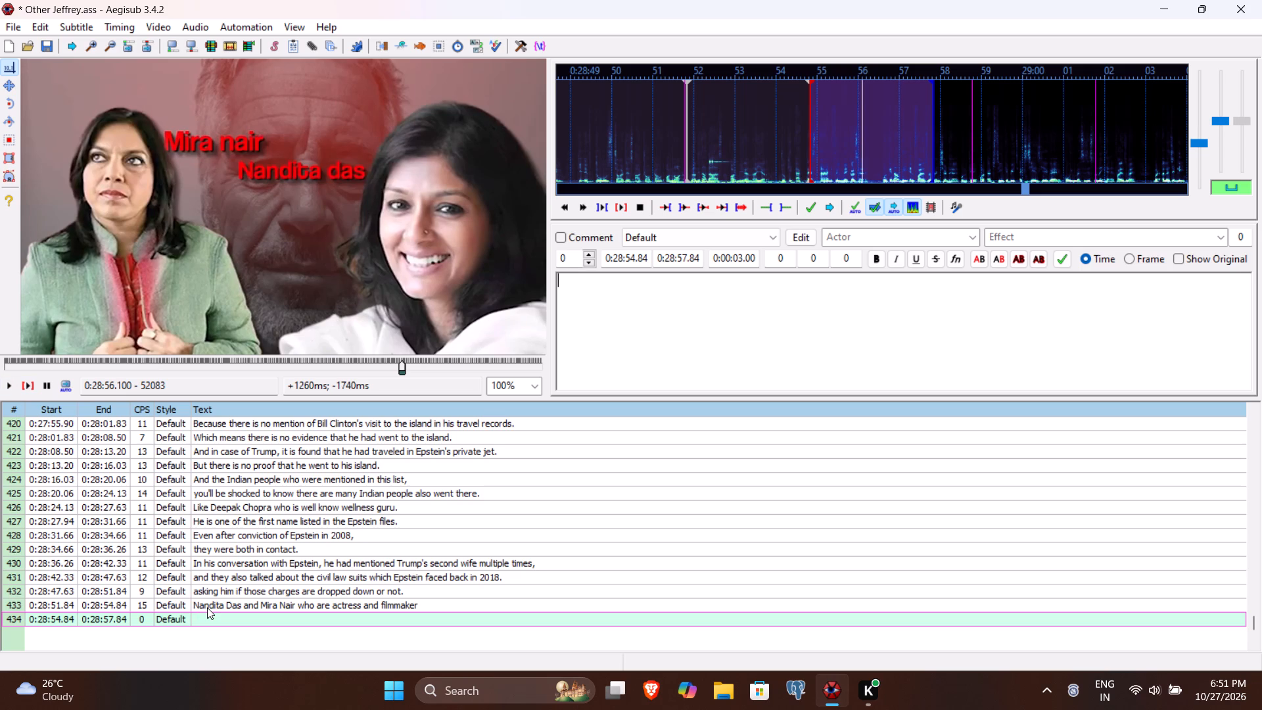
{"action": "left_click", "coordinate": [207, 607]}
{"action": "left_click", "coordinate": [28, 387]}
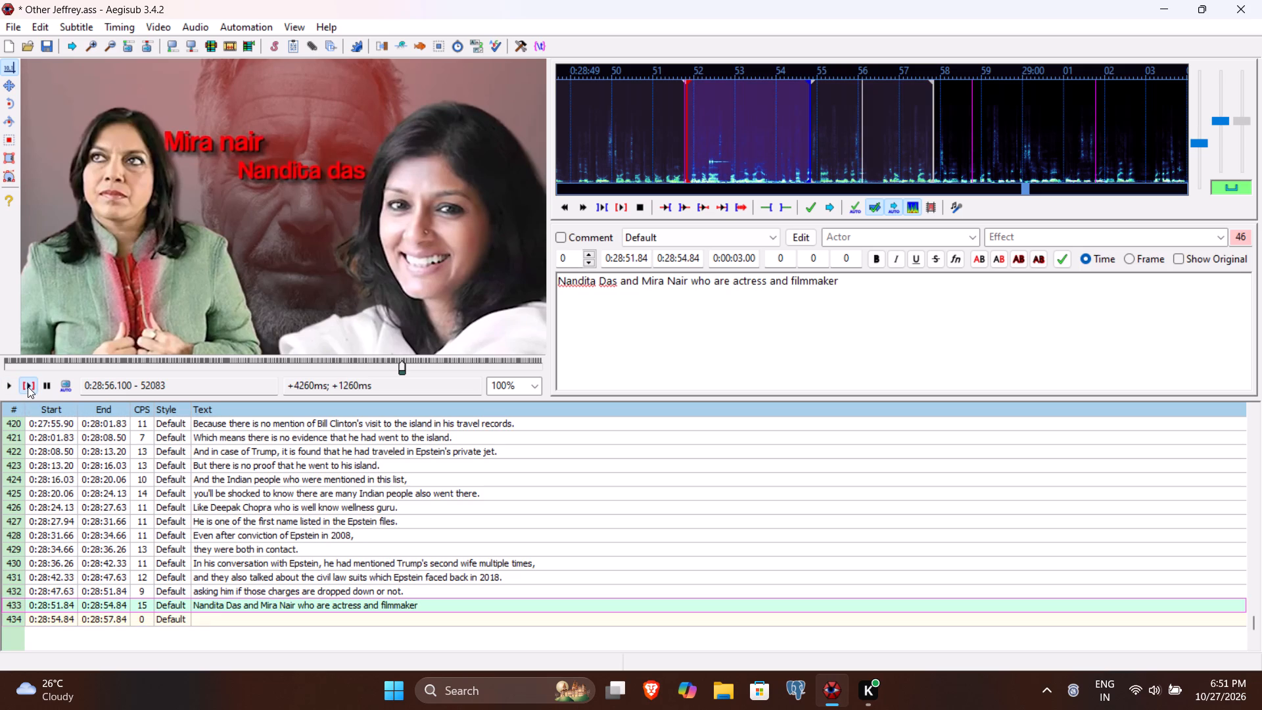
{"action": "double_click", "coordinate": [11, 385]}
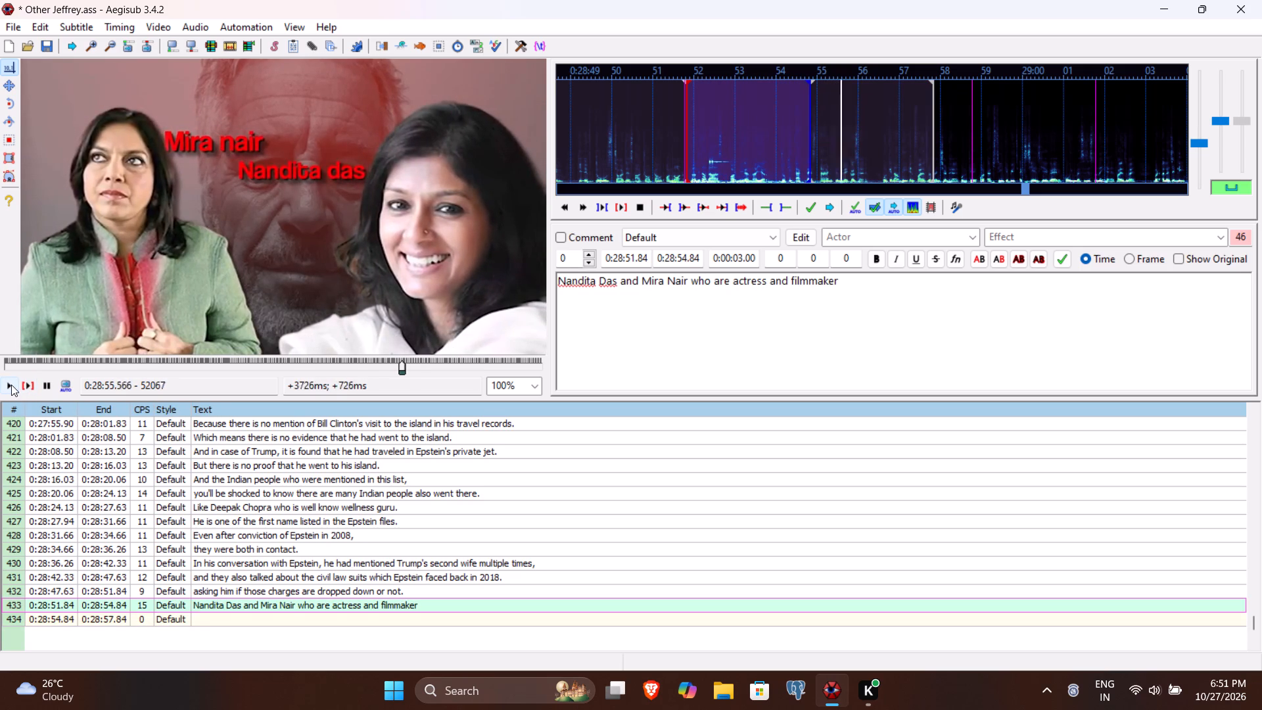
{"action": "left_click", "coordinate": [11, 385]}
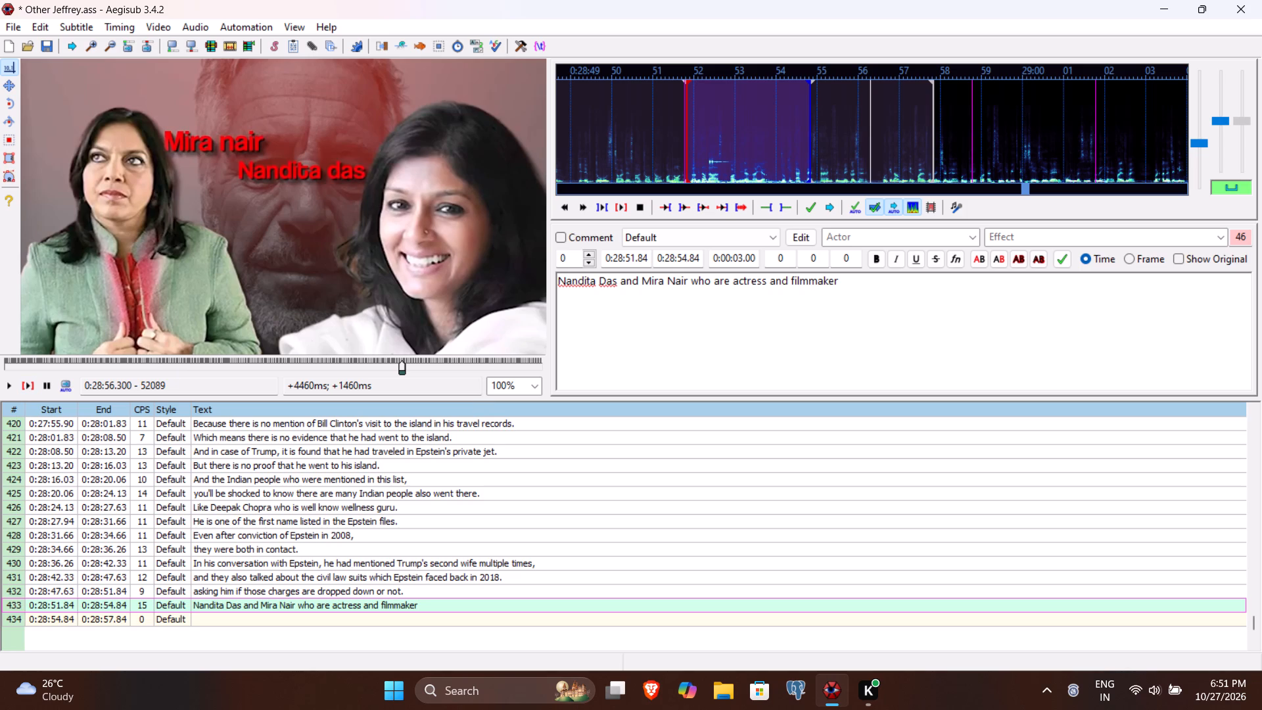
{"action": "left_click", "coordinate": [682, 262]}
{"action": "type", "text": "630"}
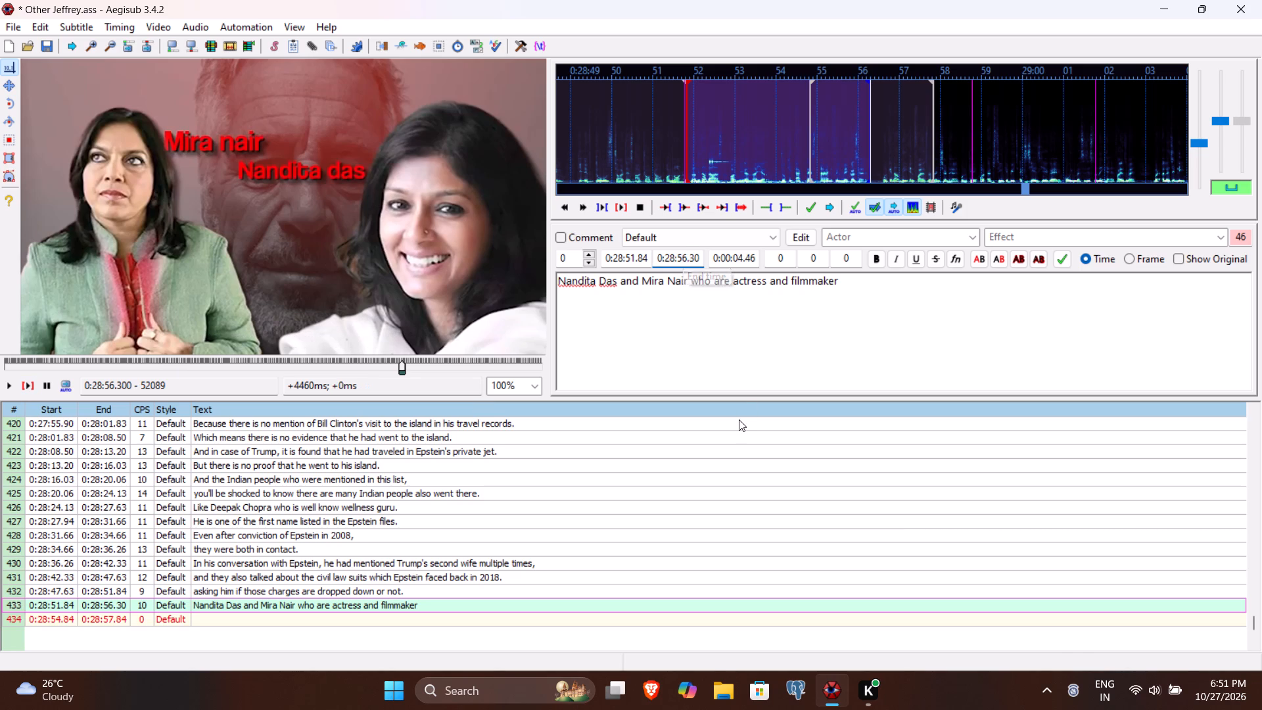
Delete the overlapping empty line 434 and commit line 433 again to create a fresh line starting at 0:28:56.30.
{"action": "left_click", "coordinate": [808, 308]}
{"action": "key", "text": "Return"}
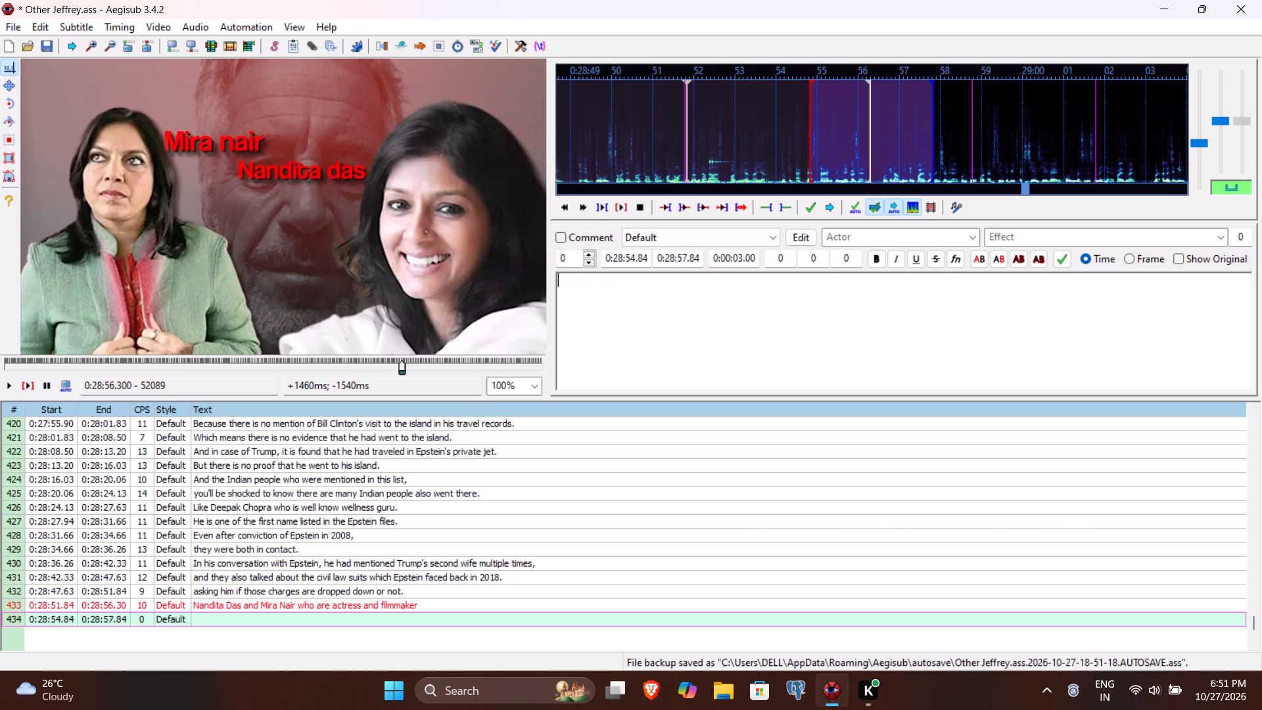
{"action": "key", "text": "ctrl+Delete"}
{"action": "key", "text": "Return"}
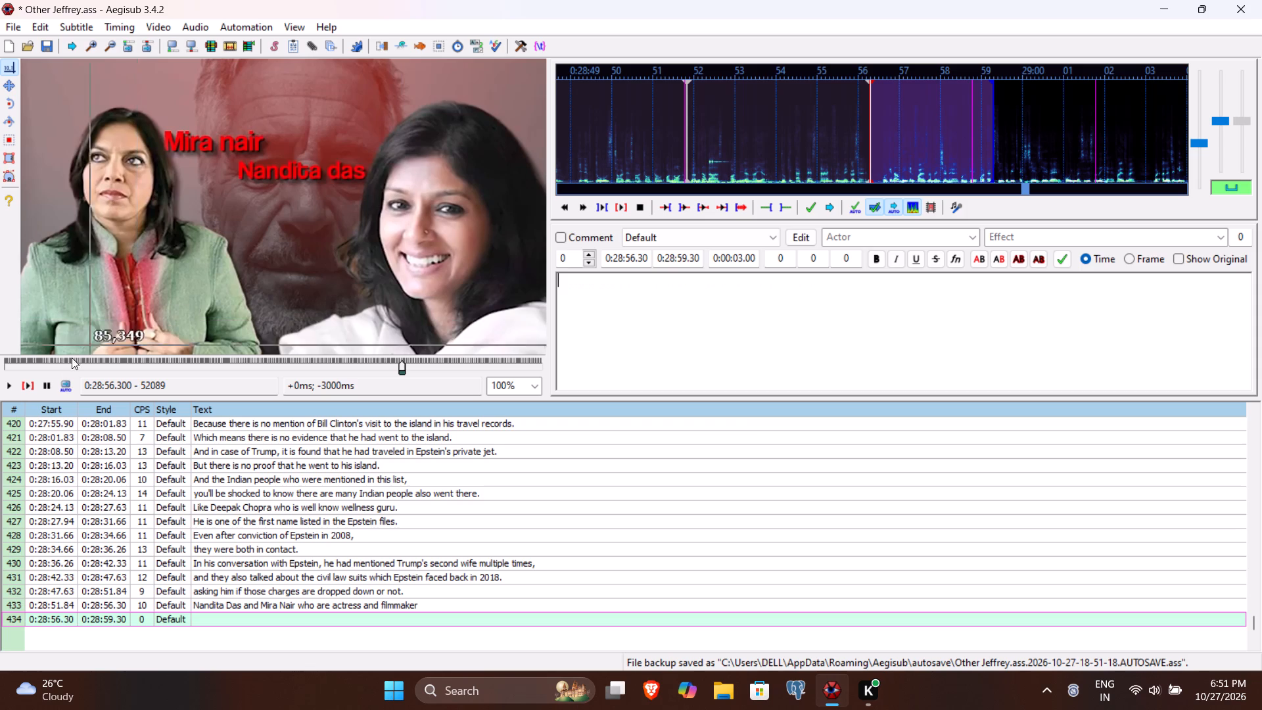
Play line 434 to the end of its sentence and set its end time to 0:28:58.50.
{"action": "left_click", "coordinate": [30, 385]}
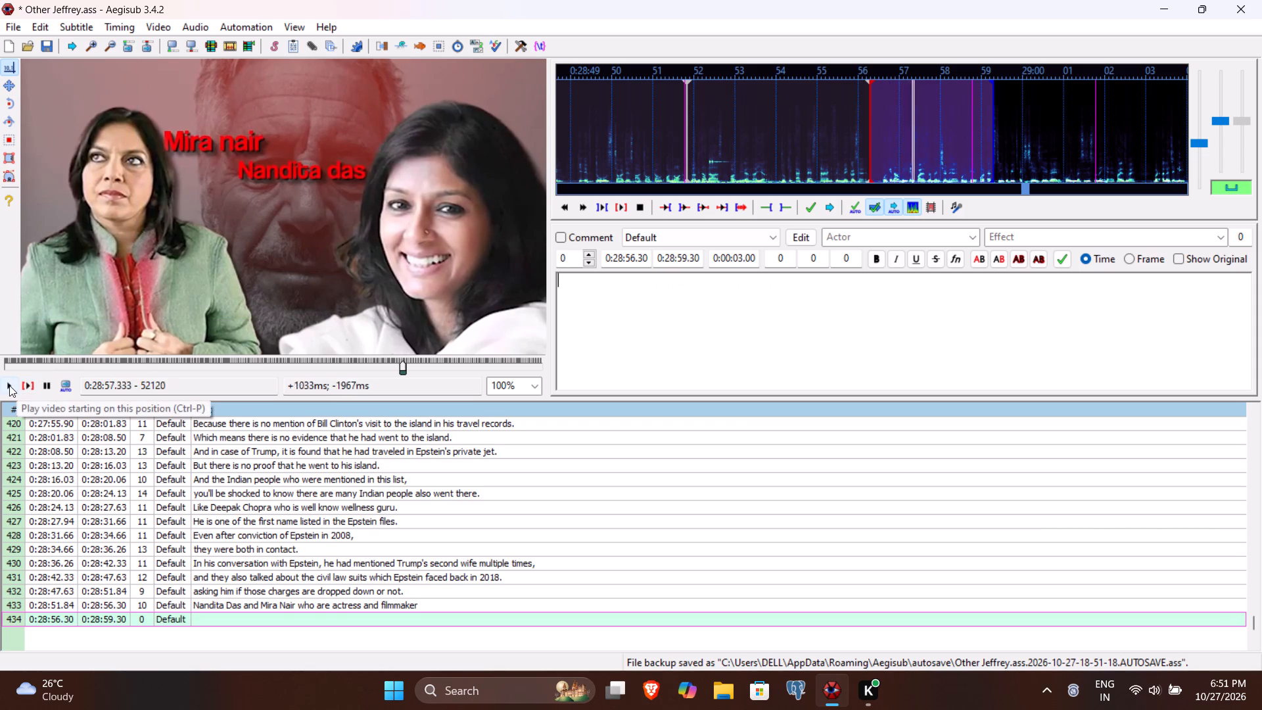
{"action": "left_click", "coordinate": [9, 385]}
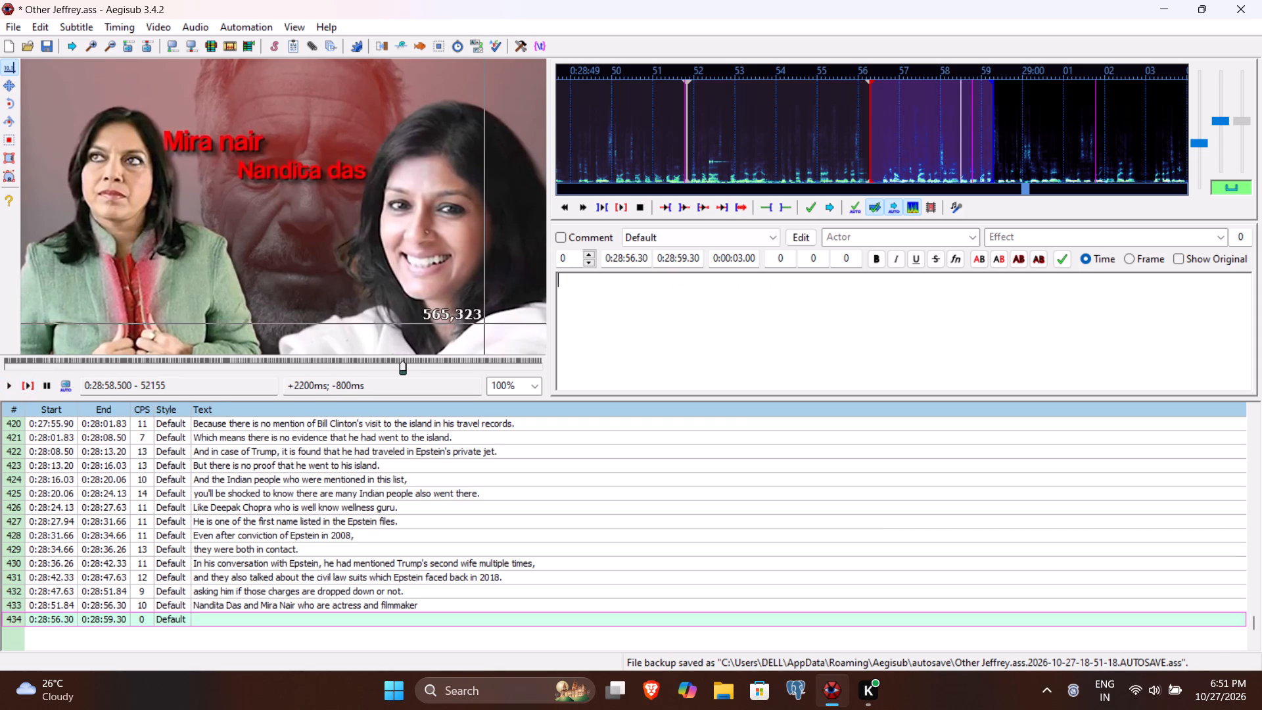
{"action": "left_click", "coordinate": [682, 259]}
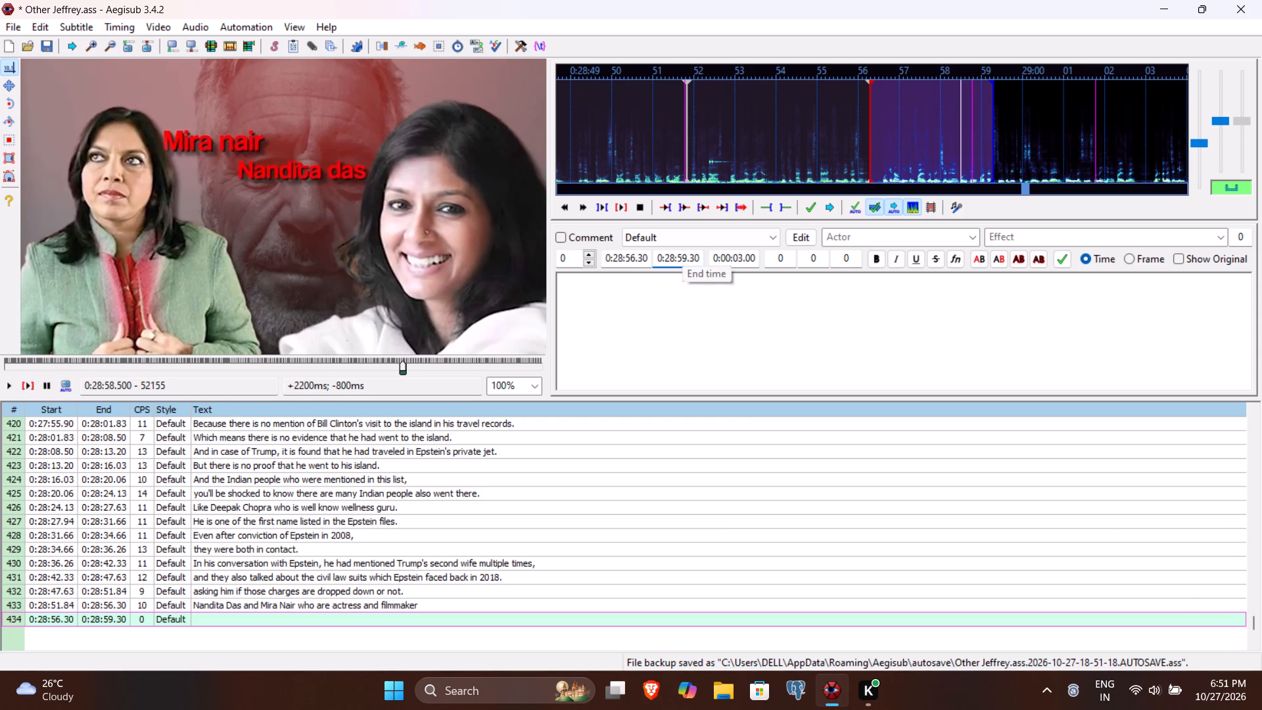
{"action": "type", "text": "85"}
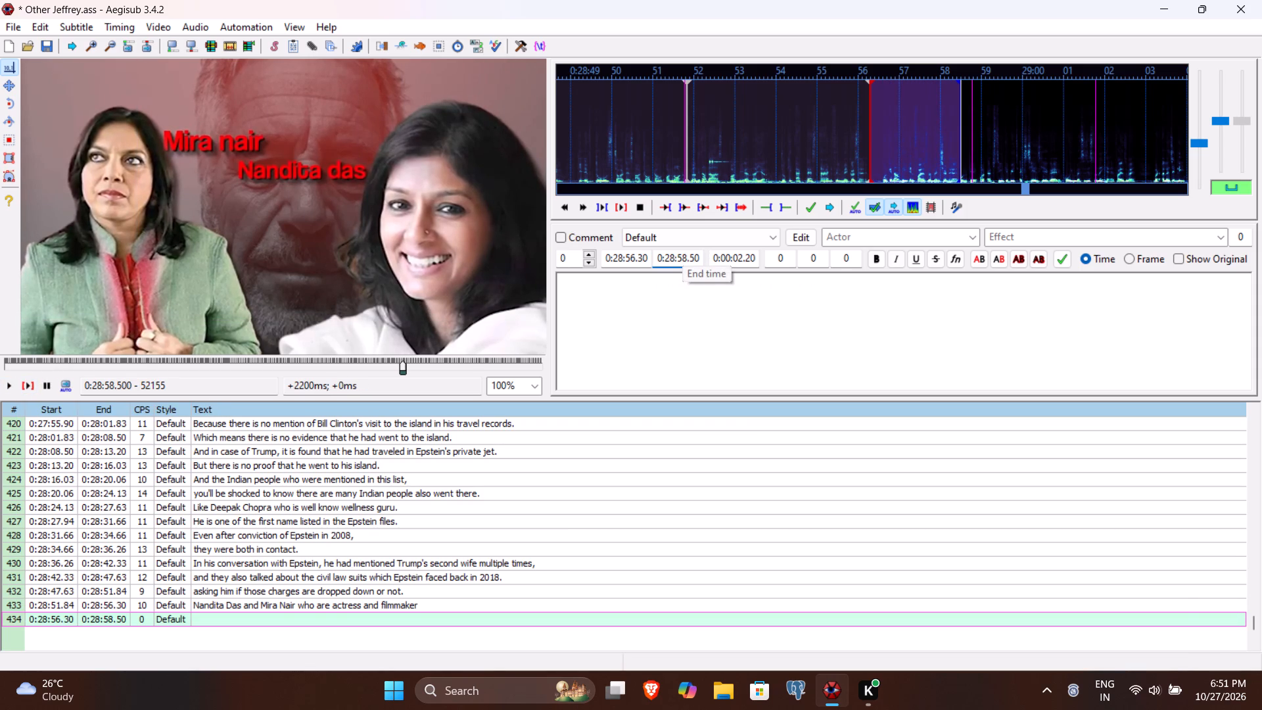
Enter "their names are also mentioned in the Epstein files." as line 434's text and commit the line.
{"action": "left_click", "coordinate": [673, 293]}
{"action": "type", "text": "there"}
{"action": "key", "text": "space"}
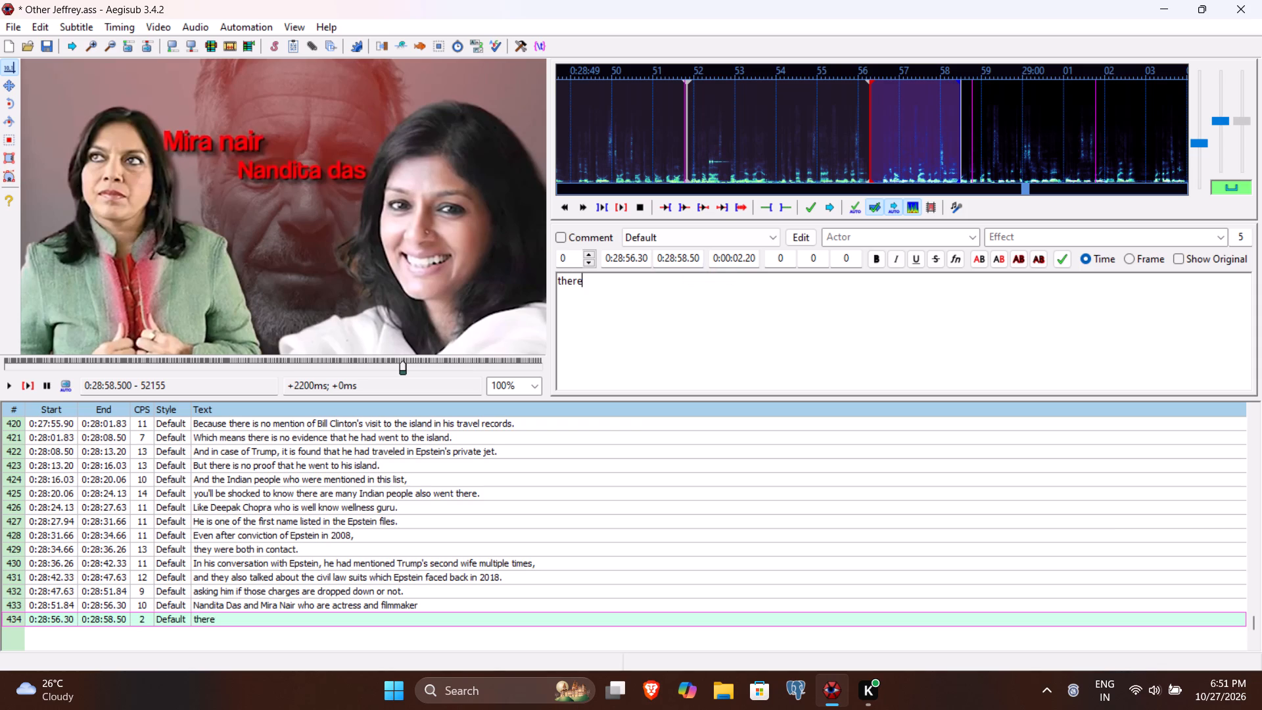
{"action": "type", "text": "names are"}
{"action": "left_click", "coordinate": [583, 284]}
{"action": "key", "text": "BackSpace"}
{"action": "key", "text": "BackSpace"}
{"action": "type", "text": "ir"}
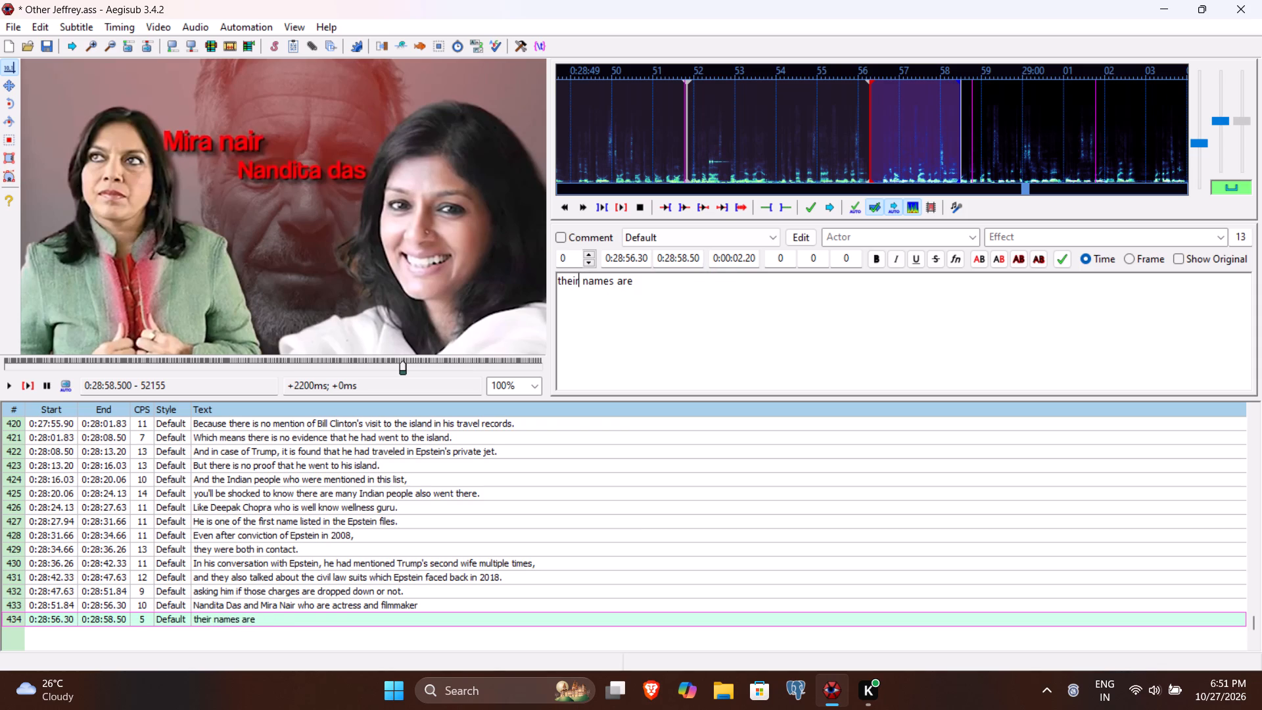
{"action": "key", "text": "Down"}
{"action": "key", "text": "space"}
{"action": "type", "text": "also mentioned in the Epstein"}
{"action": "key", "text": "space"}
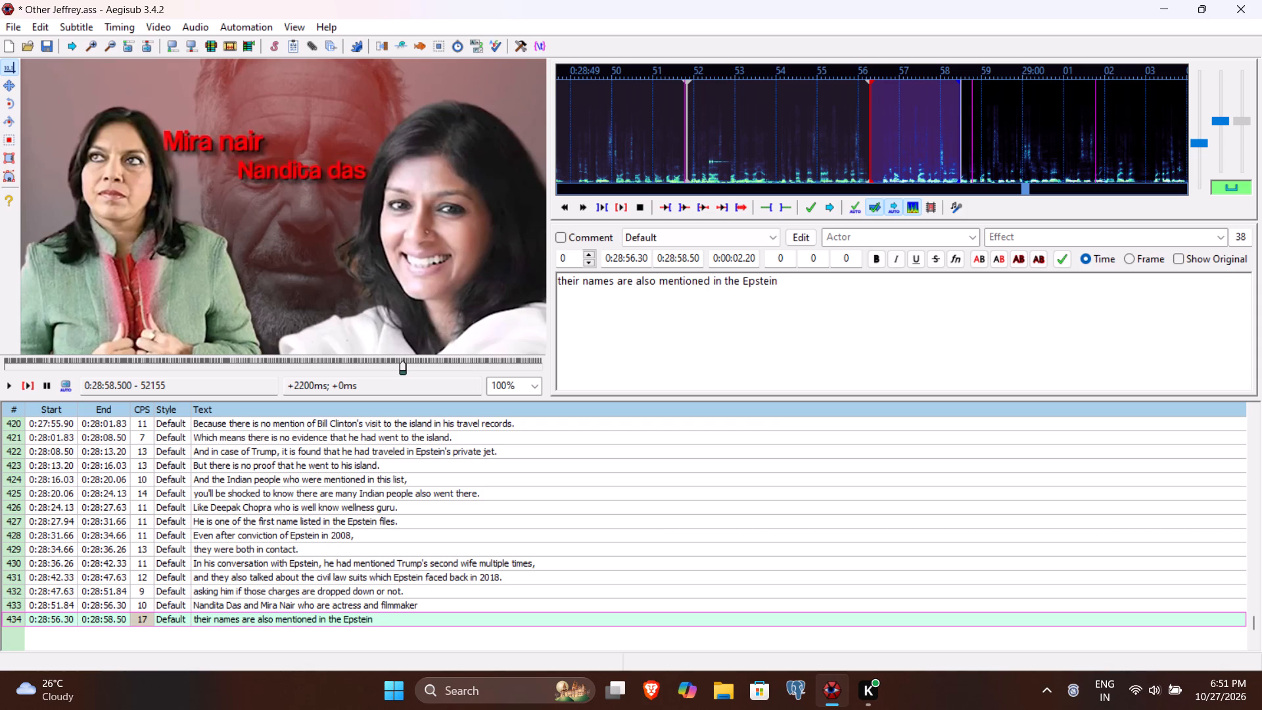
{"action": "type", "text": "files"}
{"action": "key", "text": "period"}
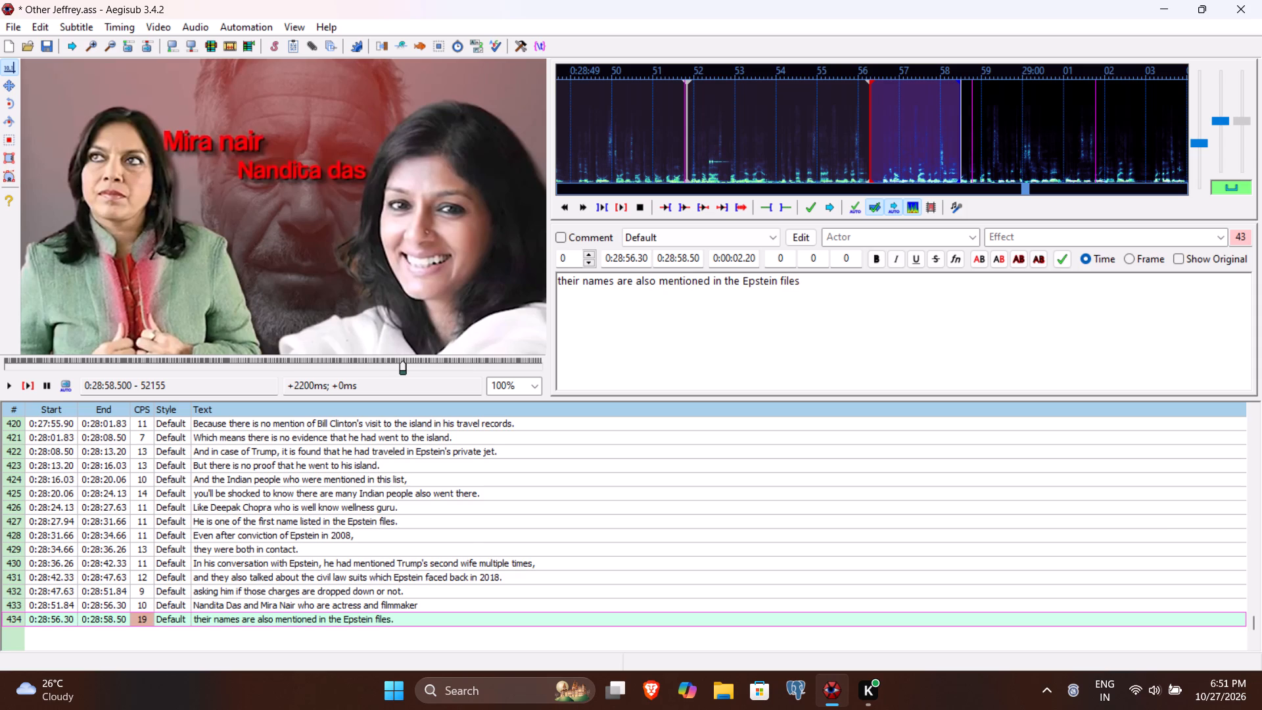
{"action": "key", "text": "Return"}
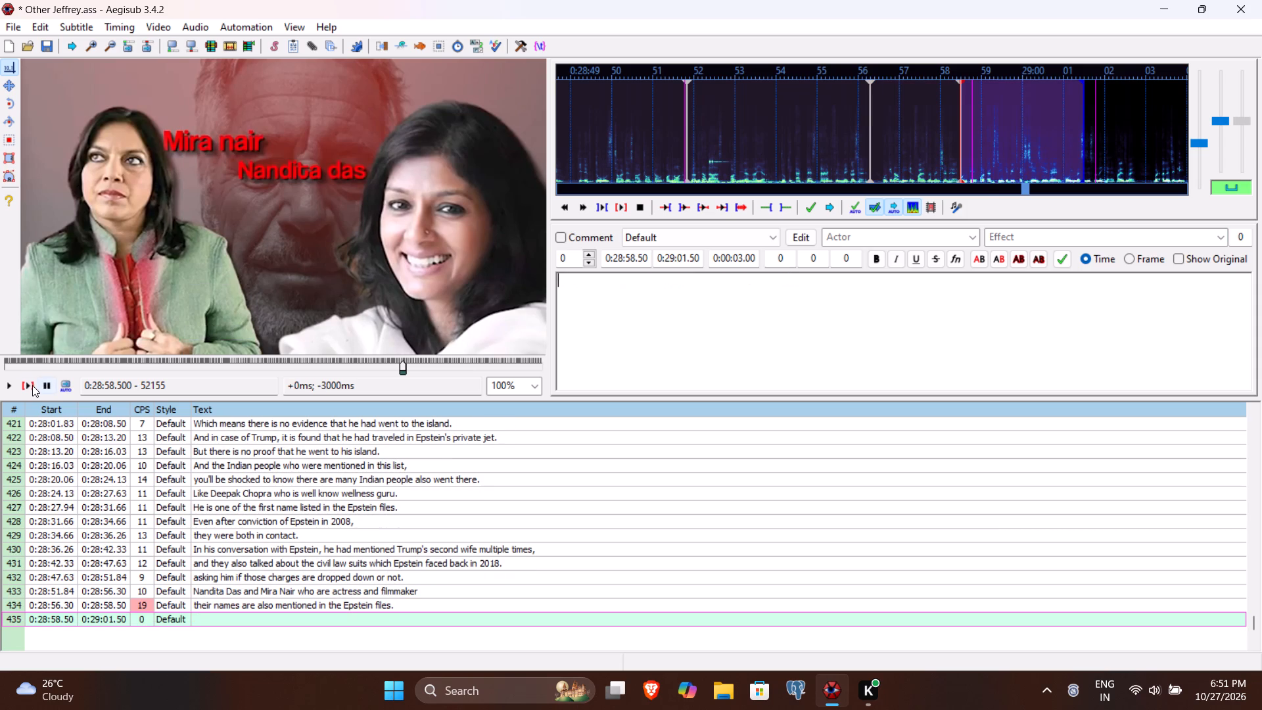
Play line 435 and past its end in short stretches, and set its end time to 0:29:02.76.
{"action": "left_click", "coordinate": [32, 385]}
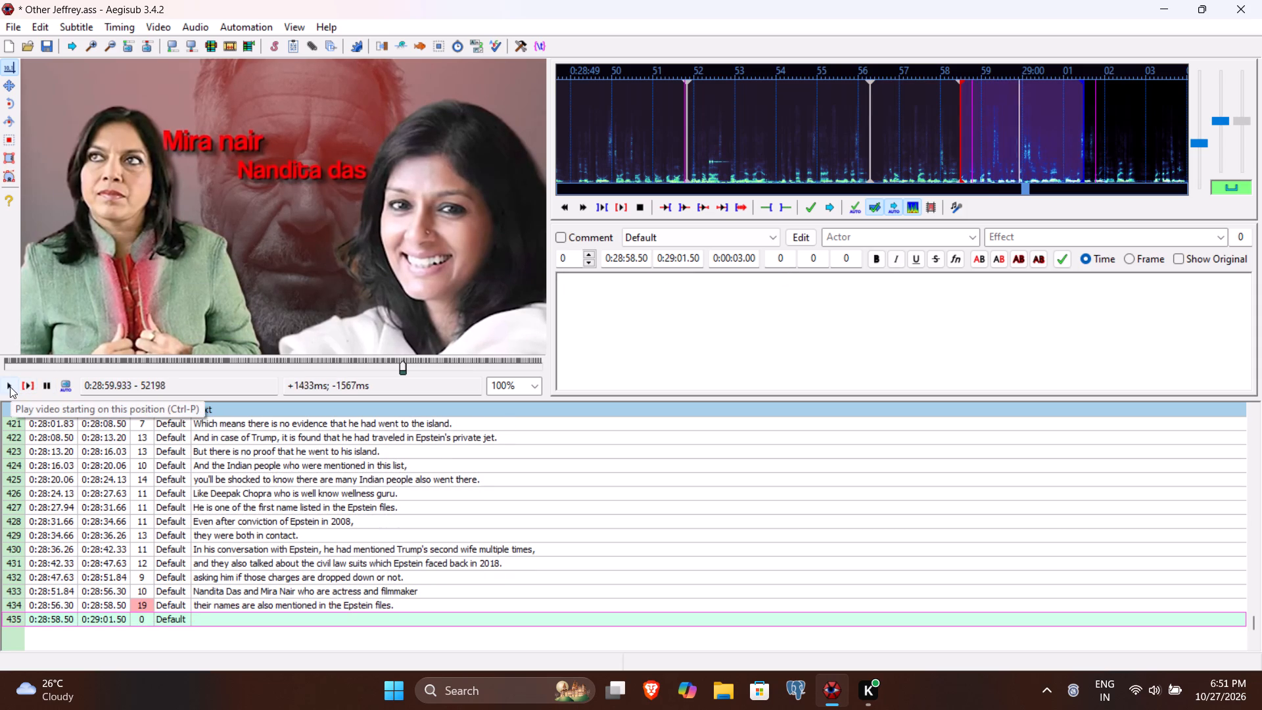
{"action": "left_click", "coordinate": [10, 387]}
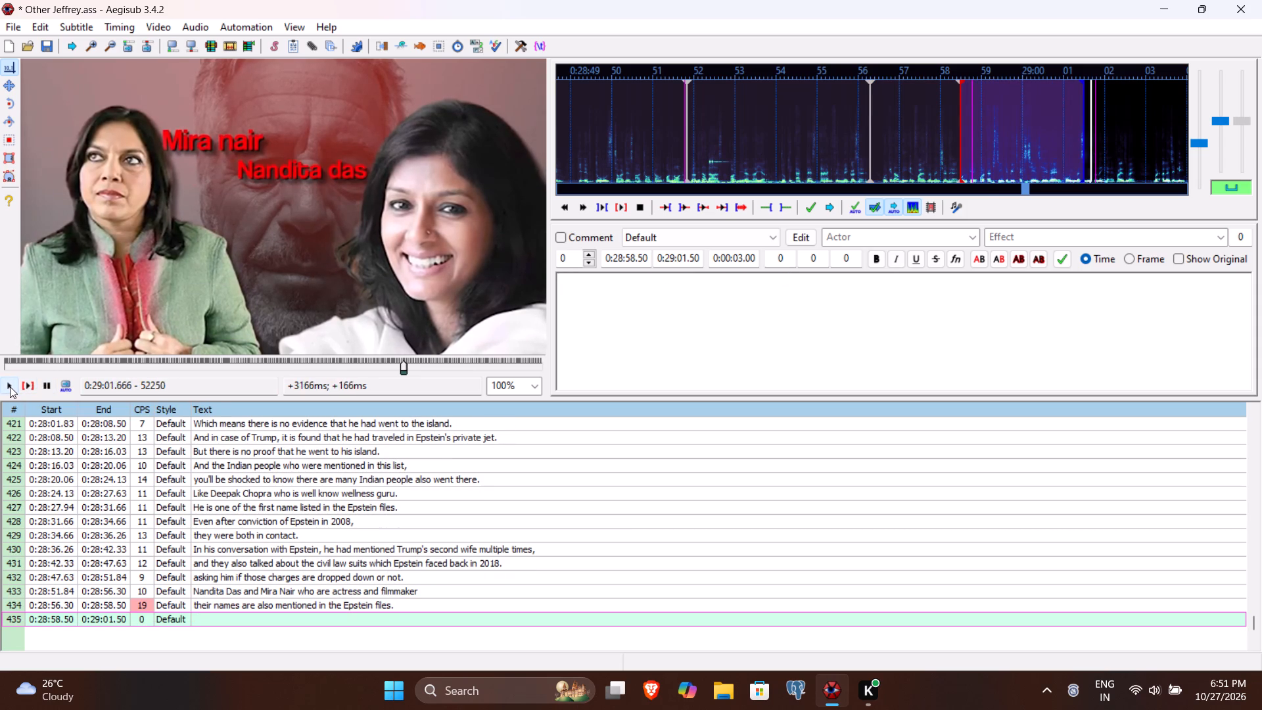
{"action": "left_click", "coordinate": [10, 387]}
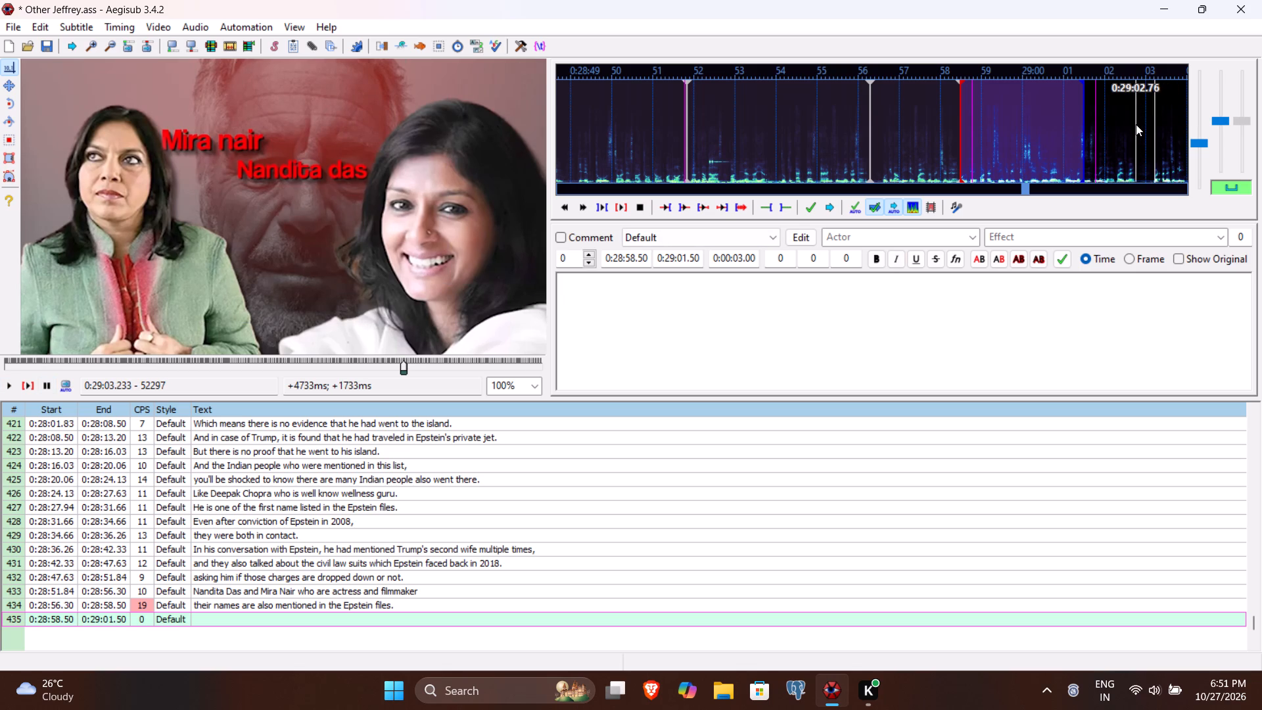
{"action": "left_click", "coordinate": [684, 257]}
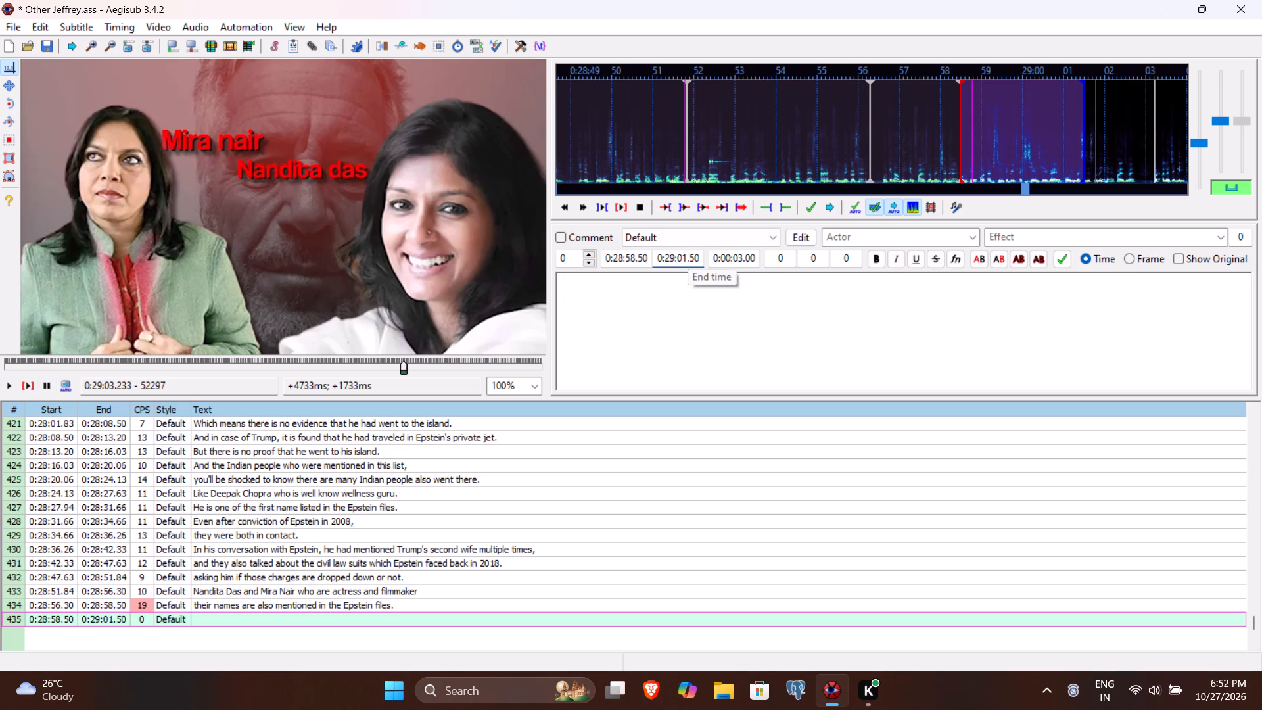
{"action": "type", "text": "276"}
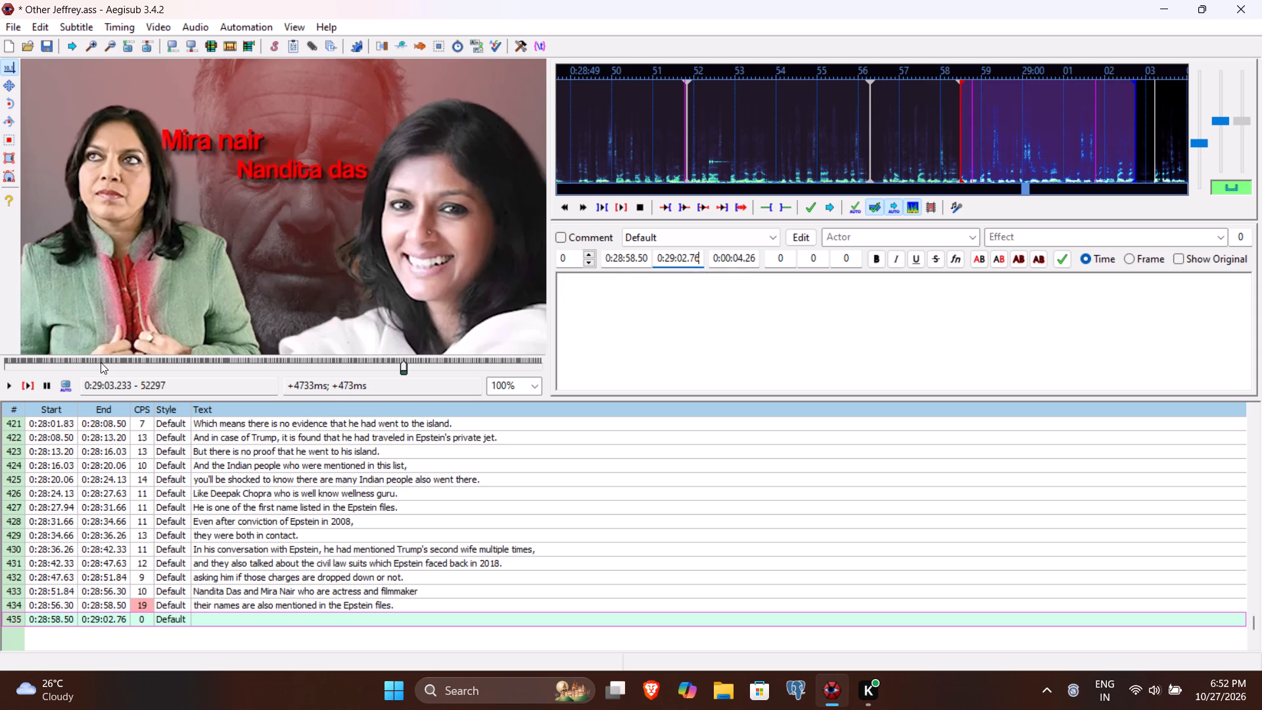
Replay line 435 and enter "There are no messages exchanged between them and Epstein." as its text.
{"action": "left_click", "coordinate": [32, 385]}
{"action": "left_click", "coordinate": [632, 341]}
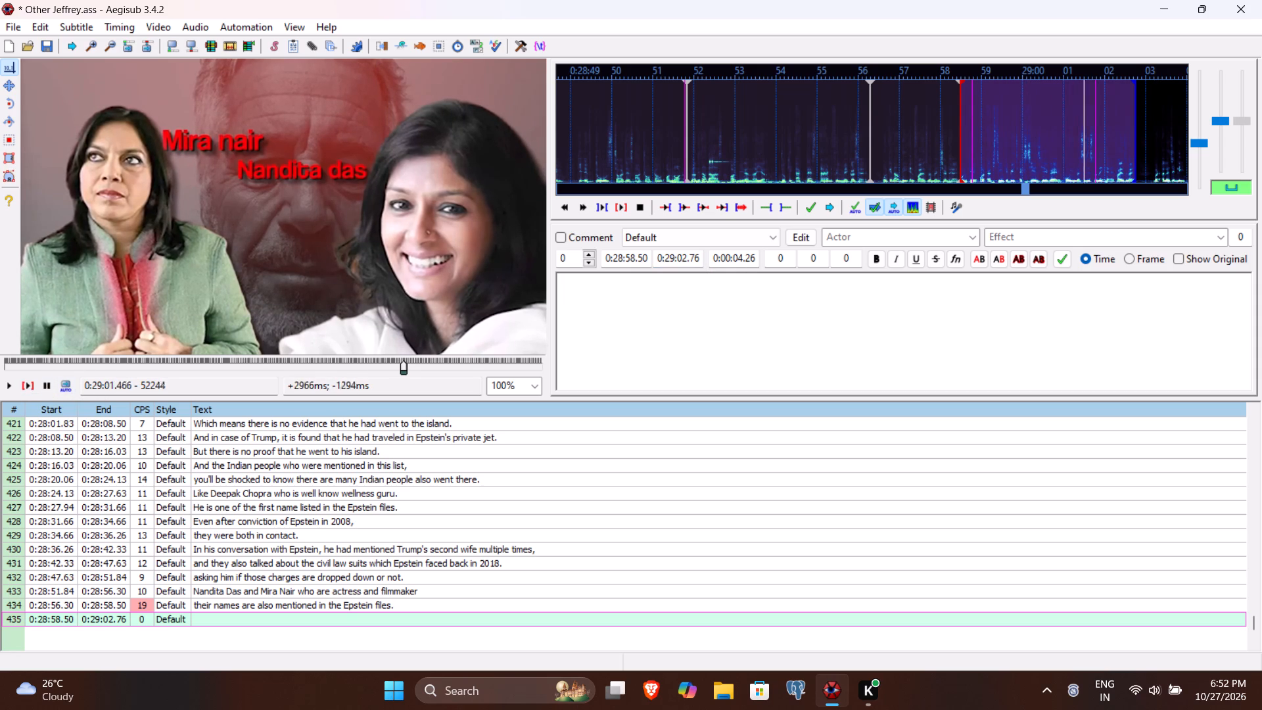
{"action": "type", "text": "There are no messages"}
{"action": "key", "text": "space"}
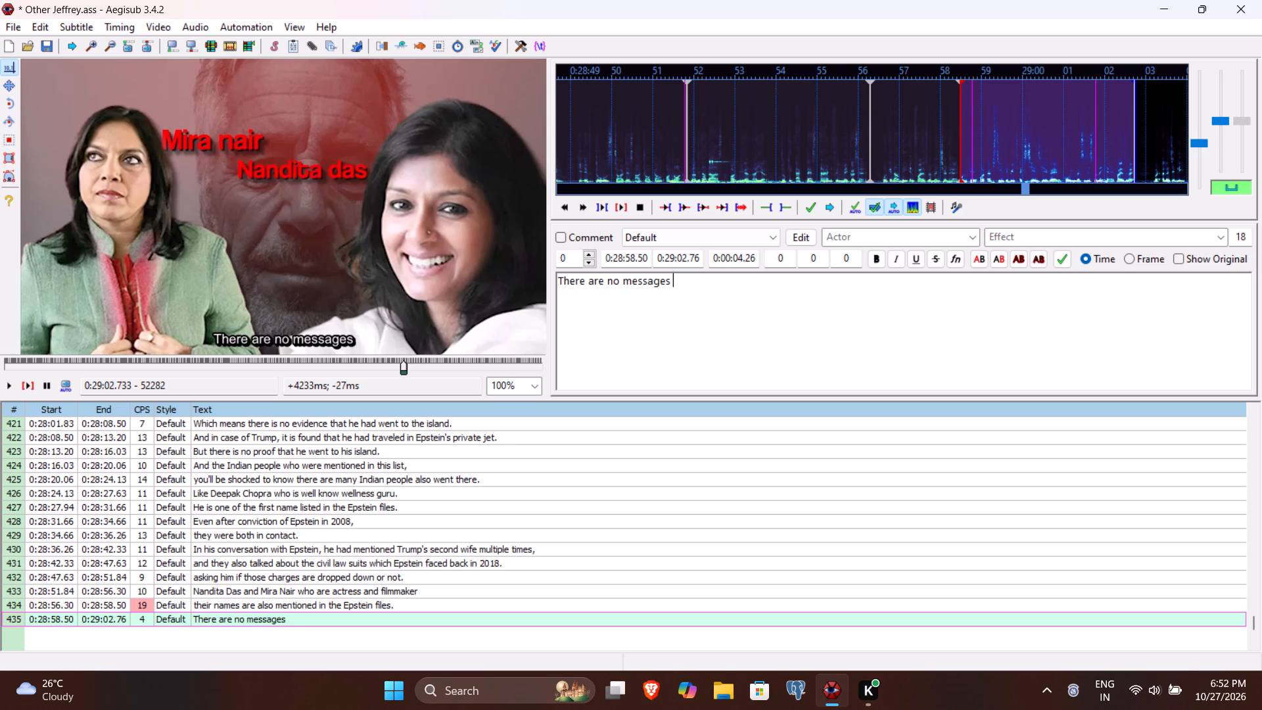
{"action": "type", "text": "exchanged between him a"}
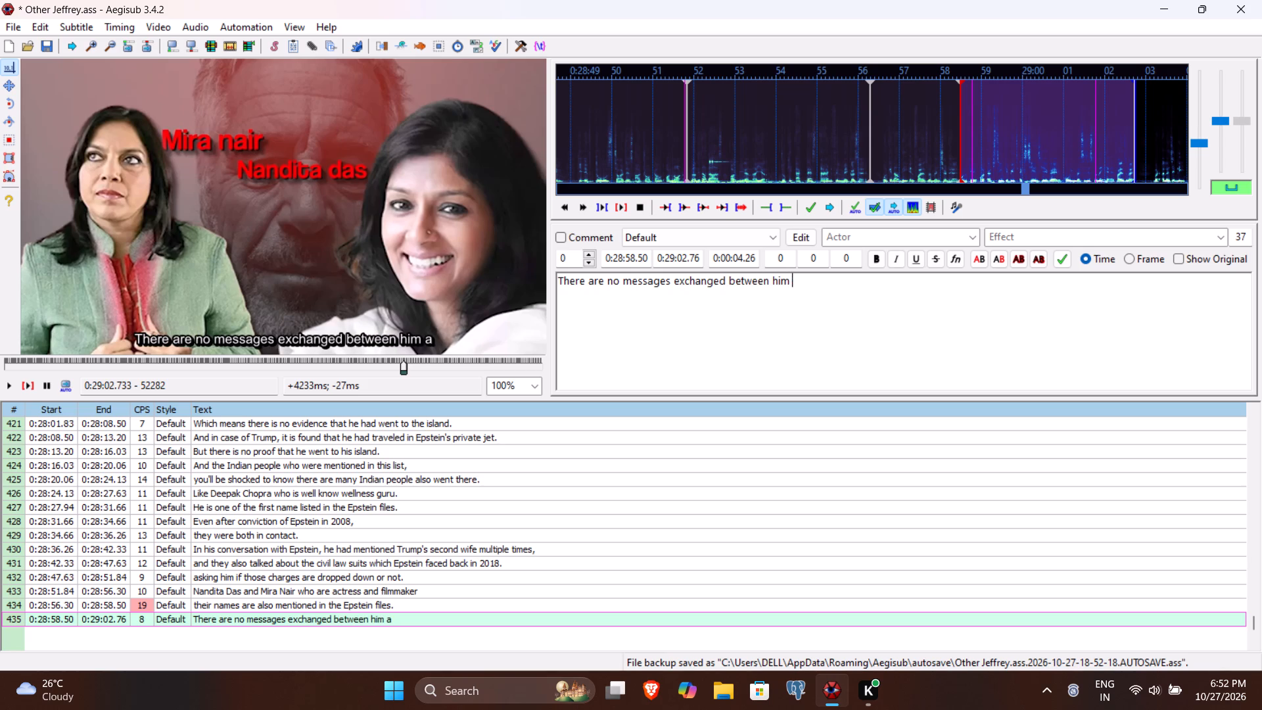
{"action": "key", "text": "BackSpace"}
{"action": "key", "text": "BackSpace"}
{"action": "key", "text": "BackSpace"}
{"action": "key", "text": "BackSpace"}
{"action": "key", "text": "BackSpace"}
{"action": "type", "text": "them and Epstein"}
{"action": "key", "text": "period"}
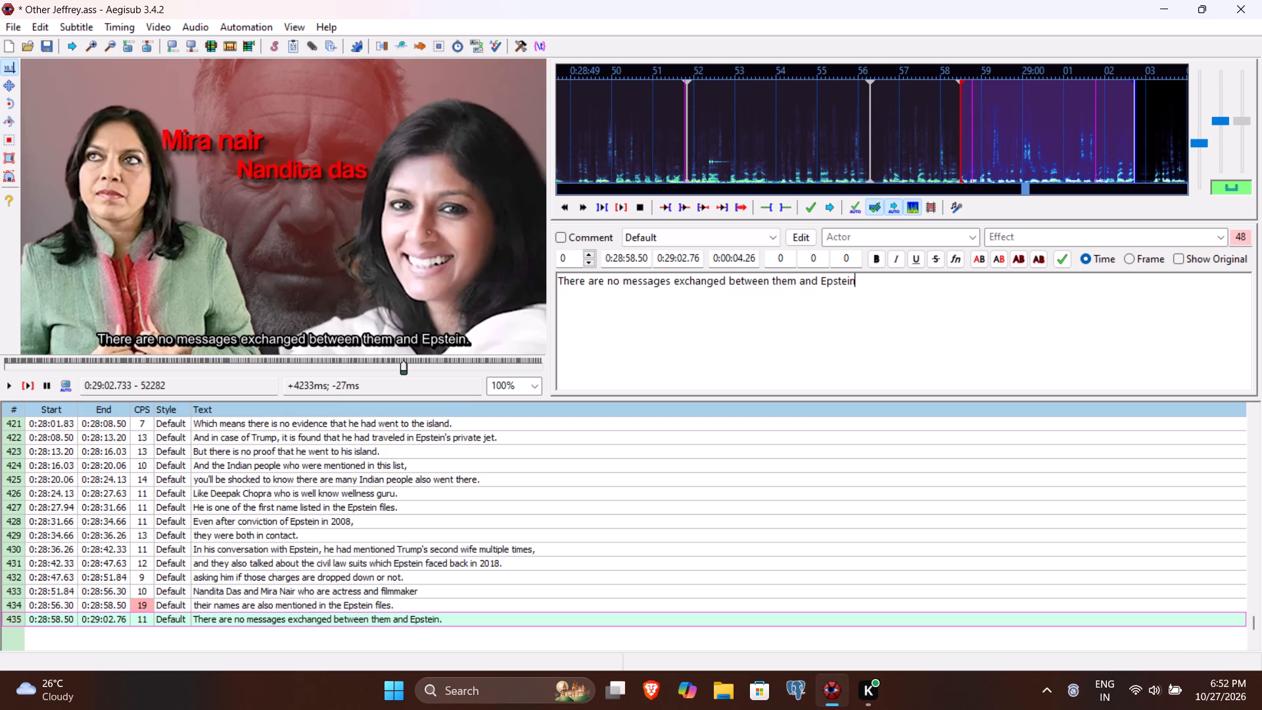
Save the subtitle file.
{"action": "key", "text": "ctrl+s"}
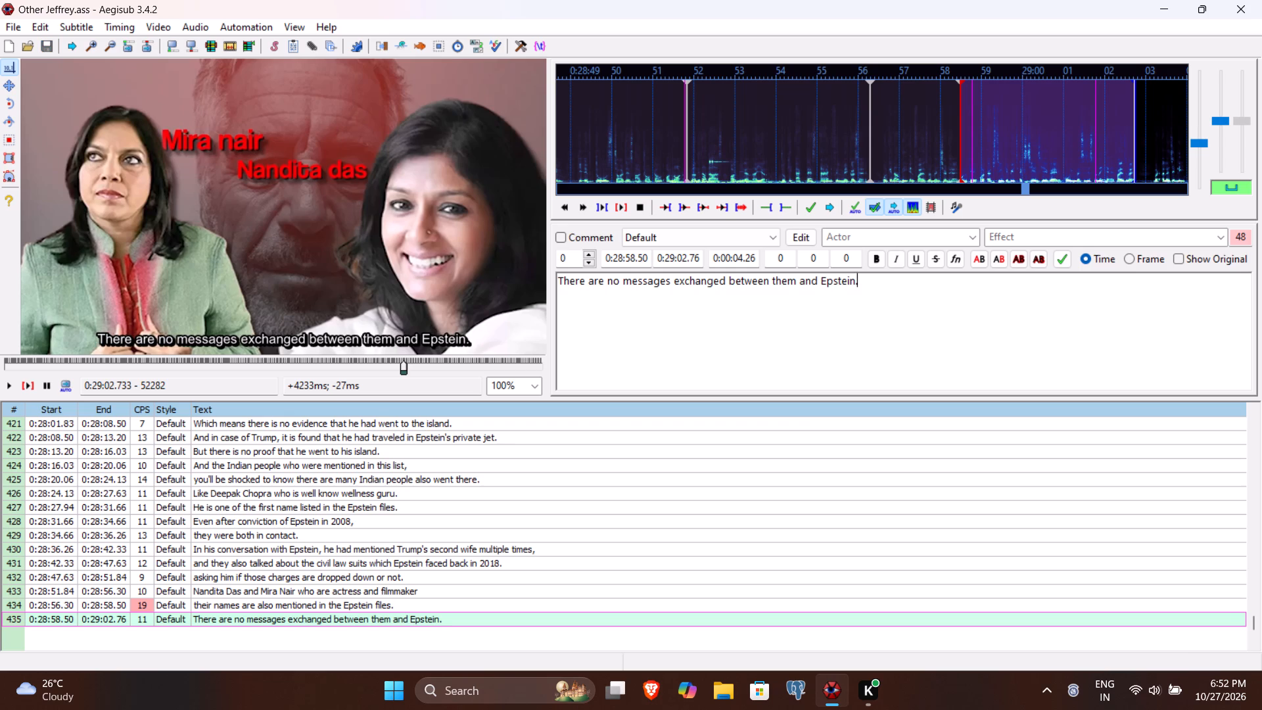